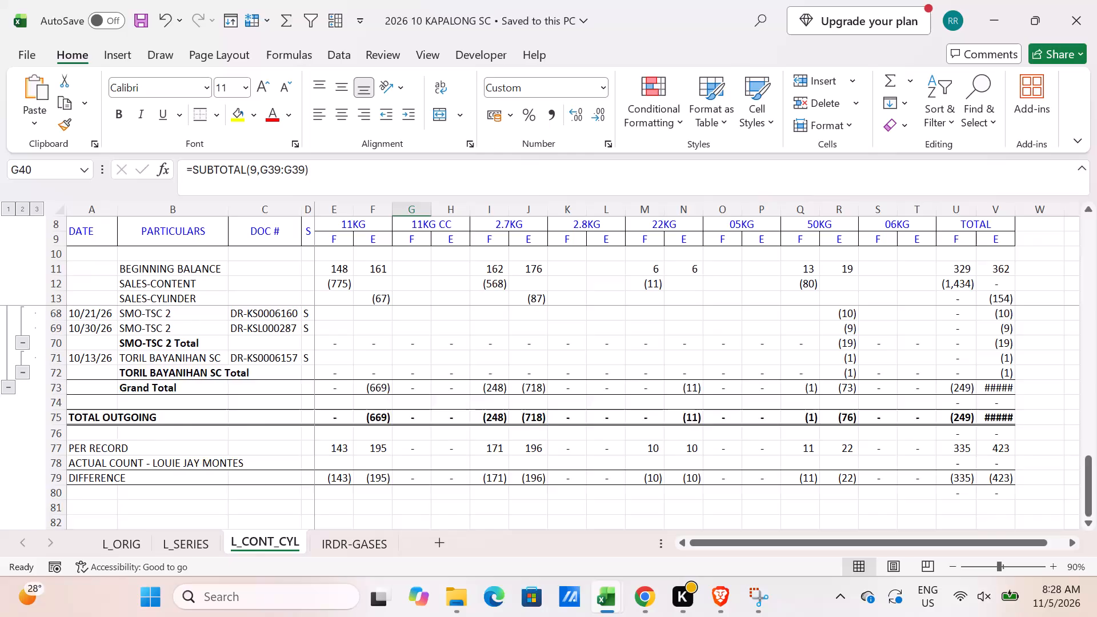
Widen column V, the E column under TOTAL, slightly so its totals fit.
scroll(359, 436, "up", 1)
scroll(369, 434, "down", 2)
left_click_drag(1014, 212, 1018, 212)
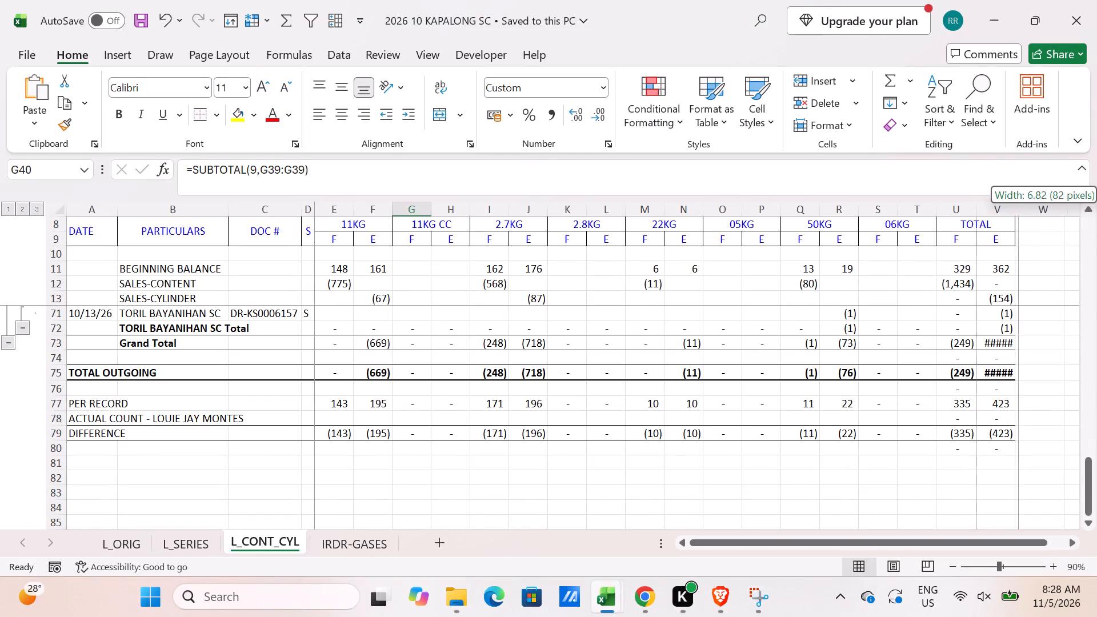
left_click_drag(1018, 212, 1019, 212)
left_click(519, 403)
Set the L_CONT_CYL sheet's print orientation to landscape and return to the sheet.
key("ctrl+p")
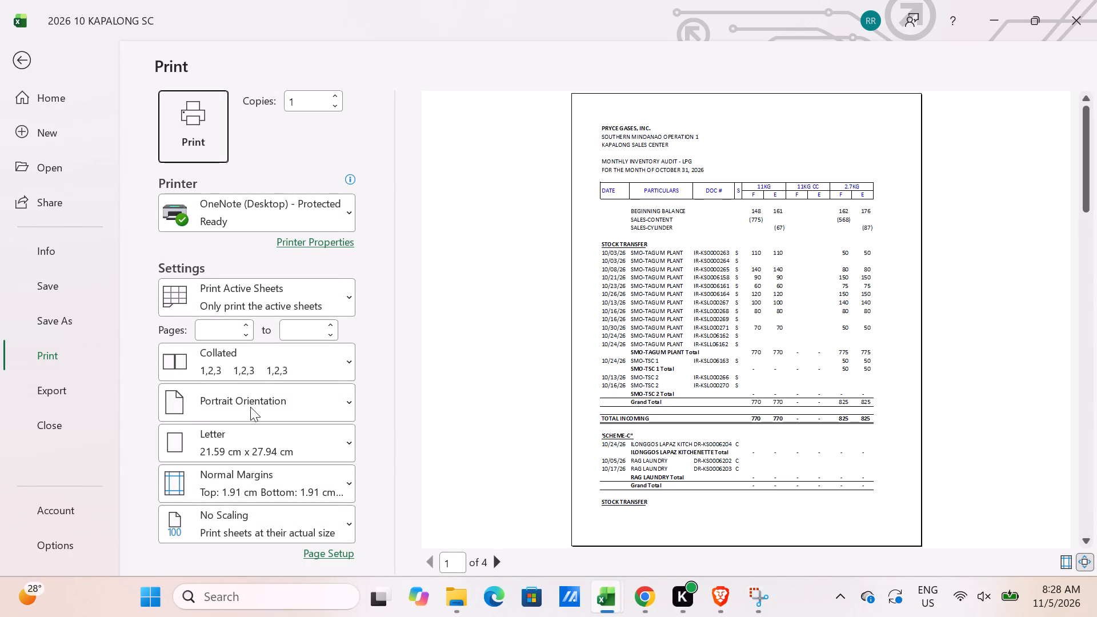
left_click(266, 406)
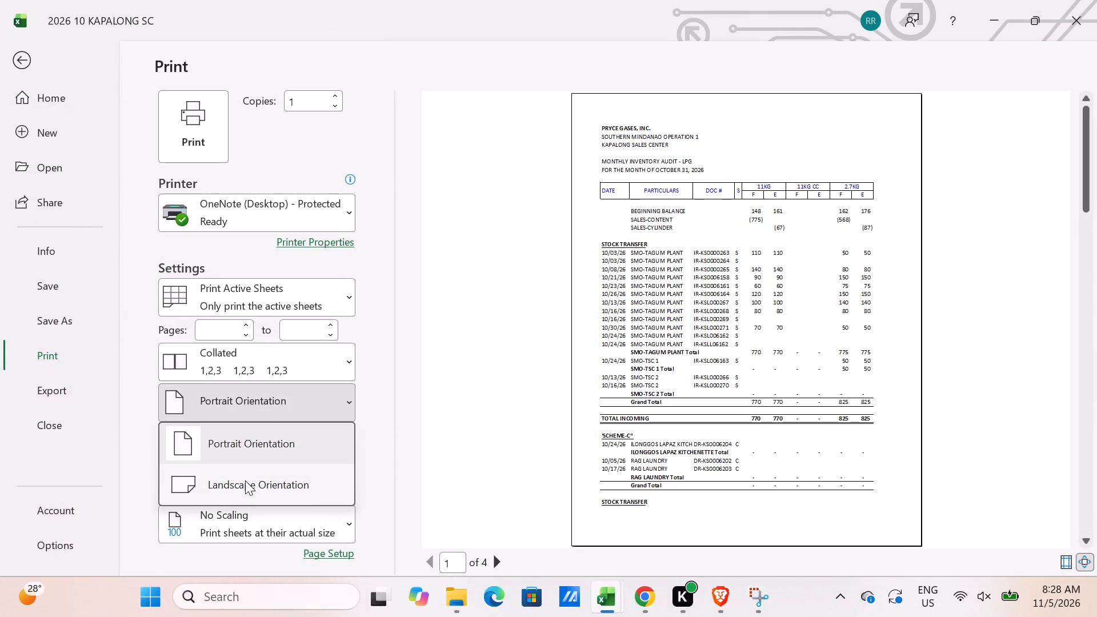
left_click(246, 483)
key("Escape")
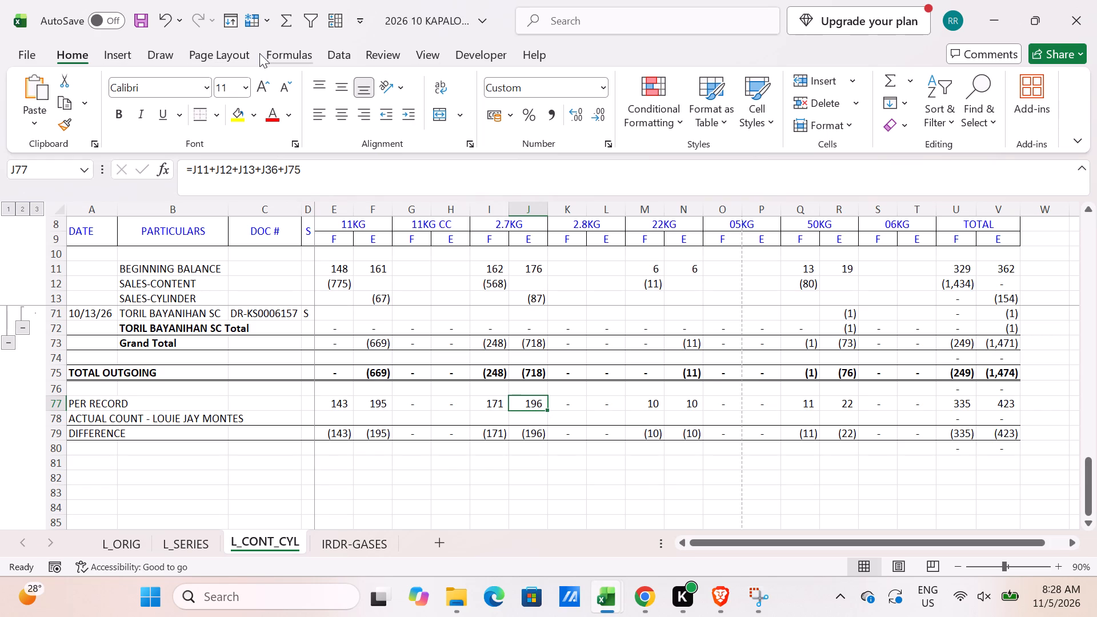
Fit the sheet's printout to a width of 1 page, keeping automatic height, and check the pages in print preview.
left_click(217, 47)
left_click(567, 81)
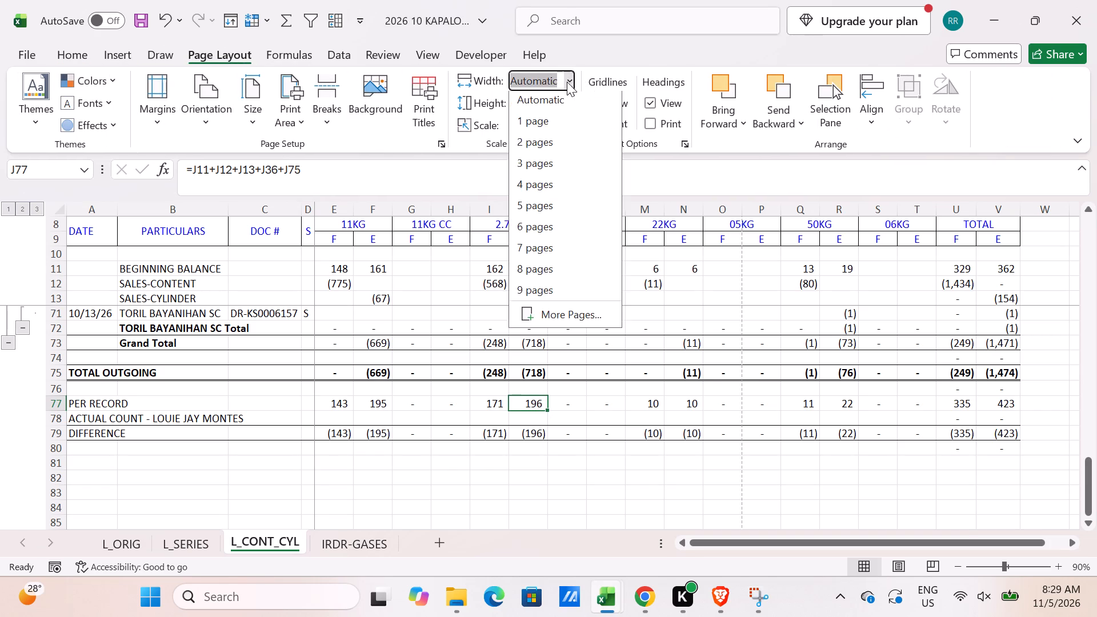
left_click(548, 119)
left_click(567, 104)
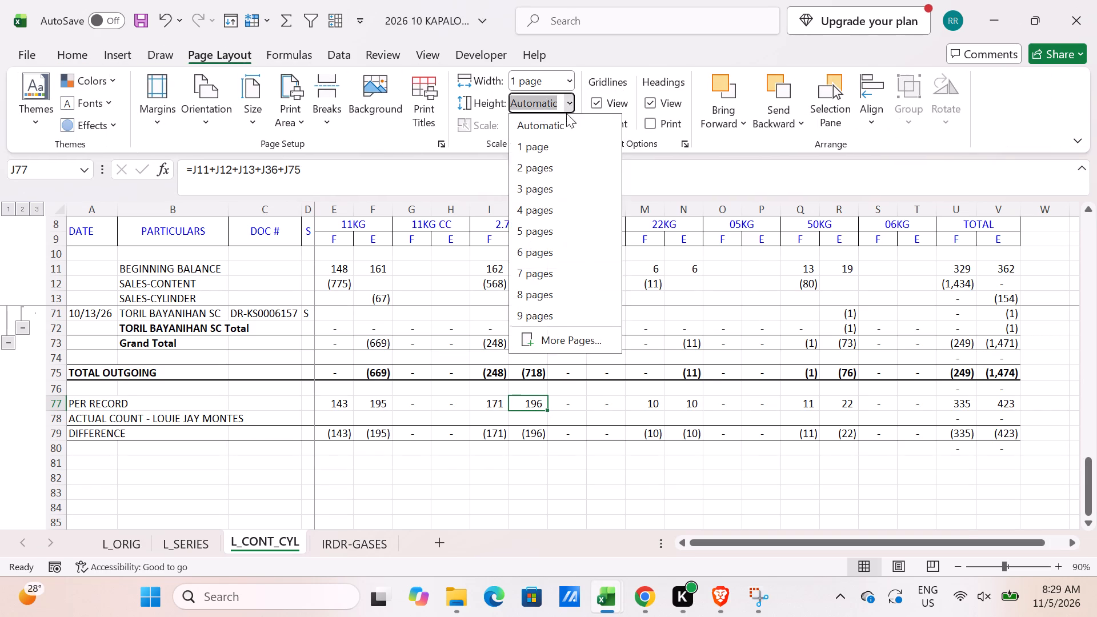
key("Escape")
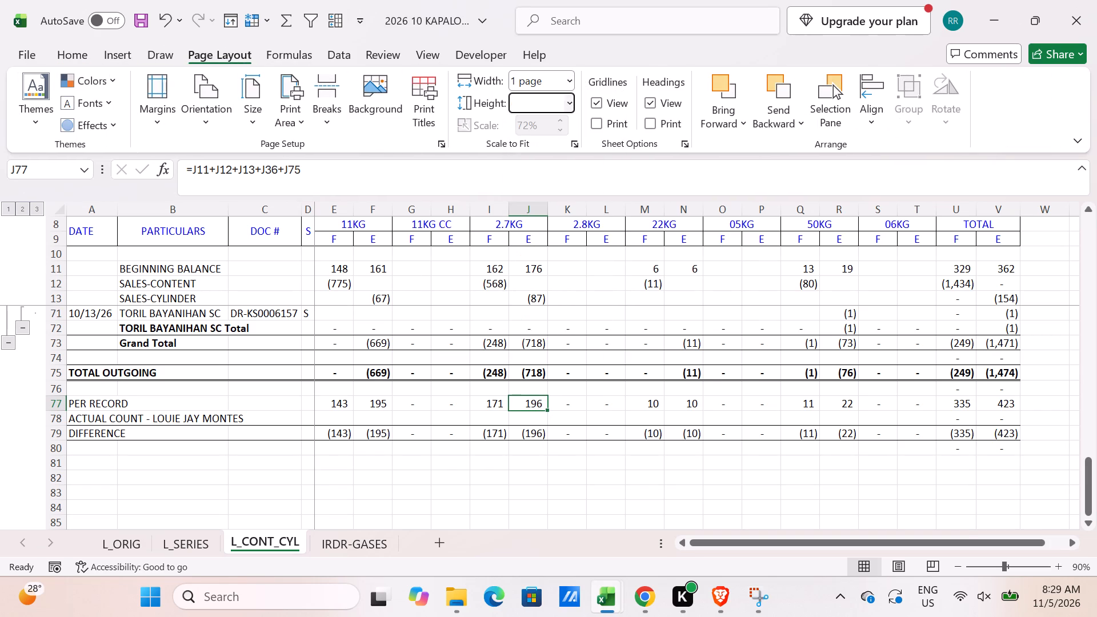
key("ctrl+p")
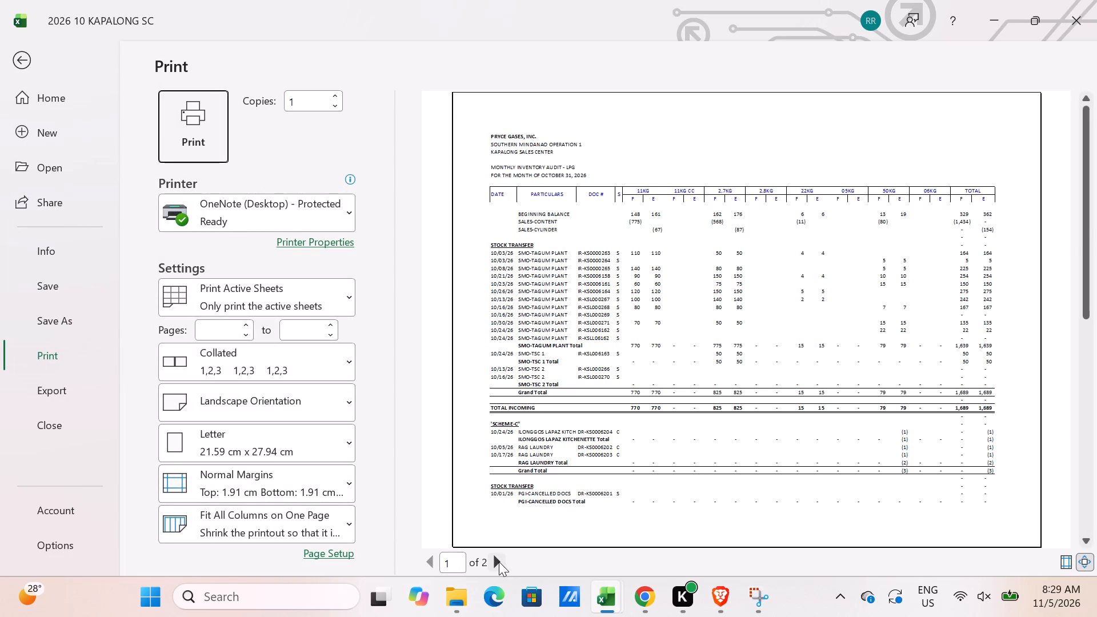
left_click(501, 562)
key("Escape")
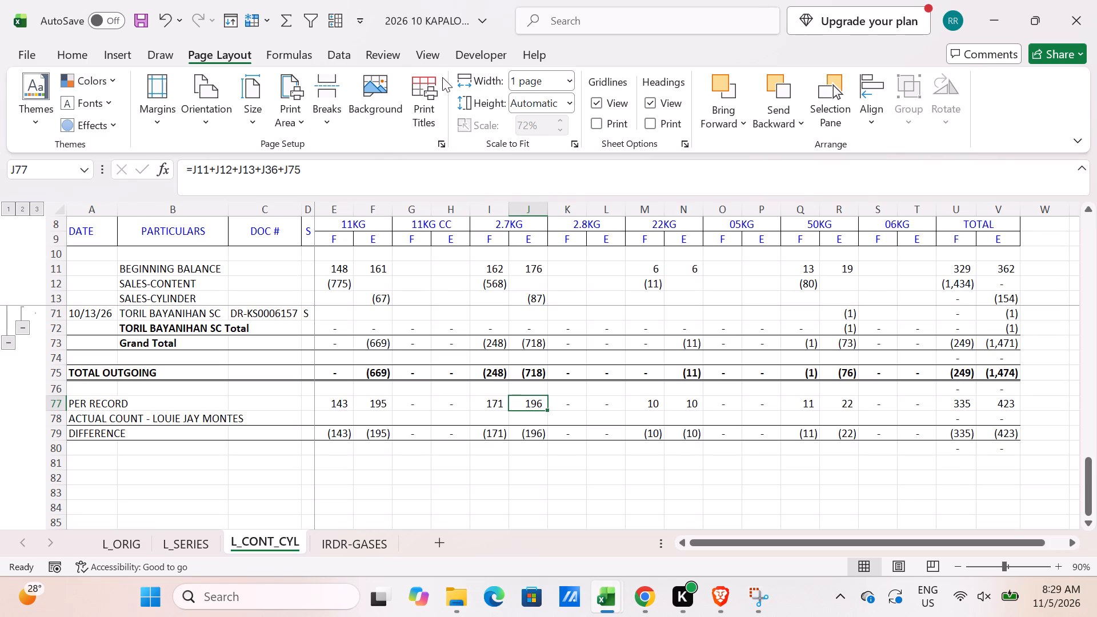
Set header rows 8 to 10 as the print title rows that repeat at the top of every page.
left_click(428, 105)
left_click(419, 263)
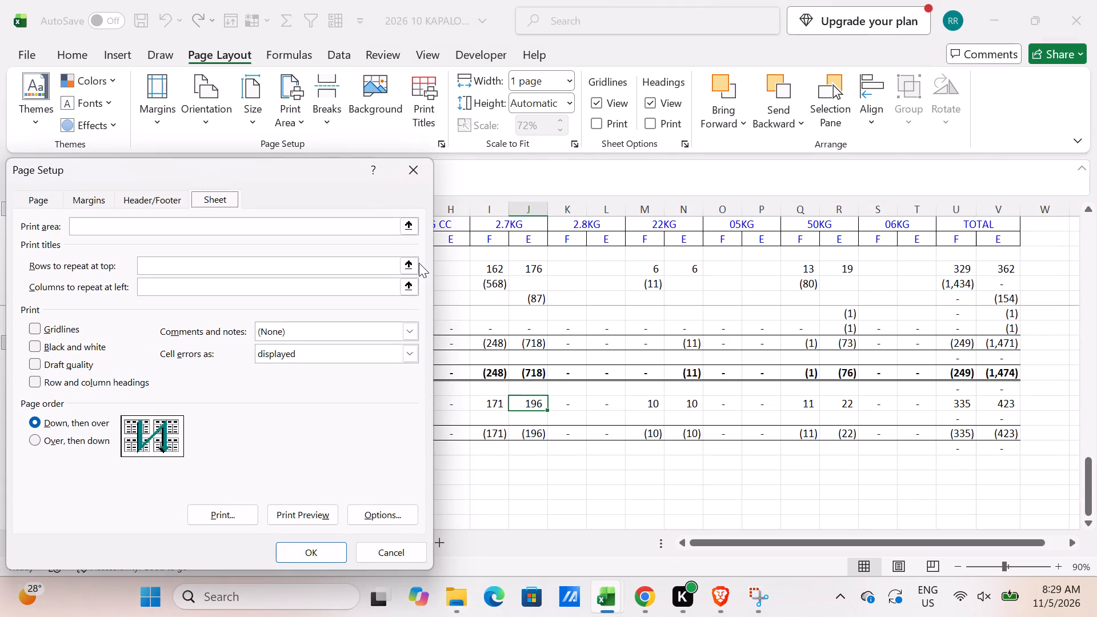
left_click(404, 263)
left_click_drag(149, 165, 163, 135)
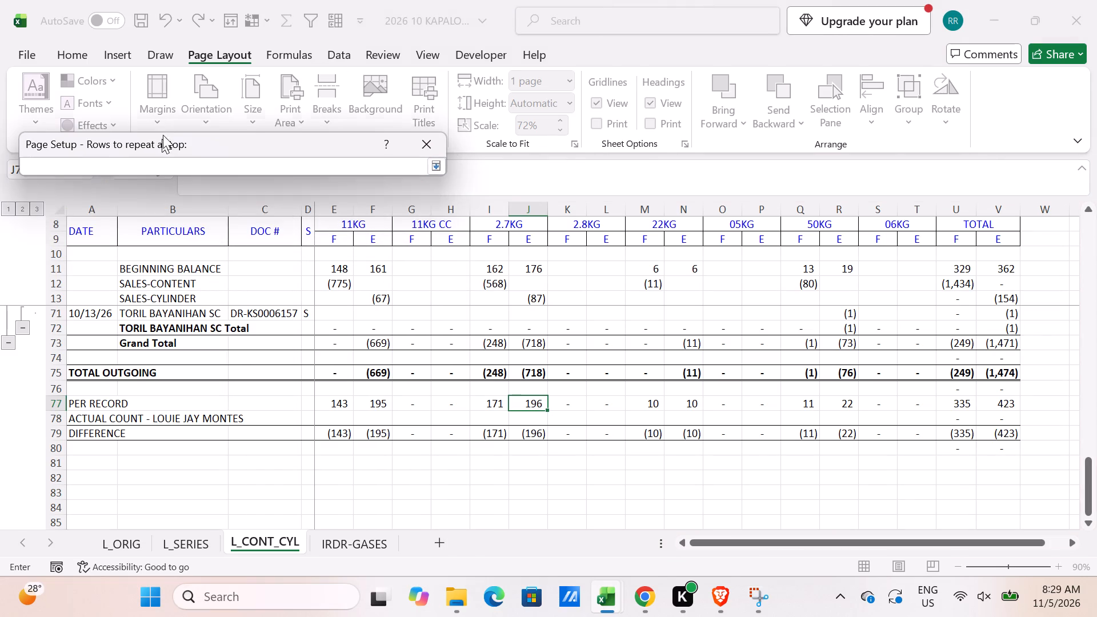
left_click_drag(163, 135, 166, 130)
left_click_drag(55, 222, 55, 248)
key("Return")
key("Return")
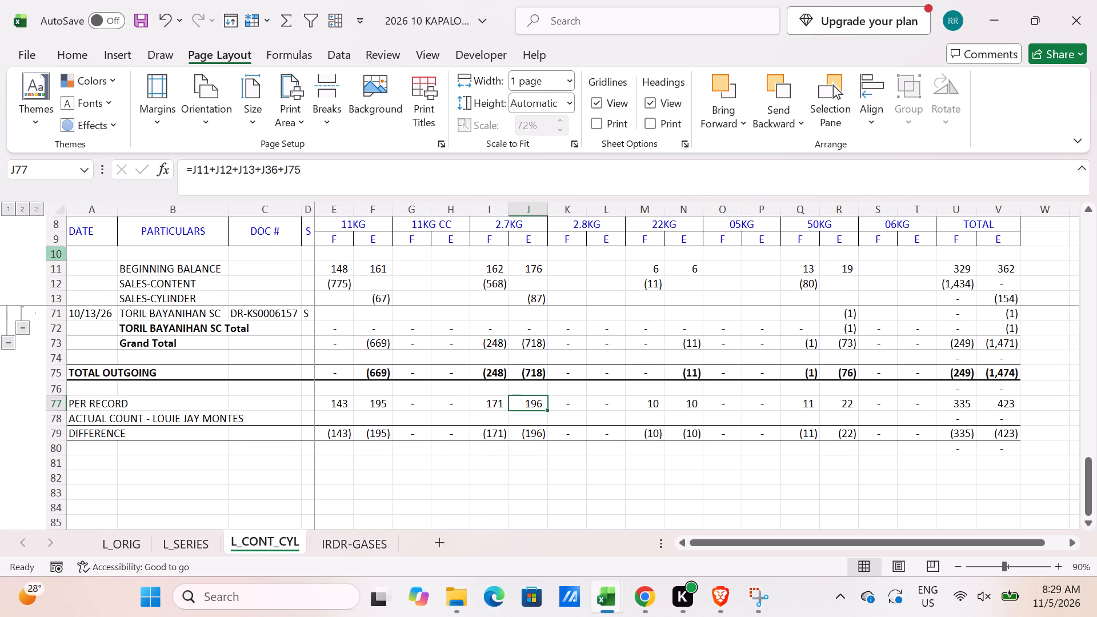
Widen column B (PARTICULARS) so the long names such as the SMO-TAGUM PLANT / S2 Total label fit.
left_click(238, 448)
scroll(237, 538, "up", 3)
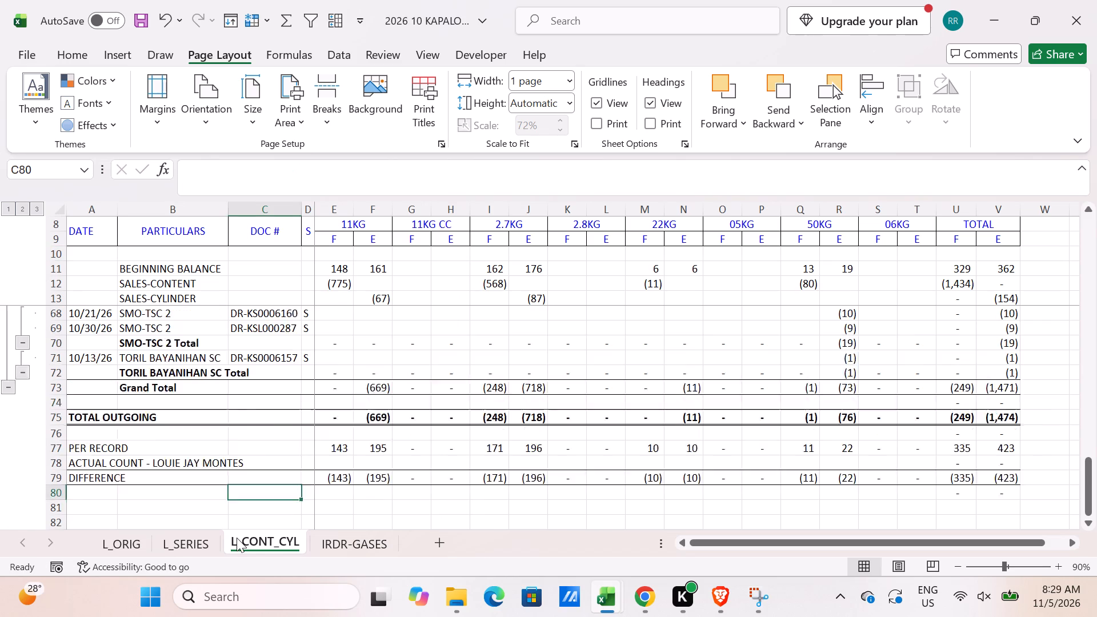
scroll(237, 538, "up", 1)
scroll(237, 538, "down", 5)
scroll(237, 490, "up", 4)
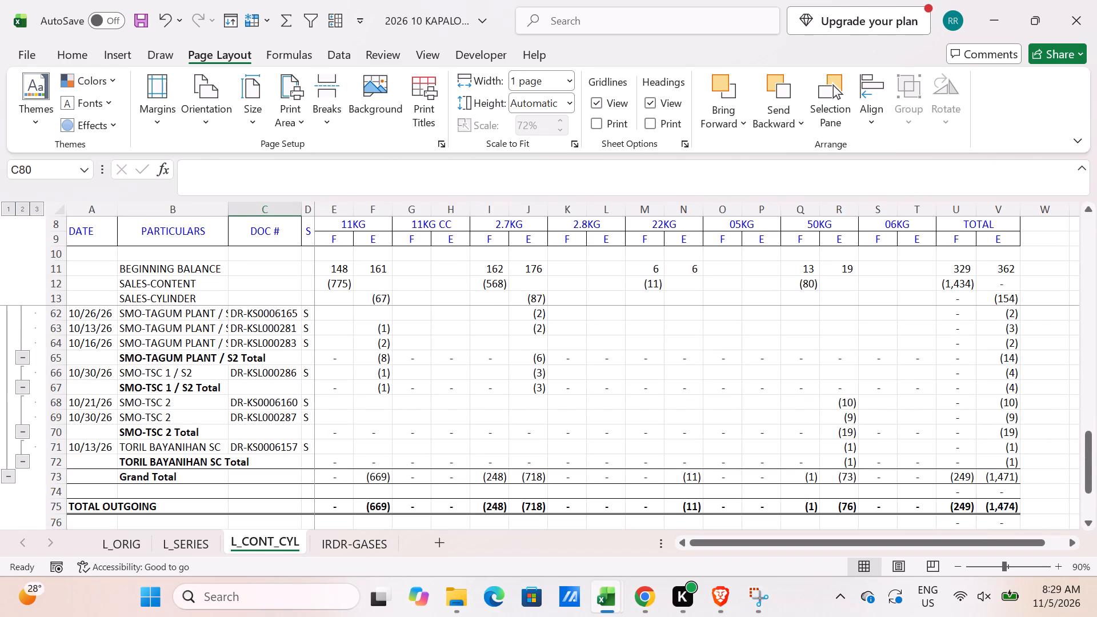
left_click_drag(230, 207, 257, 222)
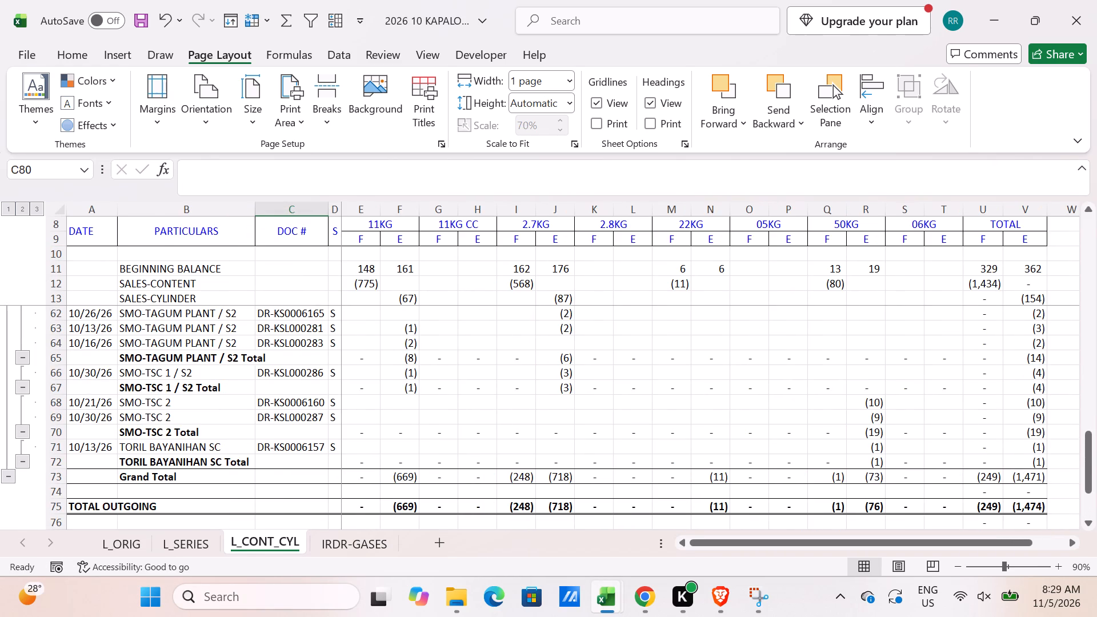
left_click_drag(258, 212, 275, 219)
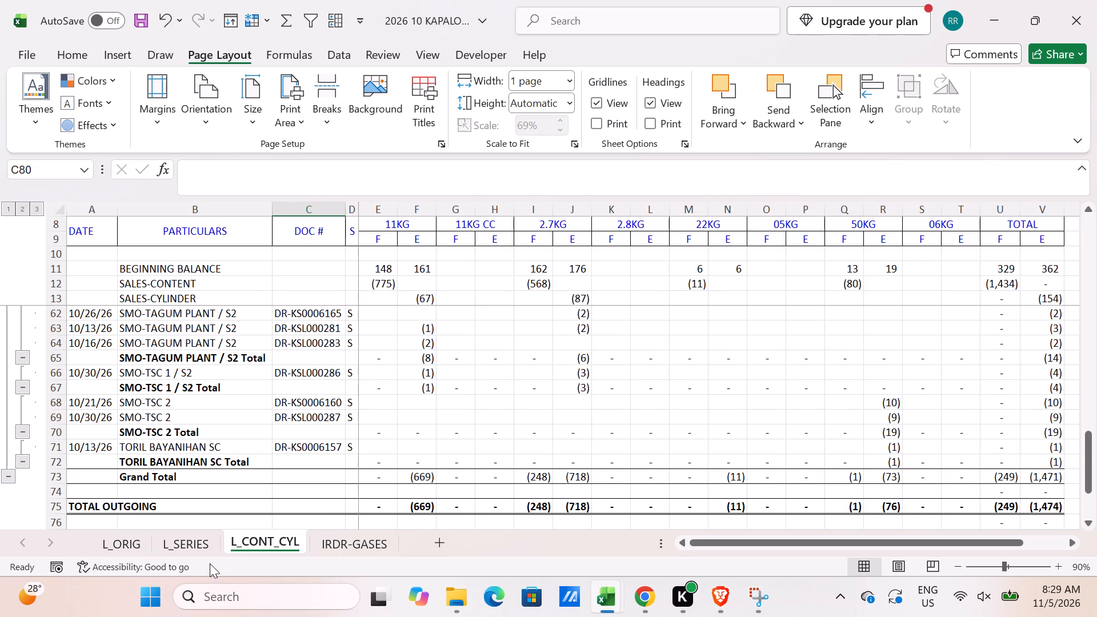
Look over the L_SERIES and IRDR-GASES sheets, and review the outgoing section of L_CONT_CYL.
left_click(182, 551)
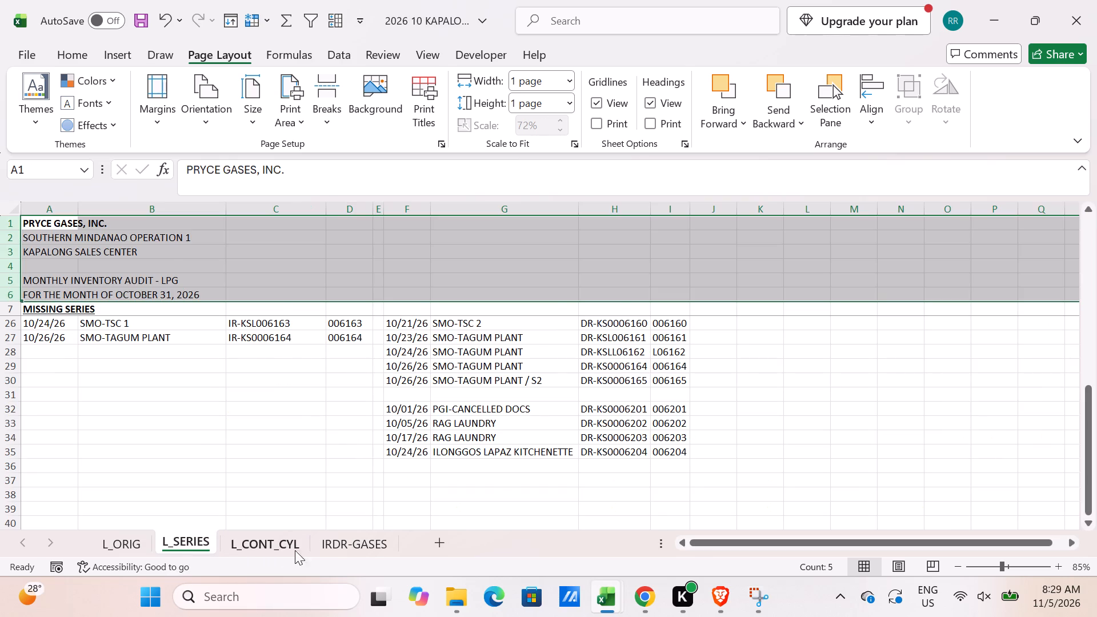
left_click(331, 548)
scroll(303, 474, "up", 5)
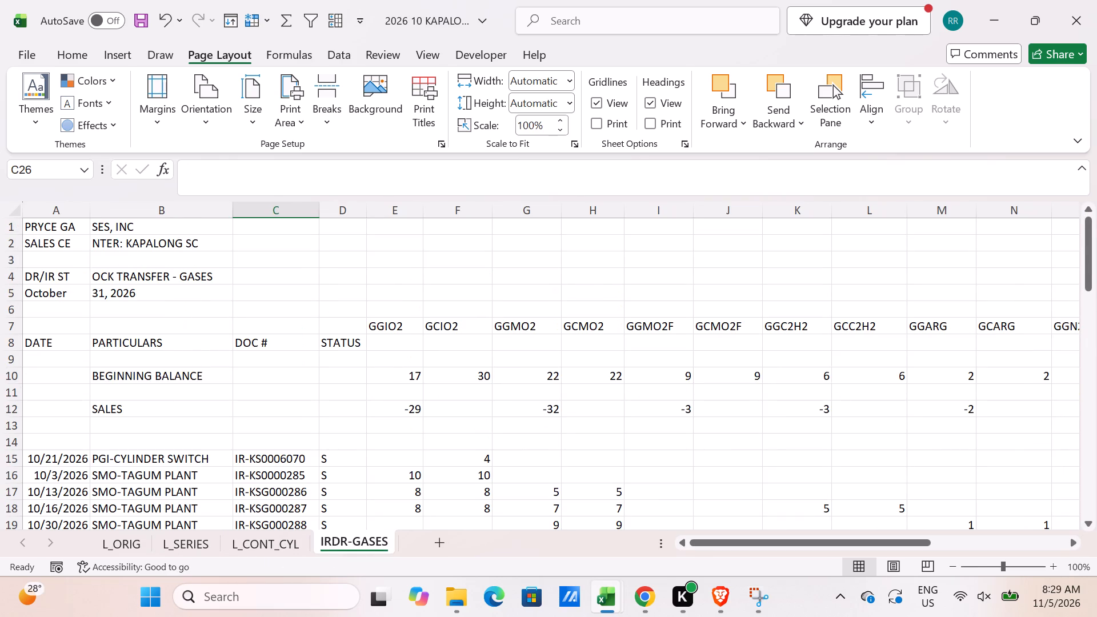
scroll(303, 474, "down", 2)
left_click(274, 538)
scroll(273, 526, "up", 2)
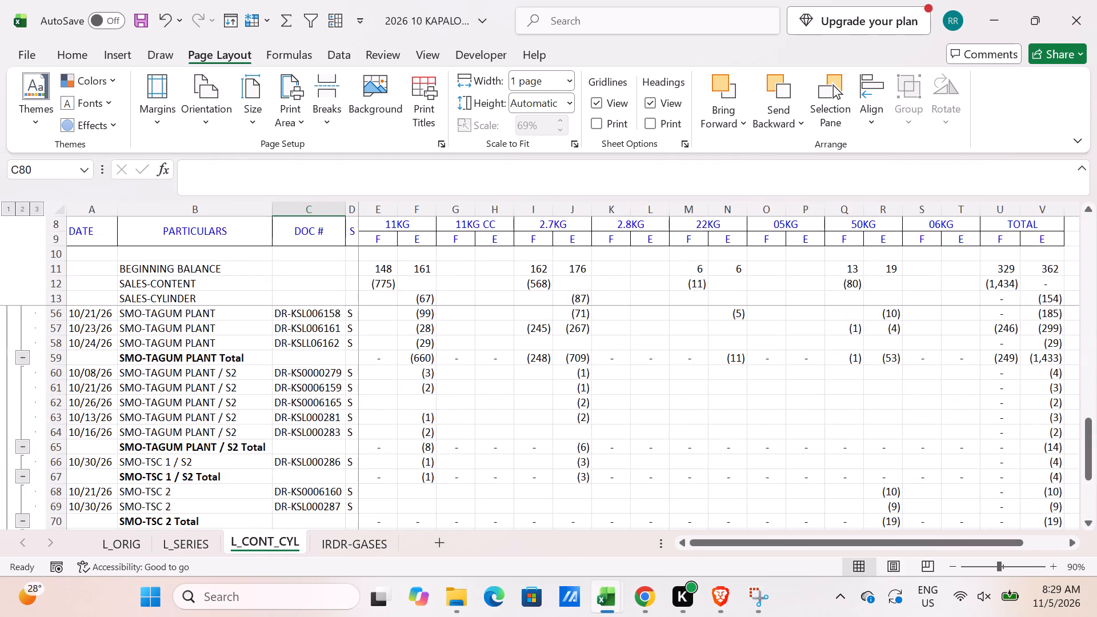
scroll(273, 526, "down", 3)
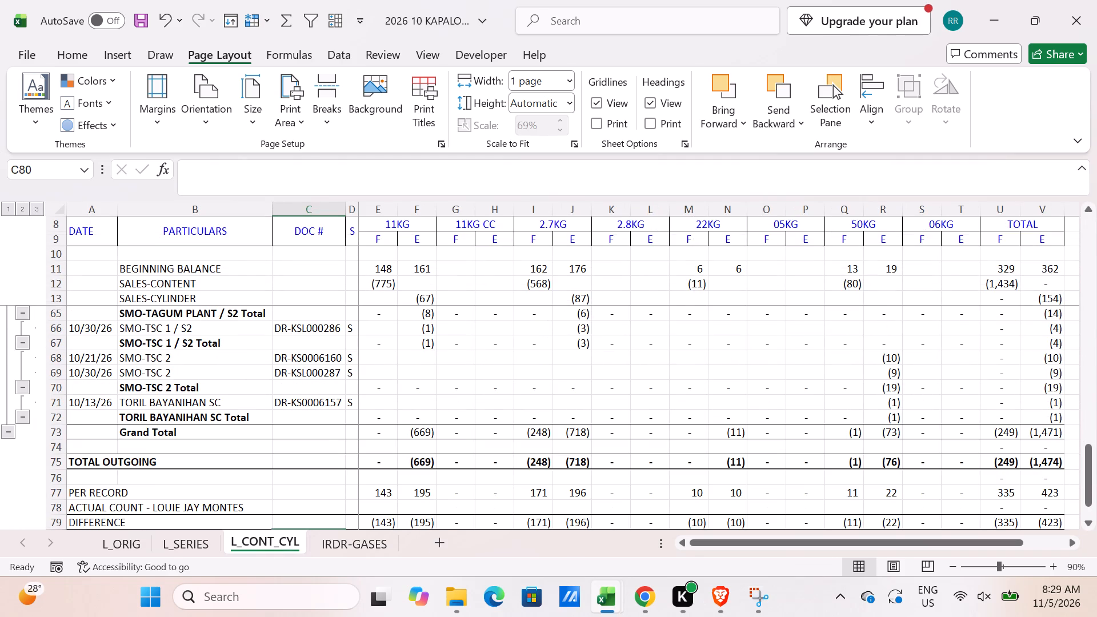
Widen column U, the F column under TOTAL, to fit its figures at 85% zoom.
scroll(429, 513, "down", 1, "ctrl")
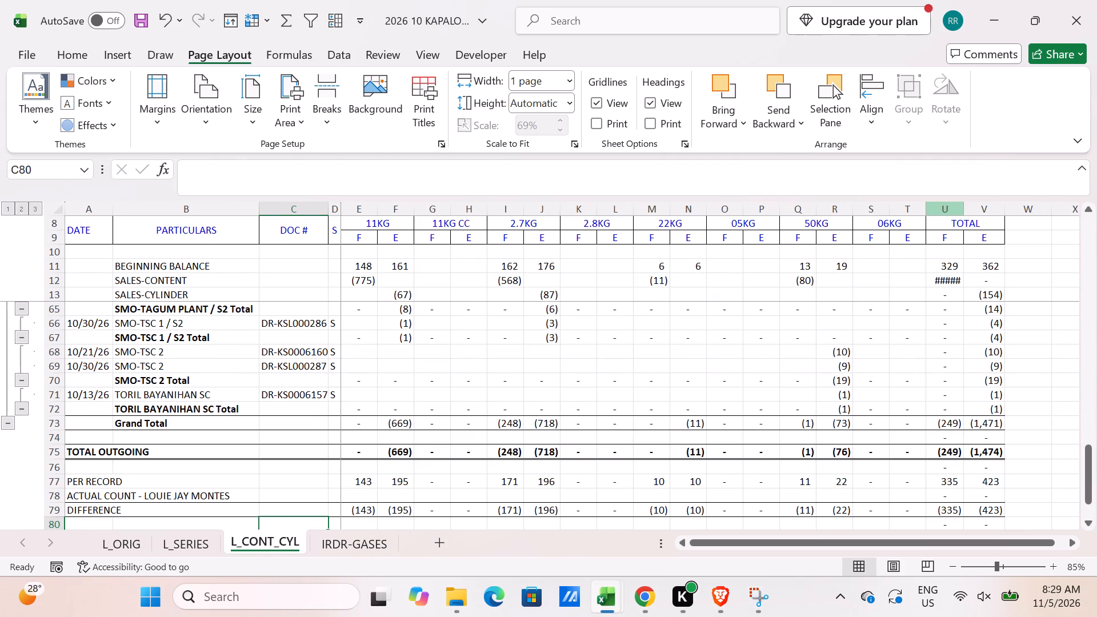
left_click(964, 207)
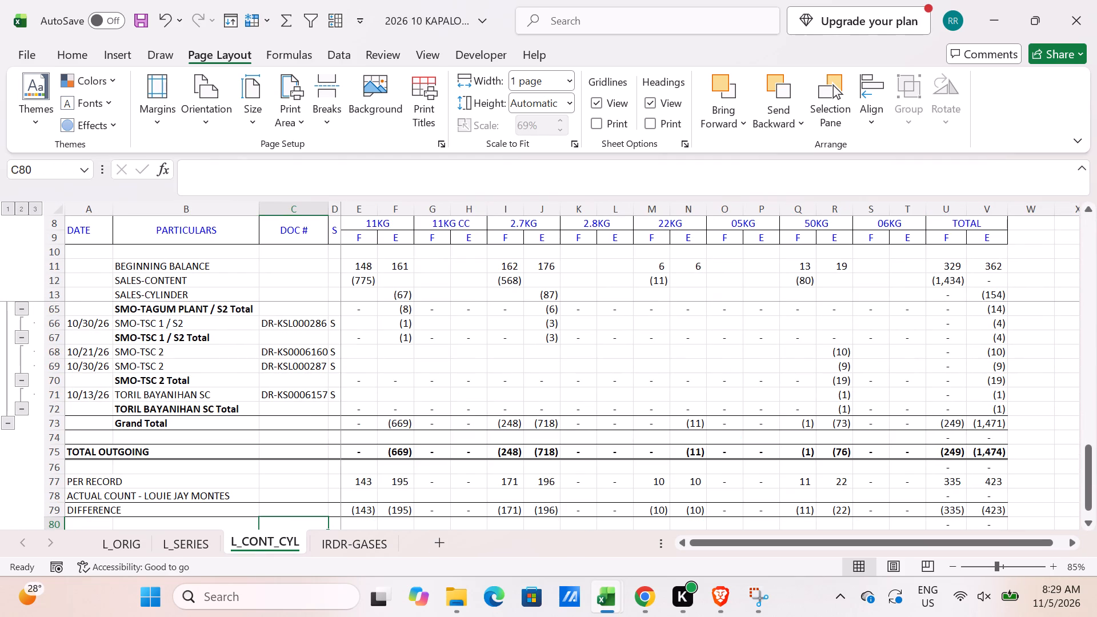
Duplicate the L_CONT_CYL sheet in front of IRDR-GASES and name the copy L_FULL_MT.
left_click_drag(263, 538, 369, 543)
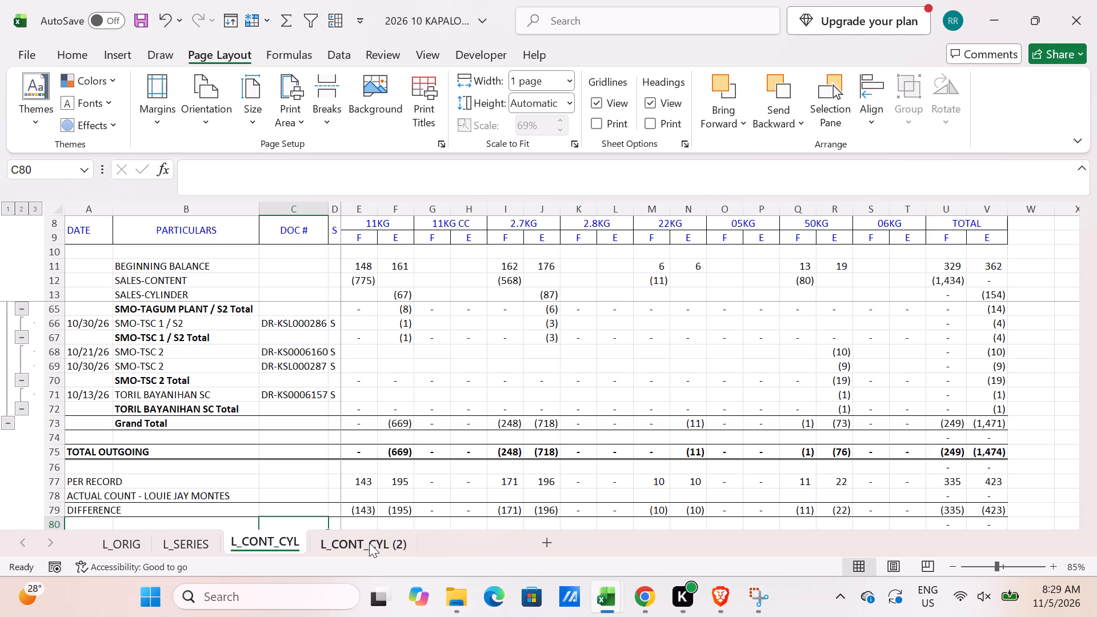
double_click(369, 543)
type("l_full")
key("BackSpace")
key("BackSpace")
key("BackSpace")
key("BackSpace")
key("BackSpace")
key("BackSpace")
key("BackSpace")
key("BackSpace")
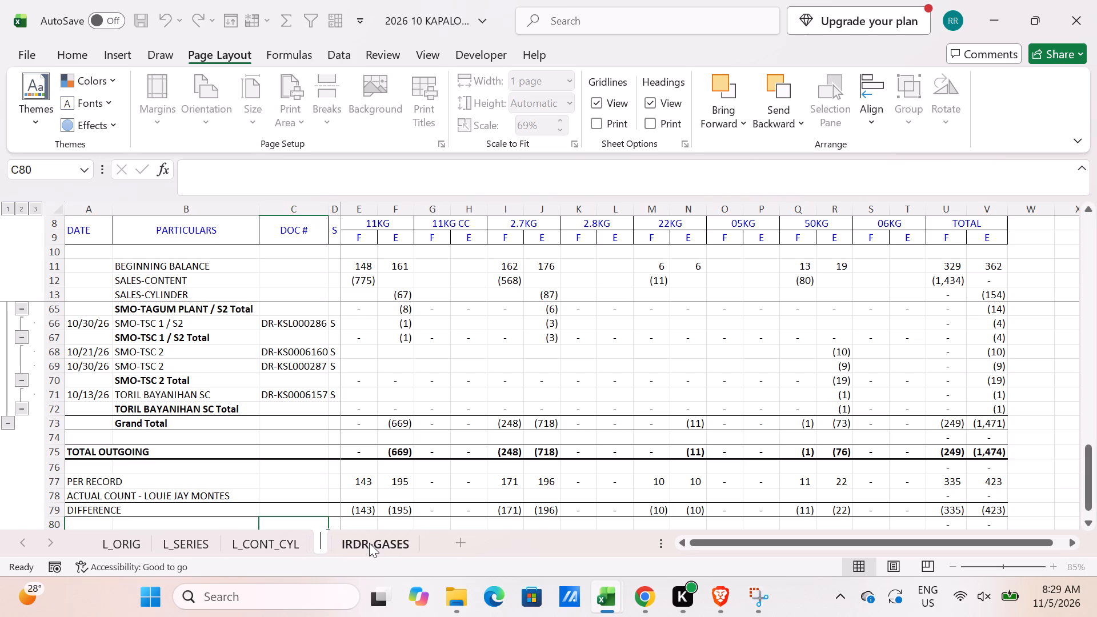
type("L_FULL_MT")
key("Return")
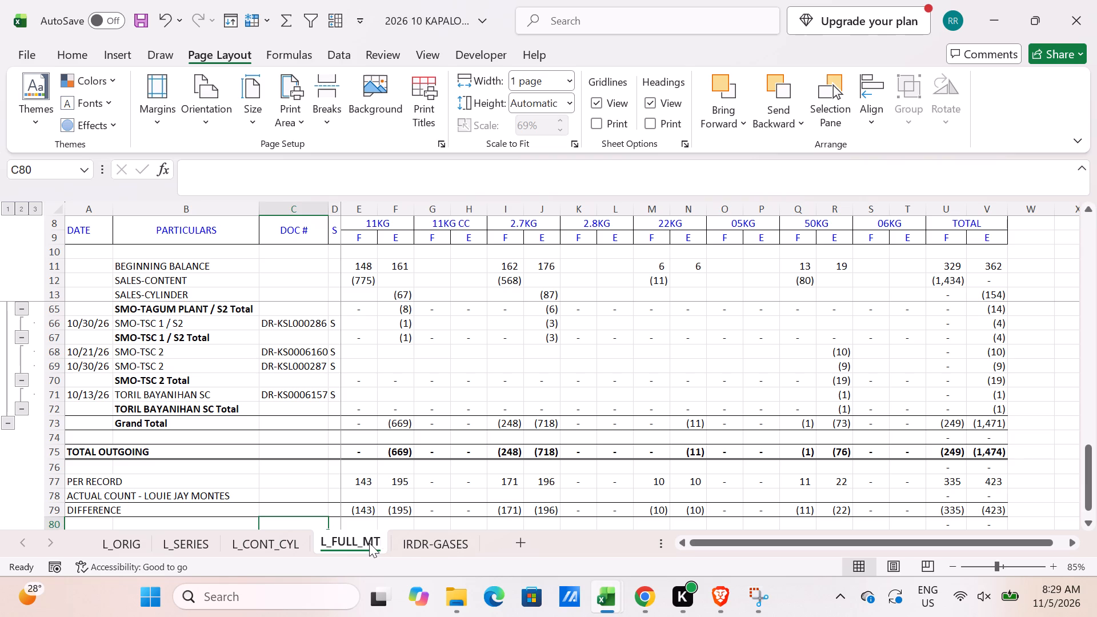
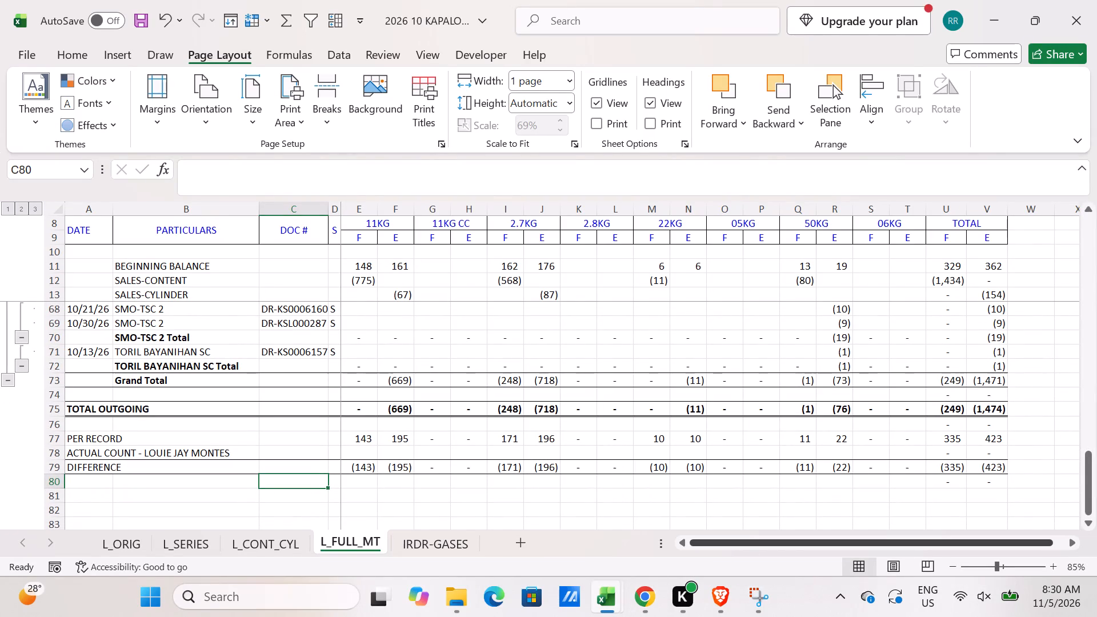
On L_CONT_CYL, relabel each F/E heading pair in row 9 as CONT and CYL, from 11KG through TOTAL.
left_click(283, 536)
left_click(367, 236)
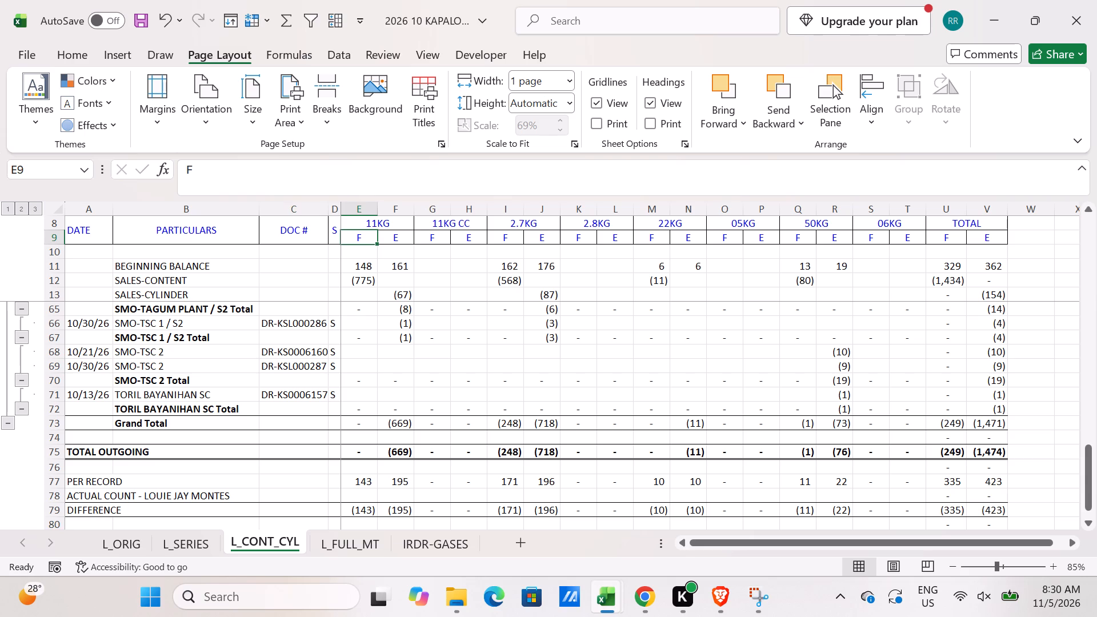
type("CONT")
key("Right")
type("CYL")
key("Right")
key("Left")
key("Left")
key("shift+Right")
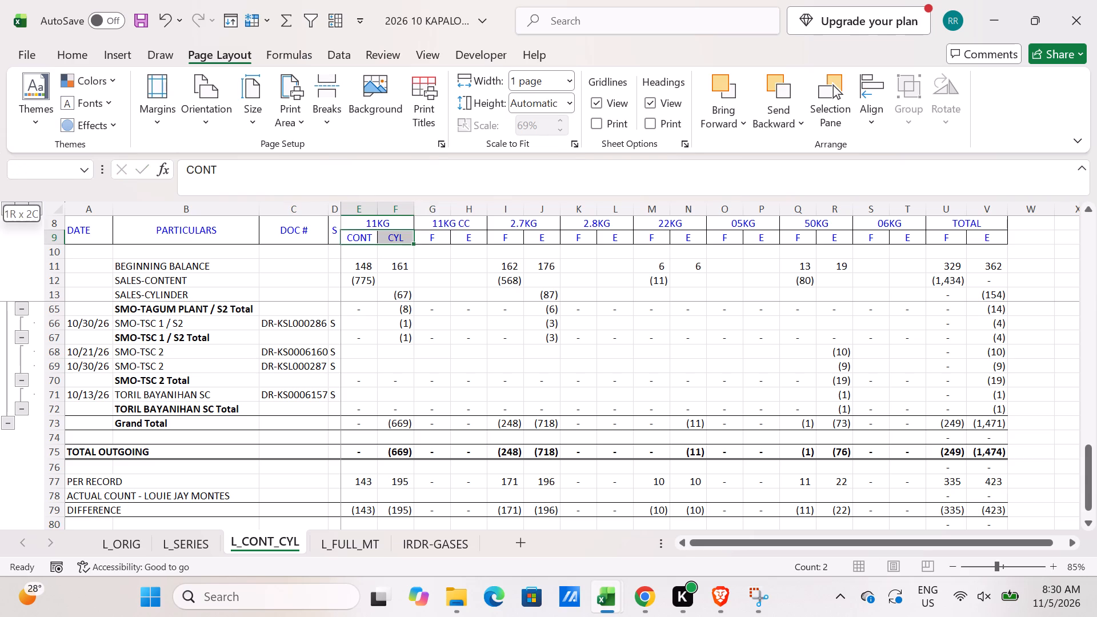
left_click_drag(413, 244, 909, 303)
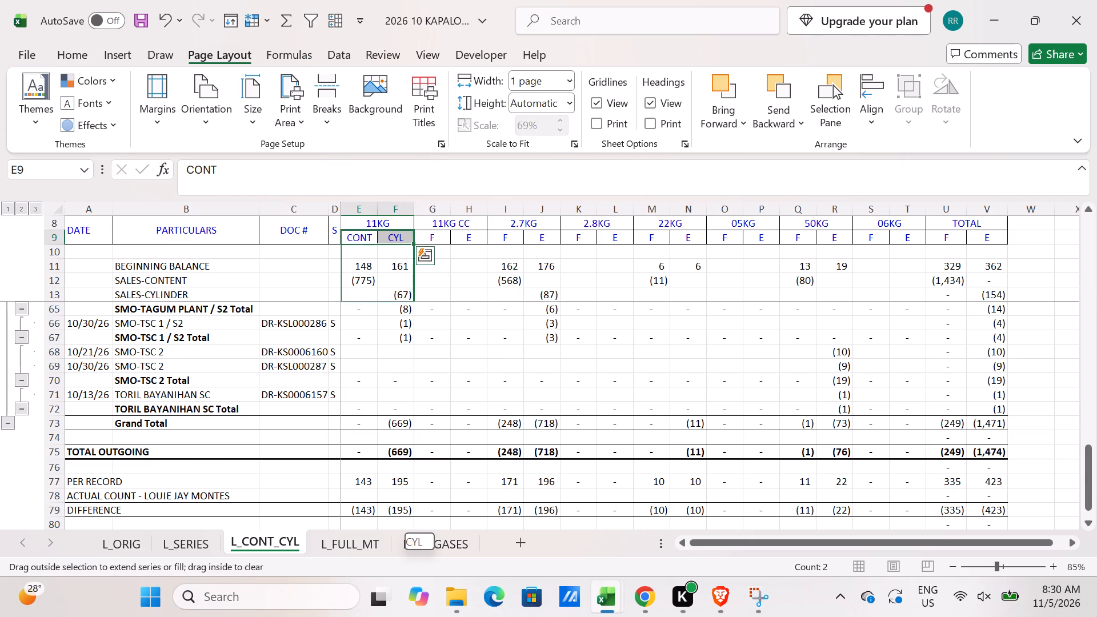
left_click_drag(909, 303, 992, 264)
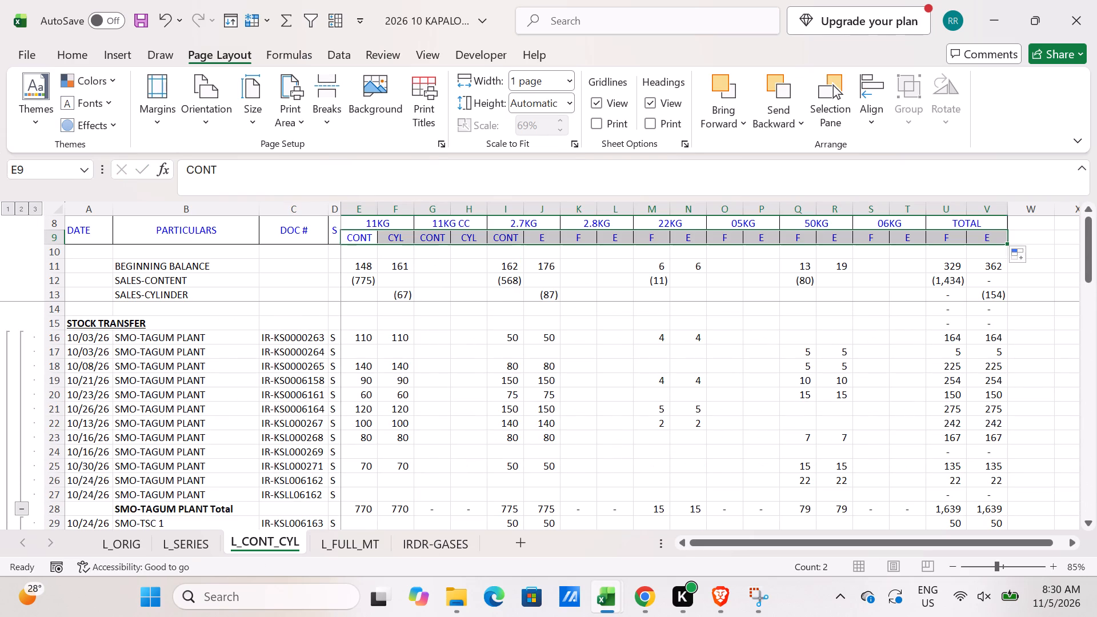
On L_FULL_MT, enter the check formula =V11+U11-L_CONT_CYL!V11 in W11 and fill it down to row 79.
scroll(546, 411, "down", 5)
scroll(496, 452, "down", 1)
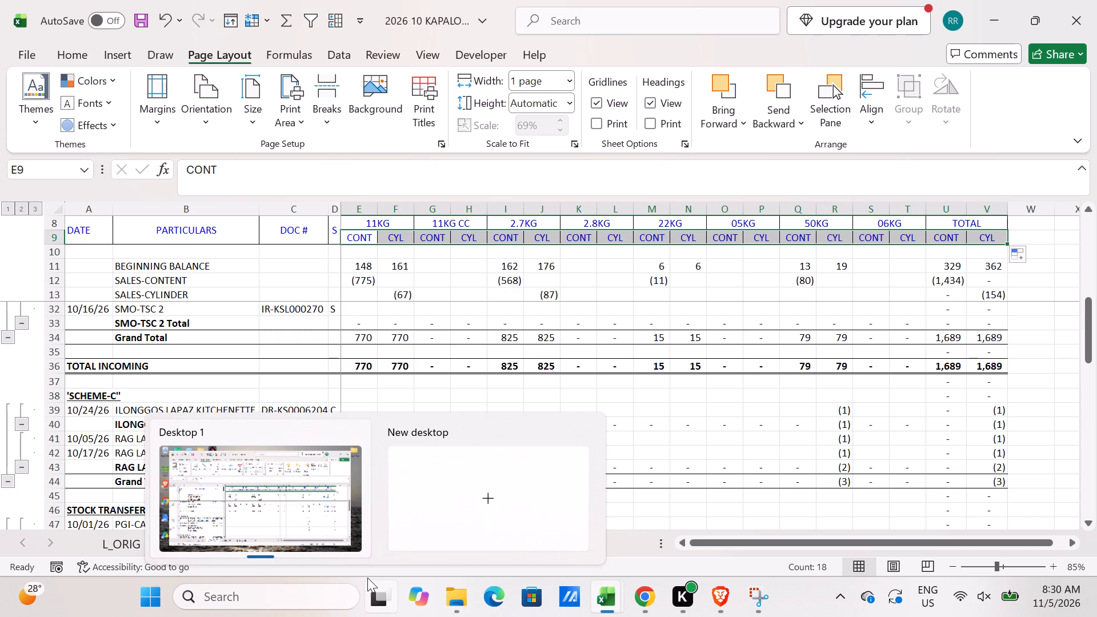
left_click(349, 554)
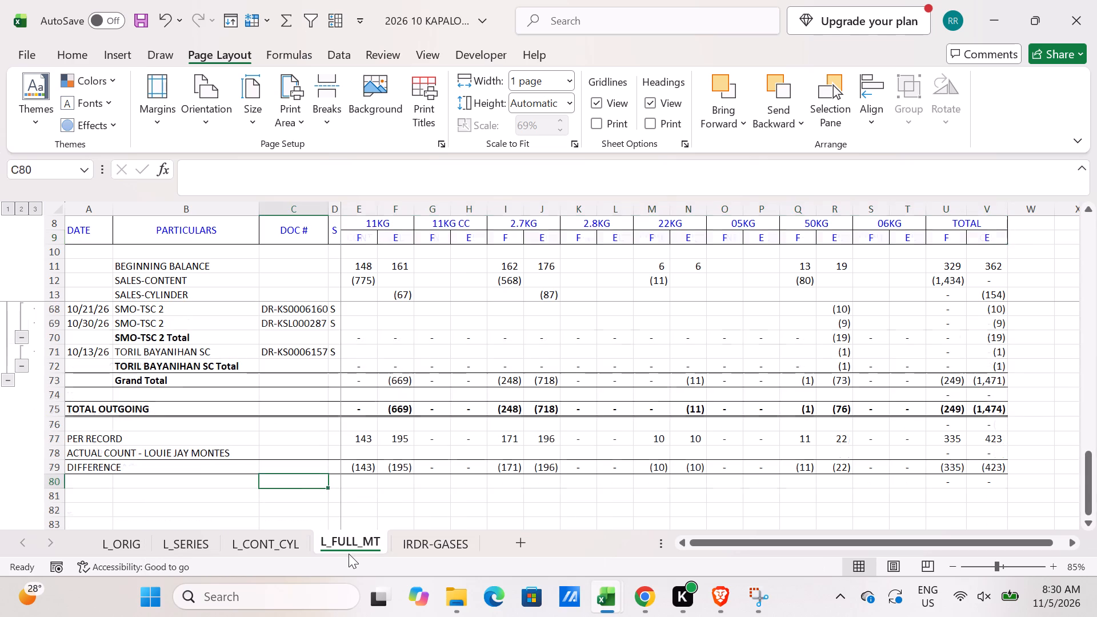
left_click(1019, 273)
key("equal")
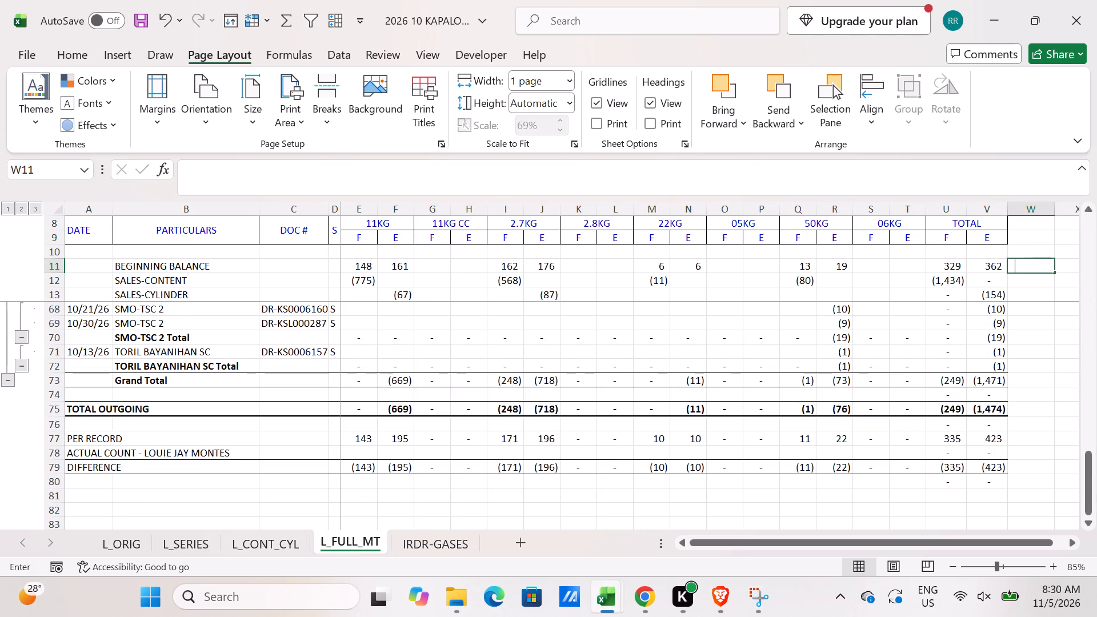
left_click(992, 263)
key("plus")
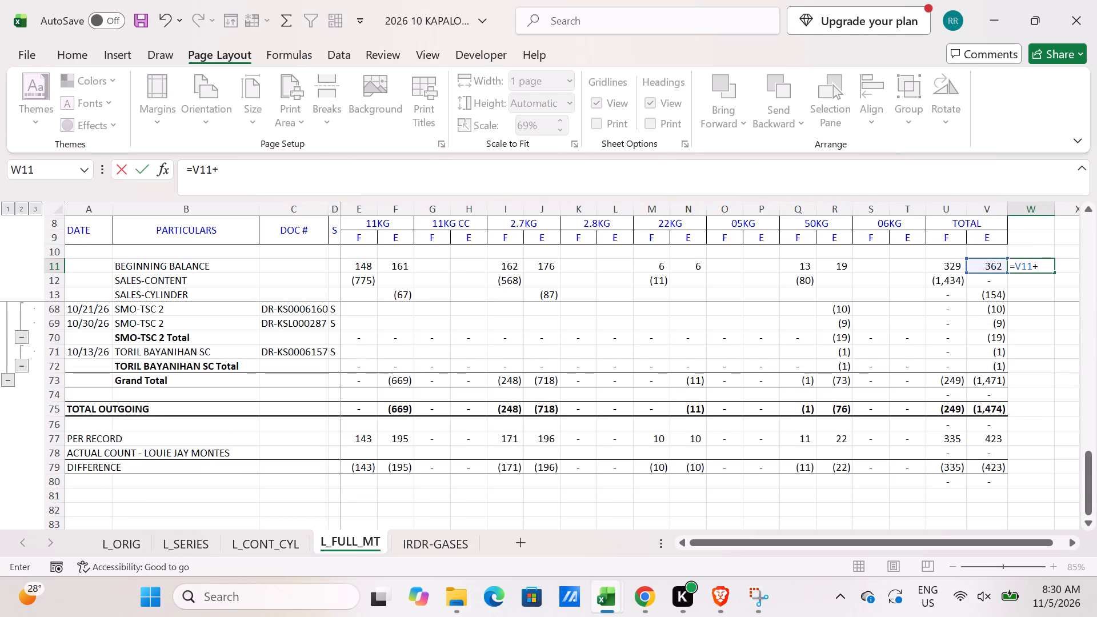
left_click(952, 266)
key("minus")
left_click(277, 546)
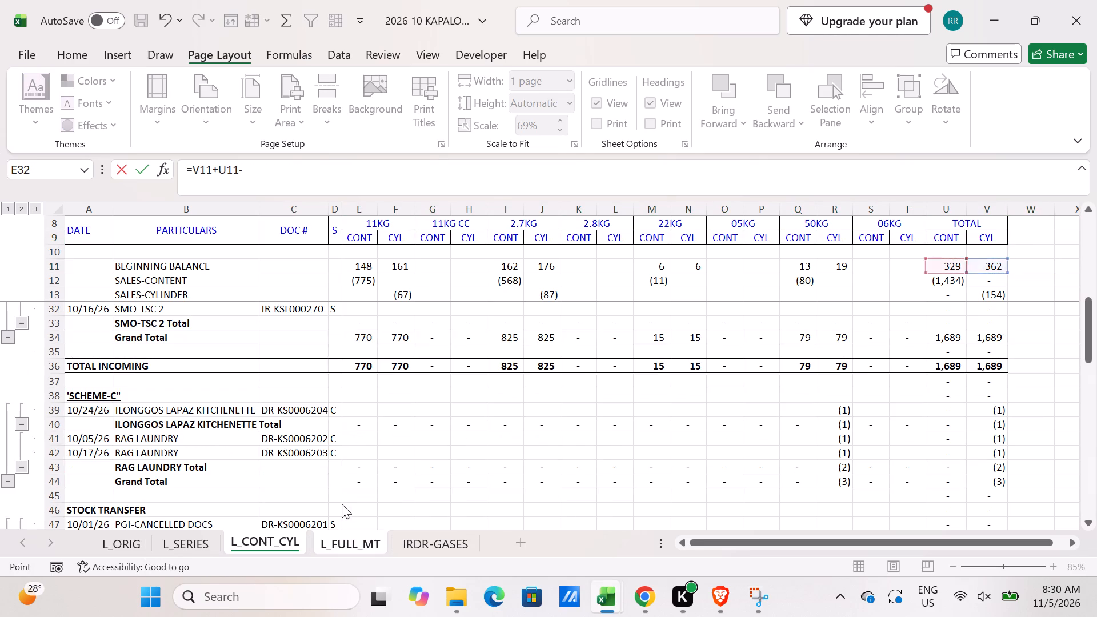
left_click(1001, 266)
key("Return")
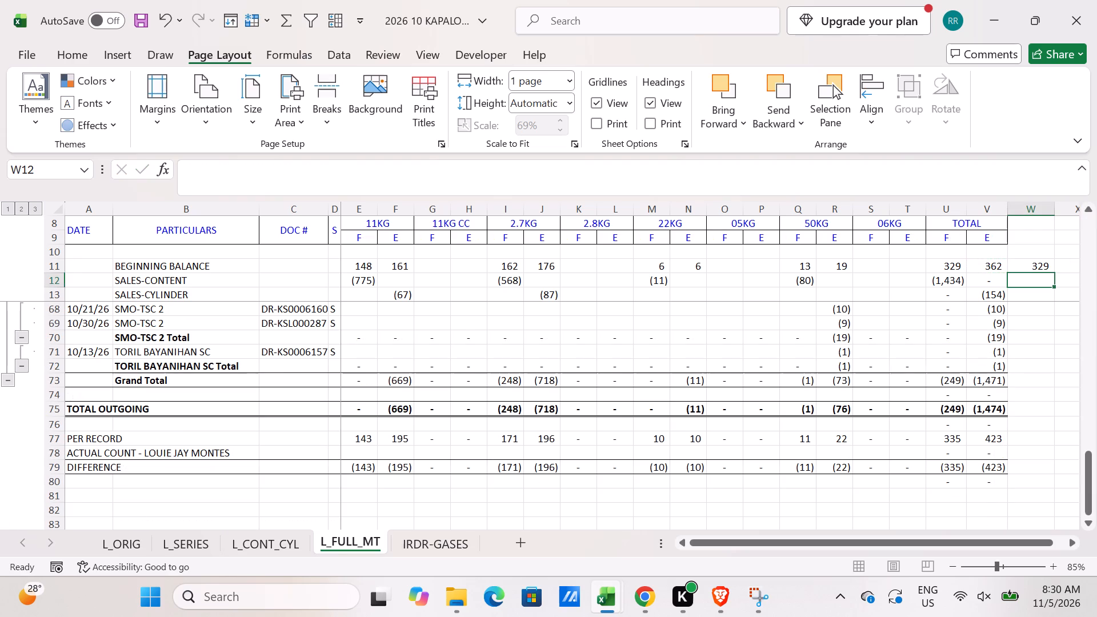
left_click(1010, 264)
left_click_drag(1051, 272, 1039, 470)
Review the column W check figures on L_FULL_MT from BEGINNING BALANCE through the DIFFERENCE row.
scroll(701, 406, "up", 4)
scroll(418, 352, "up", 13)
scroll(418, 352, "up", 9)
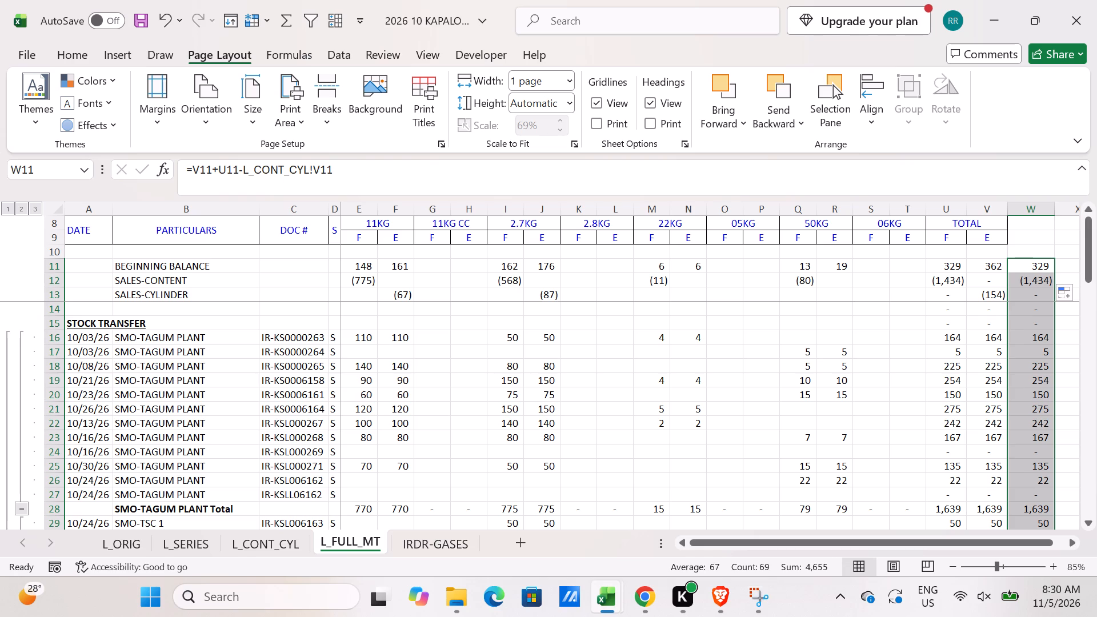
scroll(387, 387, "down", 2)
scroll(387, 387, "up", 1)
scroll(387, 387, "down", 16)
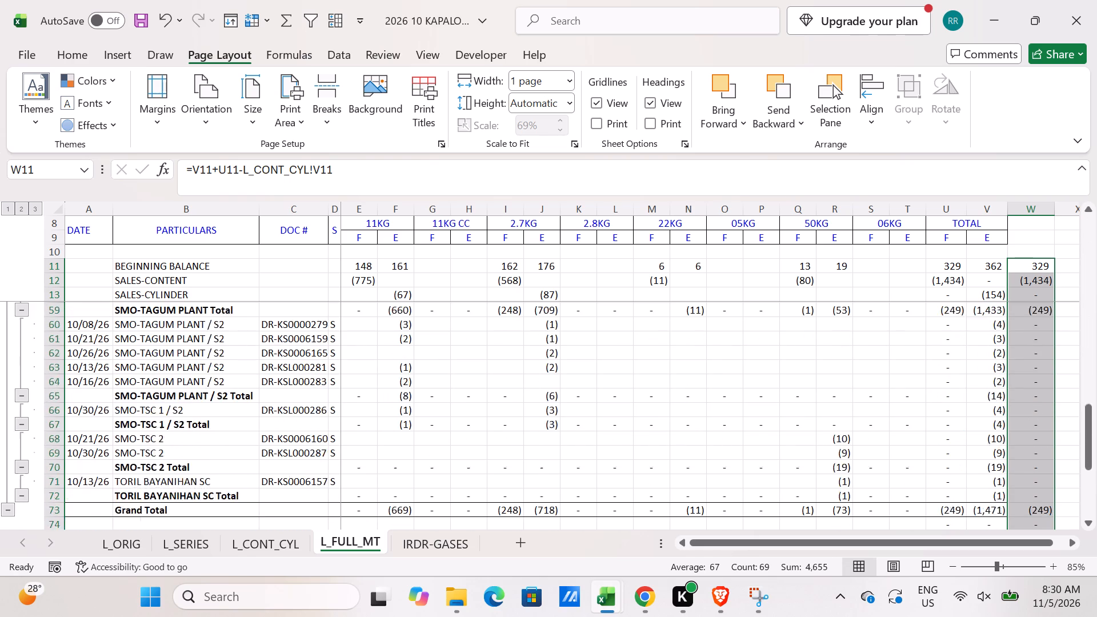
scroll(387, 387, "down", 1)
scroll(387, 387, "up", 1)
scroll(387, 387, "down", 3)
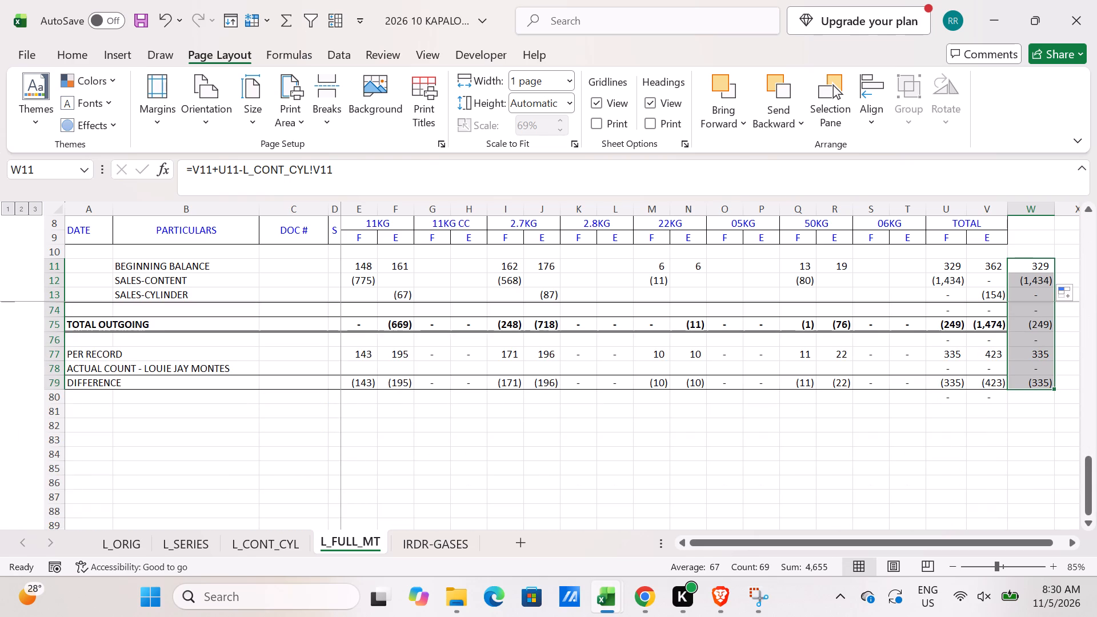
scroll(494, 476, "up", 3)
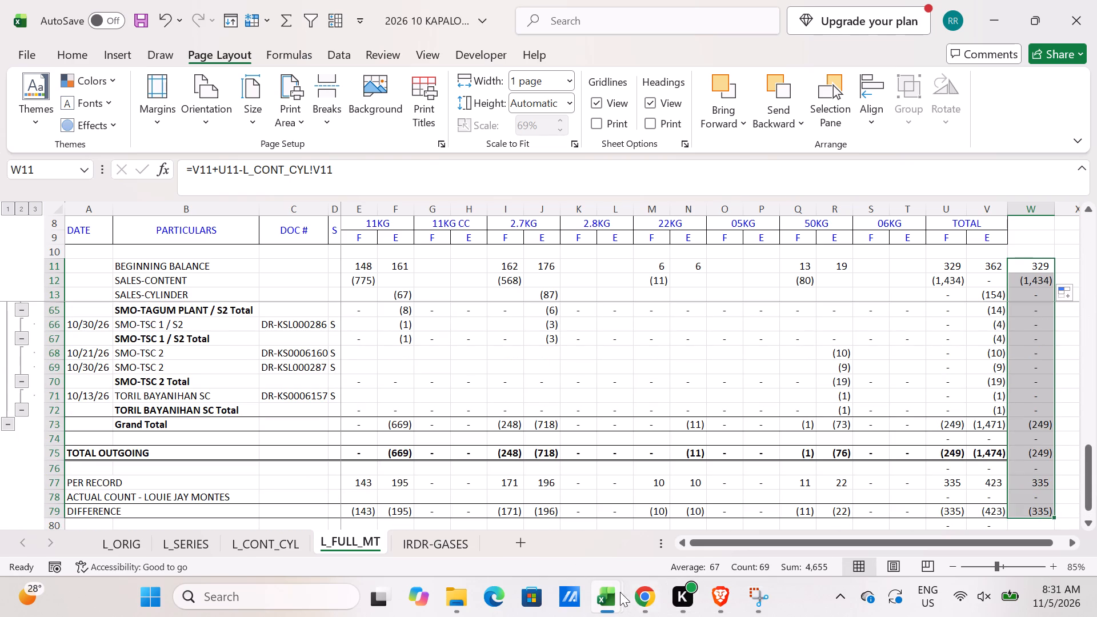
Copy the Kapalong PER RECORD figures, 11KG to 06KG, from the September population analysis workbook into L_FULL_MT's BEGINNING BALANCE row as values.
left_click(611, 596)
left_click(396, 523)
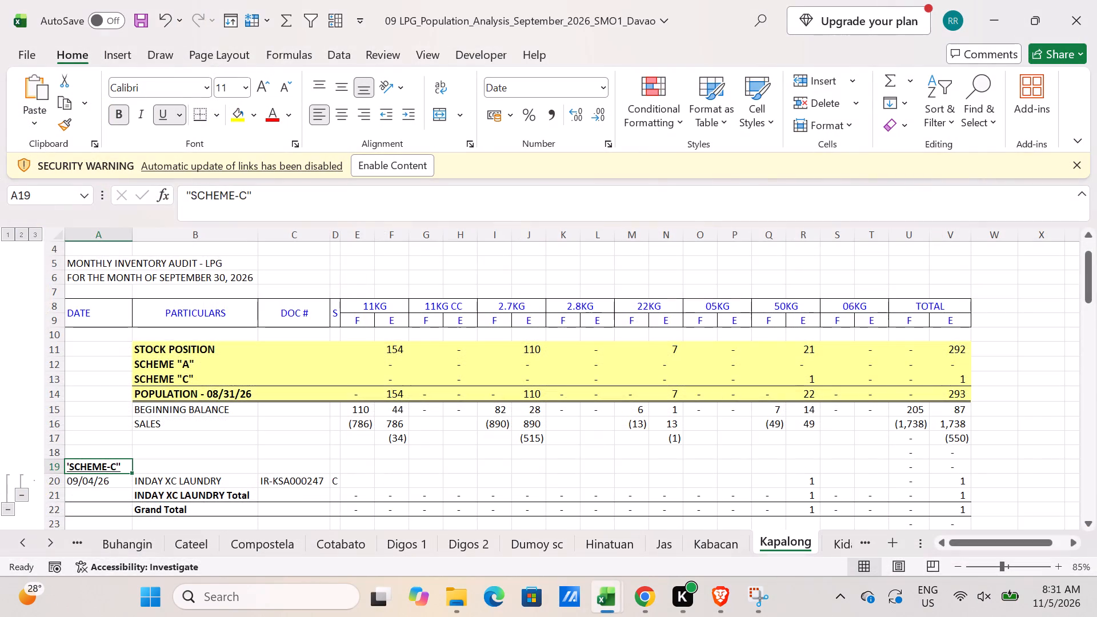
scroll(375, 493, "down", 12)
scroll(315, 442, "down", 4)
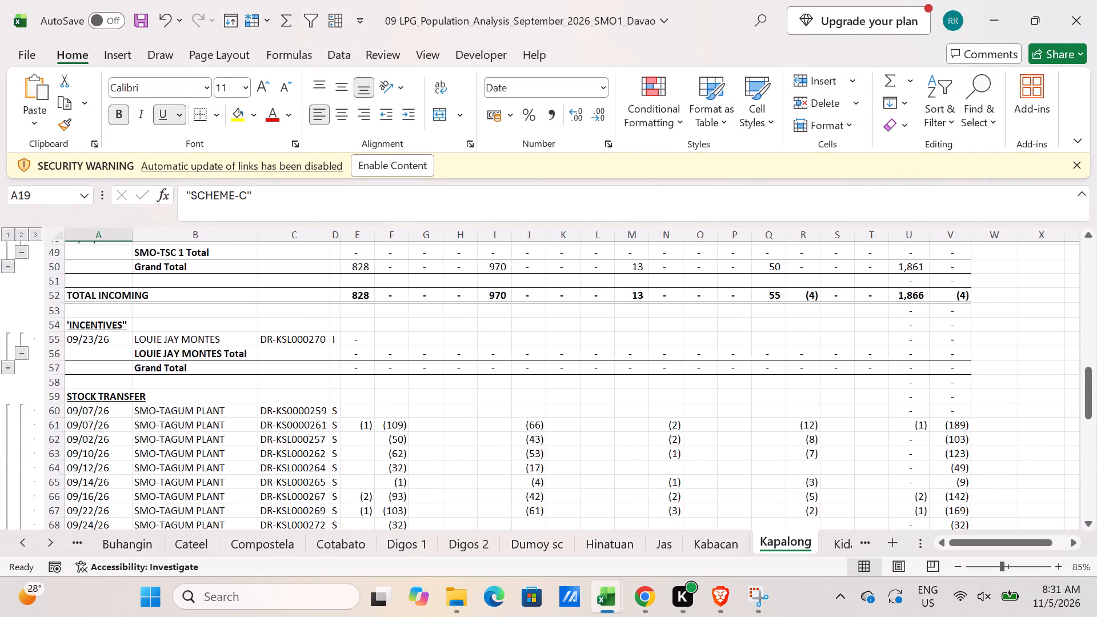
scroll(315, 442, "down", 11)
scroll(324, 432, "up", 3)
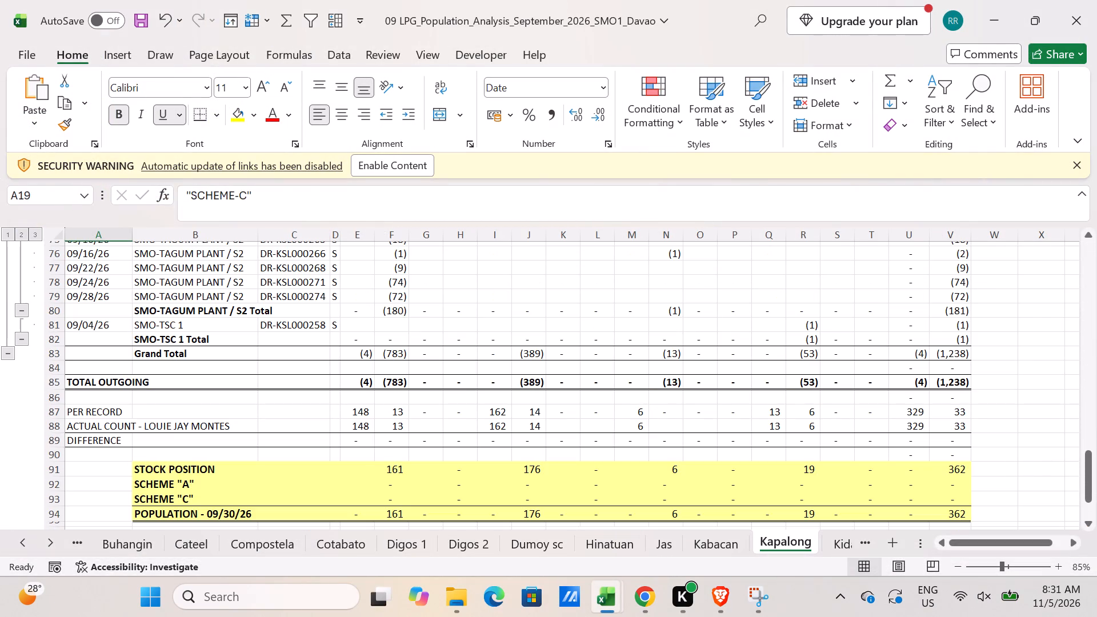
left_click_drag(361, 412, 855, 412)
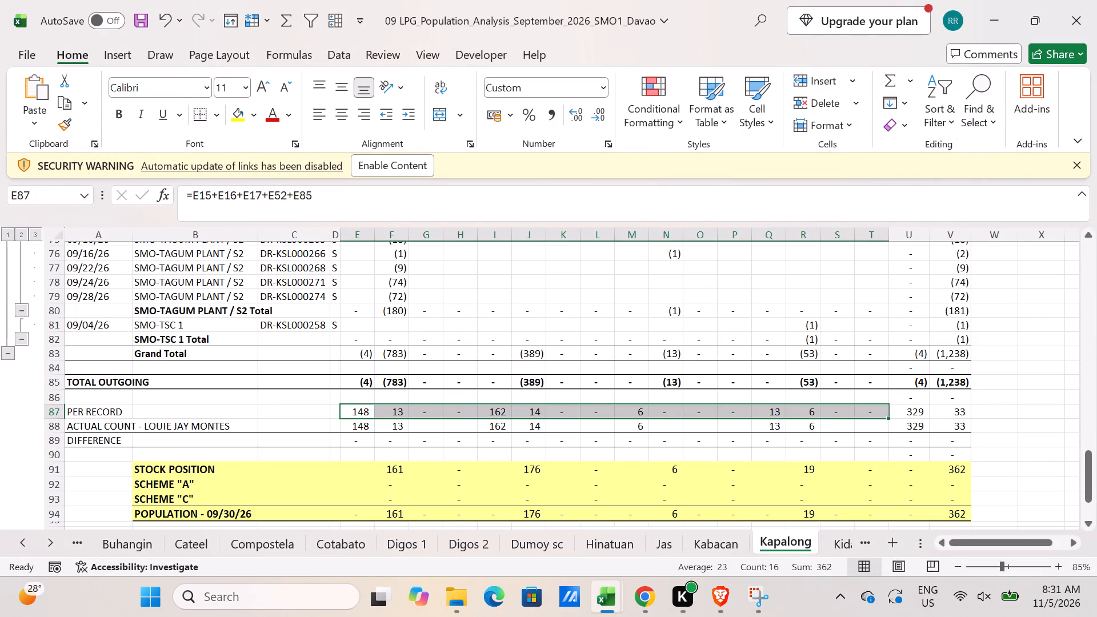
key("ctrl+c")
key("alt+Tab")
left_click(361, 266)
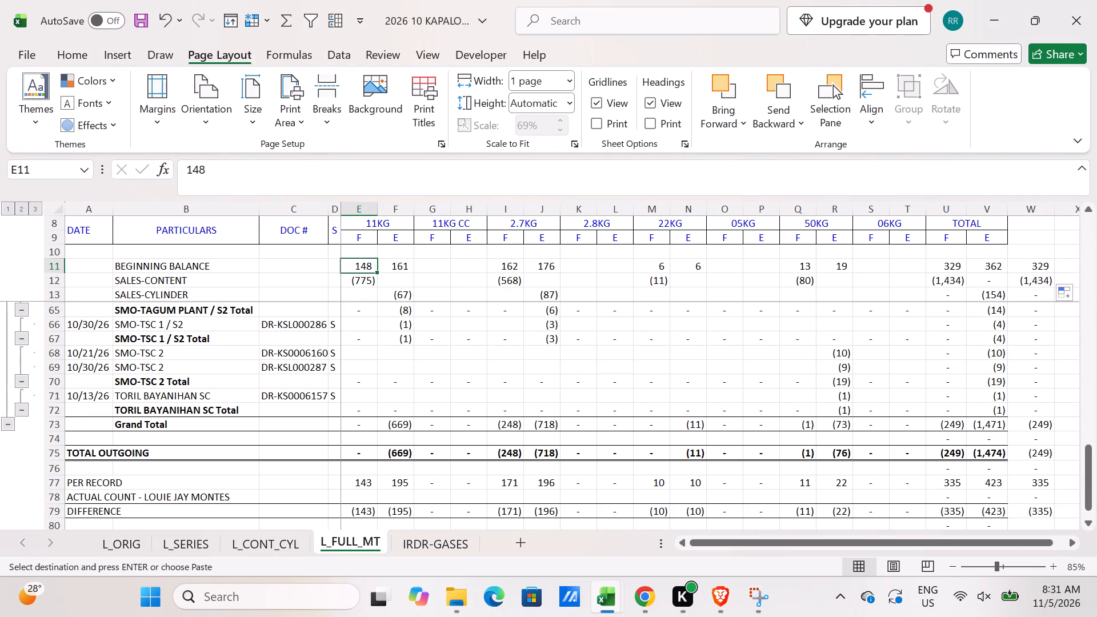
key("alt+e")
type("SV")
key("Return")
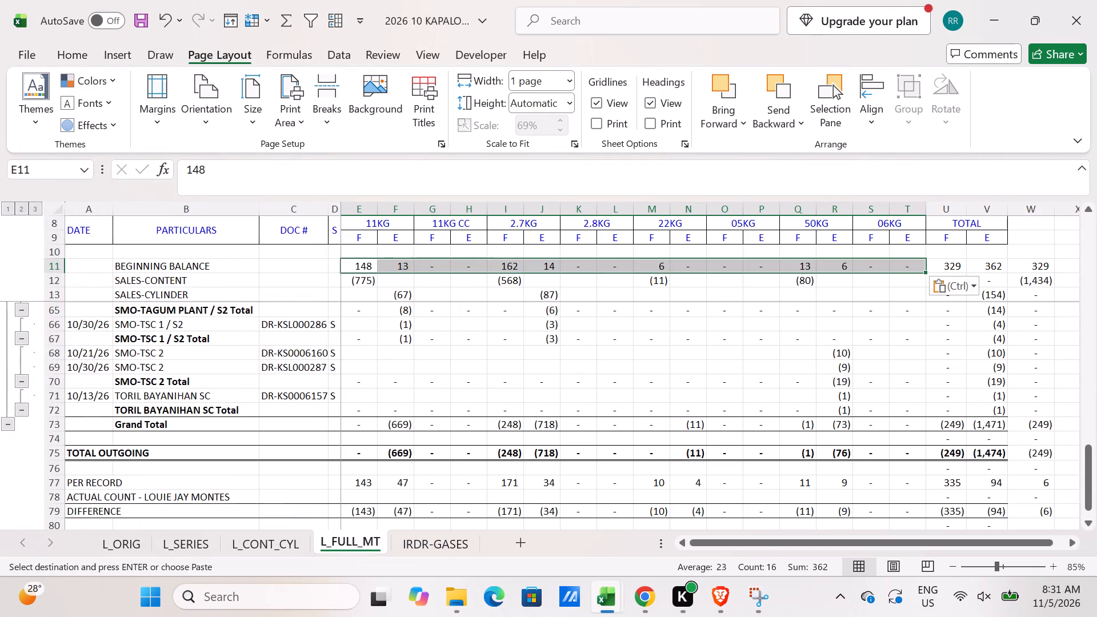
key("Escape")
In the SALES-CONTENT row, set the 11KG and 2.7KG E cells to the negative of their F cells.
left_click(394, 285)
type("=-")
key("Left")
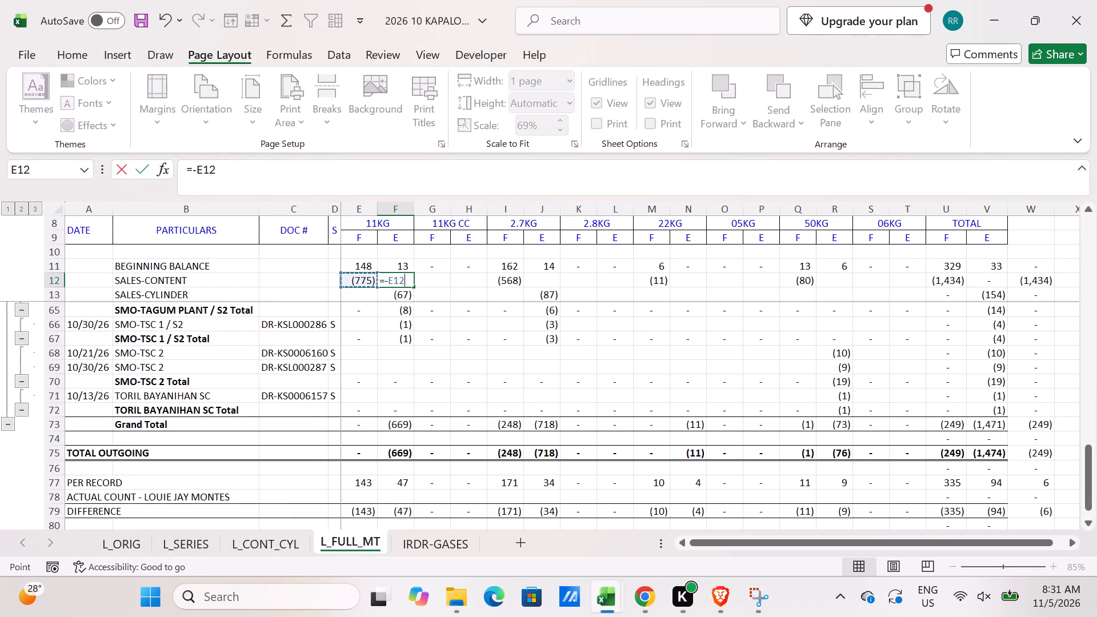
key("Return")
key("Up")
key("Down")
key("Up")
key("Right")
key("Right")
key("Right")
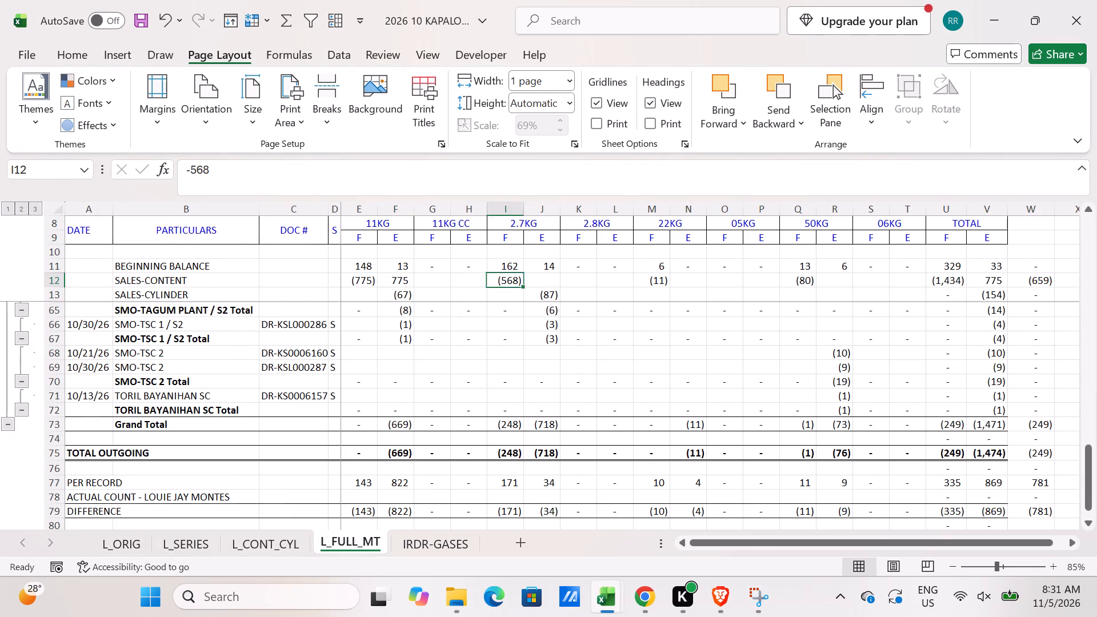
key("Right")
type("=-")
key("Left")
key("Return")
In the SALES-CONTENT row, set the 22KG and 50KG E cells to the negative of their F cells.
key("Up")
key("Right")
key("Right")
key("Right")
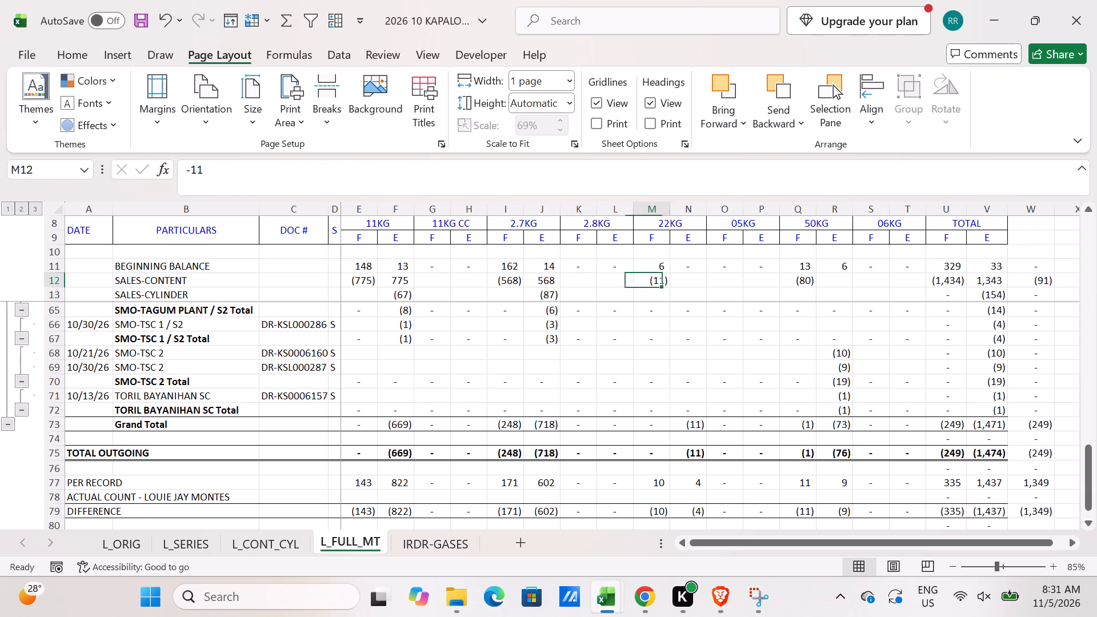
key("Right")
type("=-")
key("Left")
key("Return")
key("Up")
key("Right")
key("Right")
key("Right")
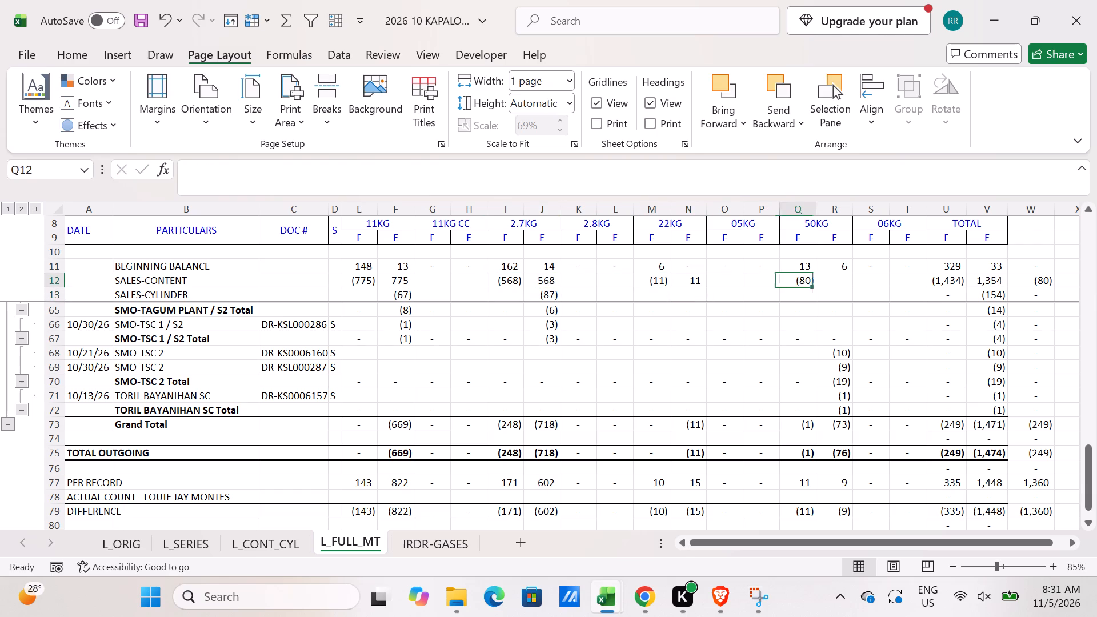
key("Right")
type("=-")
key("Left")
key("Return")
Clear the 11KG E quantities of the incoming SMO-TAGUM PLANT stock transfers, F16 to F26.
key("Left")
key("Left")
key("Left")
key("Left")
key("Left")
key("Left")
key("Left")
key("Left")
key("Left")
key("Left")
key("Left")
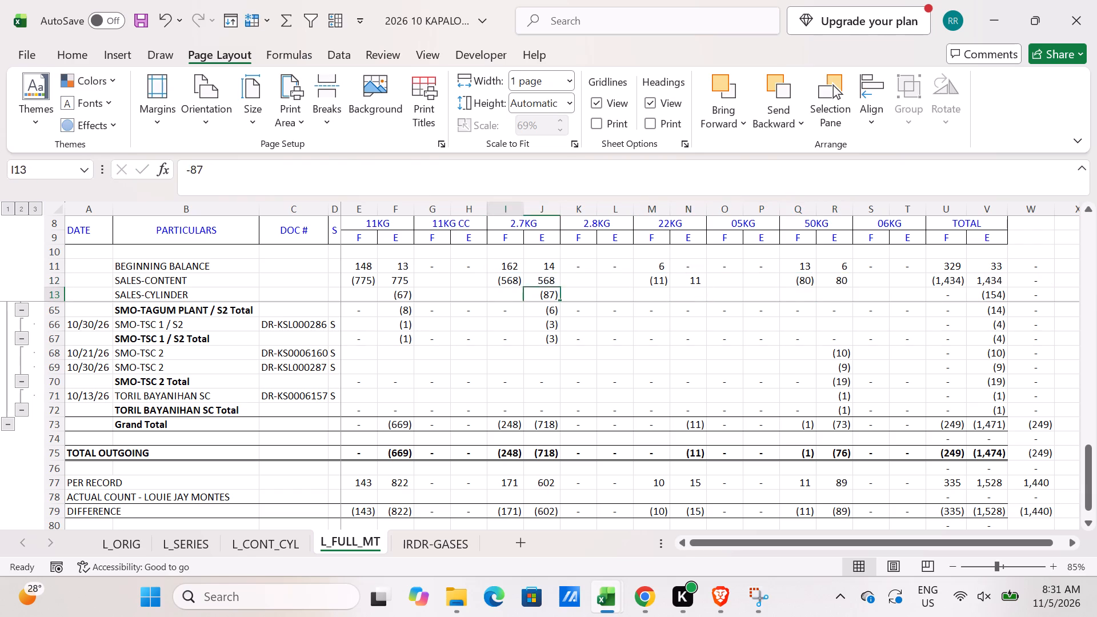
key("Down")
key("Down")
left_click_drag(399, 336, 399, 352)
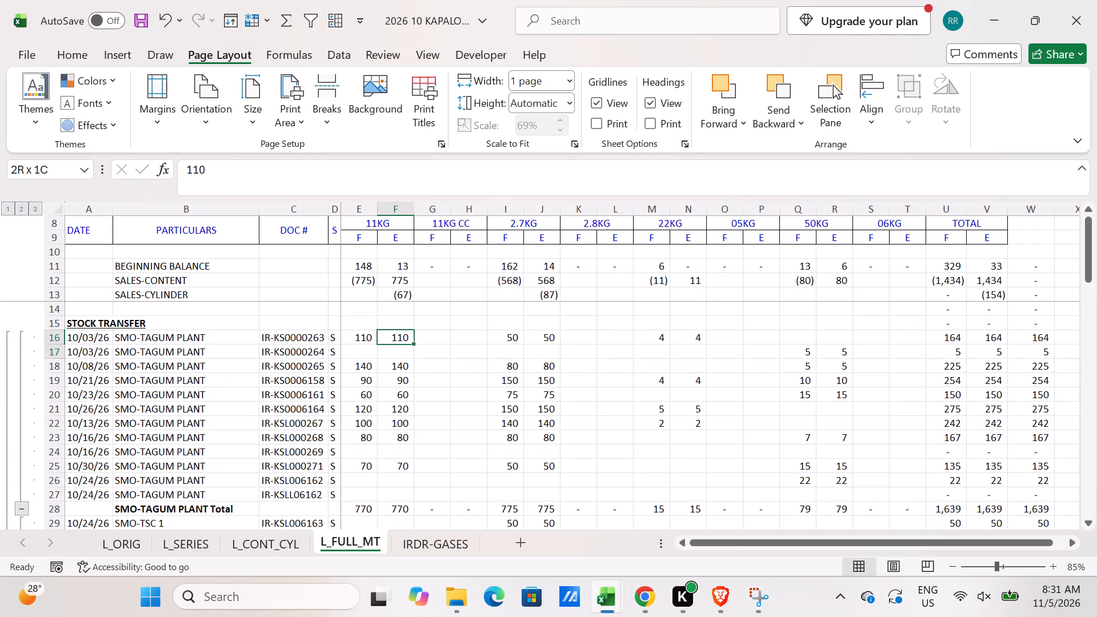
left_click_drag(399, 352, 405, 482)
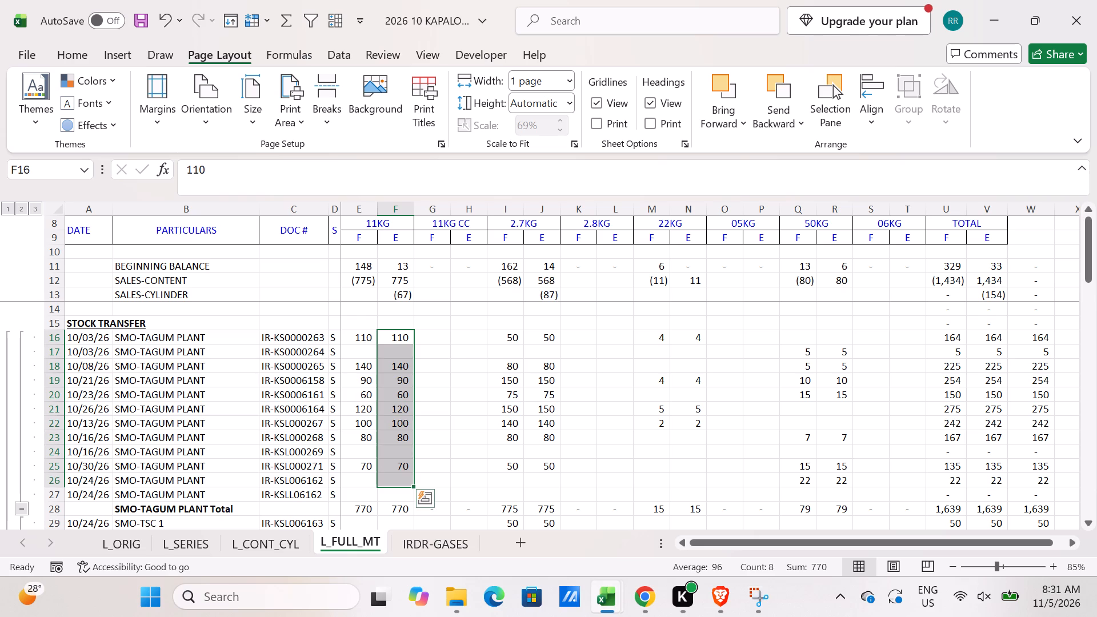
key("Delete")
Clear the 2.7KG, 22KG and 50KG E quantities of the incoming SMO-TAGUM PLANT stock transfers.
left_click_drag(551, 332, 553, 475)
key("Delete")
left_click_drag(696, 331, 699, 440)
key("Delete")
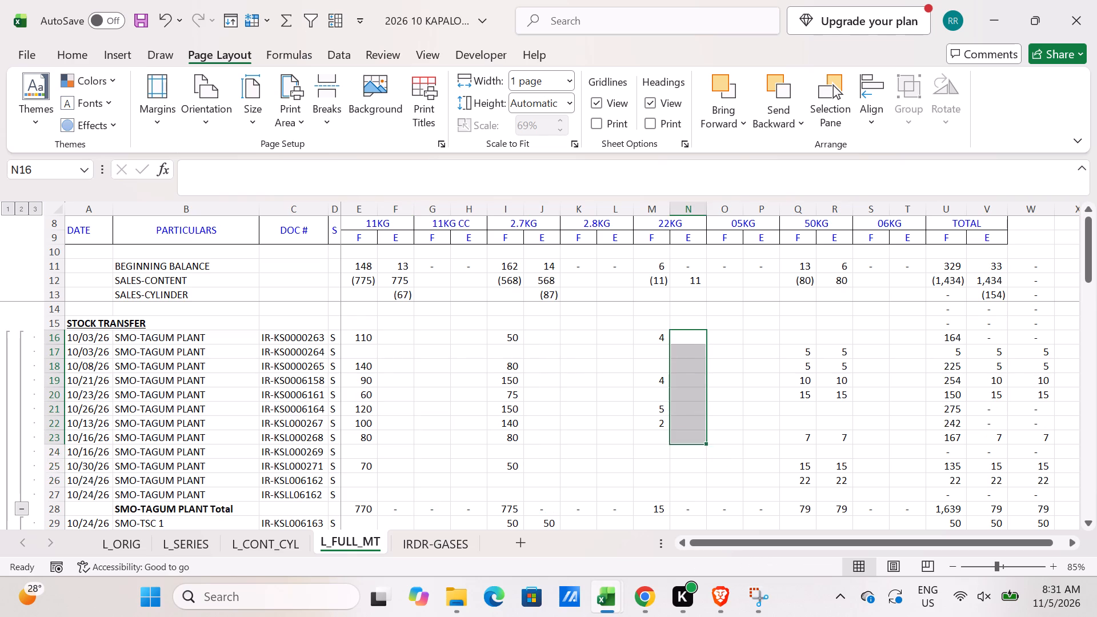
left_click_drag(829, 353, 838, 486)
key("Delete")
Clear the 2.7KG E quantity of the incoming SMO-TSC 1 stock transfer in row 29.
scroll(667, 417, "down", 5)
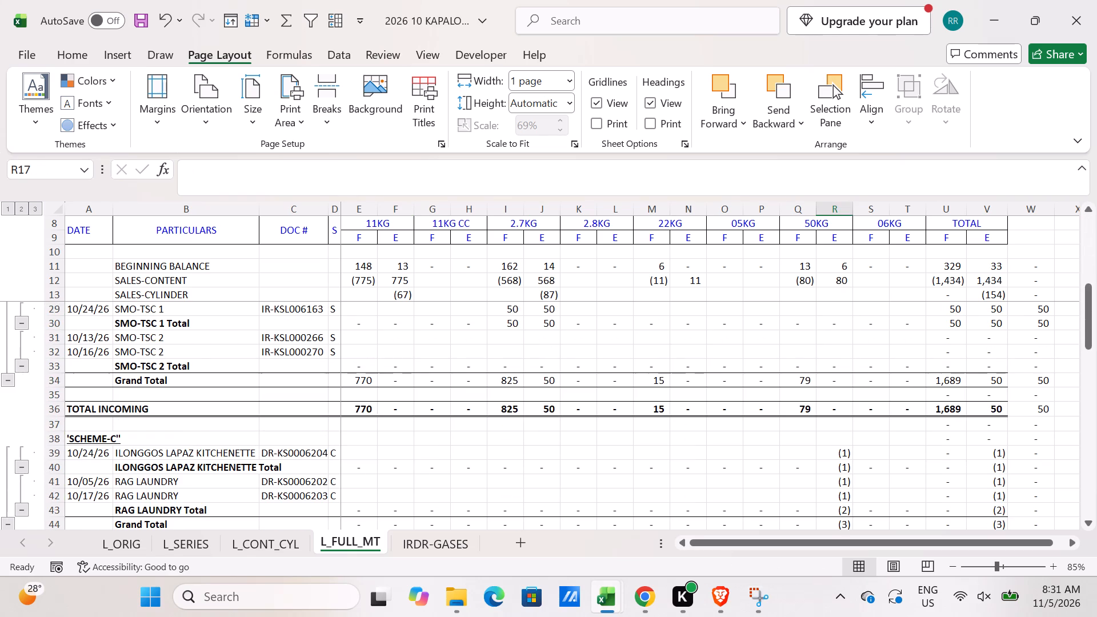
scroll(491, 332, "up", 1)
left_click(559, 356)
key("Delete")
In the outgoing stock transfers, set the 2.7KG E quantity to -56 for DR-KS0006164 and -61 for DR-KSL000284.
scroll(556, 356, "down", 5)
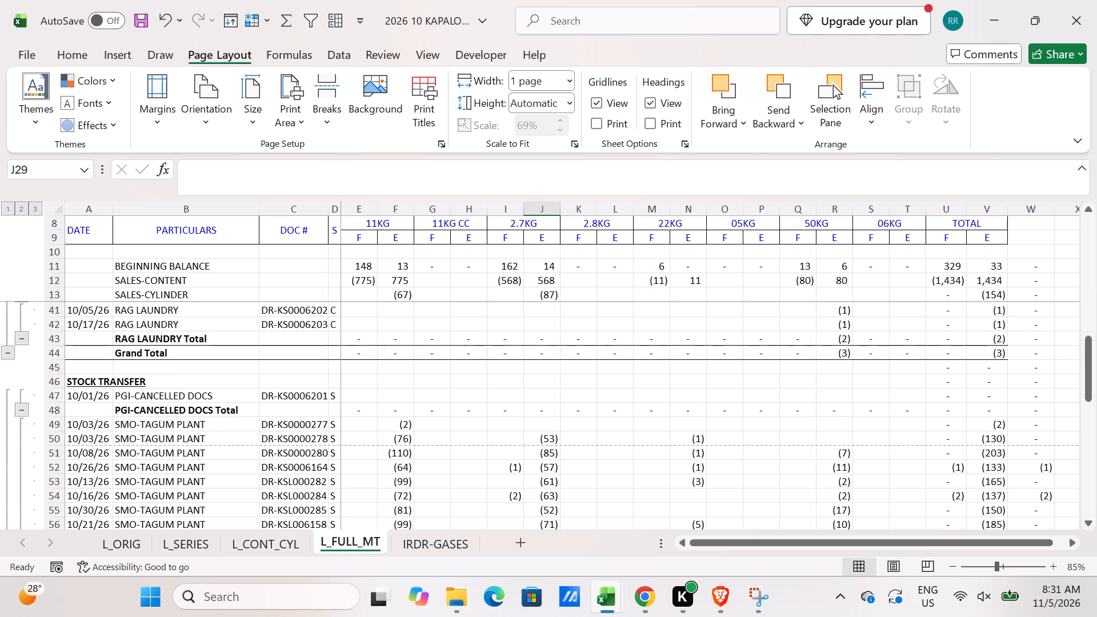
scroll(548, 401, "down", 2)
left_click(542, 380)
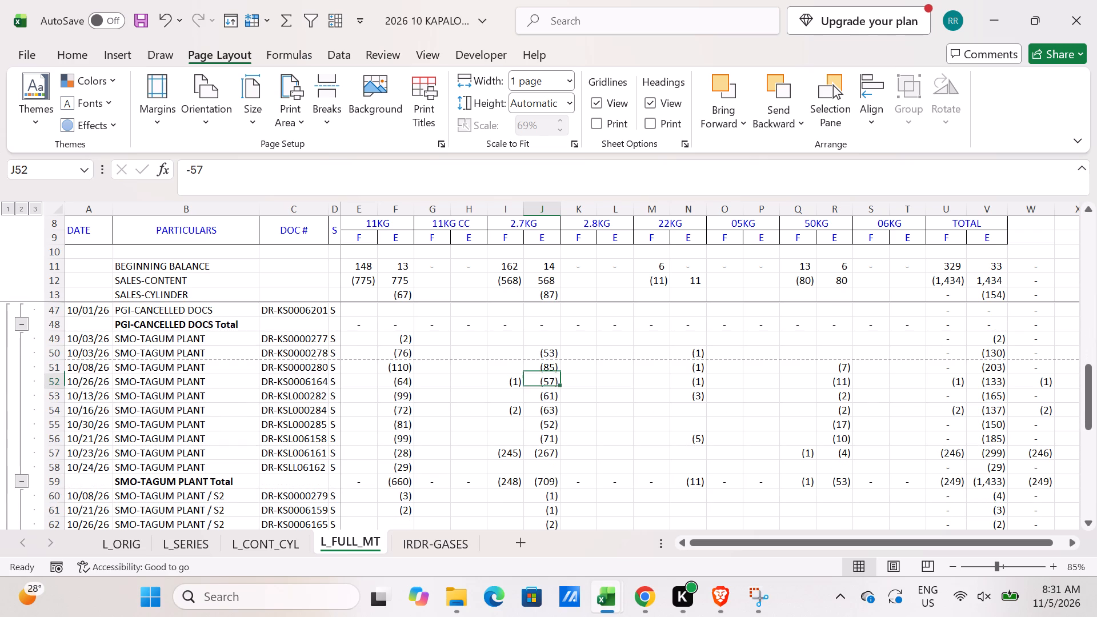
type("-56")
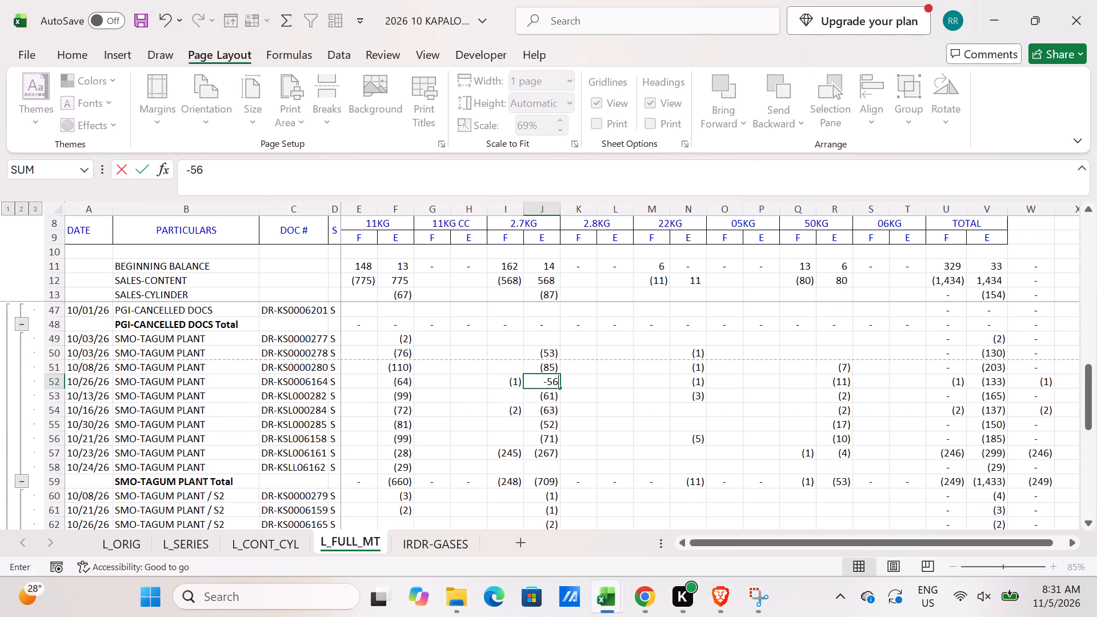
key("Return")
left_click(550, 407)
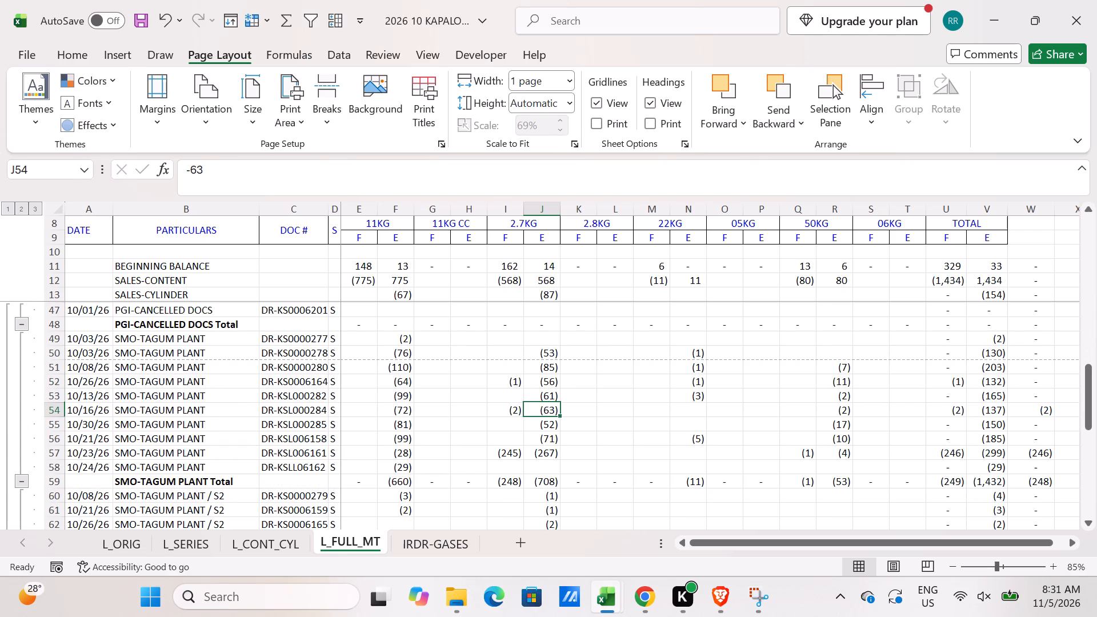
type("-61")
key("Return")
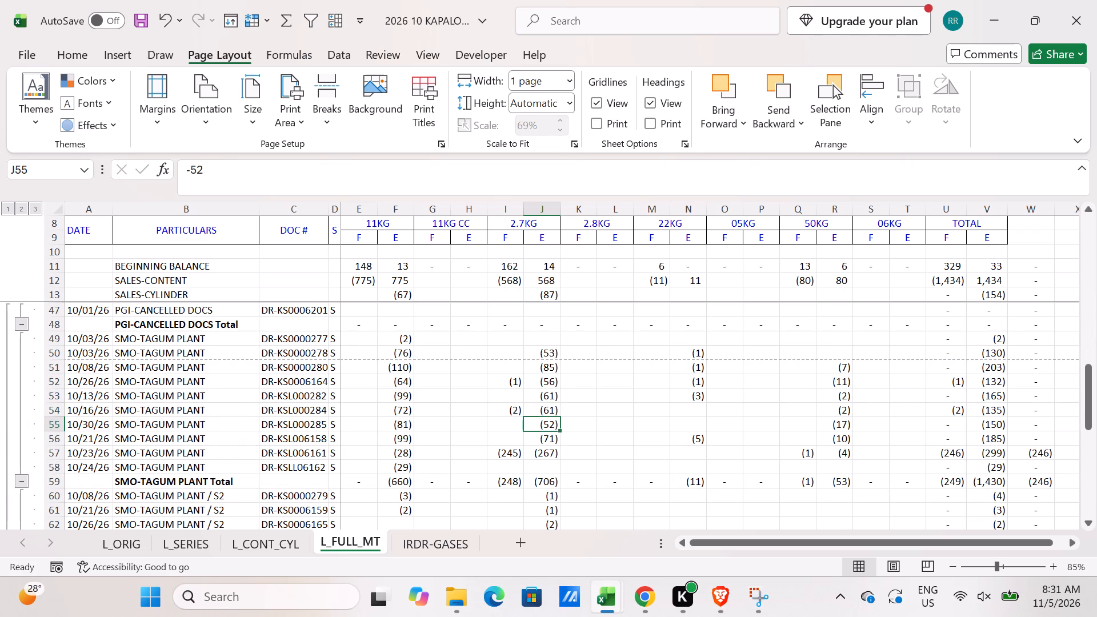
Change the 2.7KG E quantity of outgoing transfer DR-KSL006161 in J57 to the formula =-267--245.
left_click(545, 454)
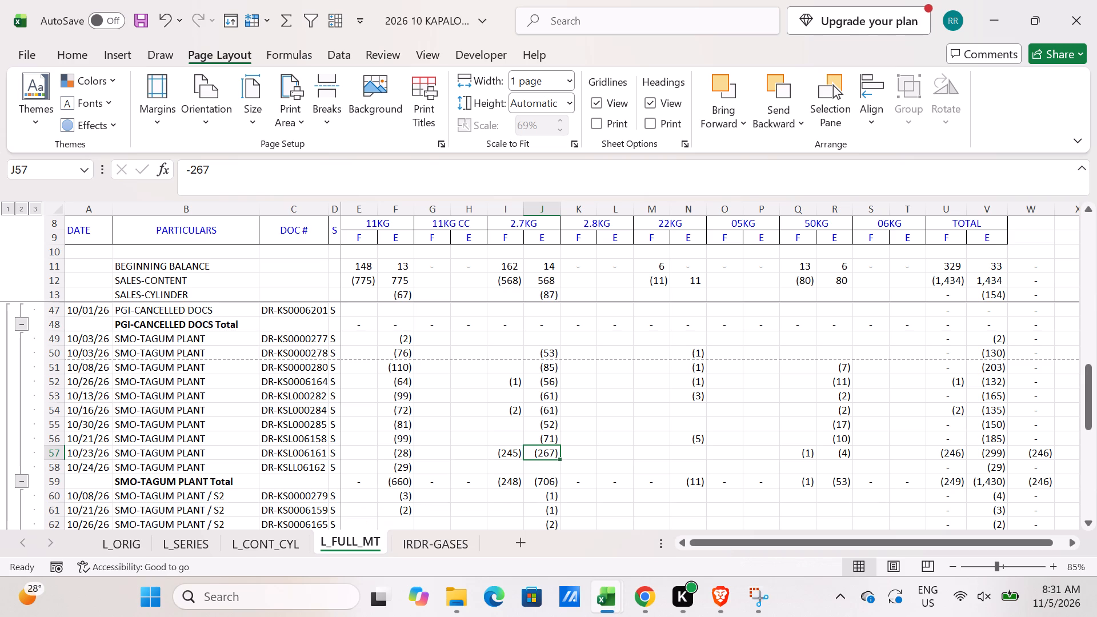
key("F2")
key("Left")
key("Left")
key("Left")
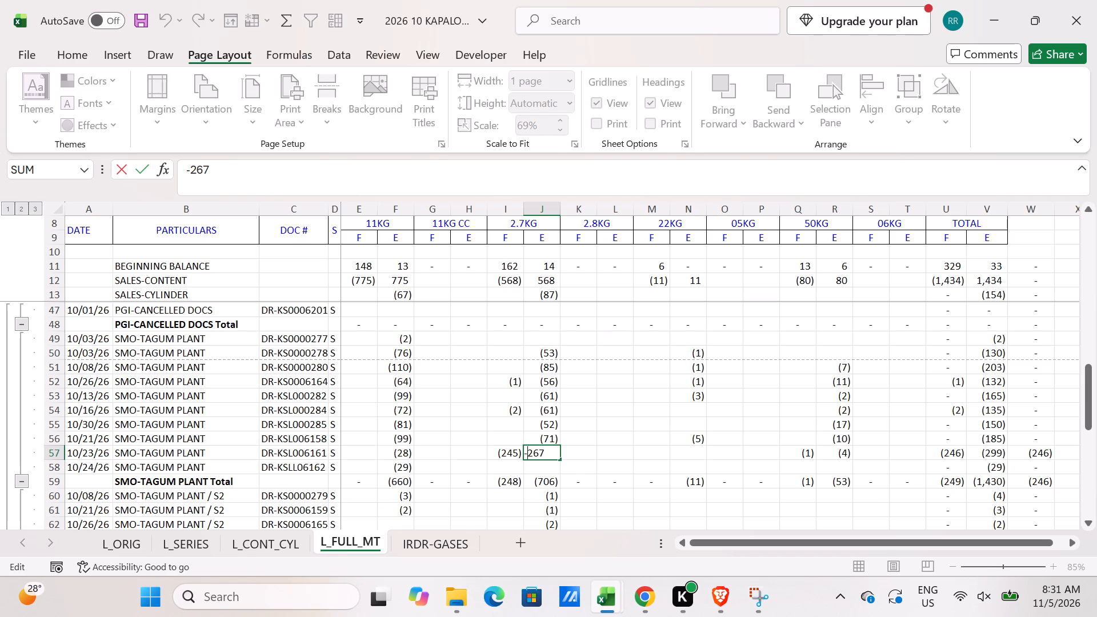
key("Left")
key("equal")
key("Right")
key("Right")
key("Right")
key("Right")
key("Right")
key("Right")
type("--")
type("245")
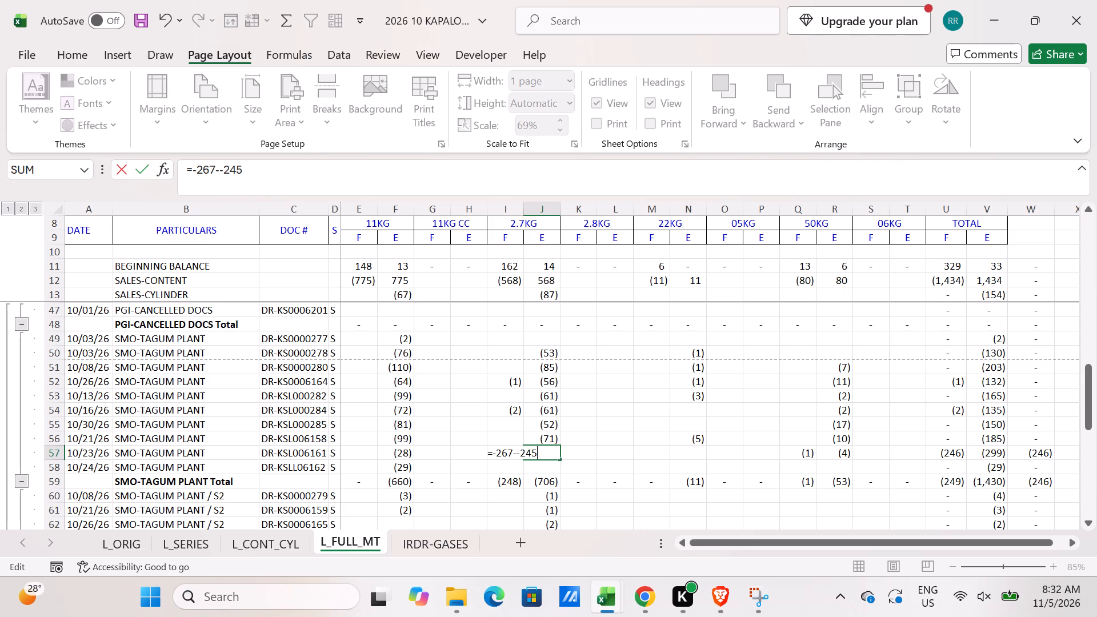
key("Return")
Set the 50KG E quantity of outgoing transfer DR-KSL006161 in R57 to -3.
key("Up")
key("Right")
key("Right")
key("Right")
key("Right")
key("Right")
key("Right")
key("Right")
key("Right")
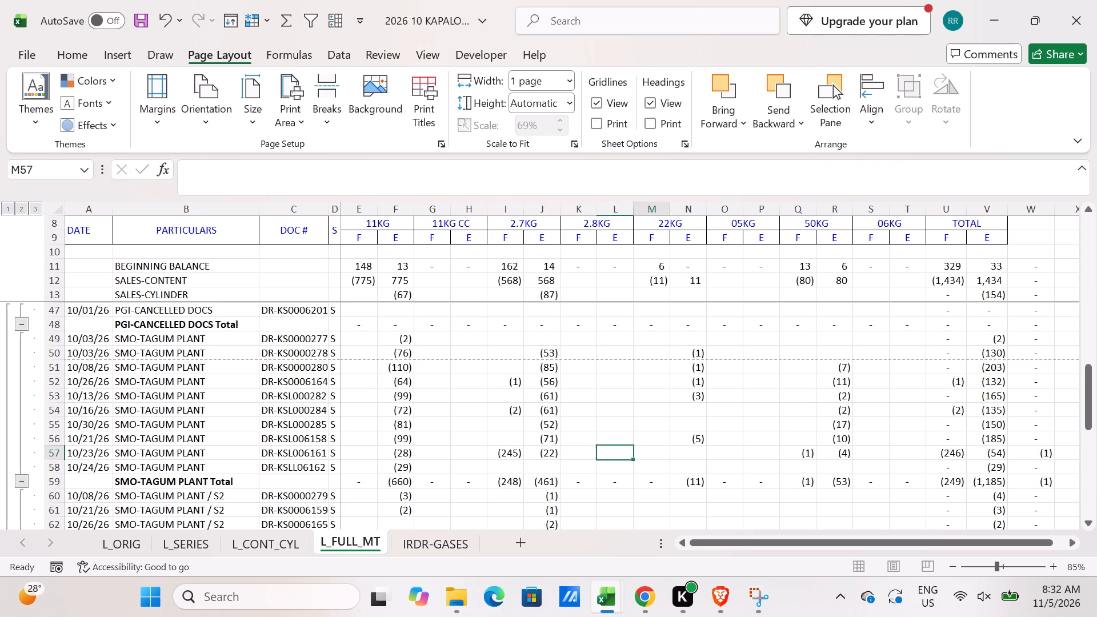
type("-3")
key("Return")
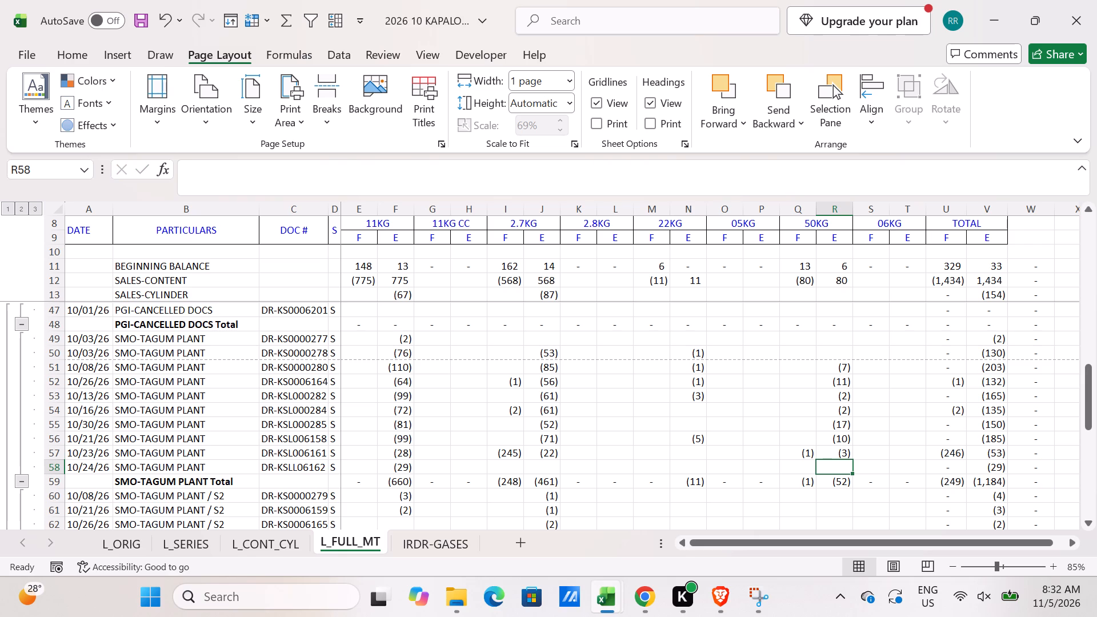
Review the outgoing stock transfer rows and their totals for remaining quantities that need correction.
scroll(684, 245, "down", 3)
scroll(517, 370, "down", 2)
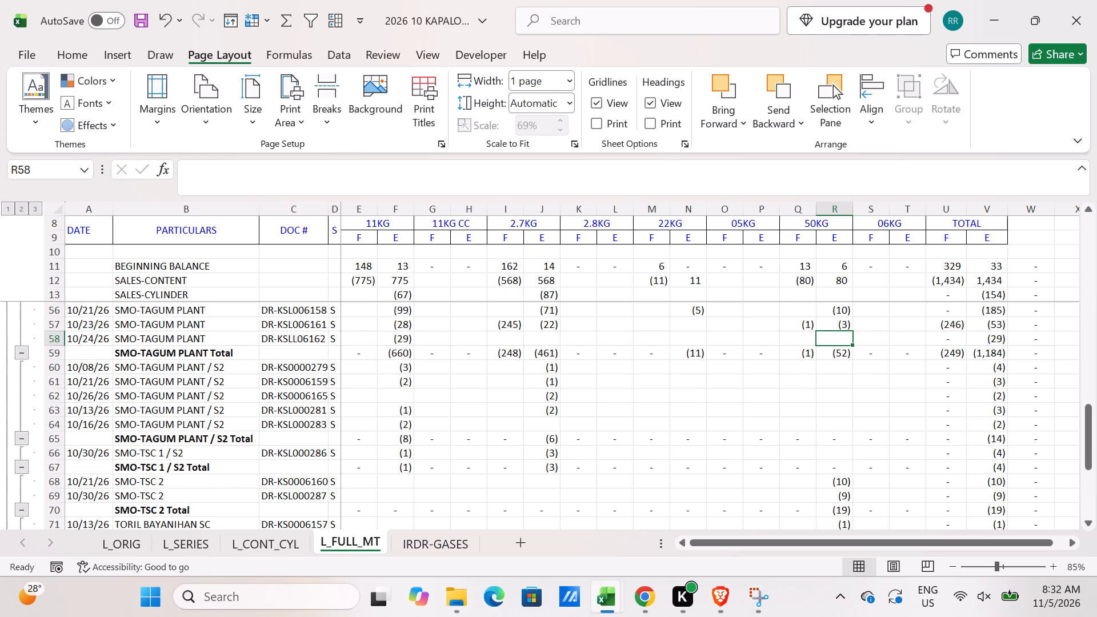
scroll(491, 380, "down", 2)
scroll(297, 422, "up", 2)
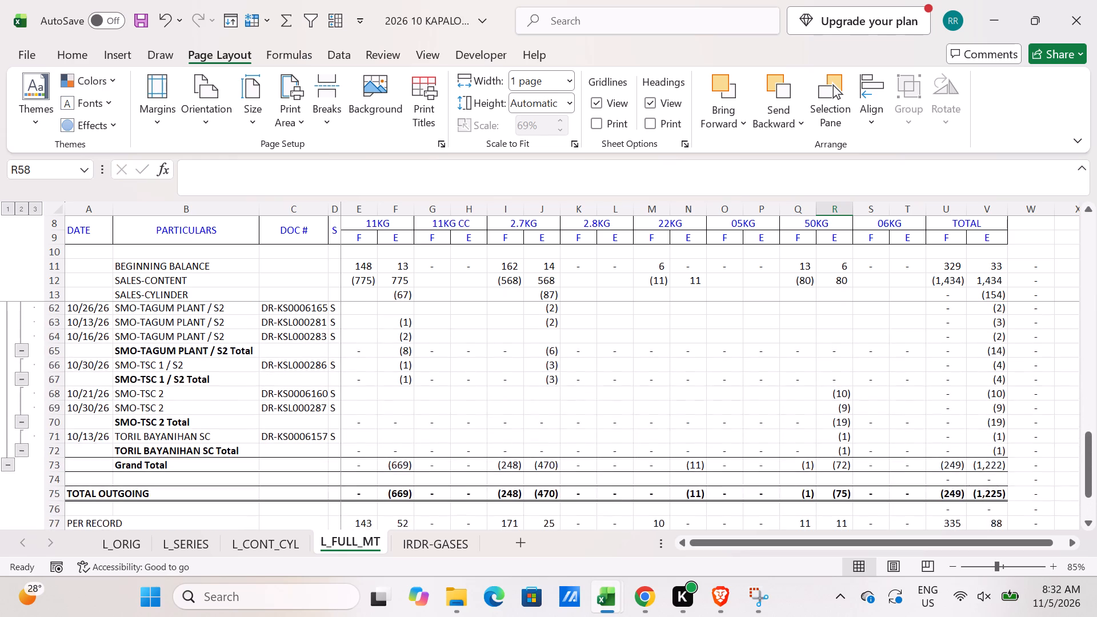
scroll(297, 422, "up", 4)
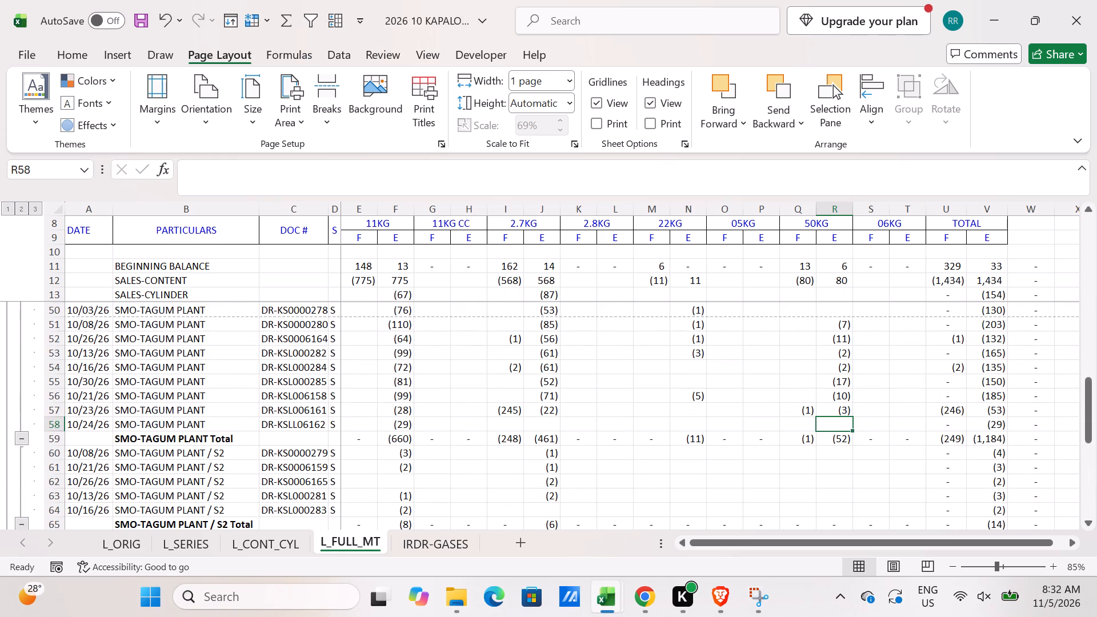
scroll(309, 433, "up", 3)
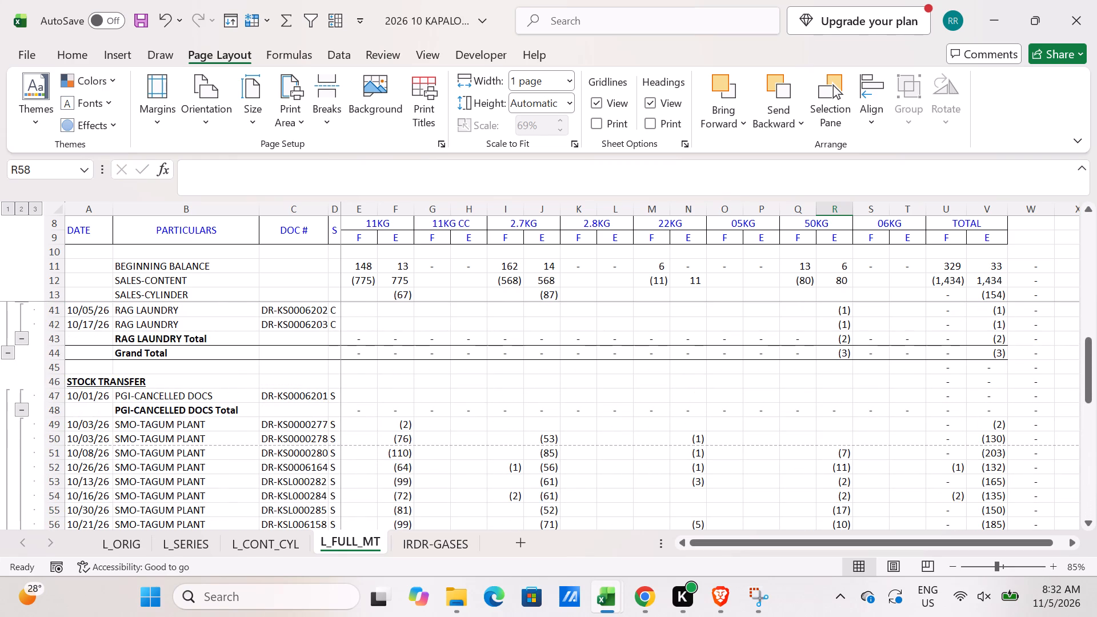
scroll(281, 432, "down", 5)
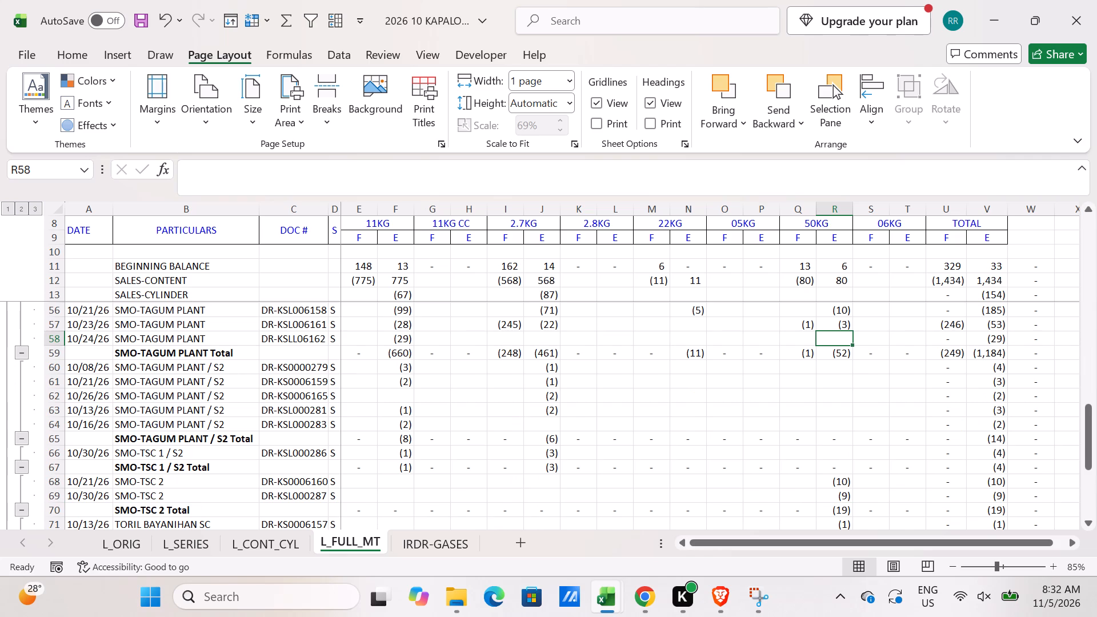
Color the 2.7KG F and E quantities of DR-KSL006161, I57 and J57, red.
scroll(683, 386, "up", 1)
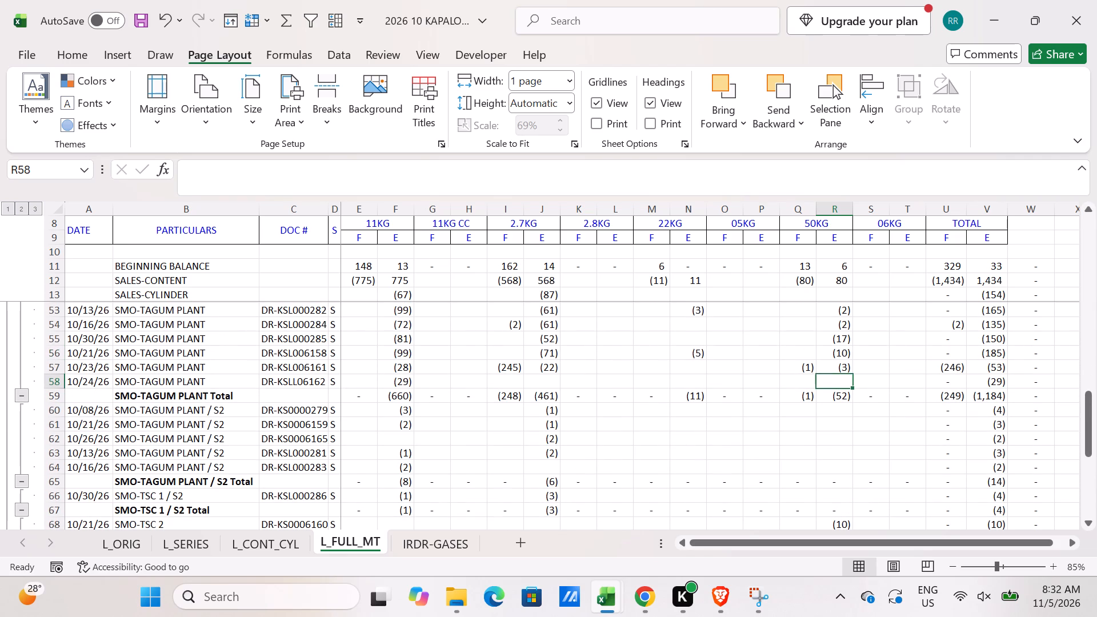
left_click_drag(503, 369, 524, 368)
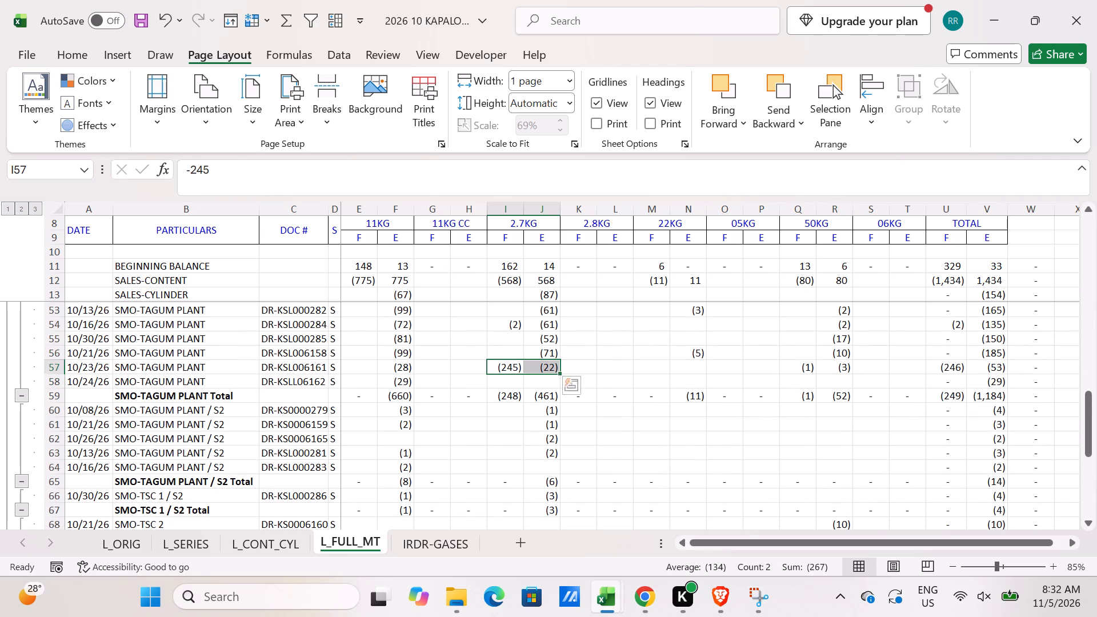
left_click(71, 53)
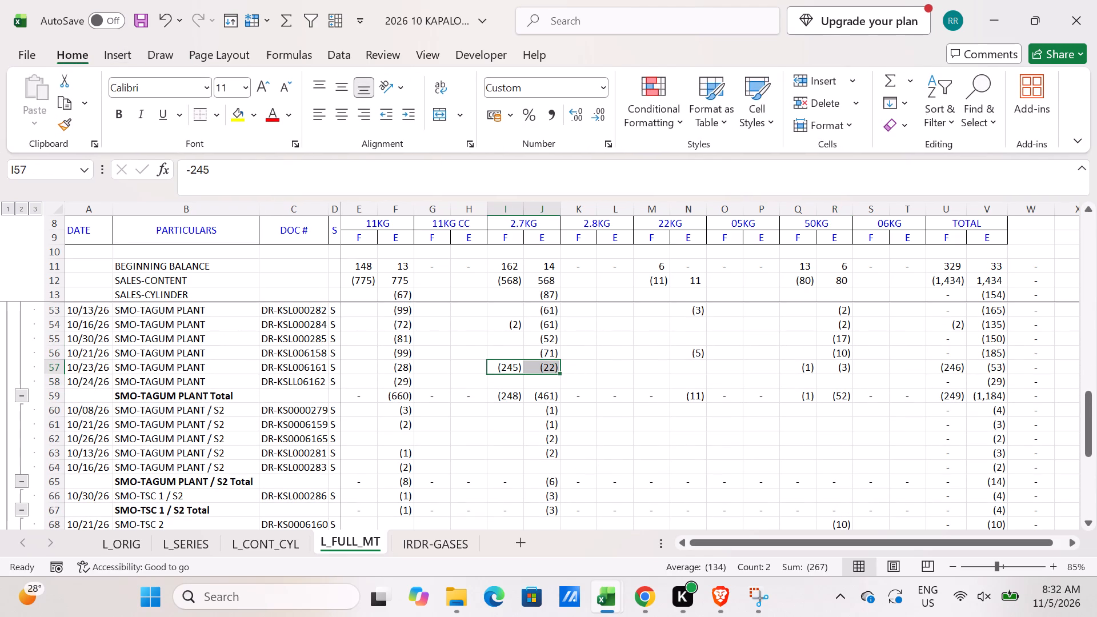
left_click(278, 119)
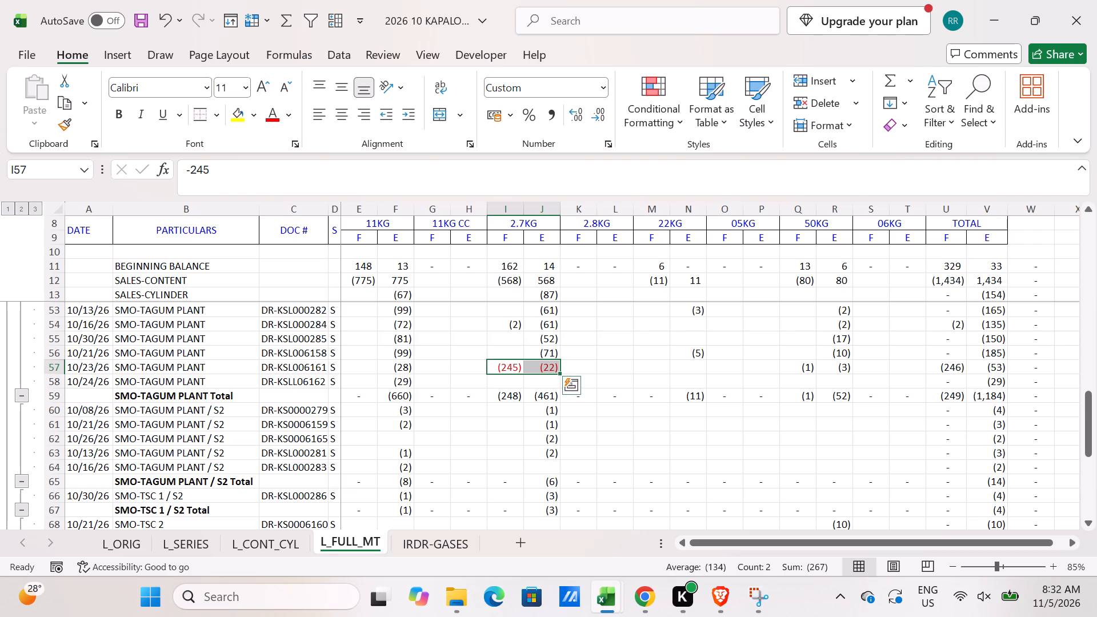
Color the TORIL BAYANIHAN SC particulars in B71 red.
scroll(501, 541, "down", 2)
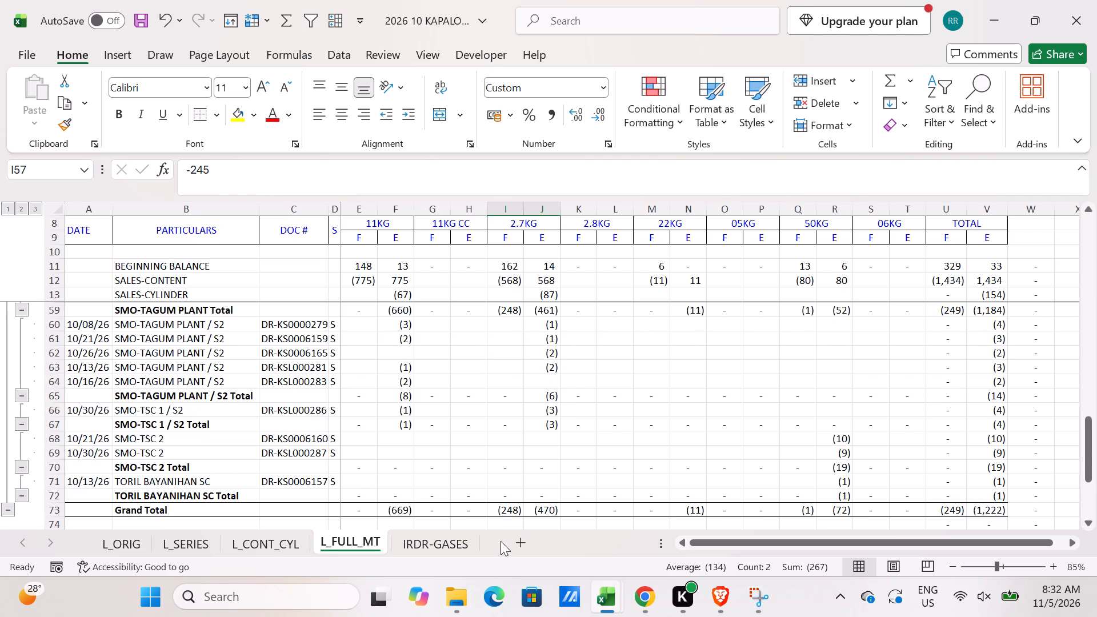
scroll(501, 541, "down", 3)
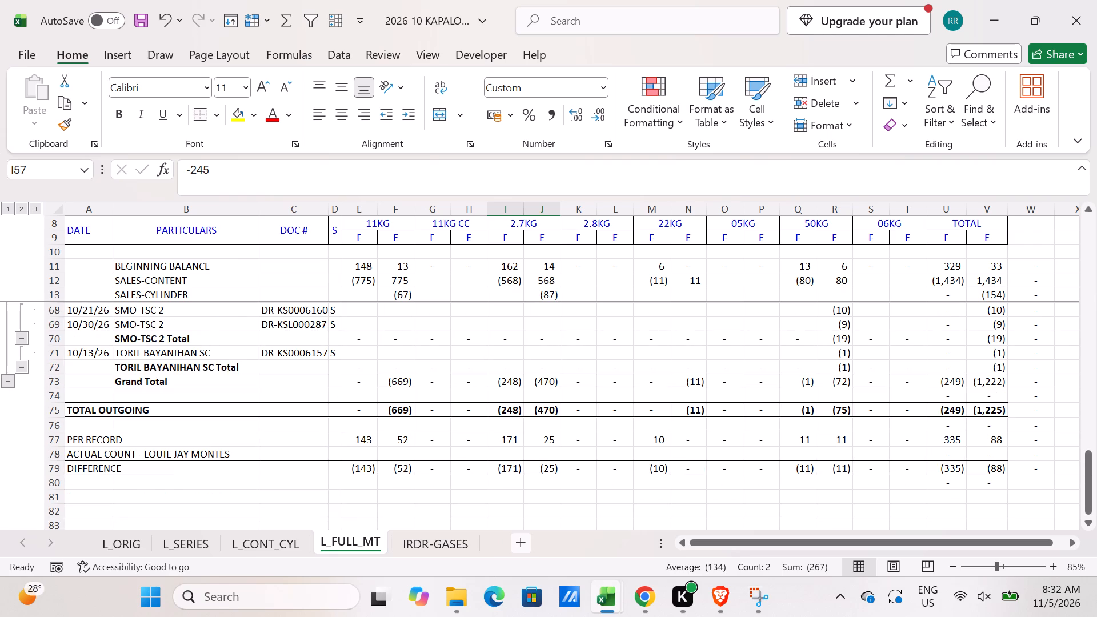
left_click(129, 355)
left_click(276, 116)
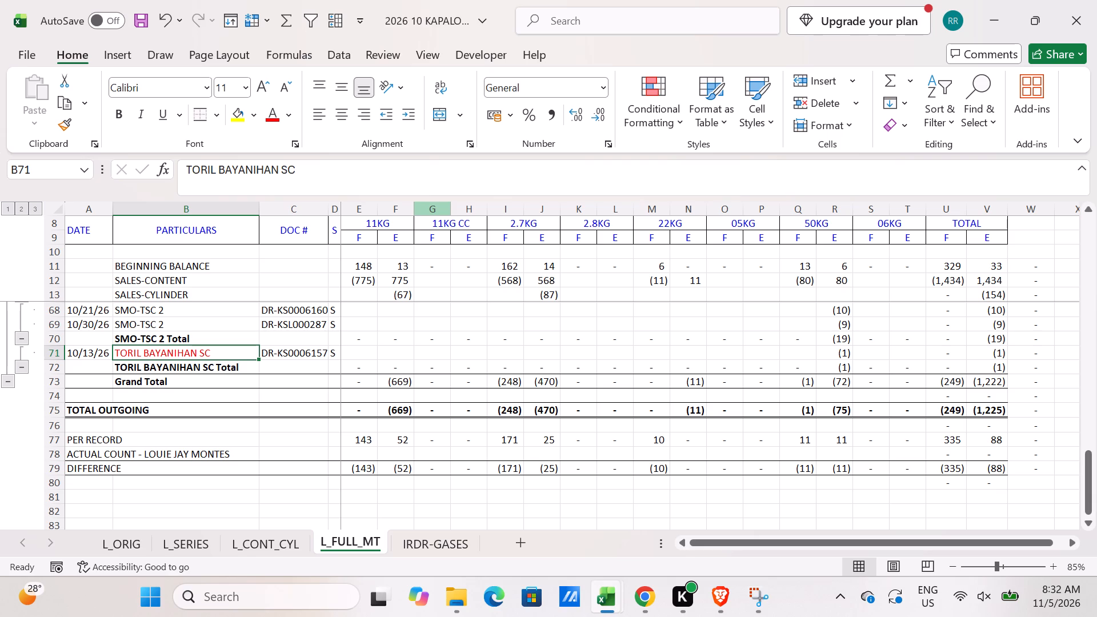
key("Right")
key("Right")
key("Right")
key("Right")
key("Right")
key("Right")
key("Right")
key("Right")
key("Right")
key("Right")
key("Right")
key("Right")
key("Right")
key("Right")
key("Right")
key("Right")
key("Right")
key("Right")
key("Right")
key("Right")
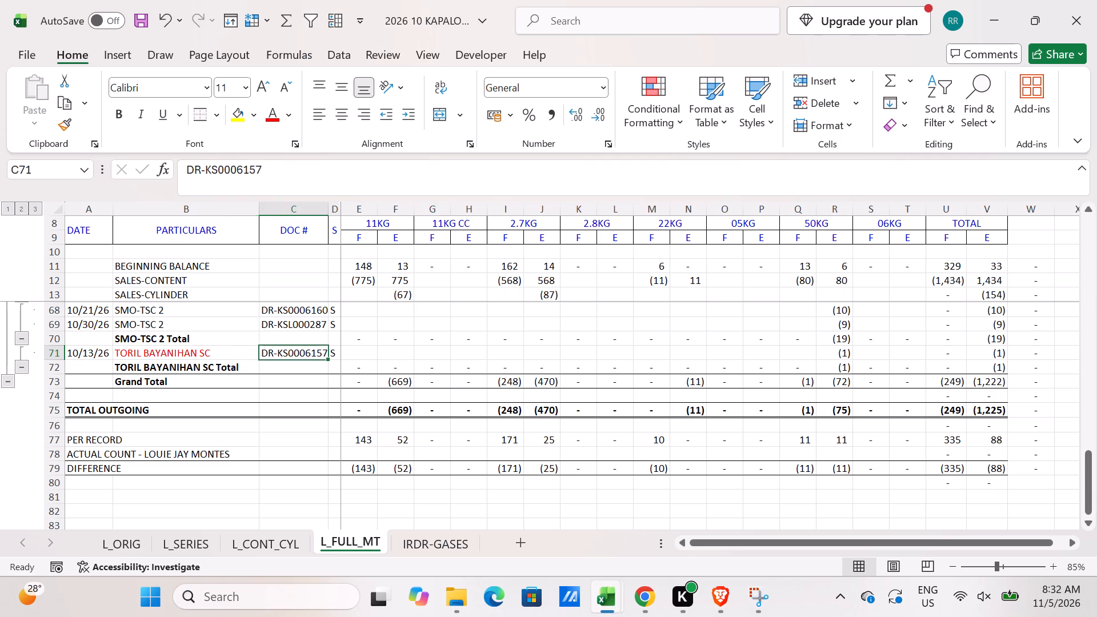
key("Right")
key("Right")
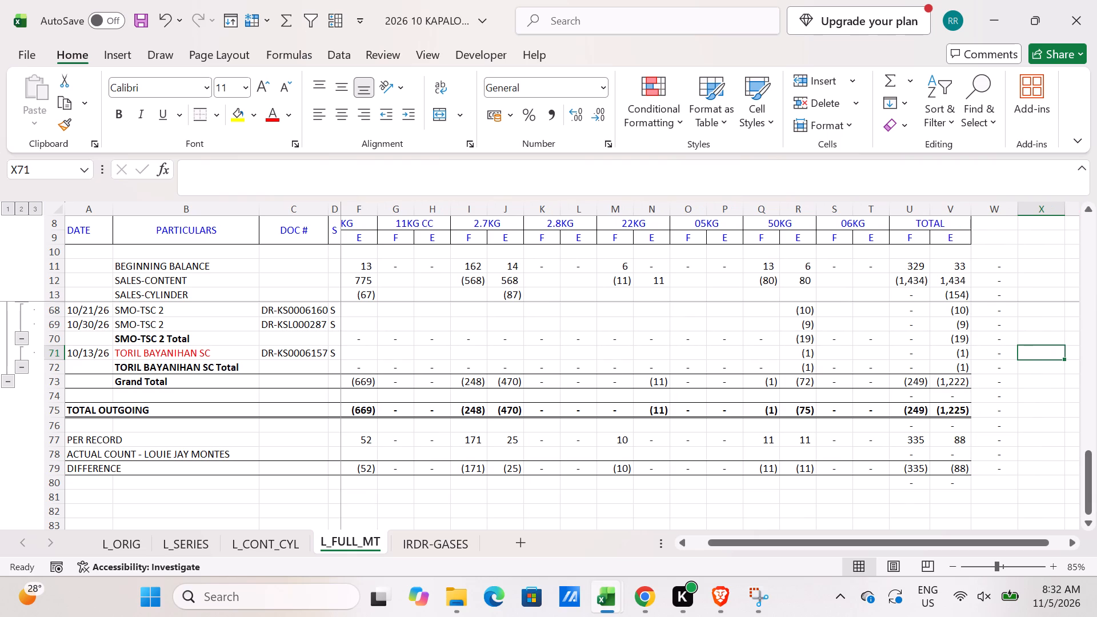
type("PL SE")
type("BASTIAN")
key("Return")
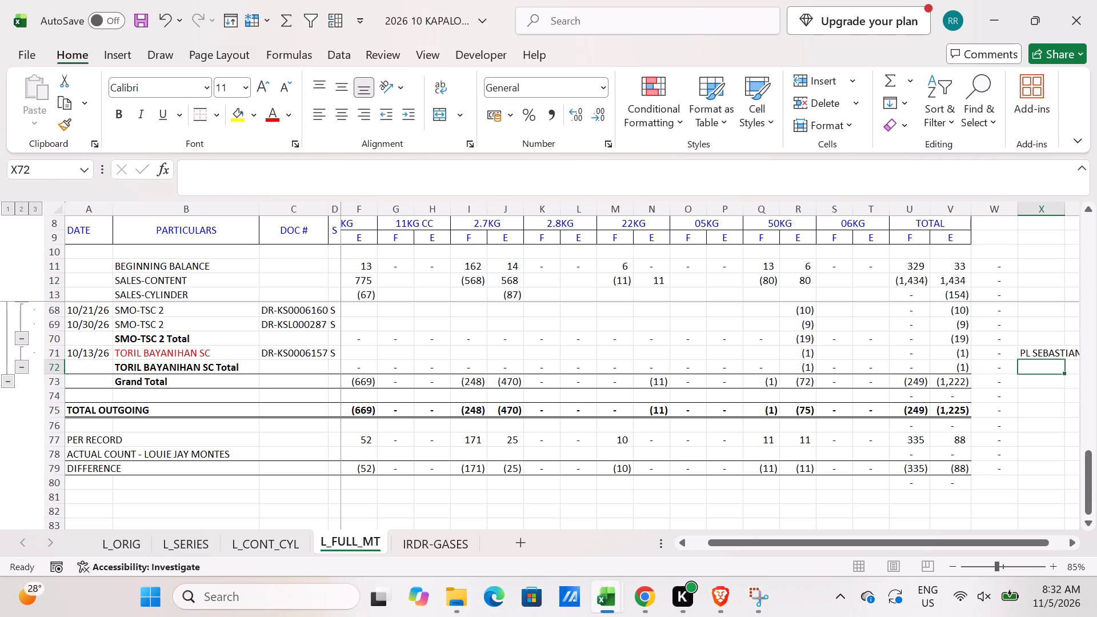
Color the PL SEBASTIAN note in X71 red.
key("Up")
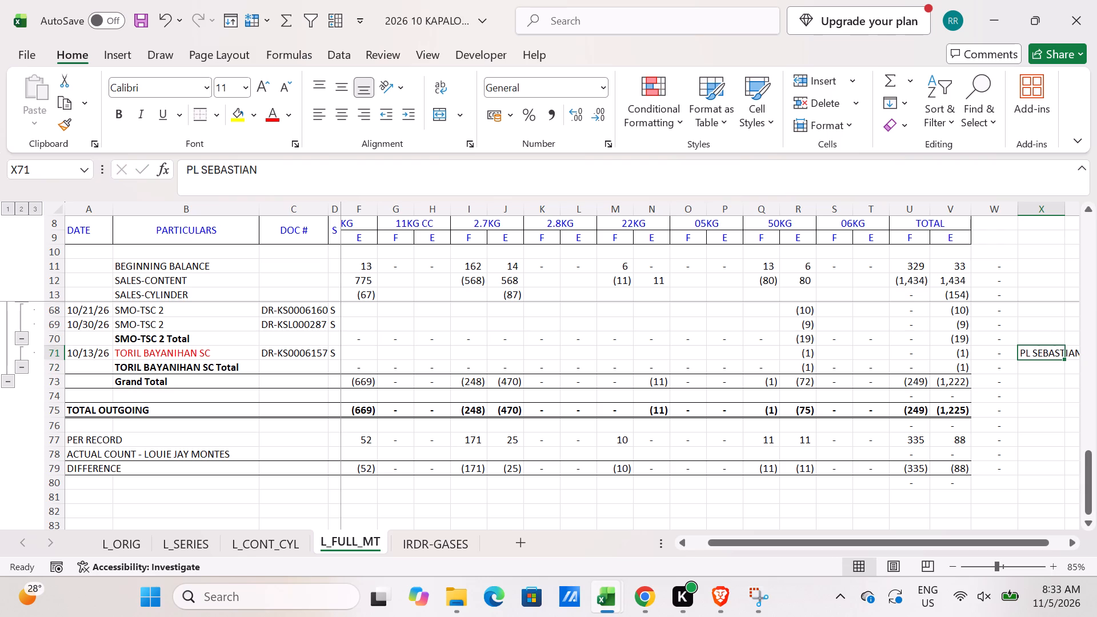
key("Right")
key("Right")
key("Left")
key("Left")
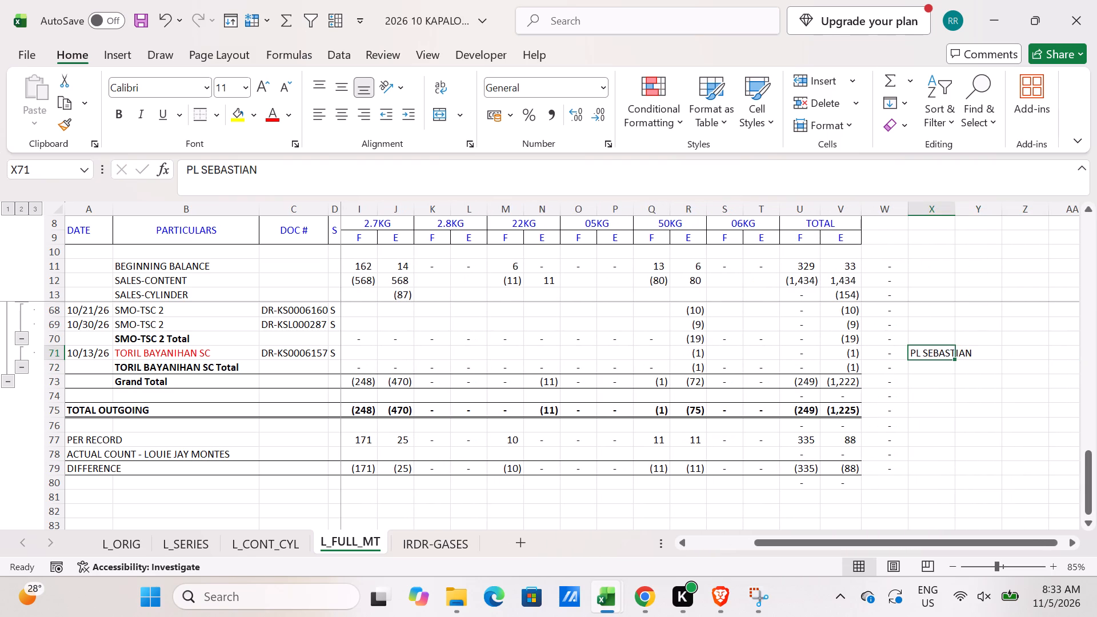
key("Left")
key("Right")
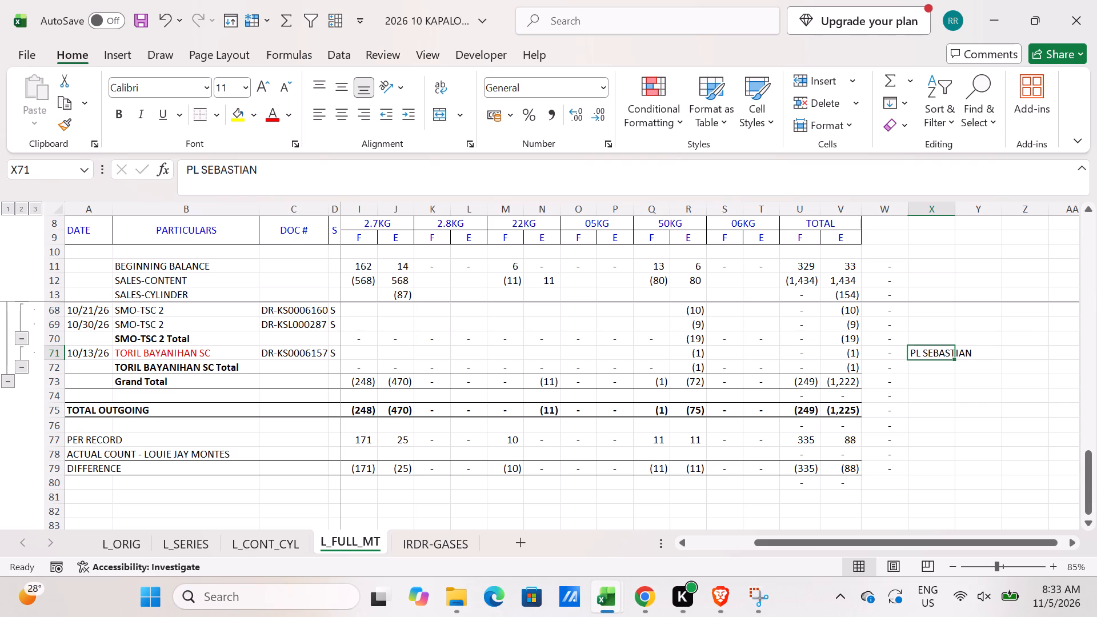
scroll(256, 497, "up", 1)
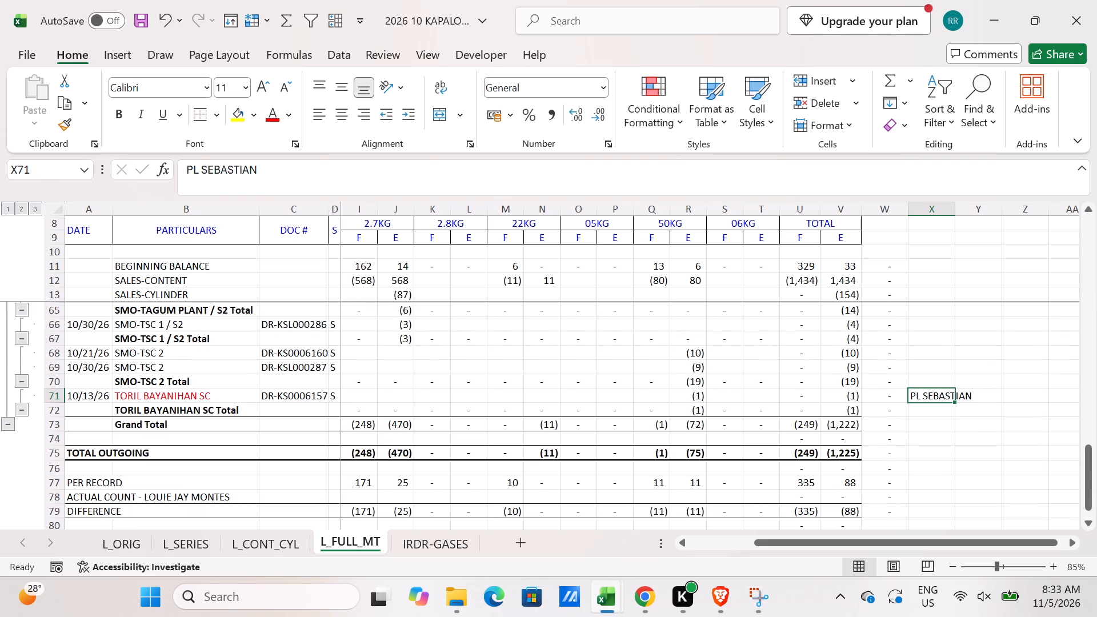
left_click(270, 122)
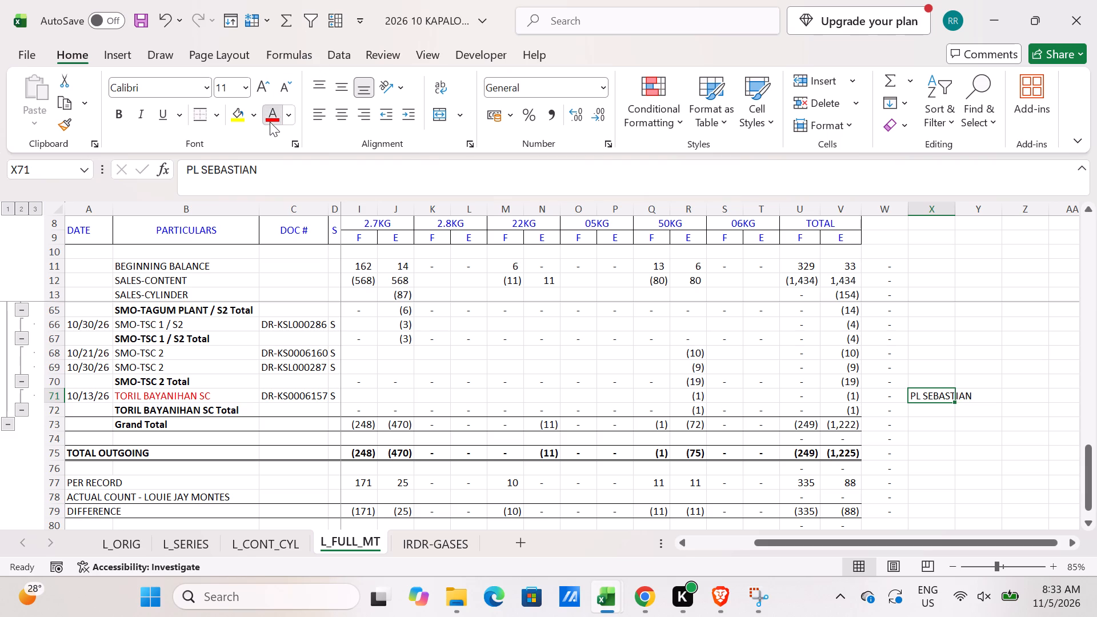
Enter the note affordagaz in X57, beside the outgoing SMO-TAGUM PLANT transfer DR-KSL006161.
scroll(303, 404, "up", 3)
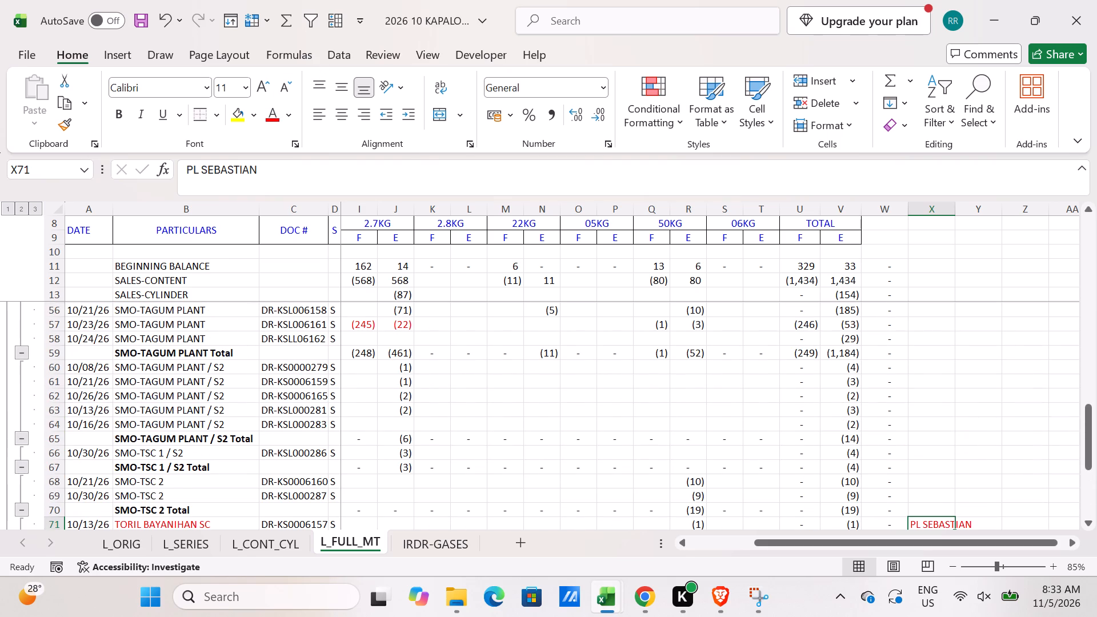
scroll(371, 392, "up", 1)
left_click_drag(489, 392, 0, 466)
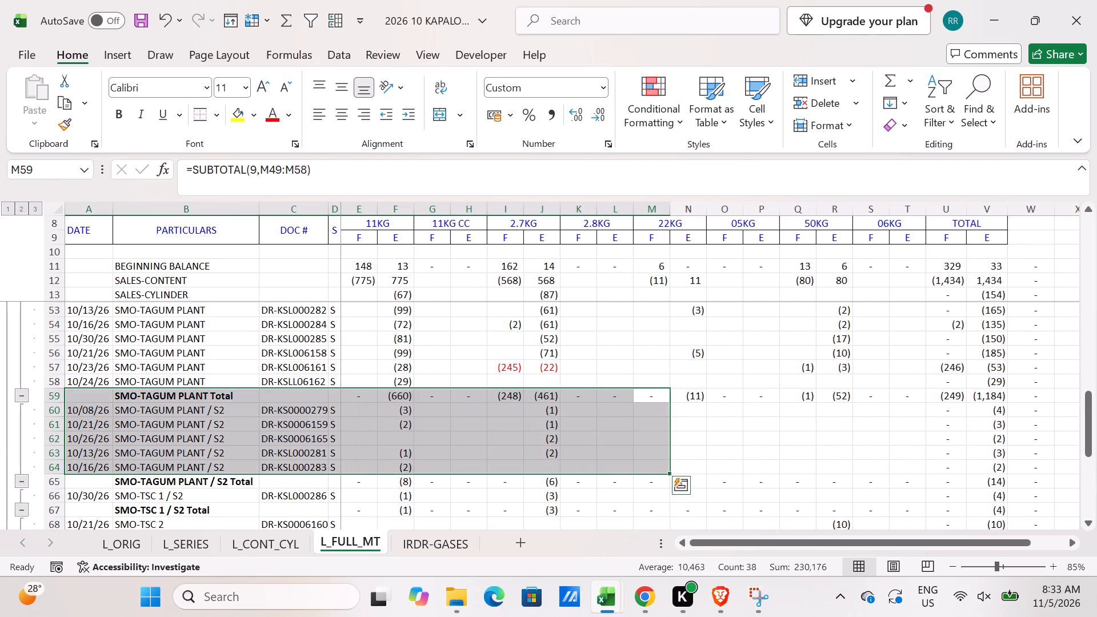
left_click(520, 368)
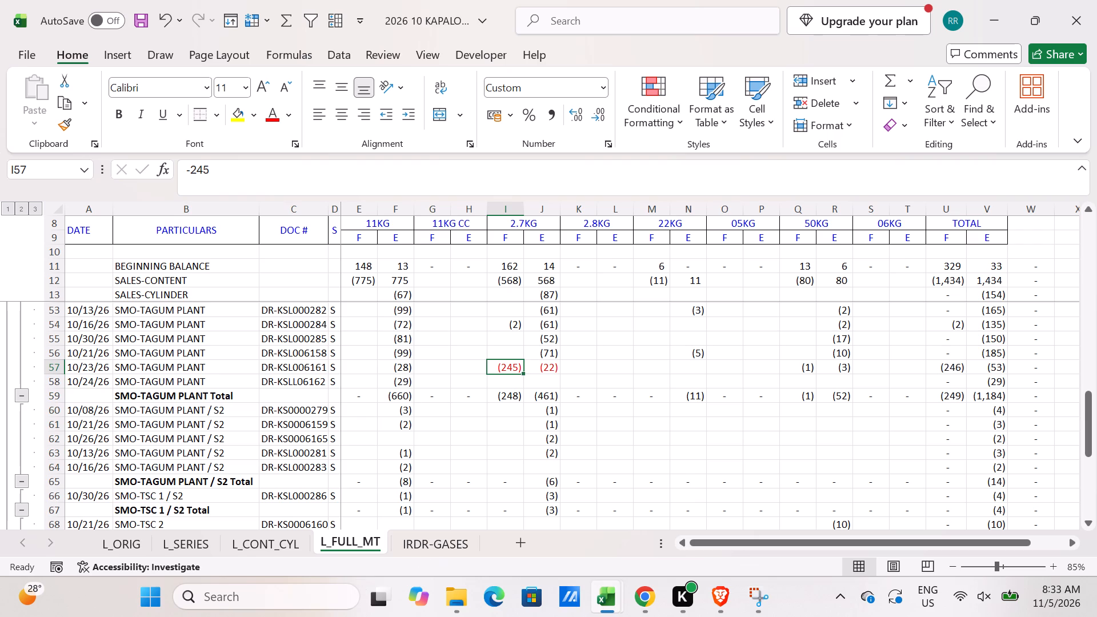
left_click(1059, 372)
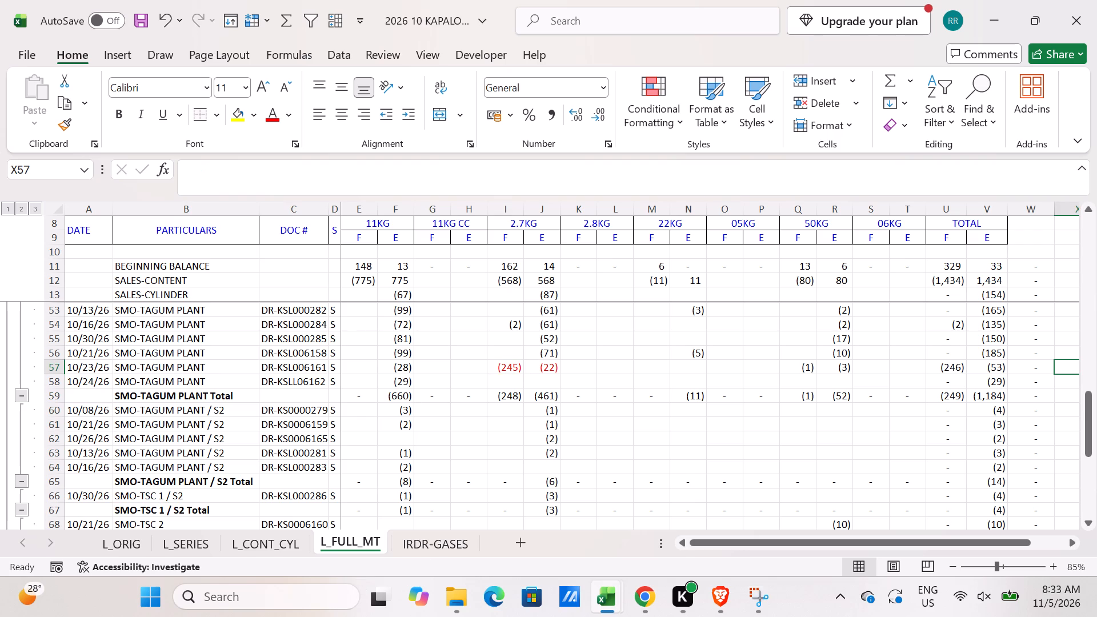
key("Right")
key("Left")
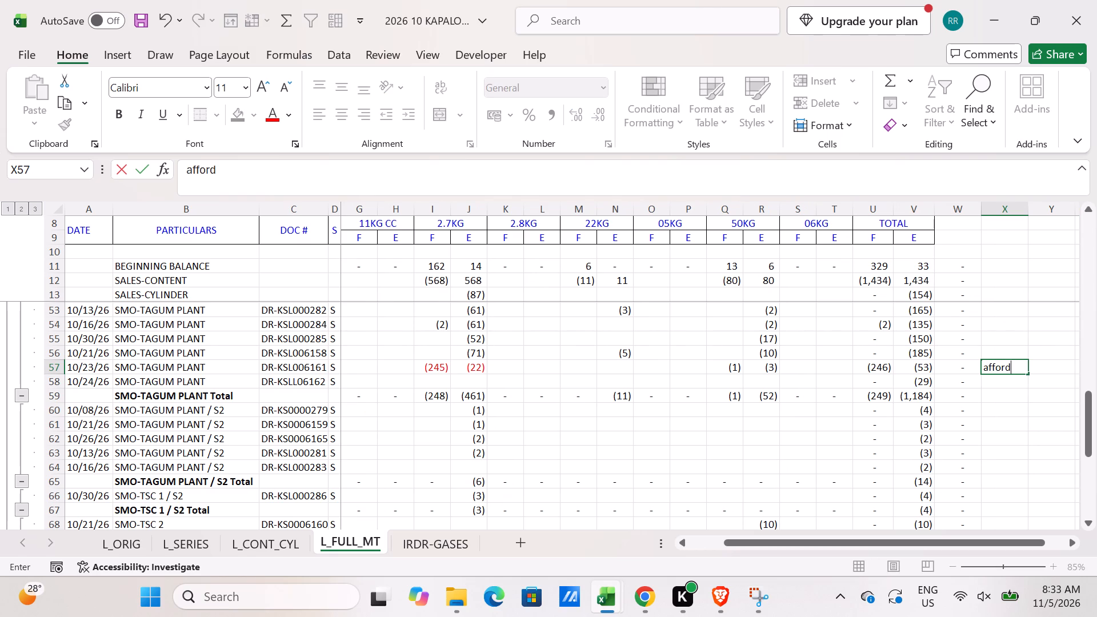
type("gaz")
key("Return")
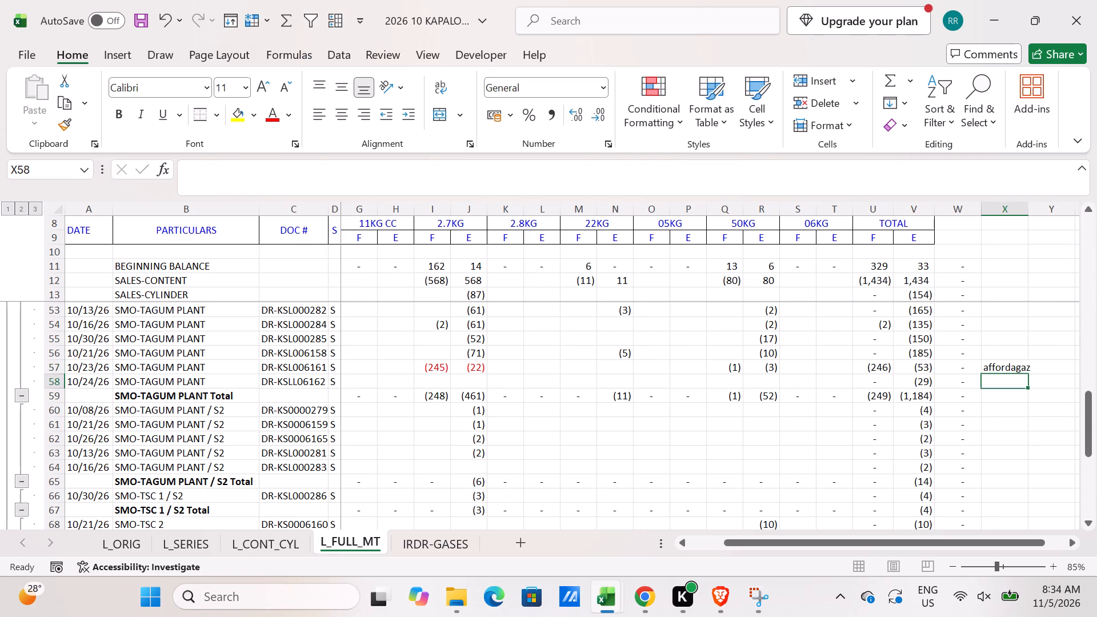
Correct the note in X57, beside the SMO-TAGUM PLANT transfer DR-KSL006161, to affordagazz.
left_click(447, 371)
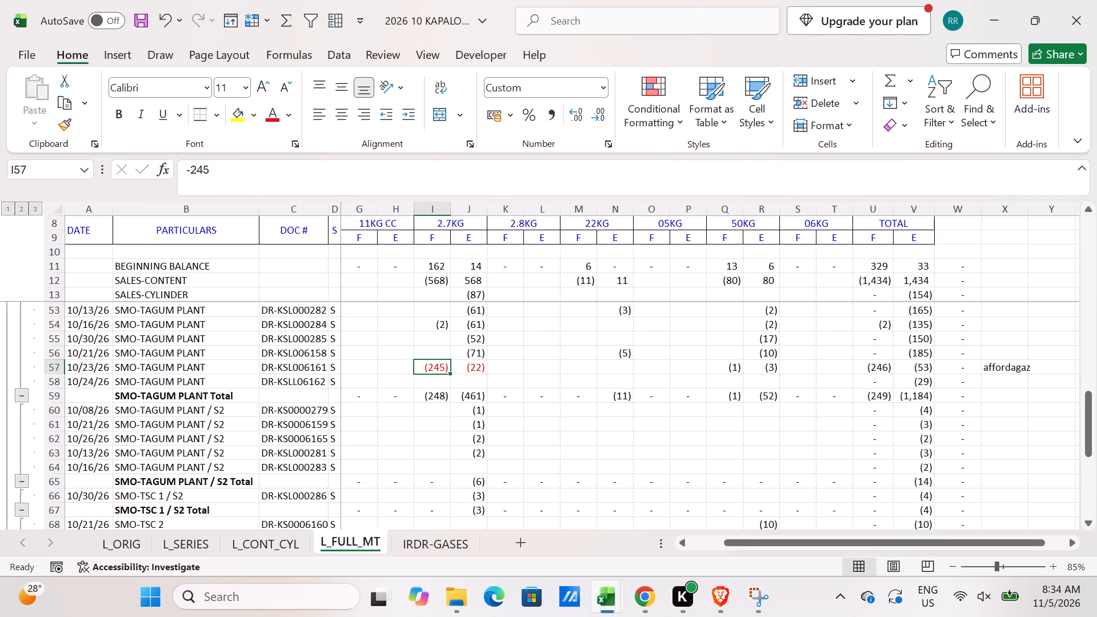
left_click(989, 368)
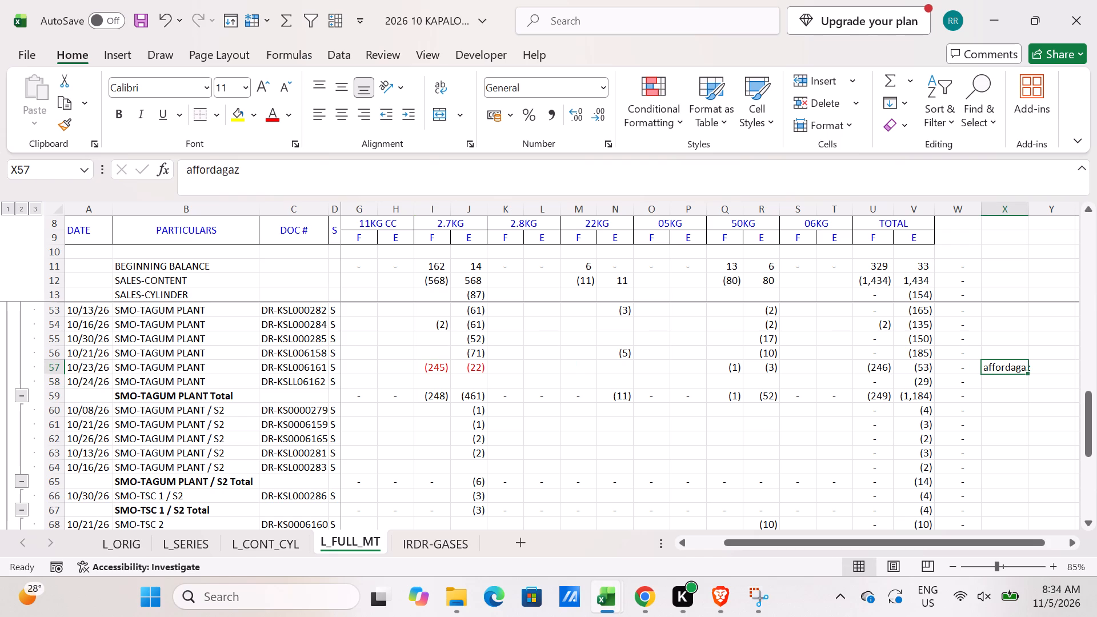
left_click(306, 162)
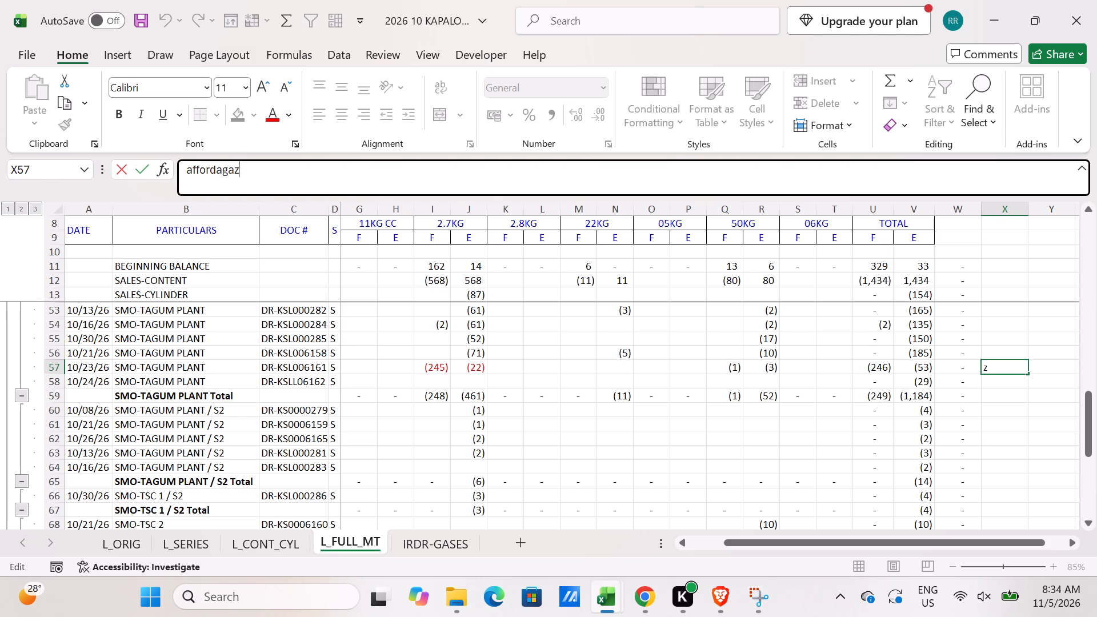
key("z")
key("Return")
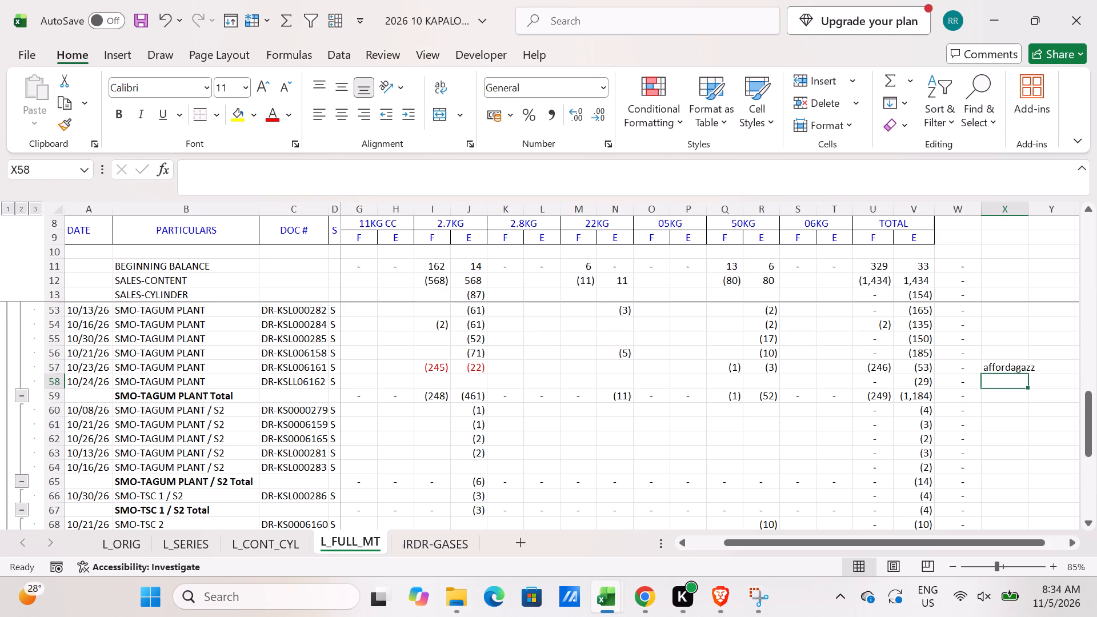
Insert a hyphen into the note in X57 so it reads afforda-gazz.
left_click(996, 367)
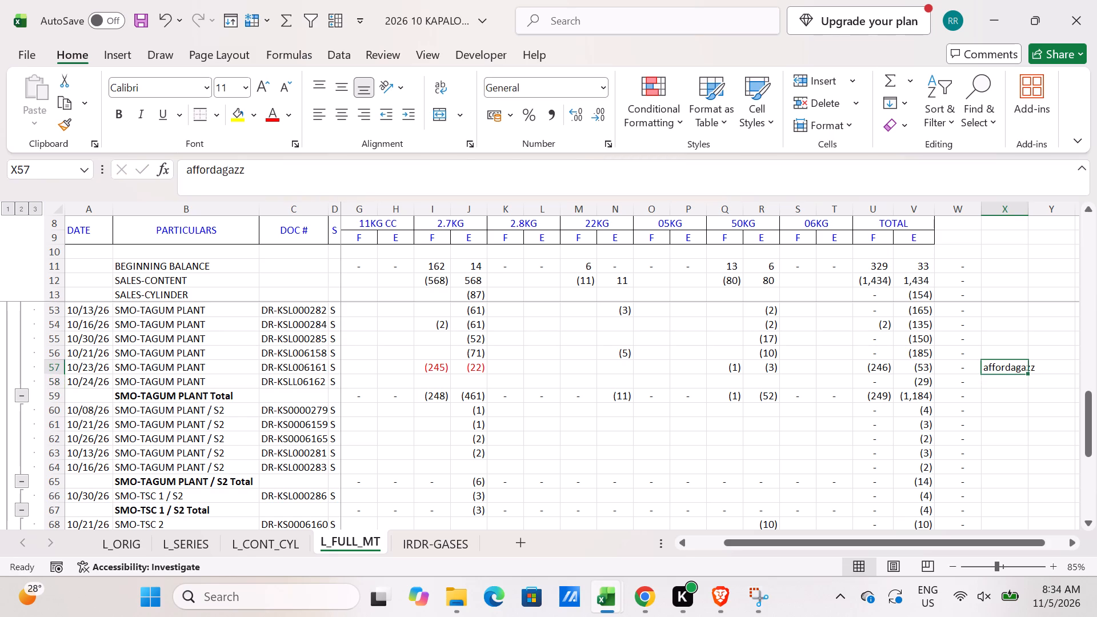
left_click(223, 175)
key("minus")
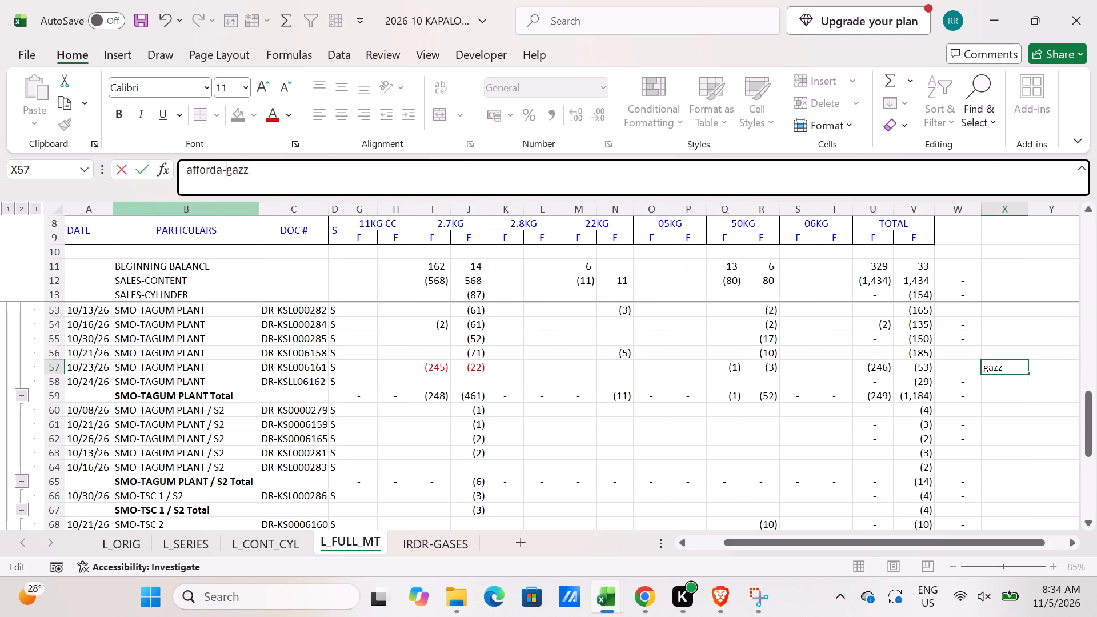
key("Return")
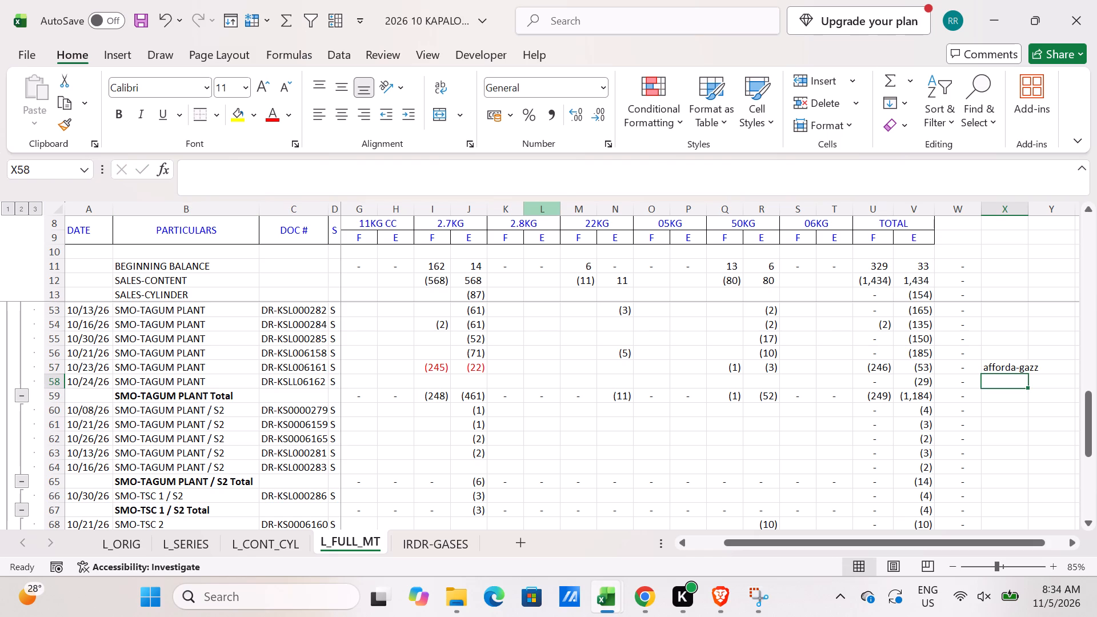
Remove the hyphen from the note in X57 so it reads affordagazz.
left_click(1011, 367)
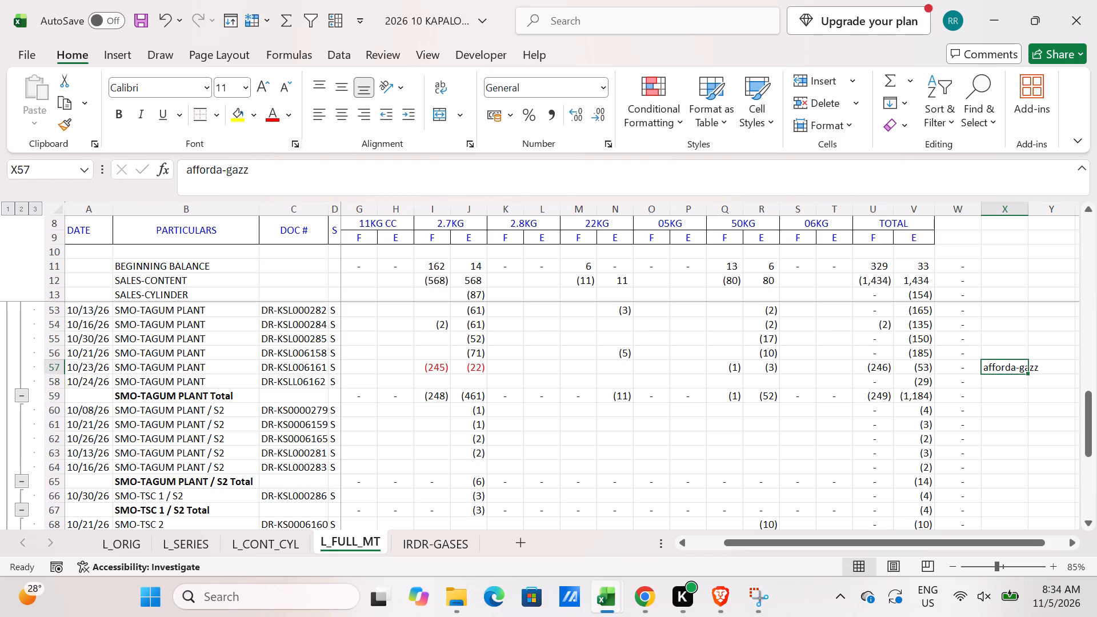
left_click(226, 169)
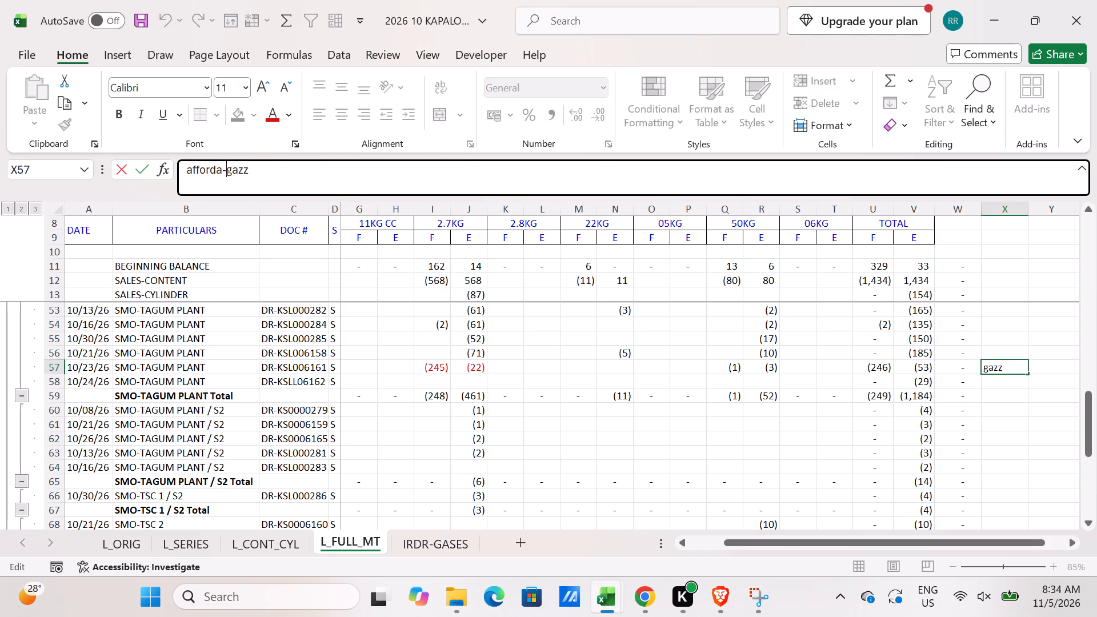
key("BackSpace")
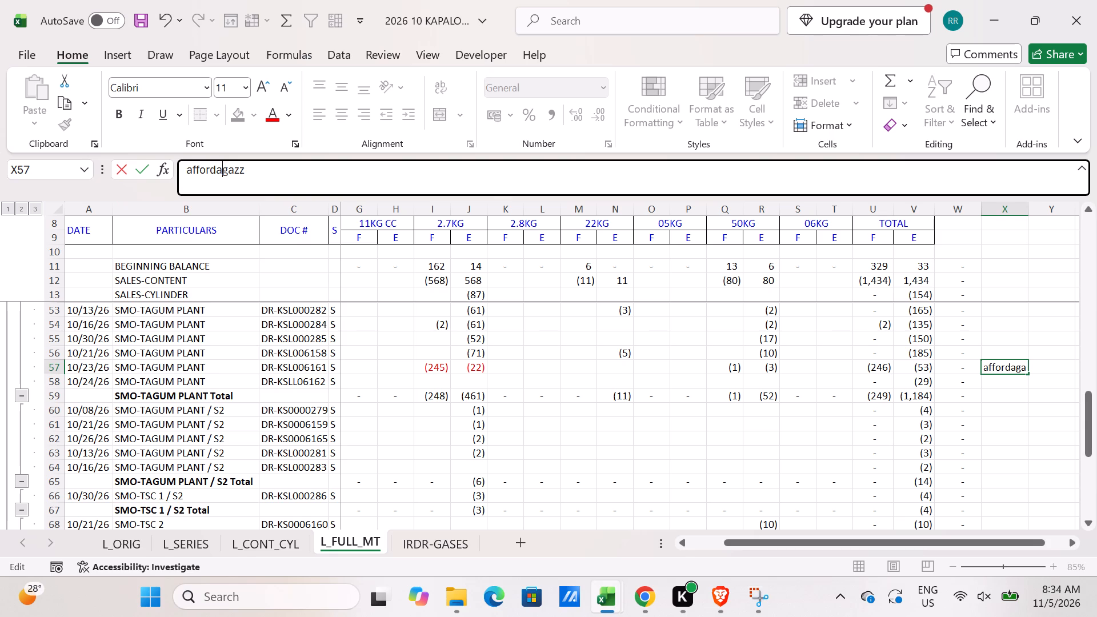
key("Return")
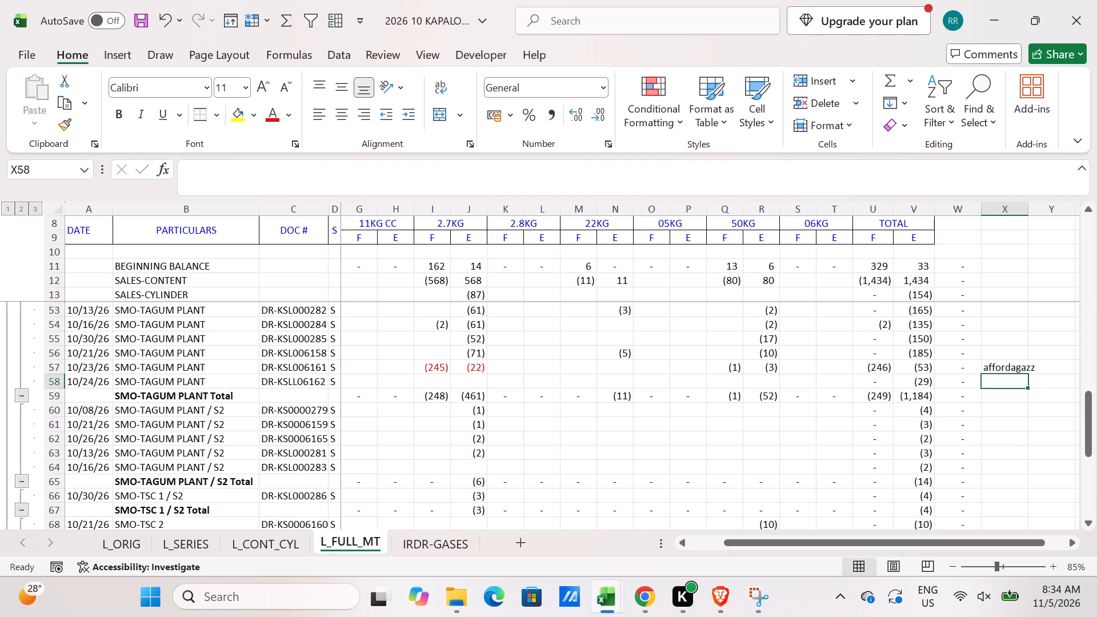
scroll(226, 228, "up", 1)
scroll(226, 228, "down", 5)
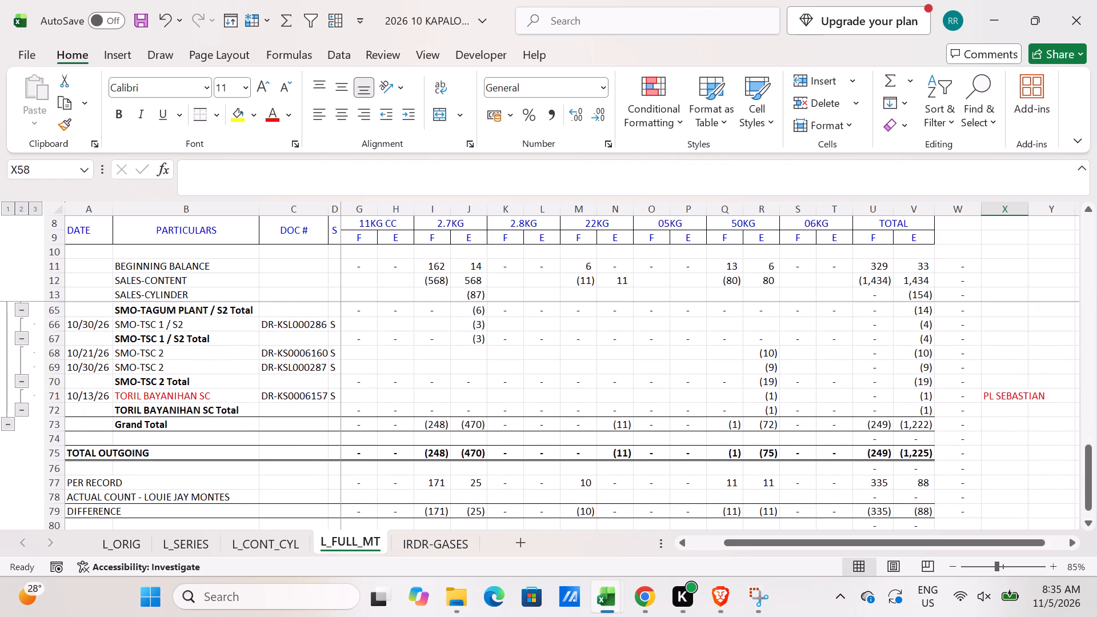
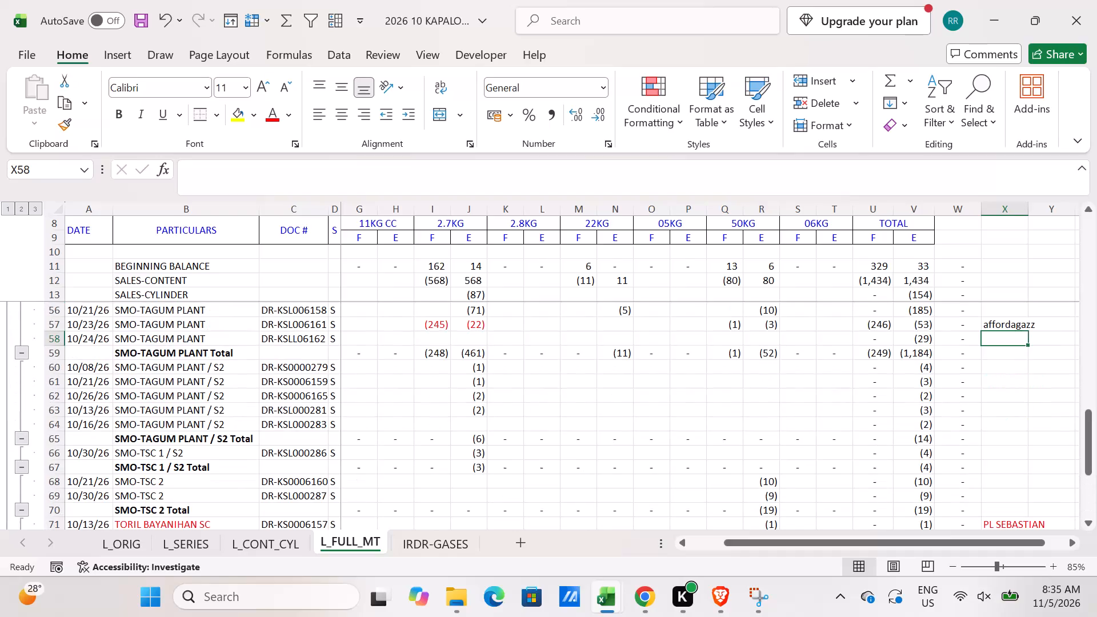
Select the 2.7KG full quantity in I57 for the SMO-TAGUM PLANT transfer DR-KSL006161.
scroll(231, 241, "up", 2)
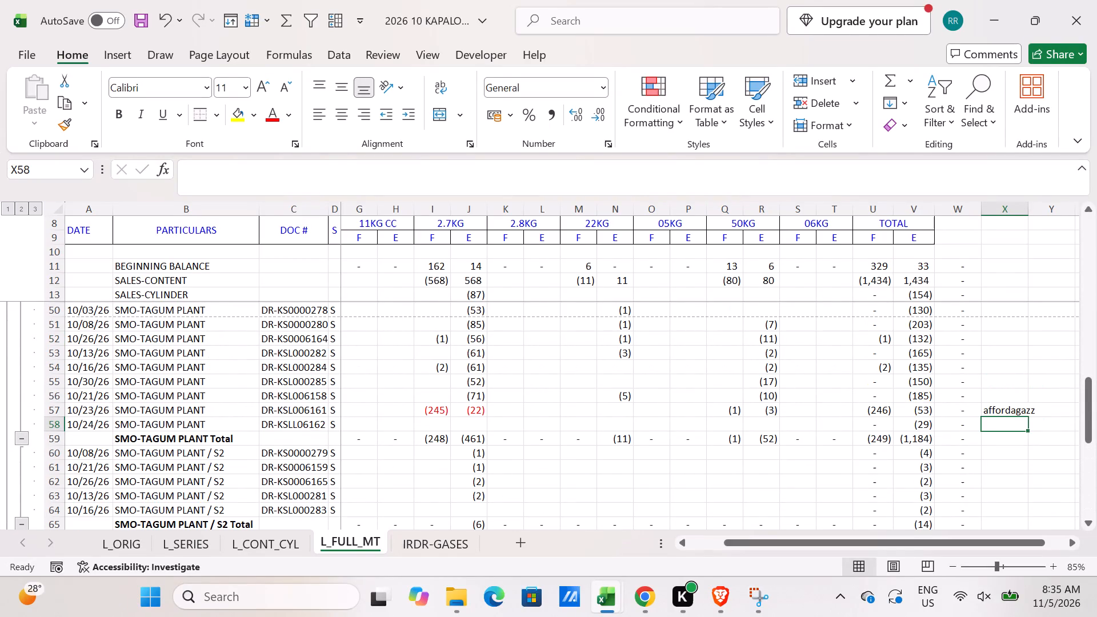
left_click(431, 410)
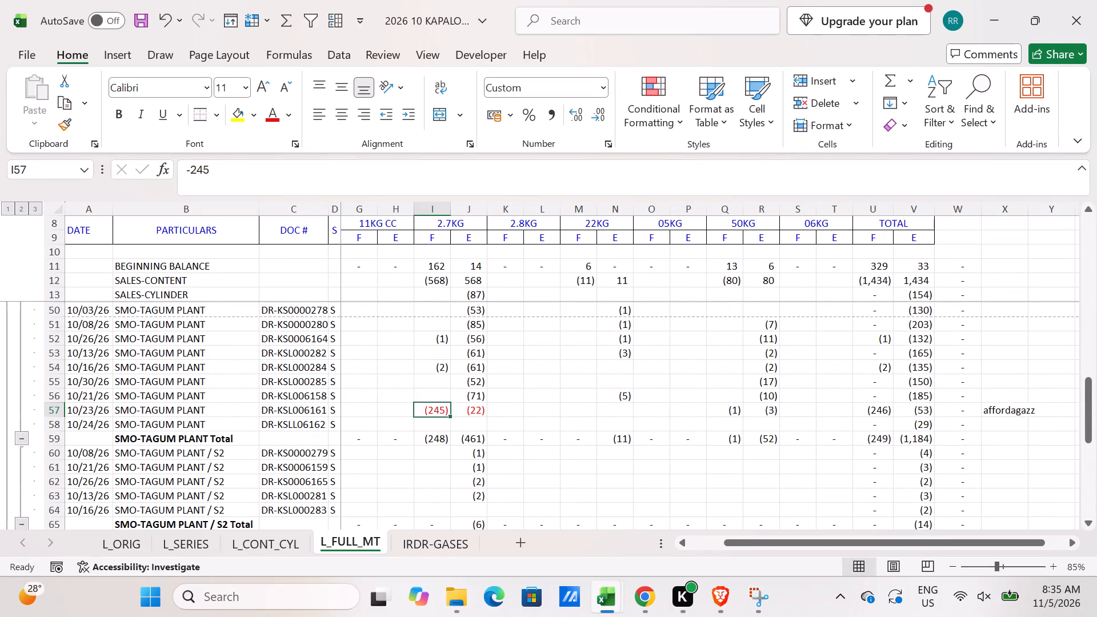
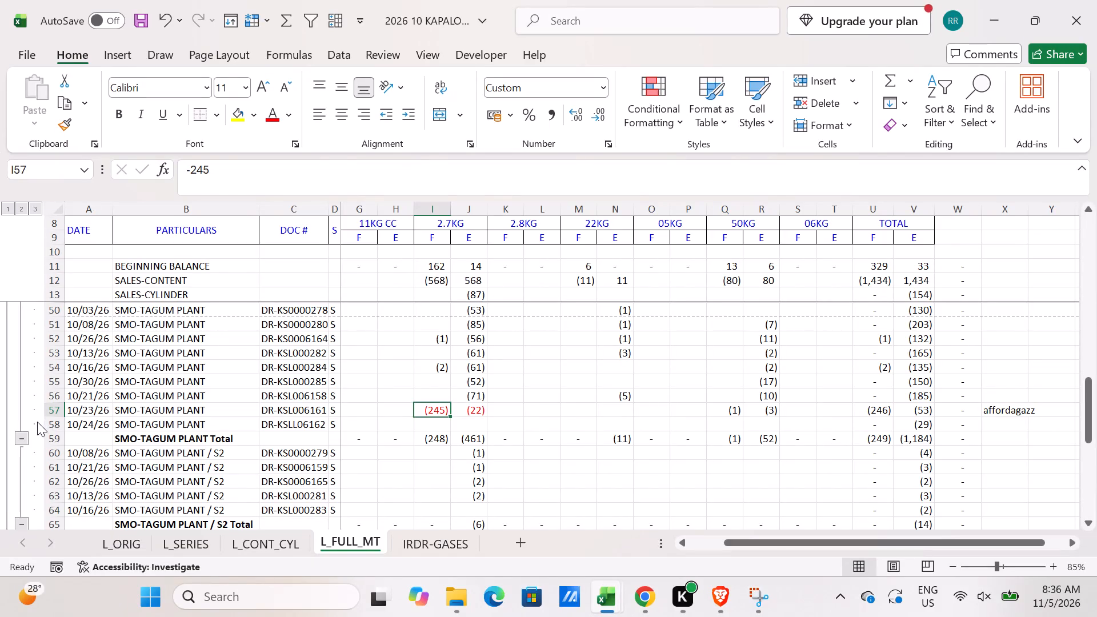
Review the 10/23/26 SMO-TAGUM PLANT transfer DR-KSL006161 and its 2.7KG quantities against the outgoing transfers listed below it.
left_click(57, 410)
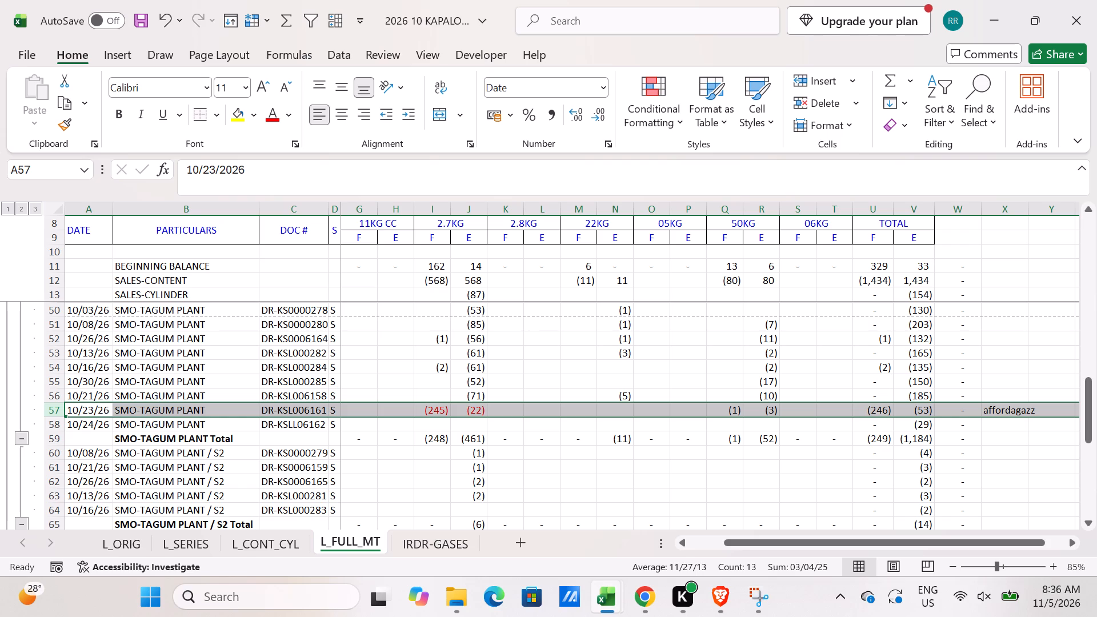
scroll(158, 398, "down", 2)
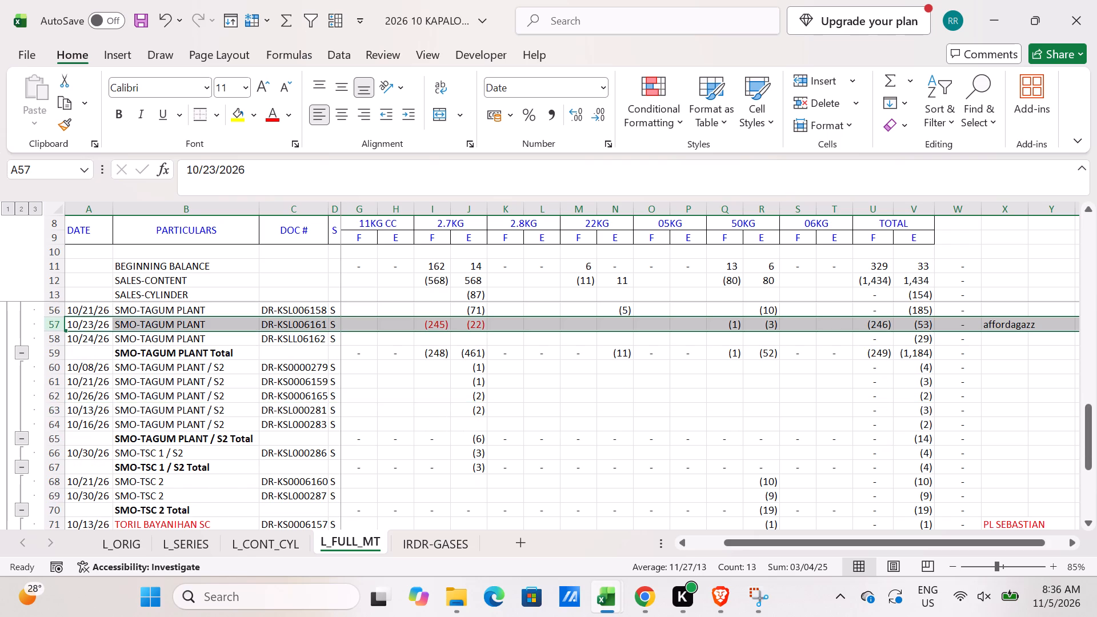
scroll(186, 394, "up", 1)
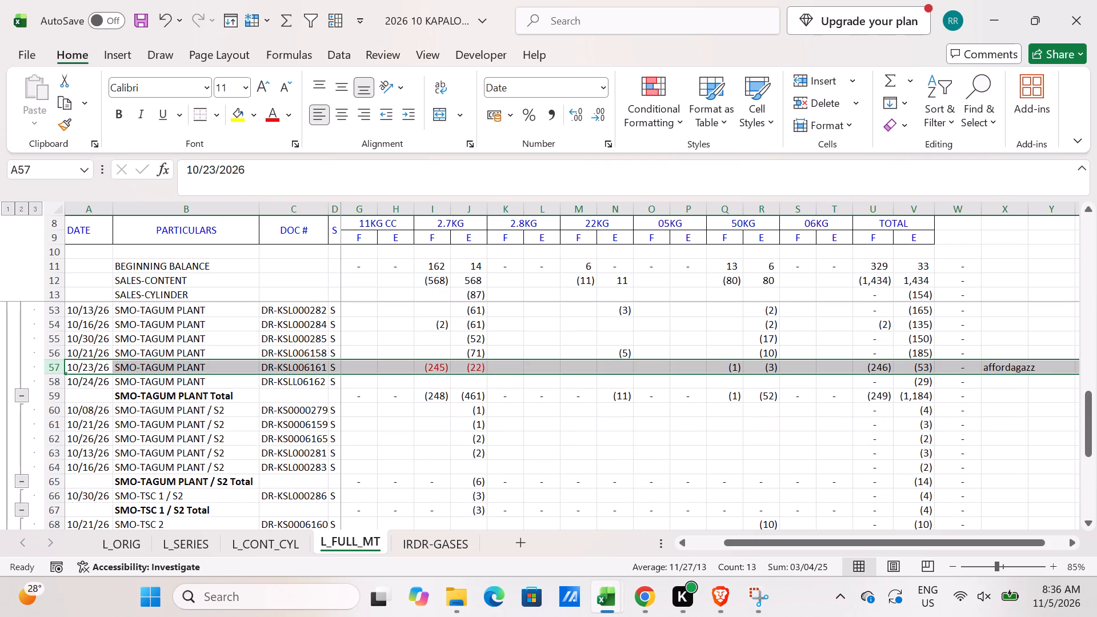
scroll(540, 455, "down", 2)
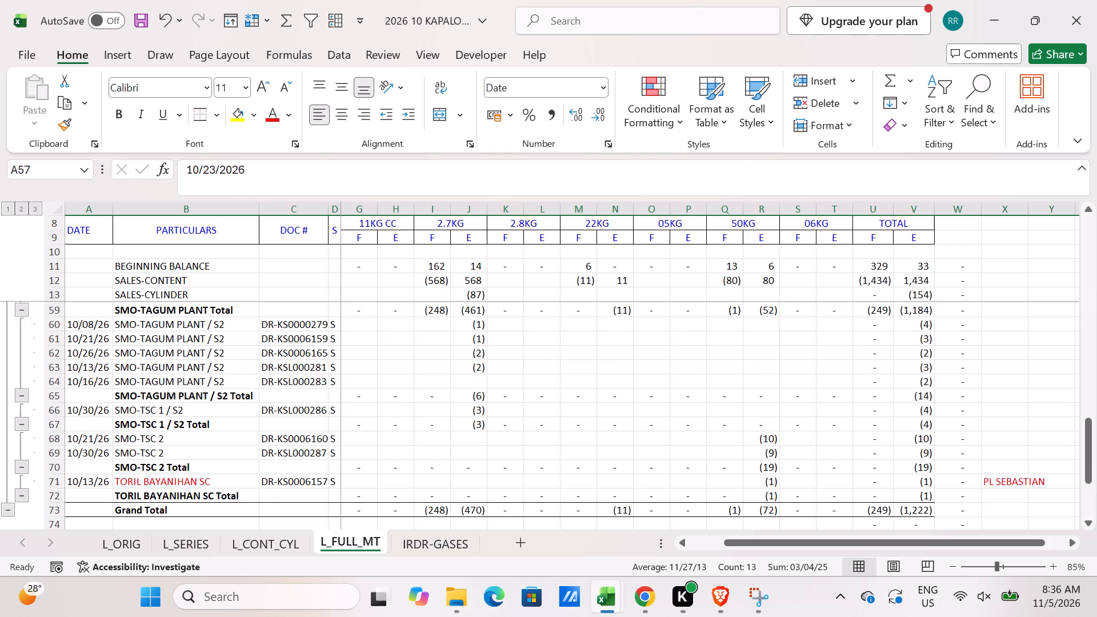
scroll(323, 475, "up", 1)
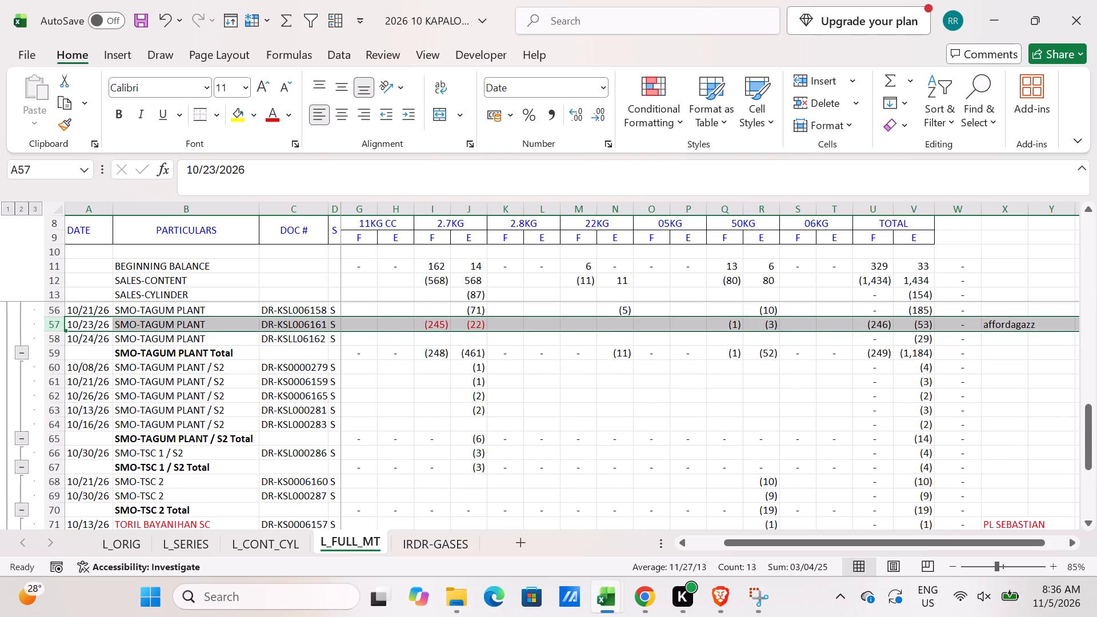
scroll(474, 510, "down", 2)
scroll(474, 510, "up", 2)
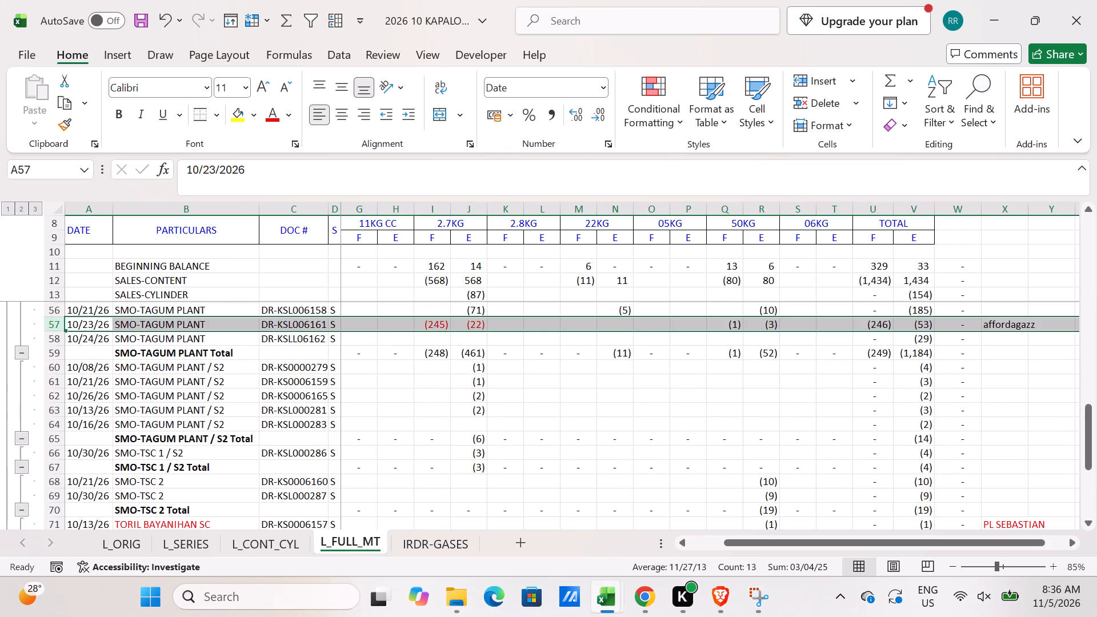
scroll(474, 510, "up", 1)
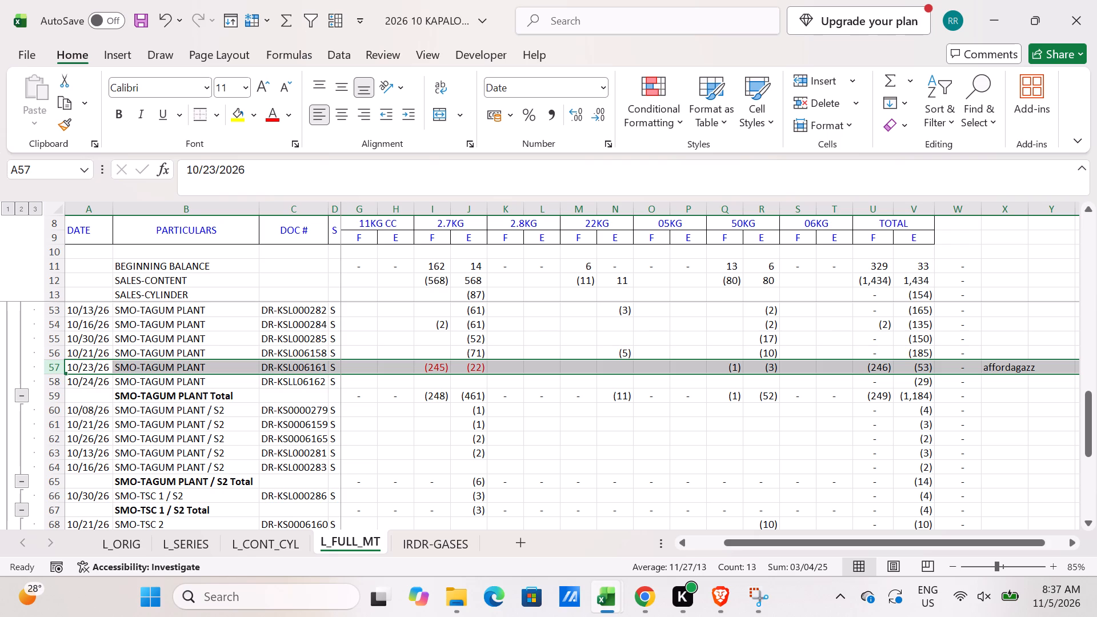
scroll(796, 437, "down", 1)
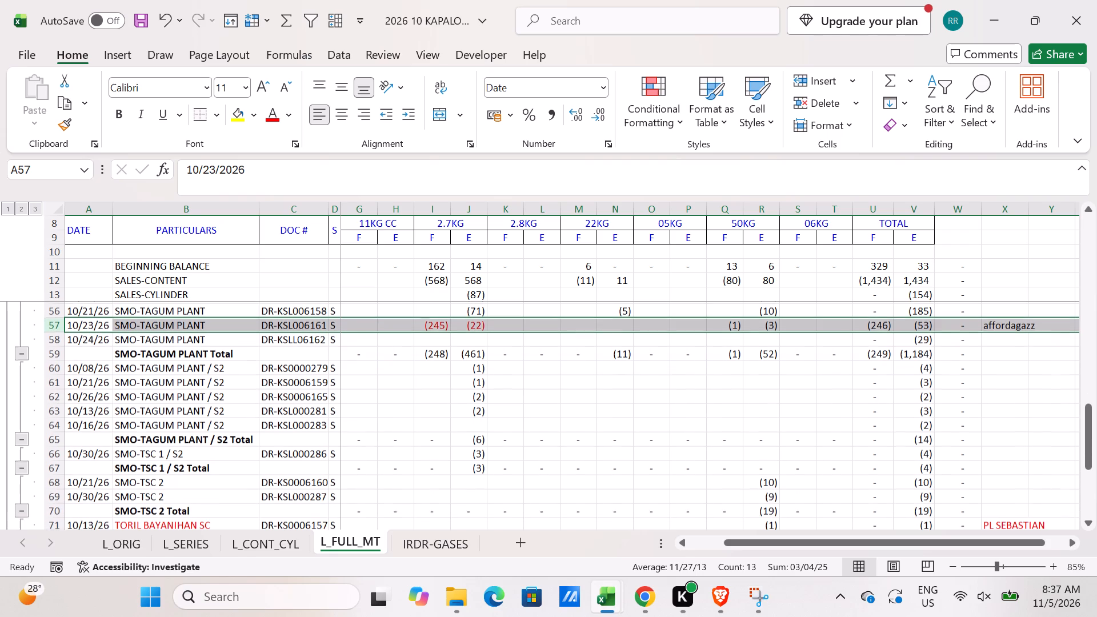
left_click(452, 343)
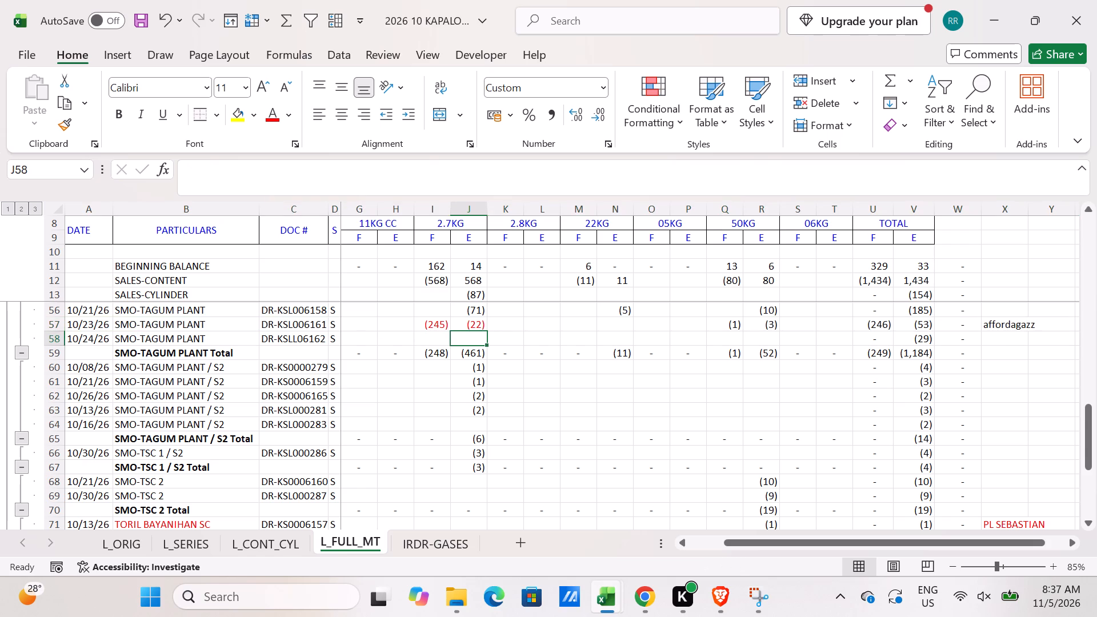
scroll(747, 403, "down", 2)
scroll(877, 465, "up", 2)
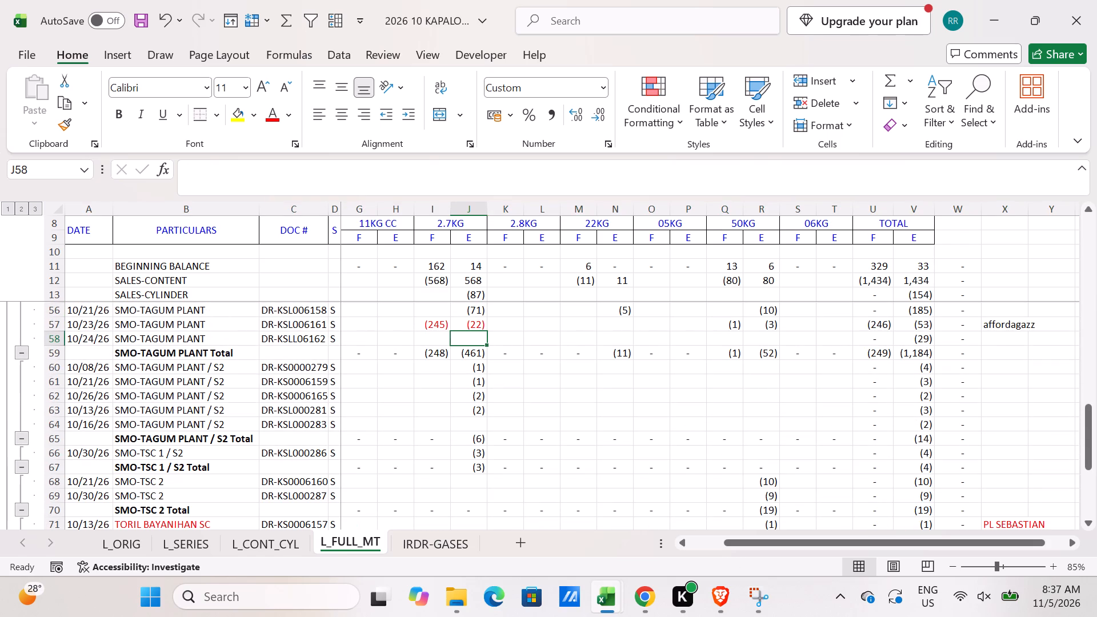
left_click(434, 322)
scroll(809, 369, "down", 1)
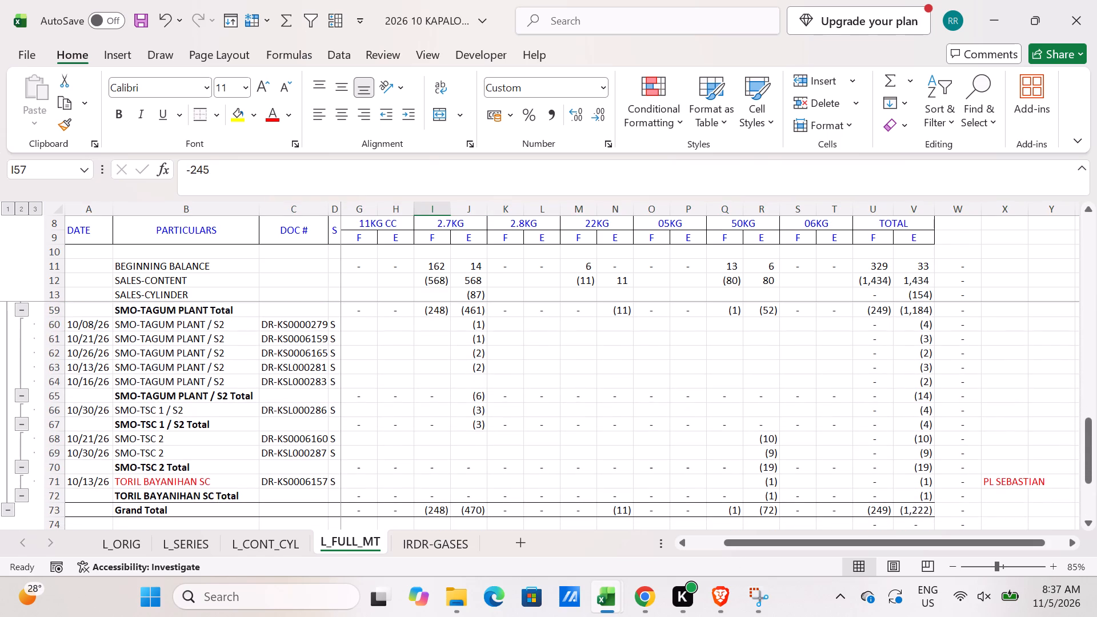
Examine the TORIL BAYANIHAN SC and SMO-TSC 2 50KG outgoing transfers against the incoming and outgoing totals and the per-record balance.
left_click(241, 487)
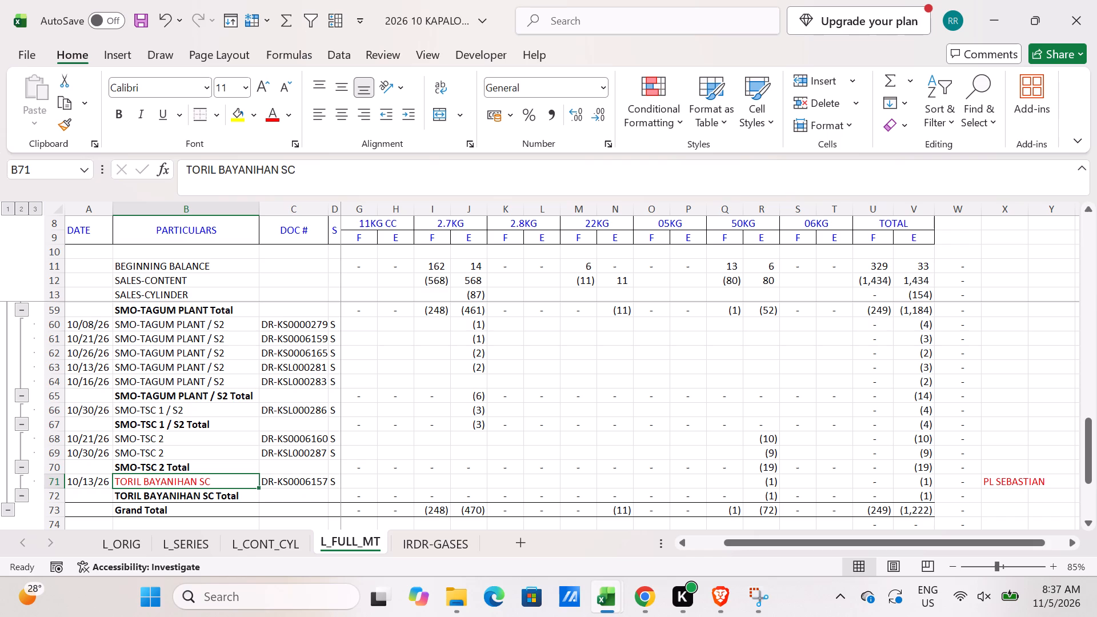
left_click_drag(740, 442, 758, 447)
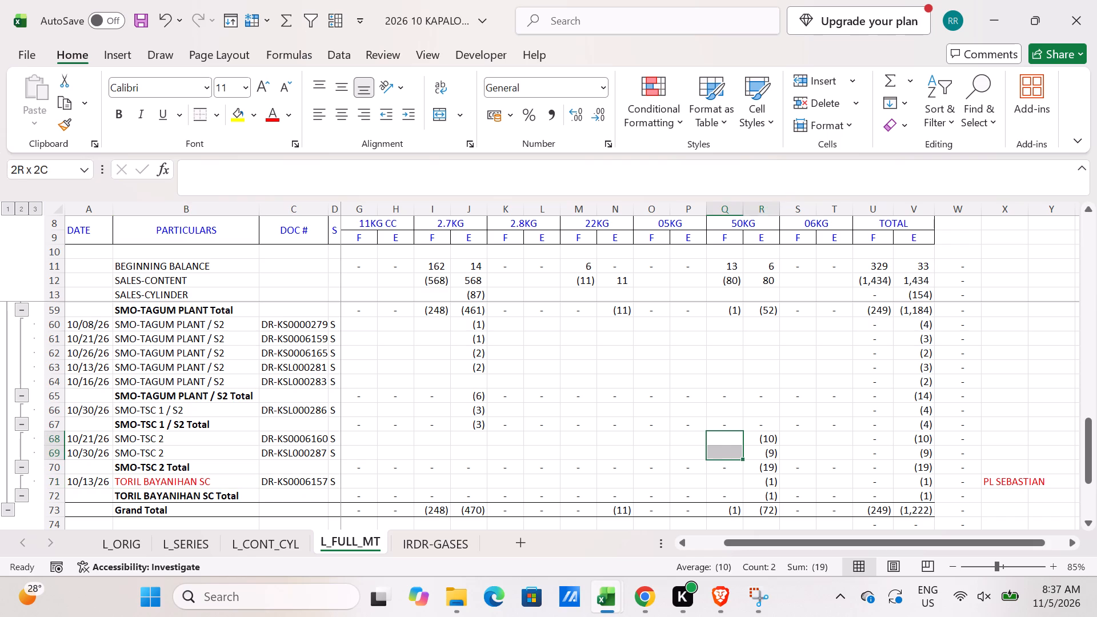
left_click_drag(758, 447, 768, 447)
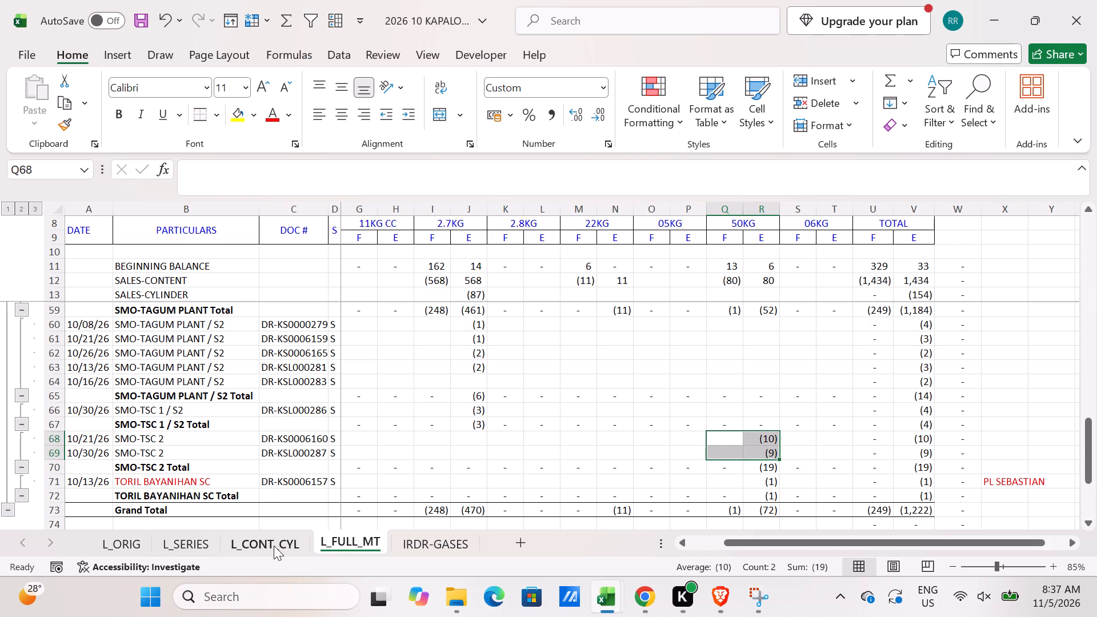
scroll(274, 546, "up", 11)
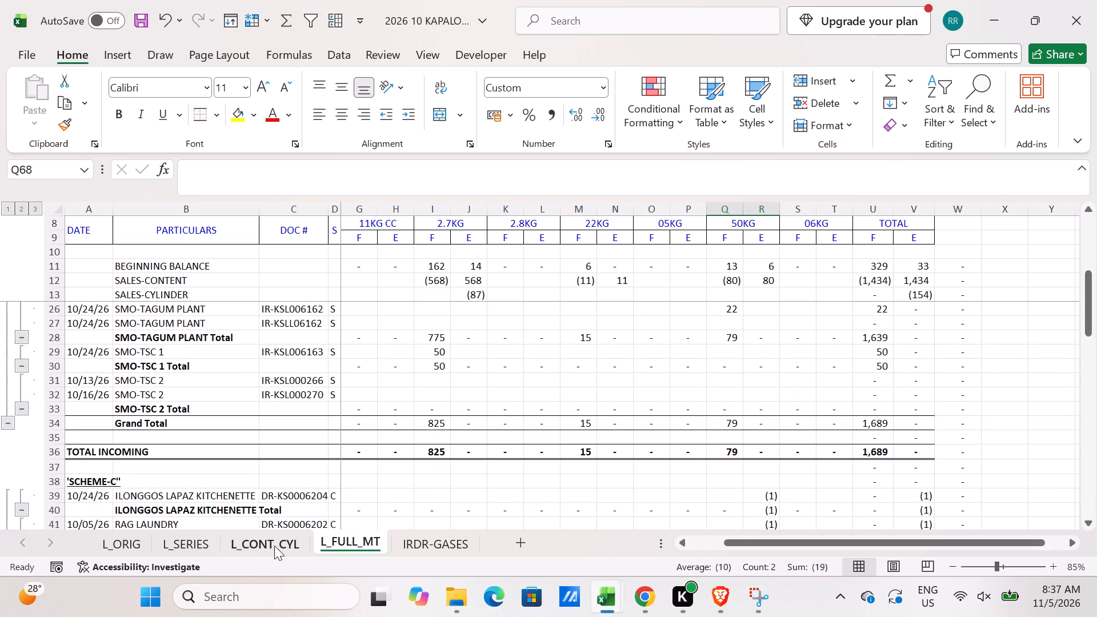
scroll(274, 546, "down", 14)
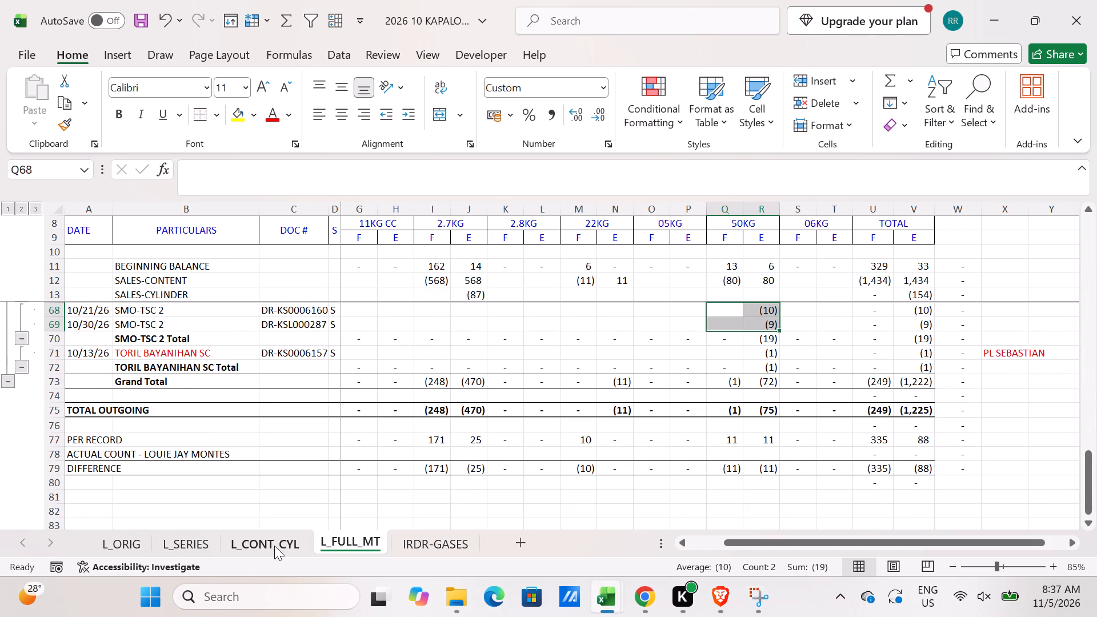
scroll(274, 546, "up", 1)
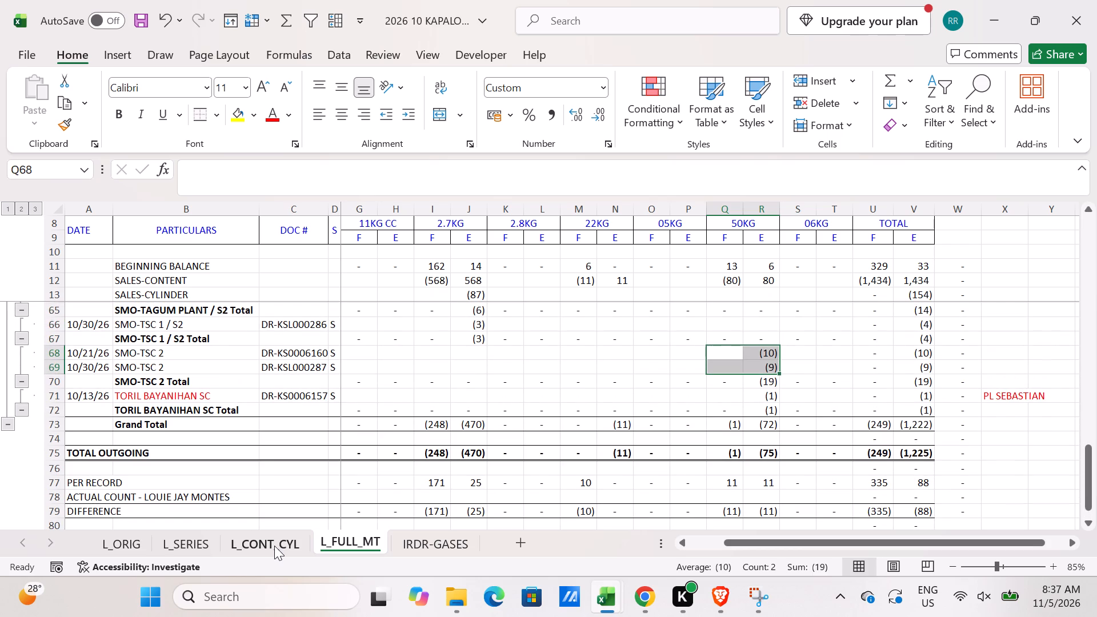
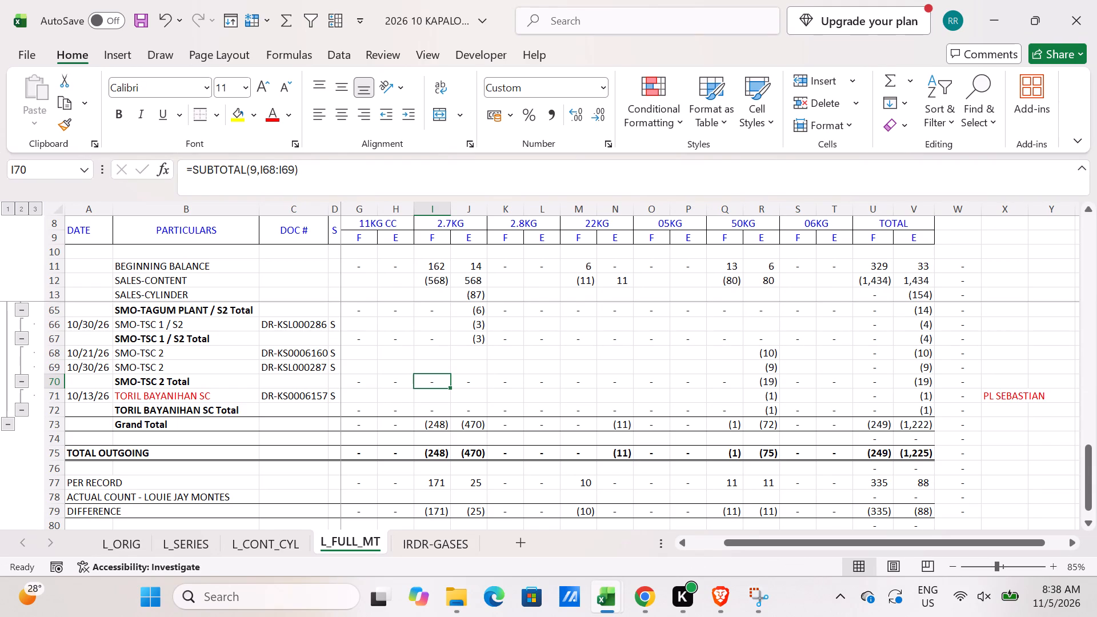
Color the 50KG empty quantity of the 10/13/26 TORIL BAYANIHAN SC transfer red.
left_click(757, 395)
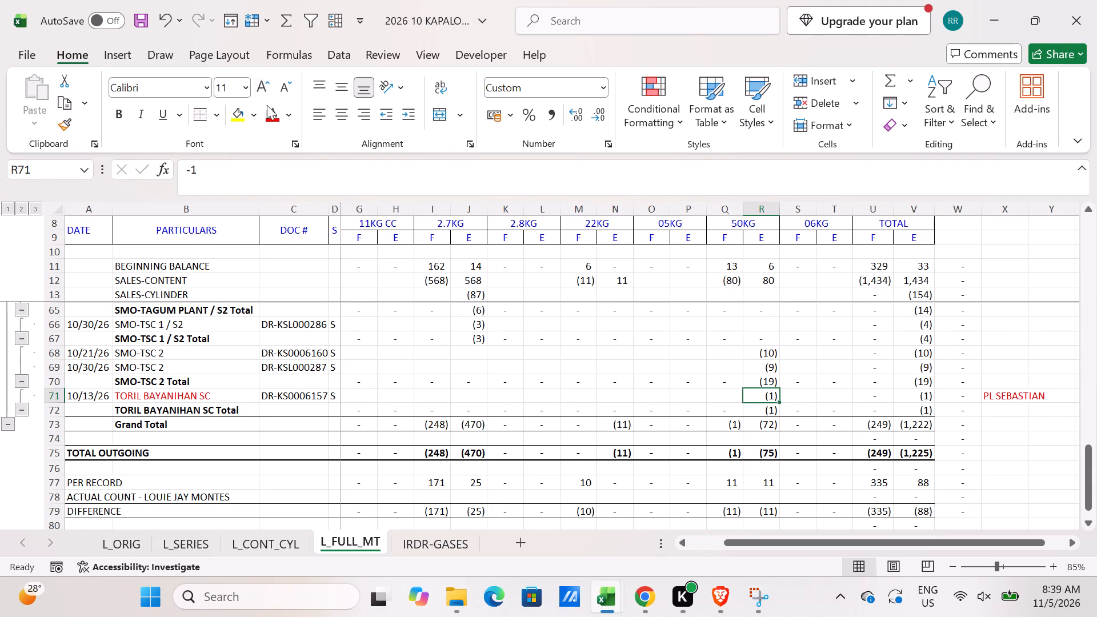
left_click(277, 110)
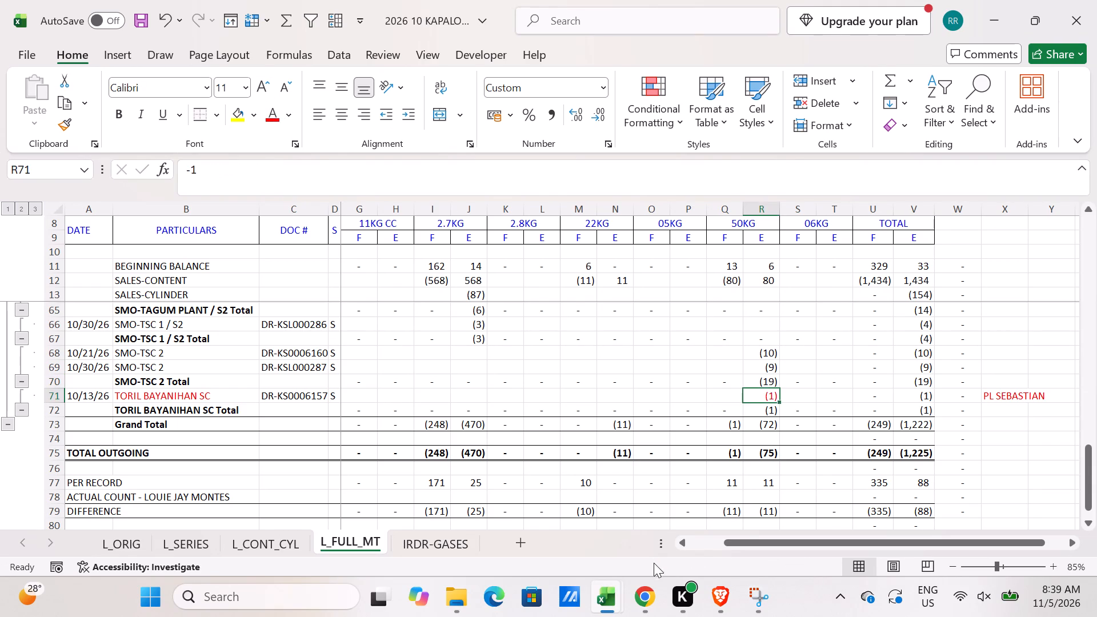
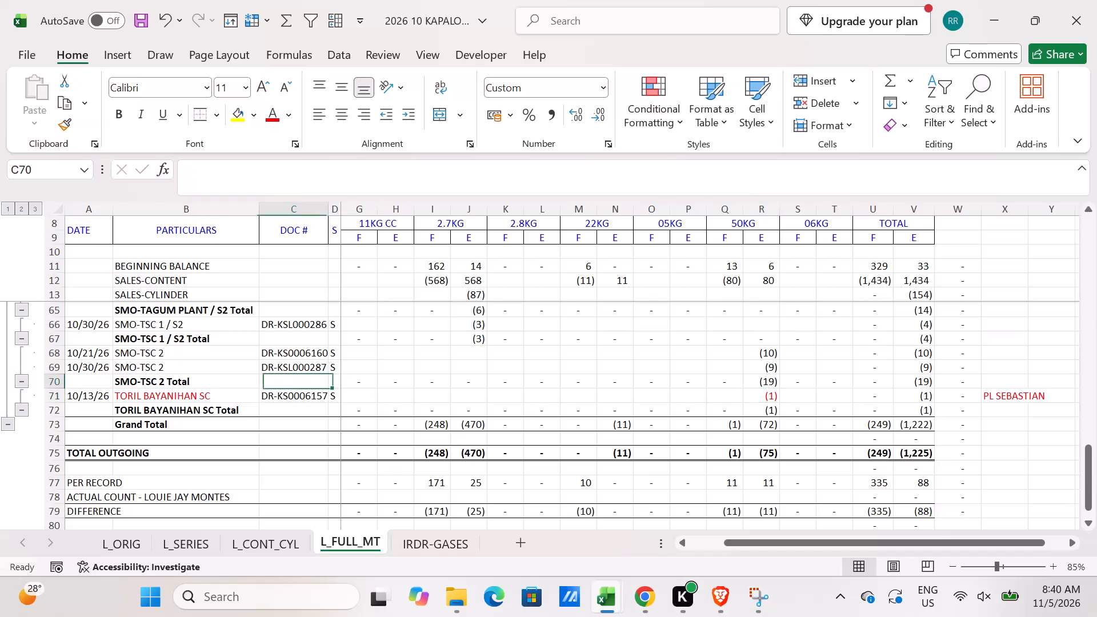
Duplicate the L_FULL_MT sheet directly after the original and name the copy L_ST_ANALYSIS.
scroll(307, 400, "down", 3)
scroll(299, 476, "up", 1)
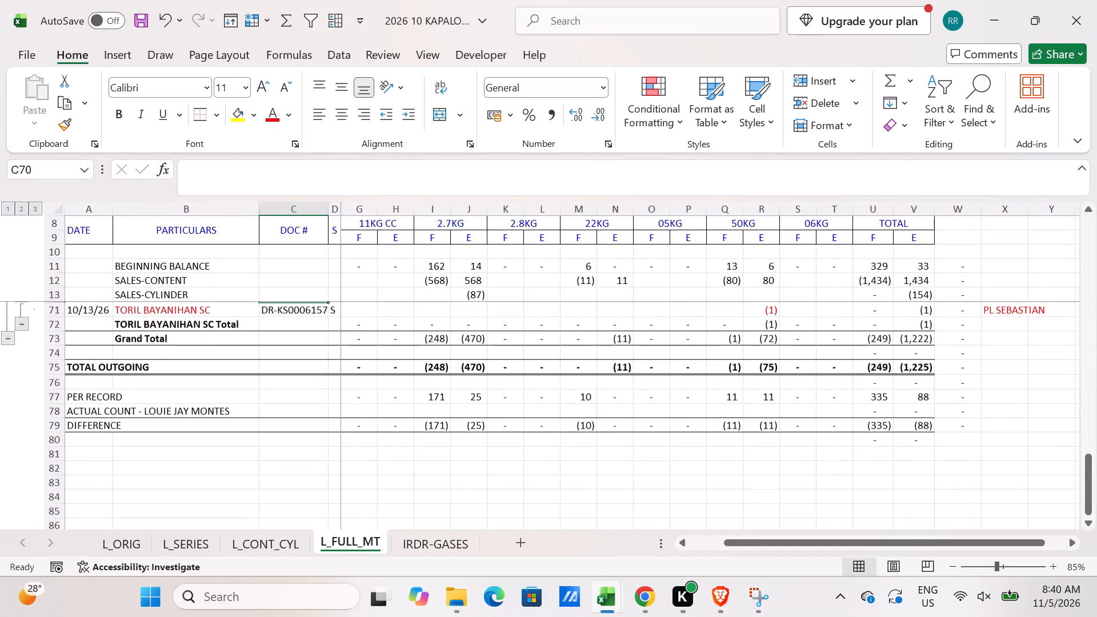
scroll(299, 476, "up", 3)
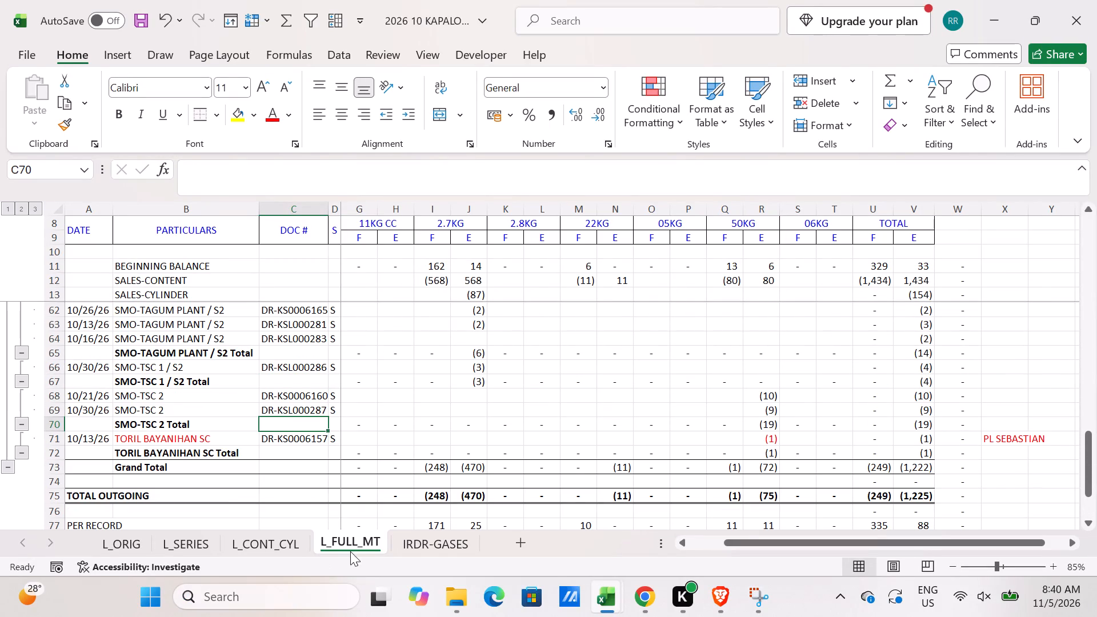
left_click_drag(351, 547, 441, 542)
double_click(441, 542)
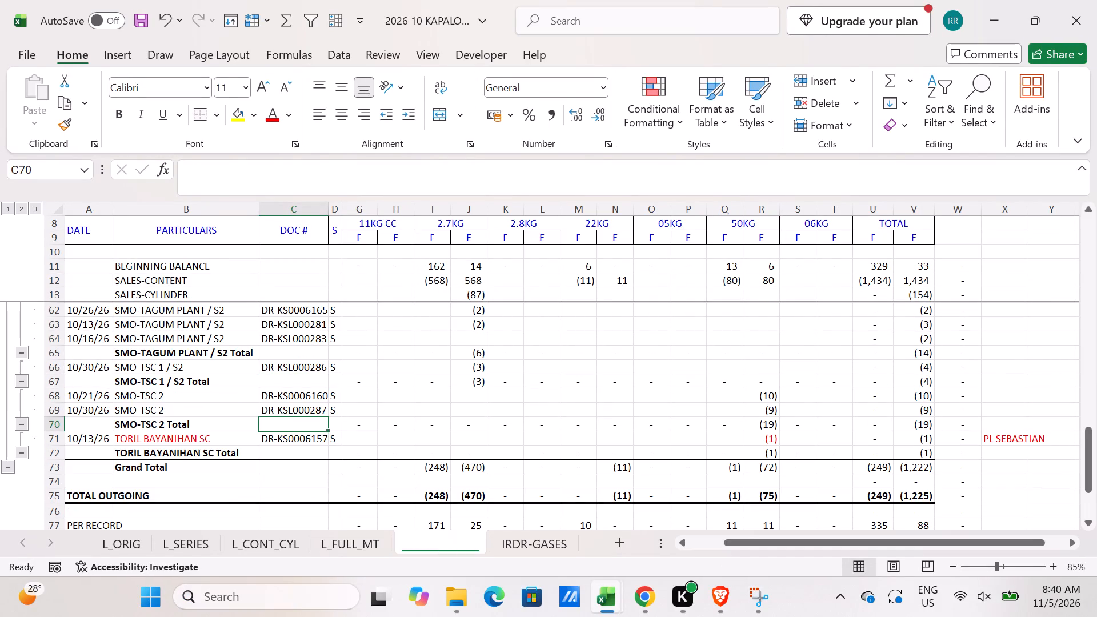
type("l_")
key("BackSpace")
key("BackSpace")
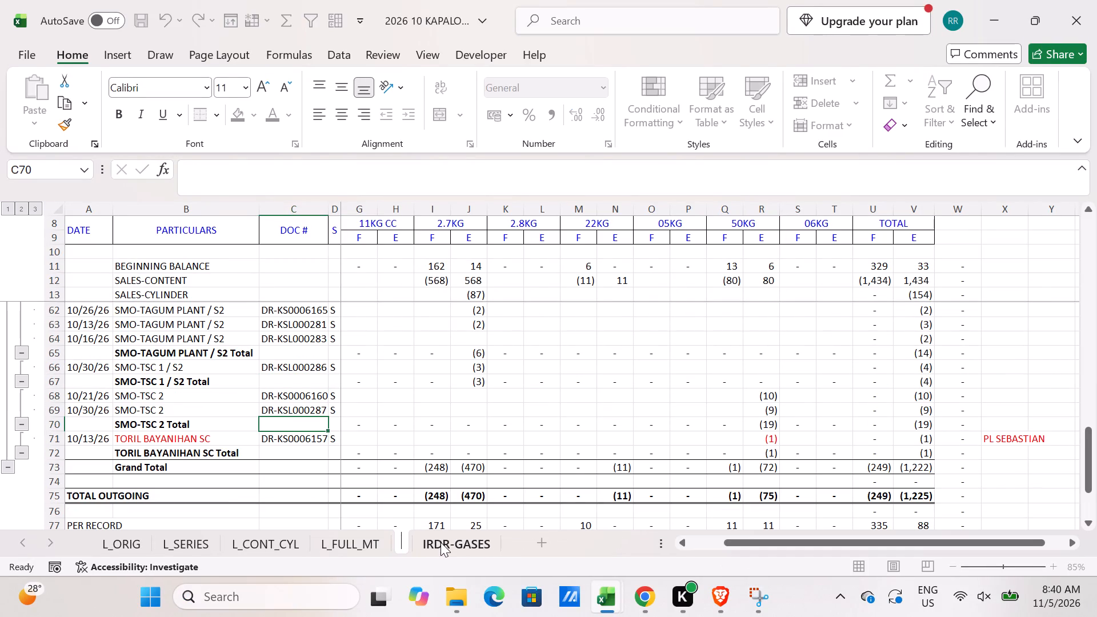
key("BackSpace")
key("BackSpace")
key("BackSpace")
type("L_ST")
type("_ANALYSIS")
key("Return")
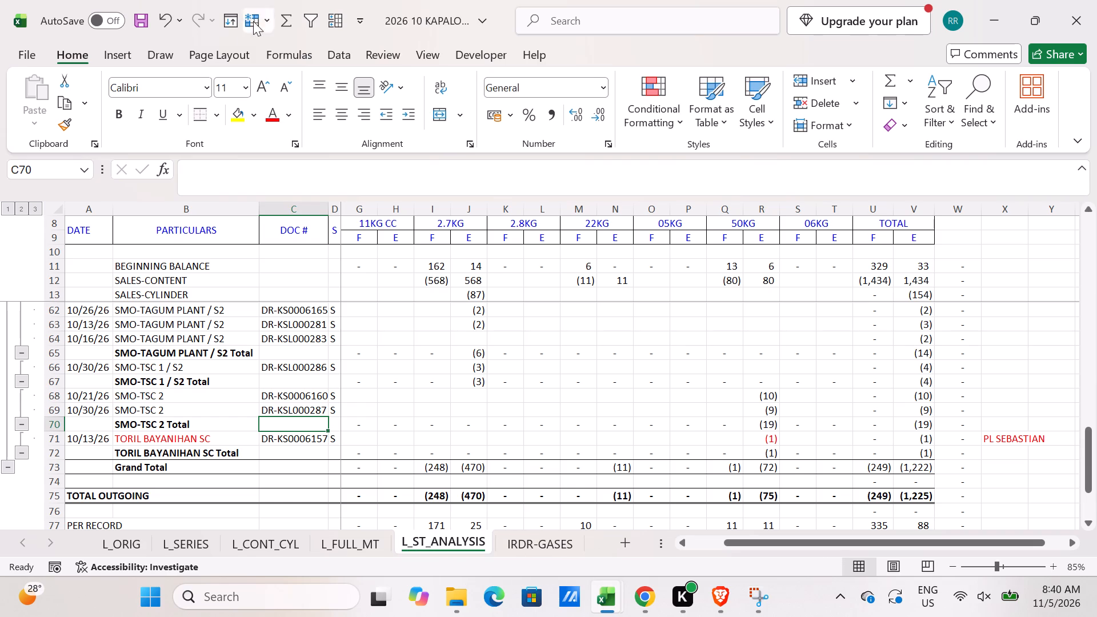
Collapse the L_ST_ANALYSIS row outline so only subtotals and totals show, and look over the incoming and outgoing sections.
left_click(23, 206)
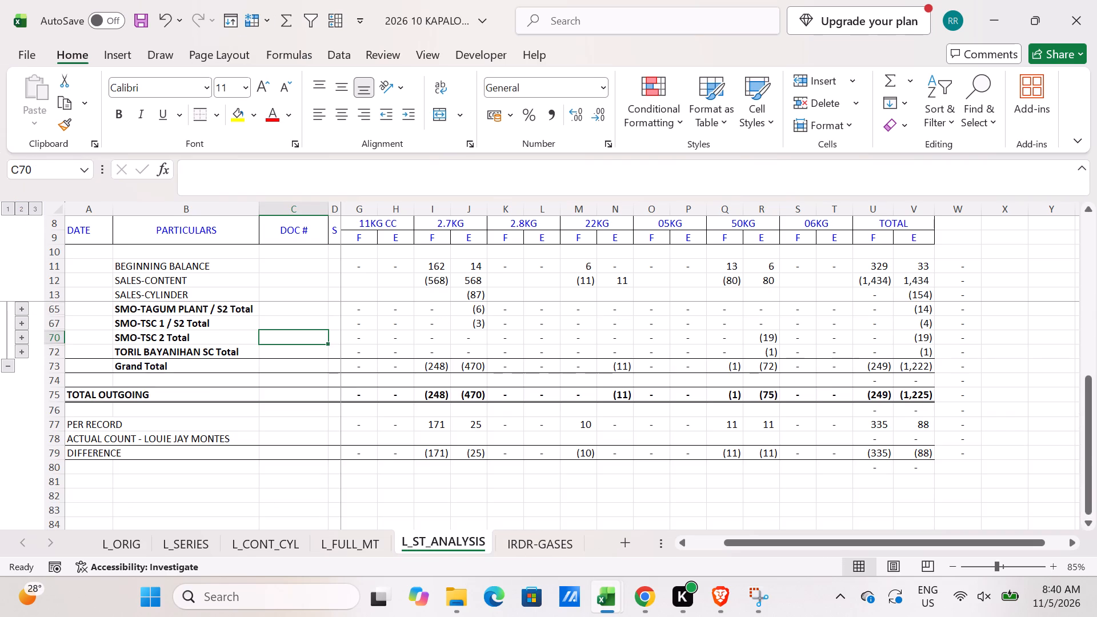
scroll(294, 386, "up", 2)
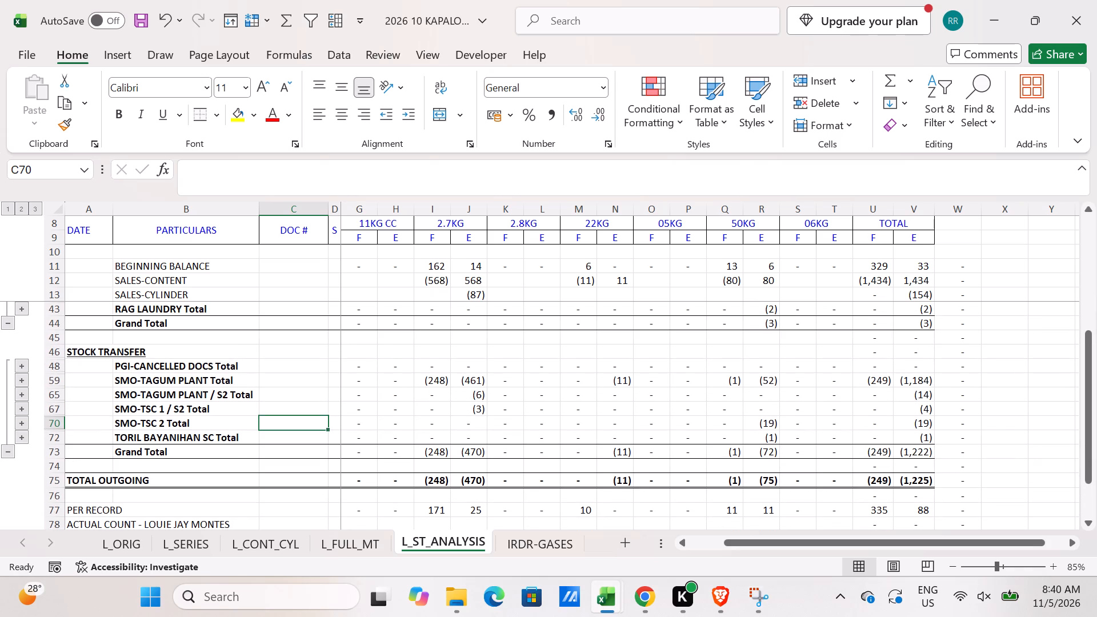
scroll(335, 386, "up", 7)
scroll(233, 437, "down", 6)
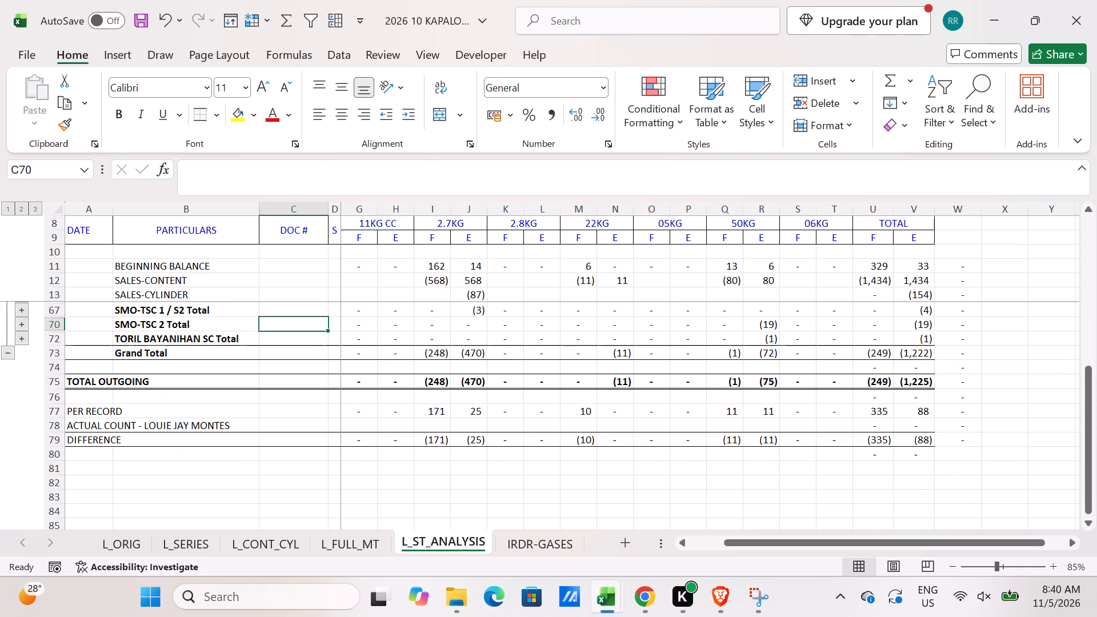
scroll(207, 350, "up", 1)
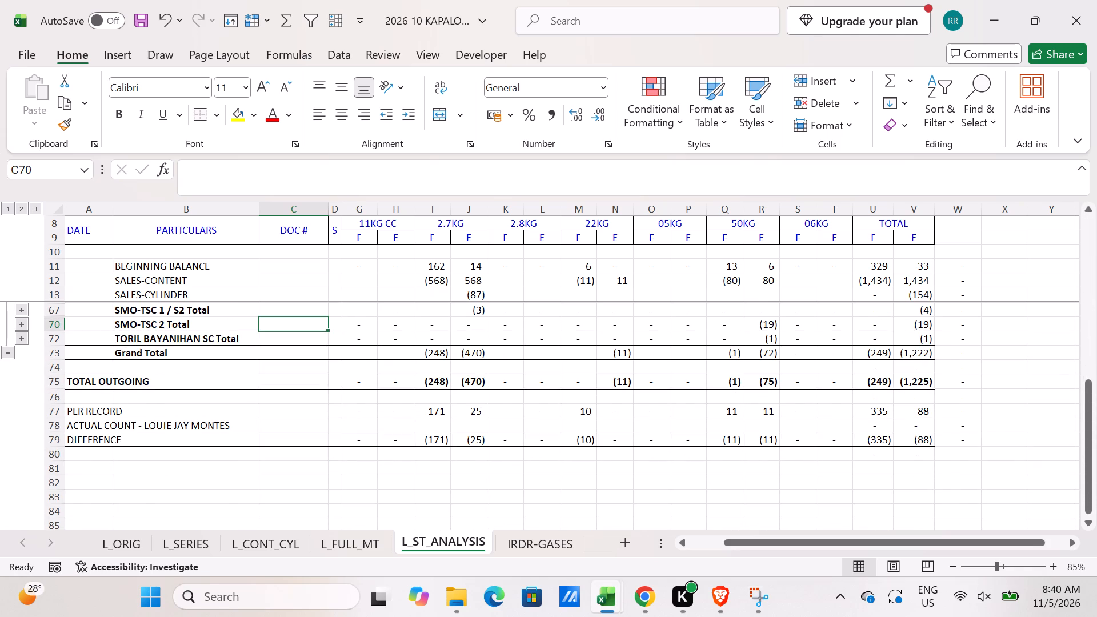
scroll(207, 350, "up", 1)
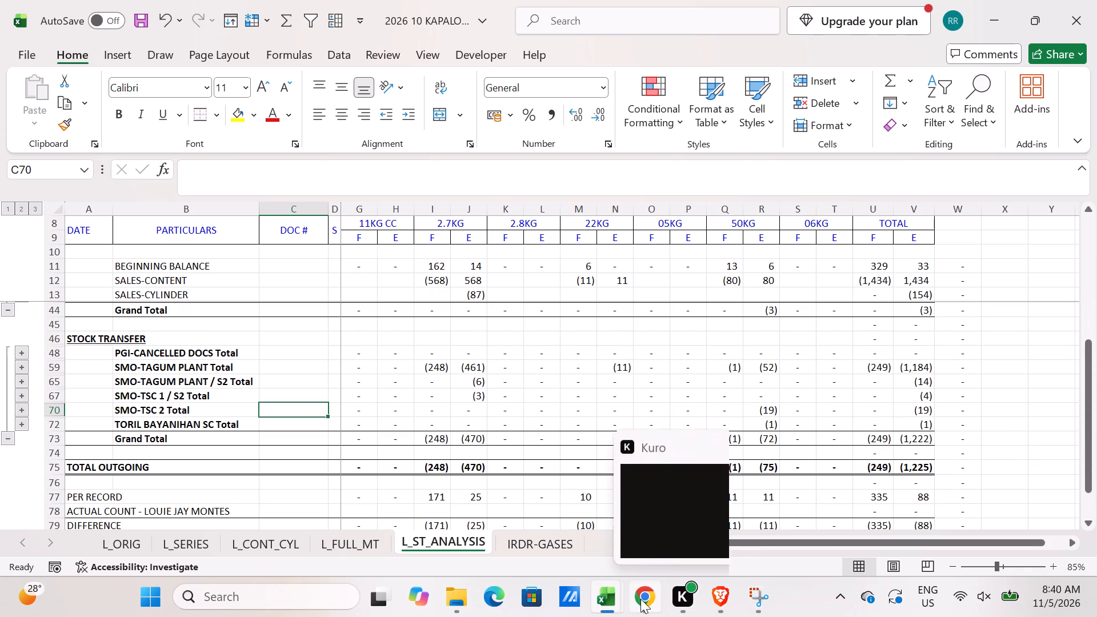
Hide the DOC # and S columns (C:D) and narrow the DATE column.
left_click_drag(286, 213, 345, 206)
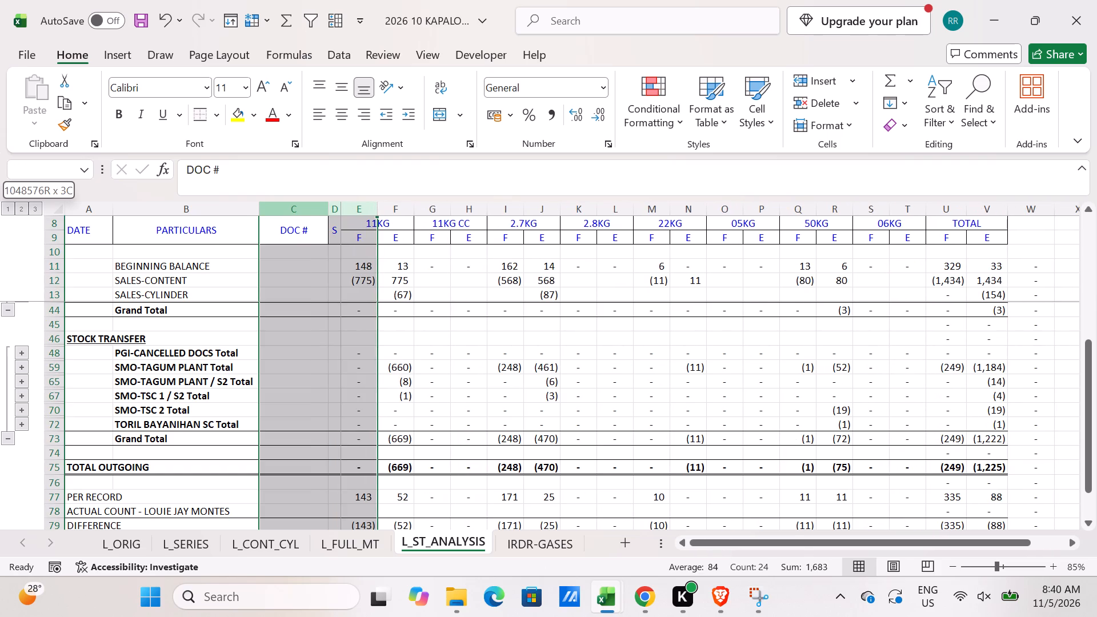
left_click_drag(345, 206, 338, 210)
right_click(333, 209)
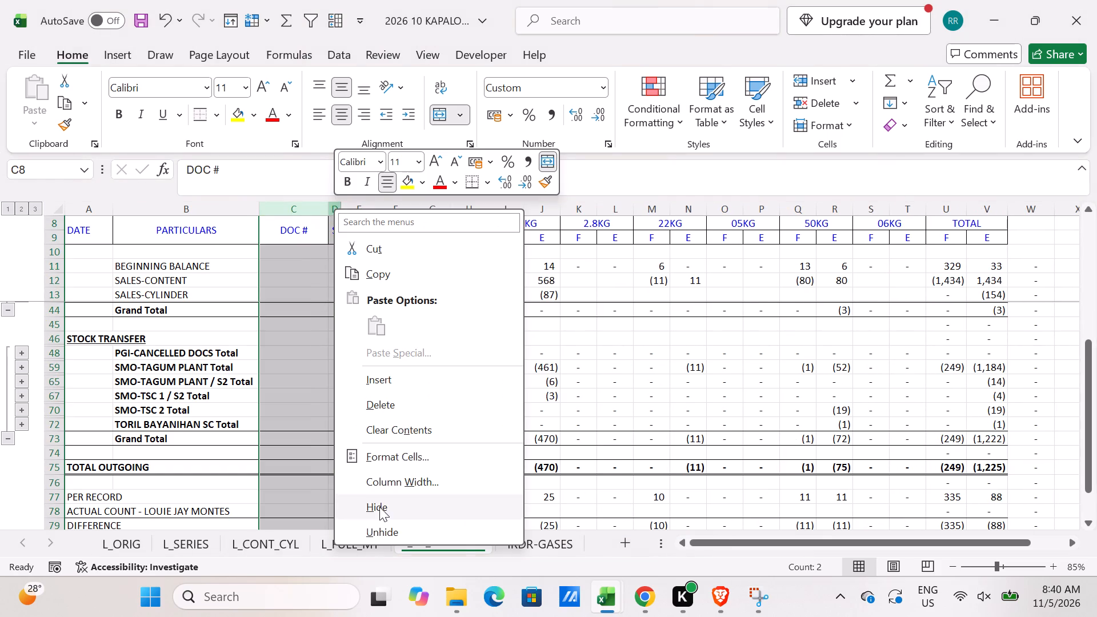
left_click(379, 507)
left_click_drag(115, 208, 100, 208)
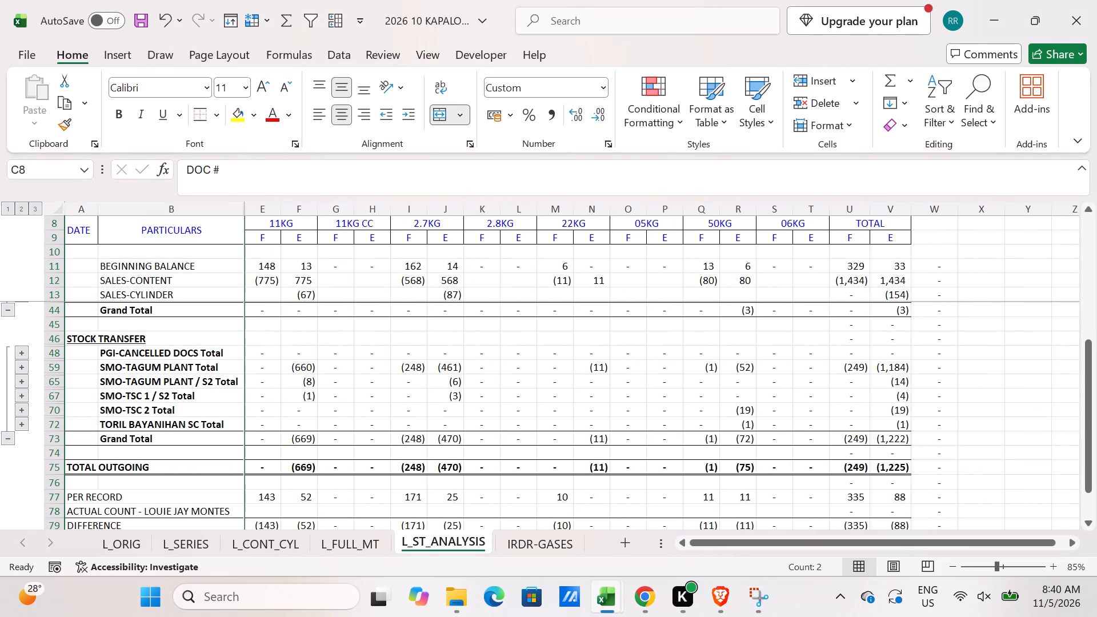
Copy rows 91–94, STOCK POSITION to POPULATION - 09/30/26, from the September LPG population workbook's Kapalong sheet and insert them above BEGINNING BALANCE in L_ST_ANALYSIS.
left_click(608, 591)
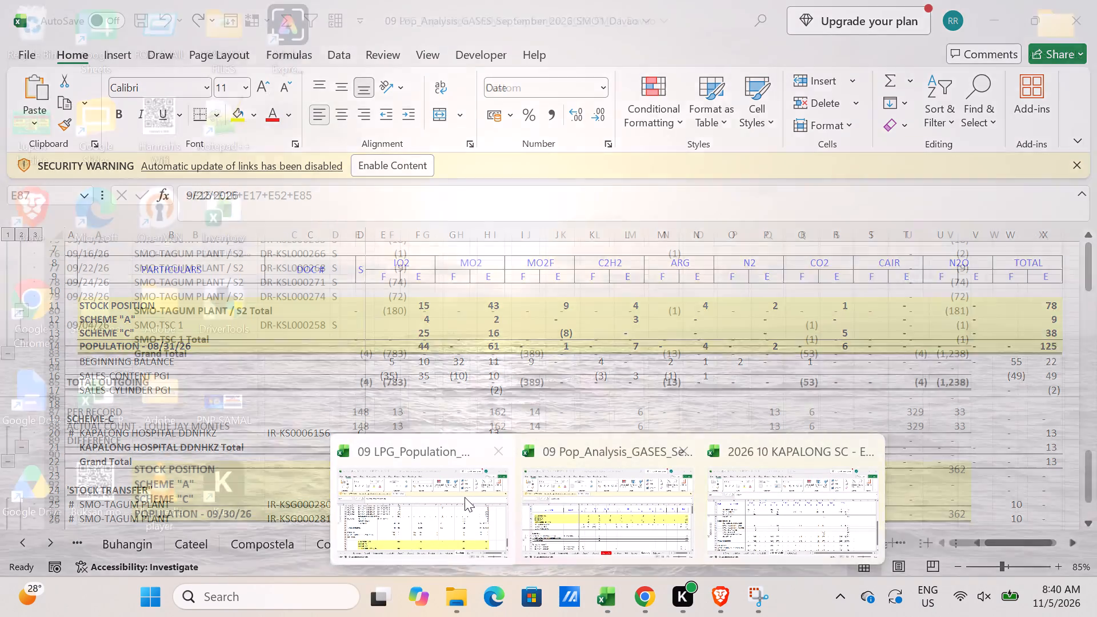
left_click(465, 497)
scroll(219, 463, "down", 1)
left_click_drag(55, 423, 54, 459)
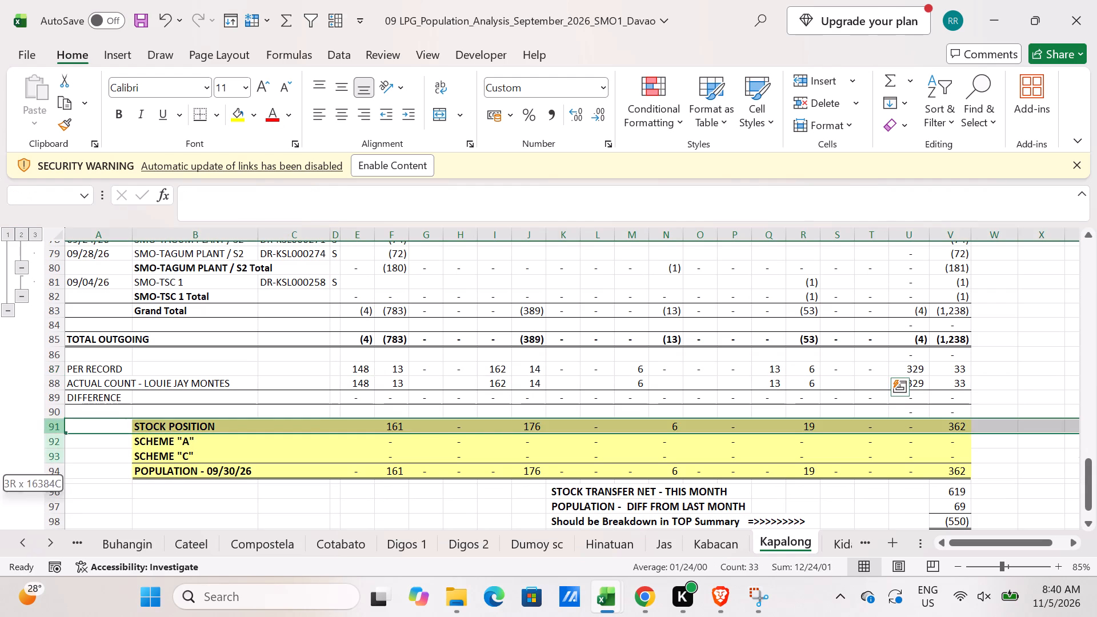
left_click_drag(54, 459, 54, 470)
key("ctrl+c")
key("alt+Tab")
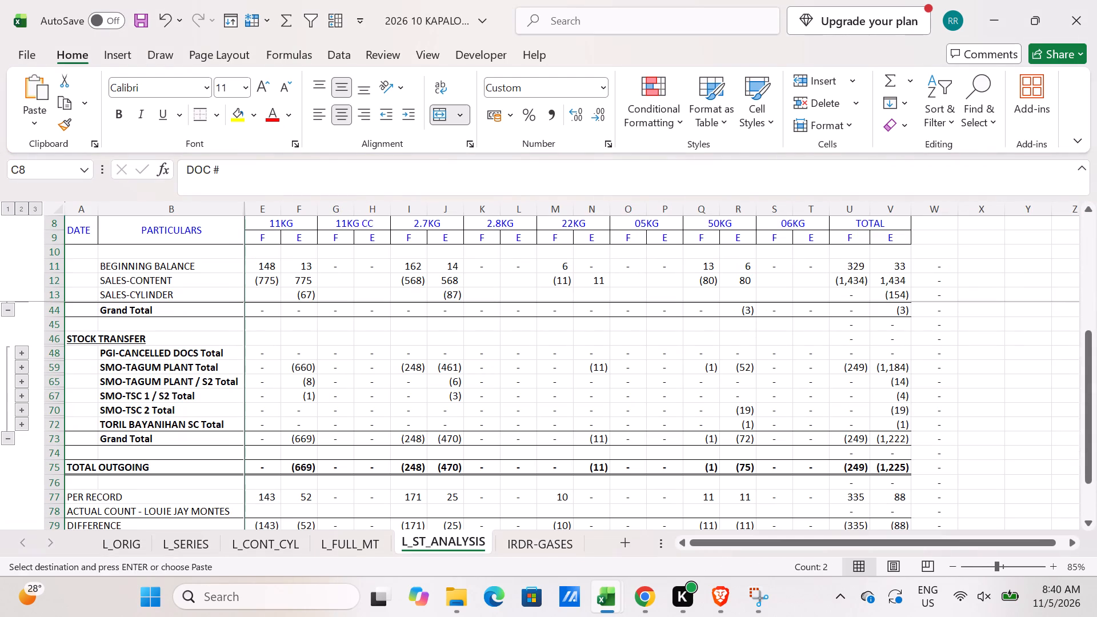
left_click(55, 267)
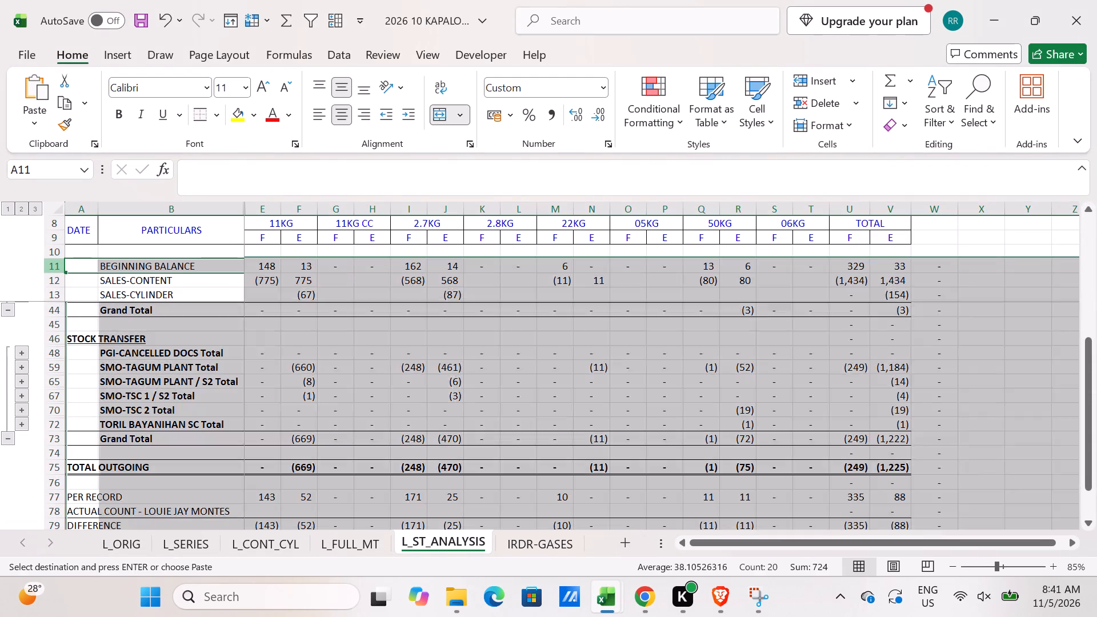
key("ctrl+shift+equal")
Copy the September Kapalong quantities in E91:T93 and paste them as values into L_ST_ANALYSIS starting at E11.
scroll(353, 350, "down", 4)
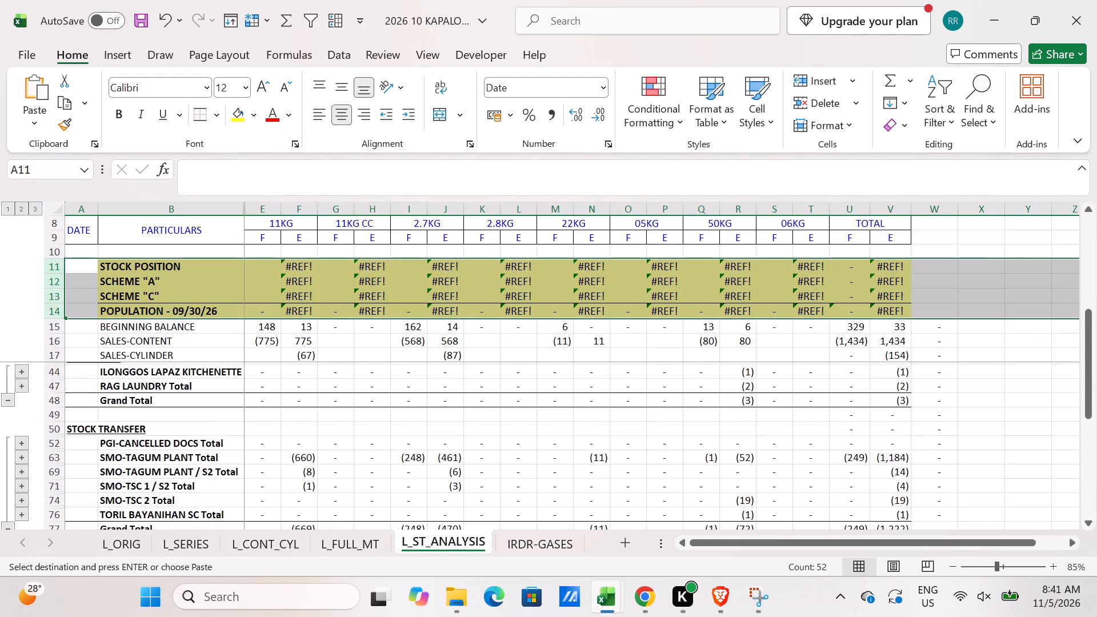
scroll(358, 364, "down", 7)
scroll(355, 374, "up", 2)
key("alt+Tab")
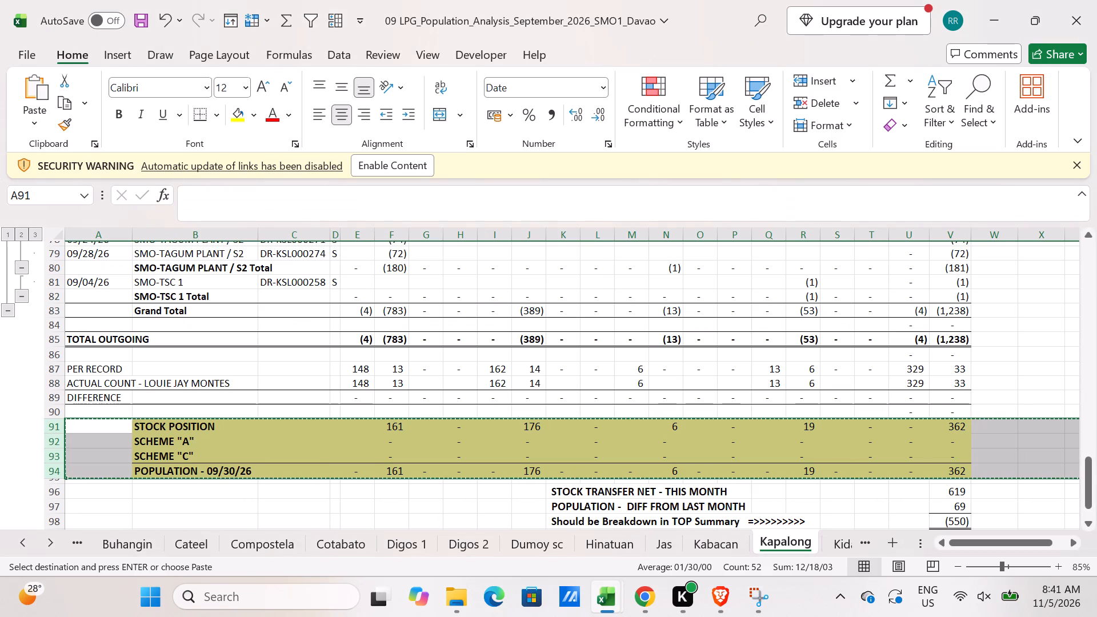
left_click_drag(362, 430, 871, 452)
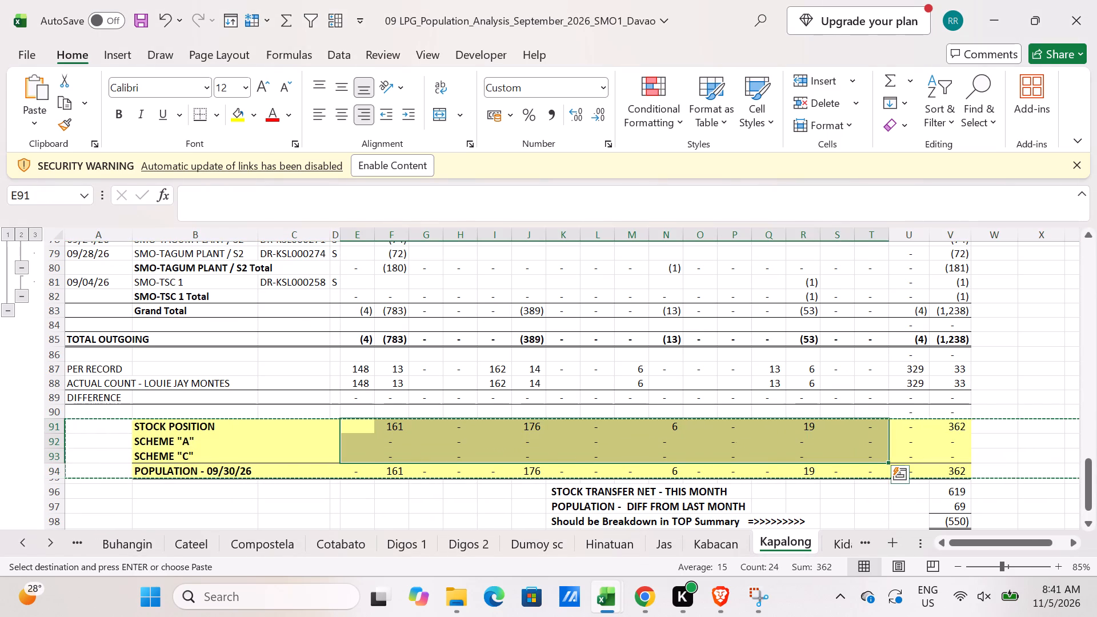
key("ctrl+c")
key("alt+Tab")
left_click(262, 263)
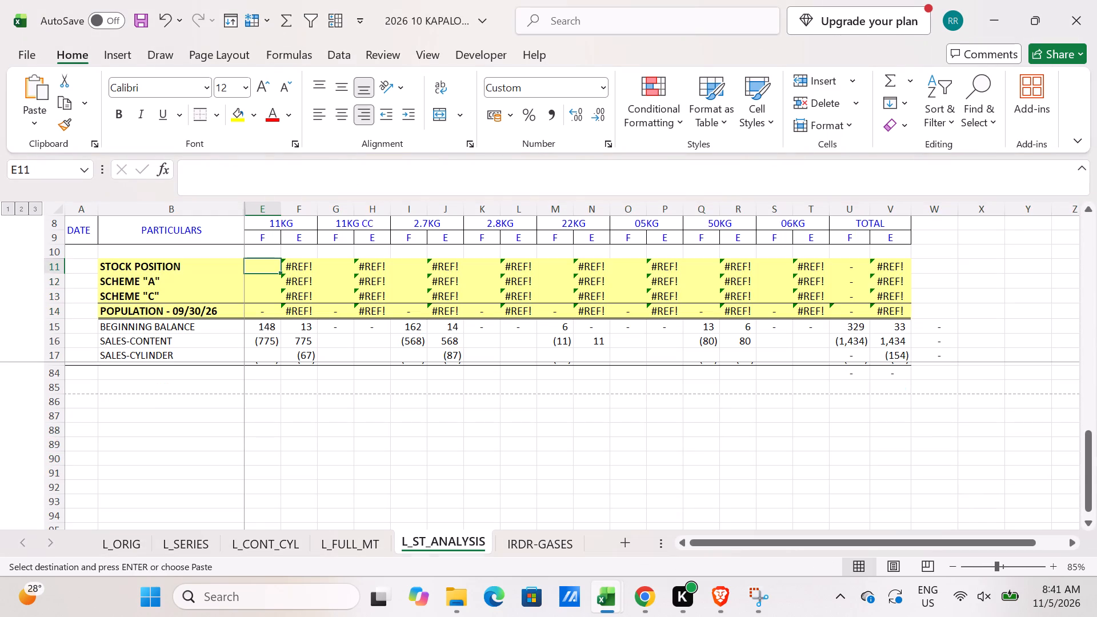
key("alt+e")
type("SV")
key("Return")
Copy rows 91–98 of the September Kapalong sheet, including the stock transfer summary, and insert them at row 85 below DIFFERENCE in L_ST_ANALYSIS.
scroll(331, 504, "down", 2)
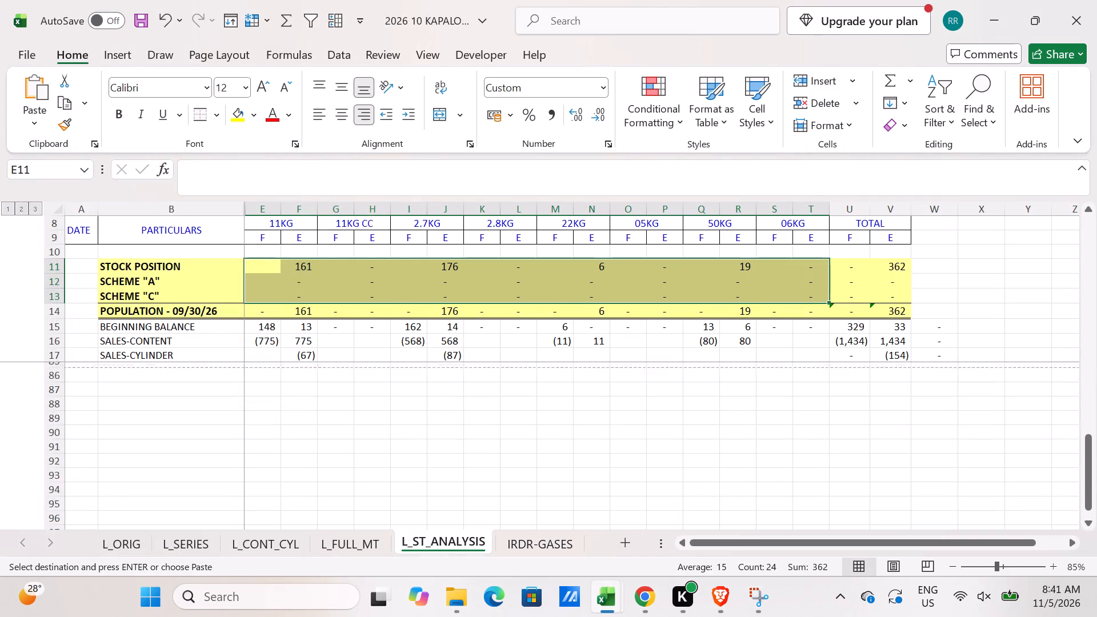
scroll(331, 504, "down", 1)
scroll(326, 484, "up", 4)
key("alt+Tab")
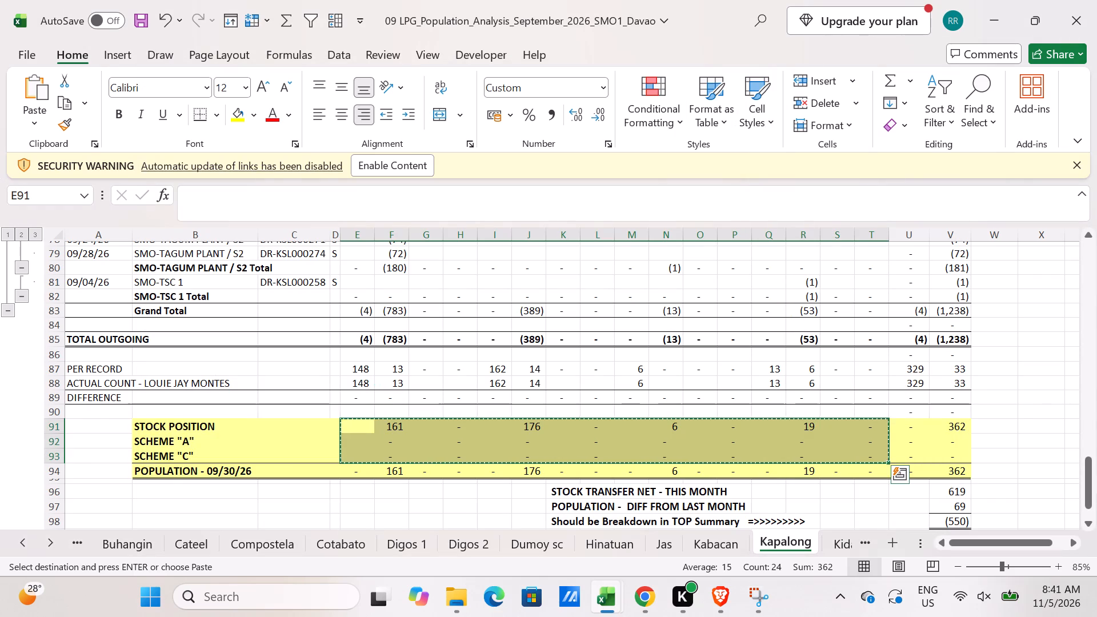
left_click_drag(58, 427, 93, 483)
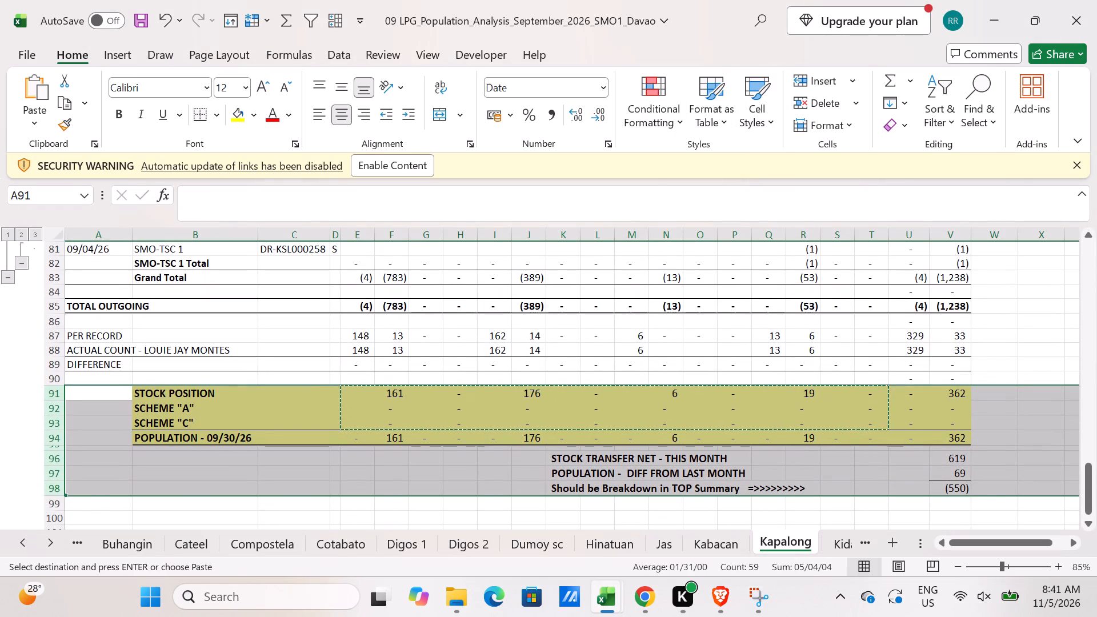
key("ctrl+c")
key("alt+Tab")
left_click(65, 428)
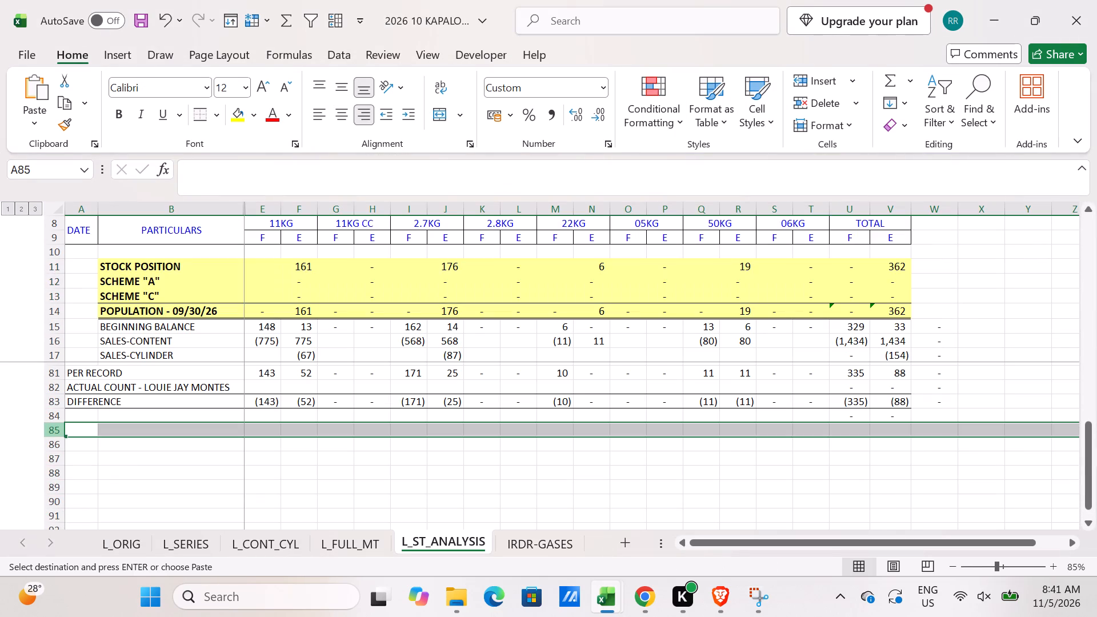
key("ctrl+shift+equal")
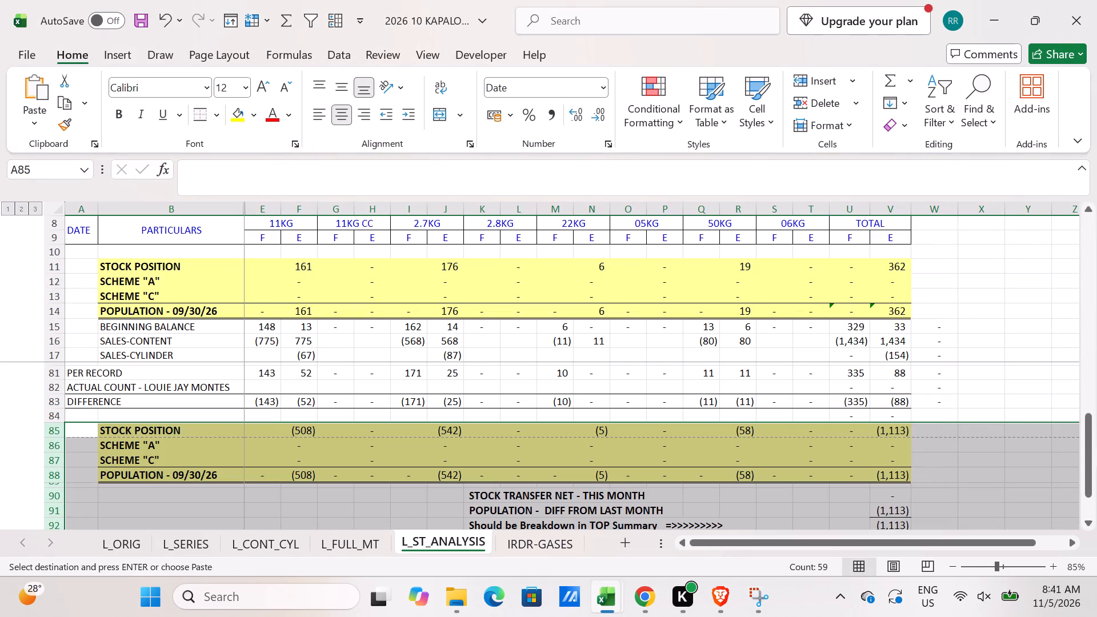
Change the population label in B88 to POPULATION - 10/31/26.
left_click(144, 479)
left_click(277, 168)
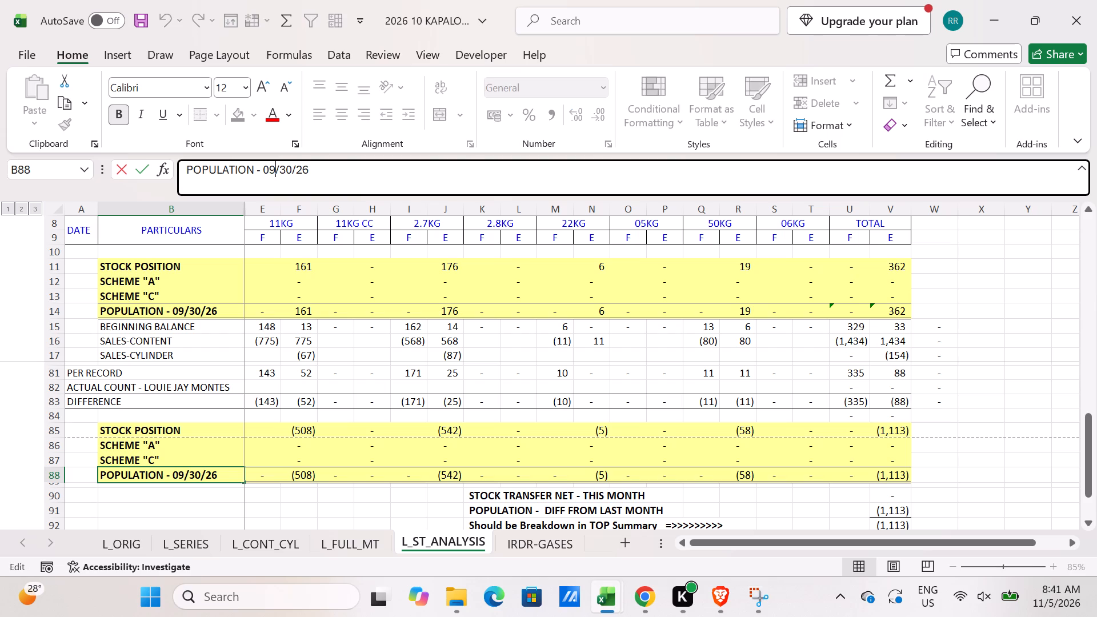
key("BackSpace")
key("BackSpace")
type("10")
key("Right")
key("Right")
key("Right")
key("BackSpace")
key("1")
key("Return")
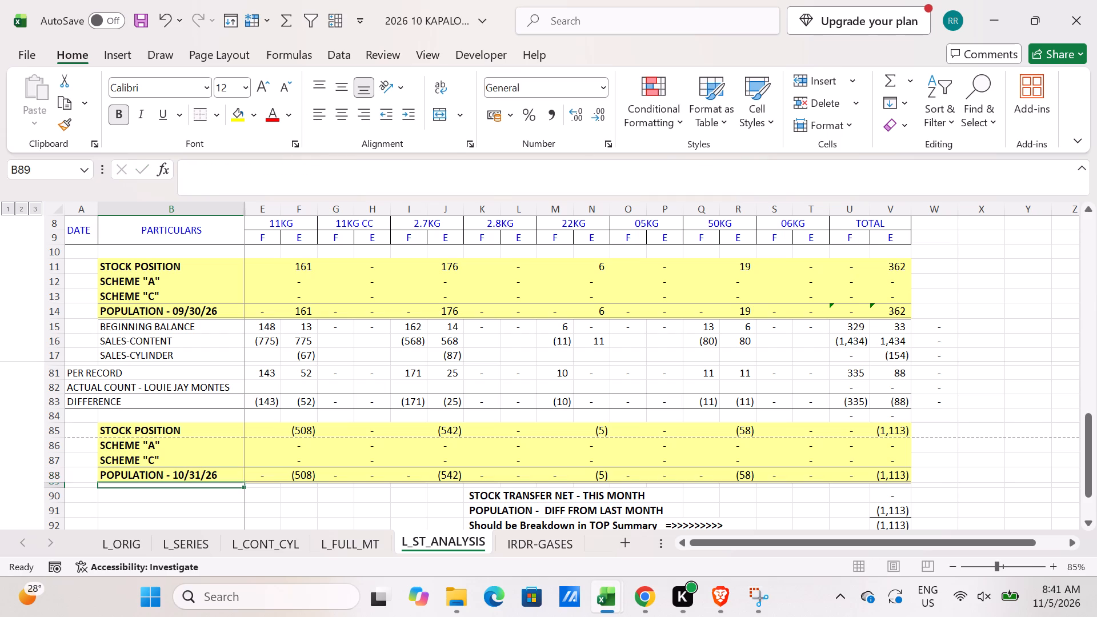
Enter the 11KG formula =F11+F17+F40+E40+F79+E79 in F85 of the lower STOCK POSITION row.
left_click(303, 427)
key("equal")
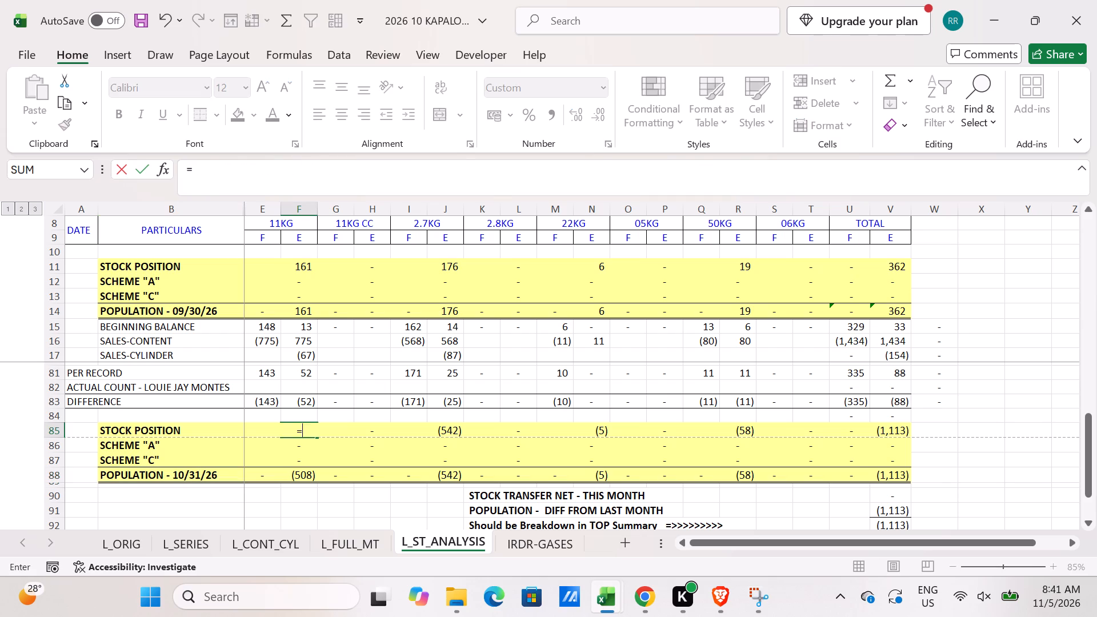
left_click(305, 270)
key("plus")
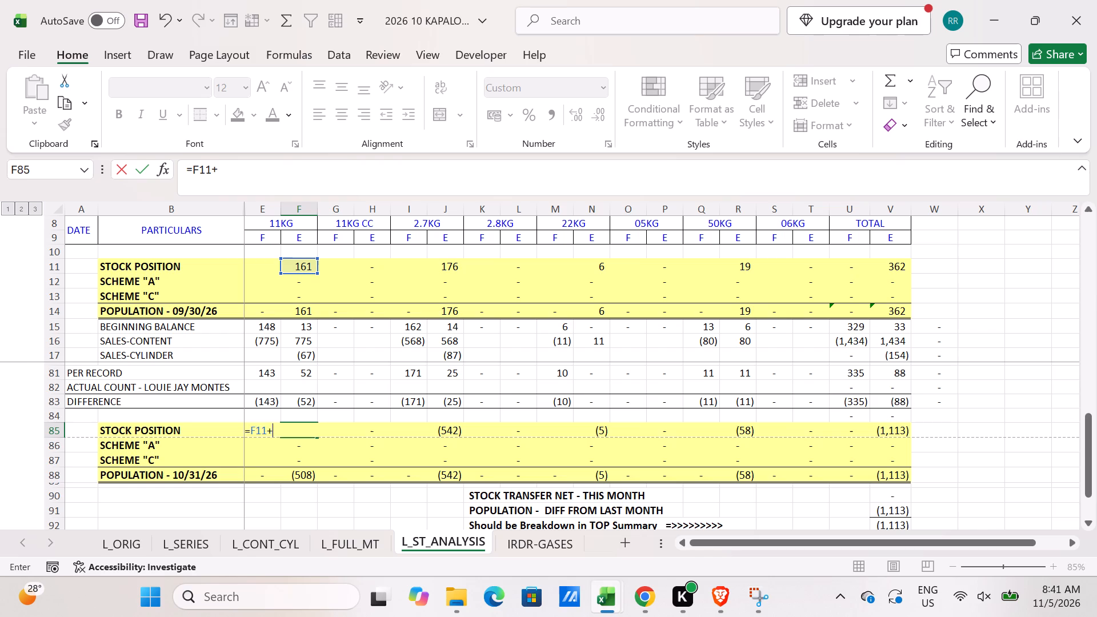
left_click(313, 353)
key("plus")
scroll(307, 430, "up", 9)
left_click(295, 473)
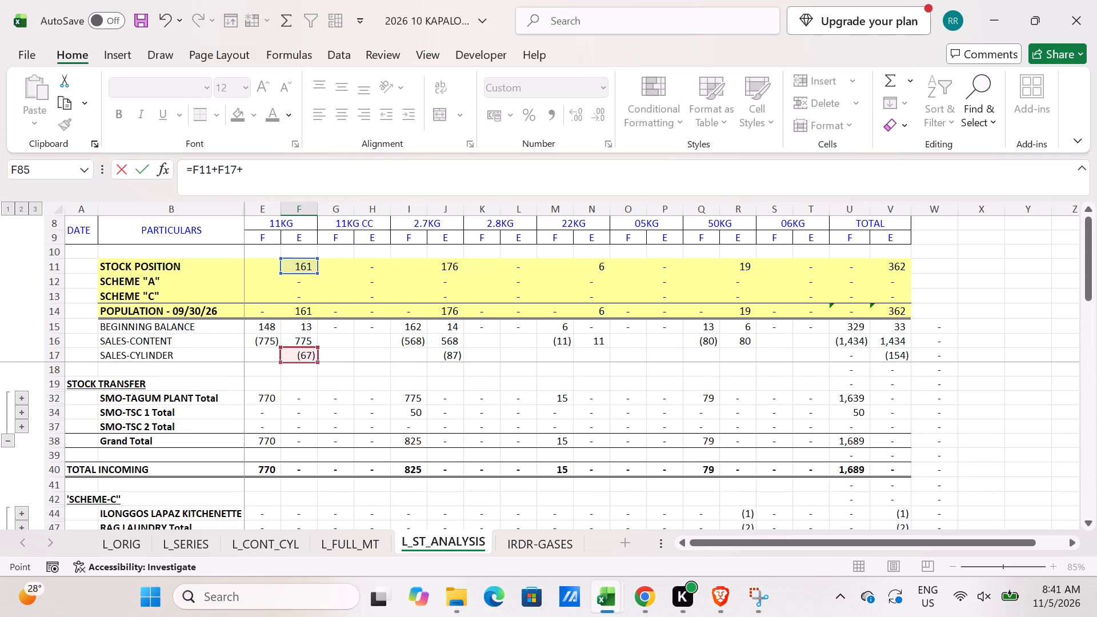
key("plus")
left_click(261, 472)
key("plus")
scroll(286, 484, "down", 5)
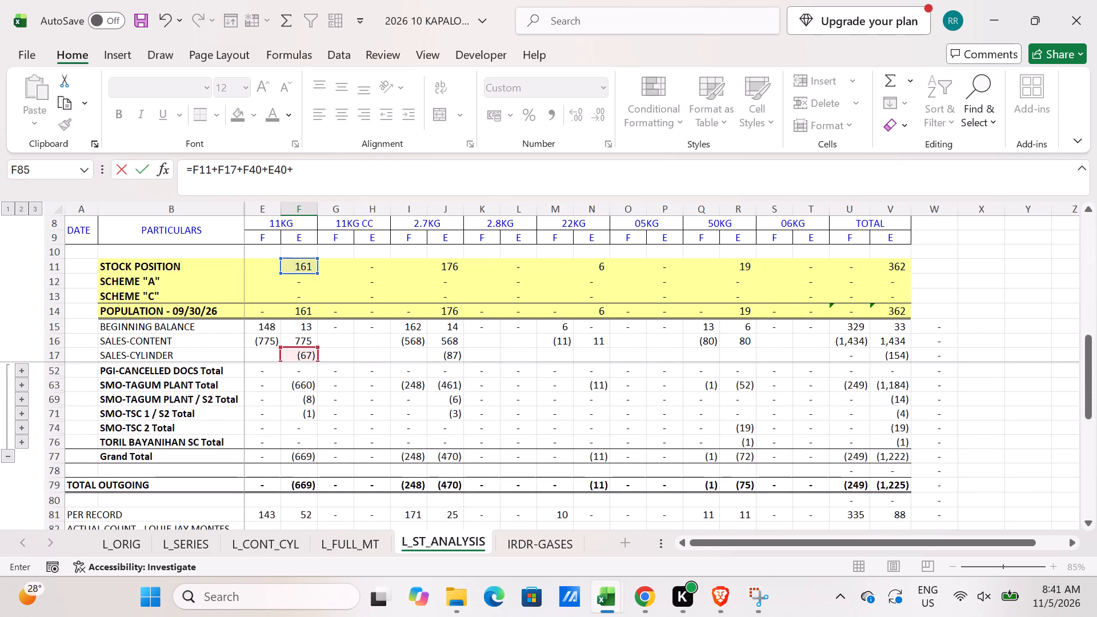
left_click(309, 483)
key("plus")
left_click(263, 482)
key("Return")
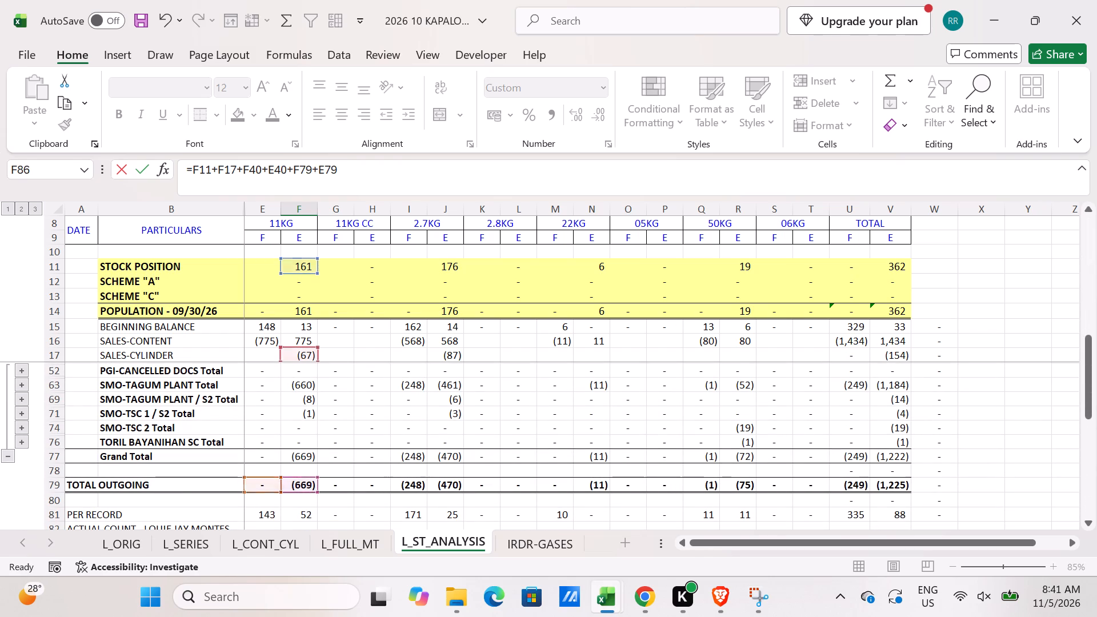
Enter the formula =F12 in F86 for the 11KG quantity of the lower SCHEME "A" row.
key("equal")
left_click(301, 275)
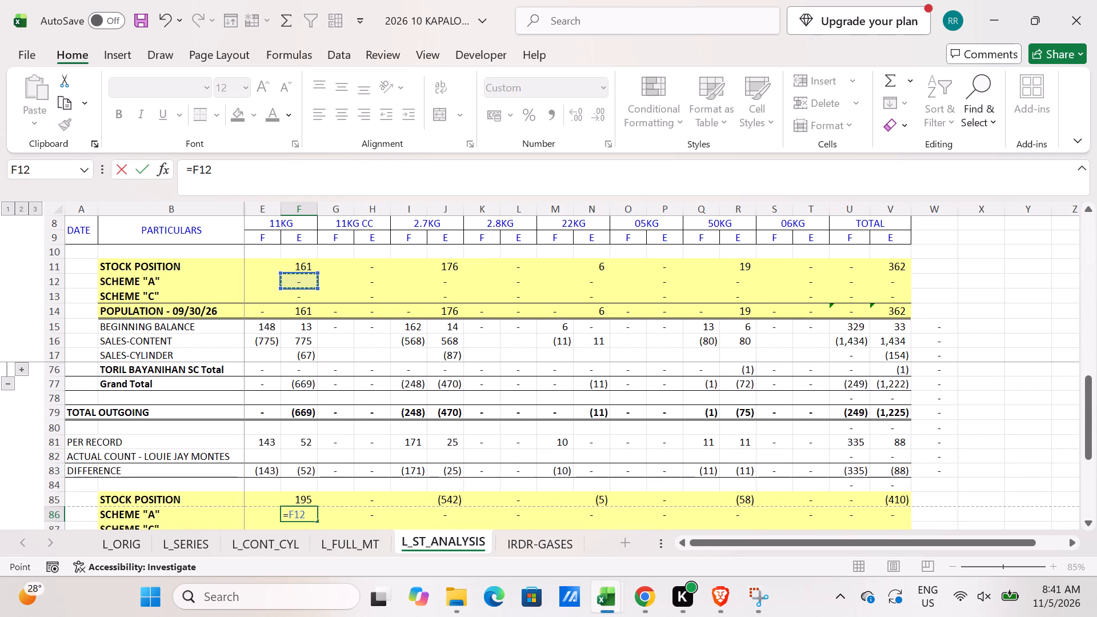
key("Return")
Enter the formula =F13-F48-E48 in F87 for the 11KG quantity of the lower SCHEME "C" row.
key("equal")
left_click(305, 298)
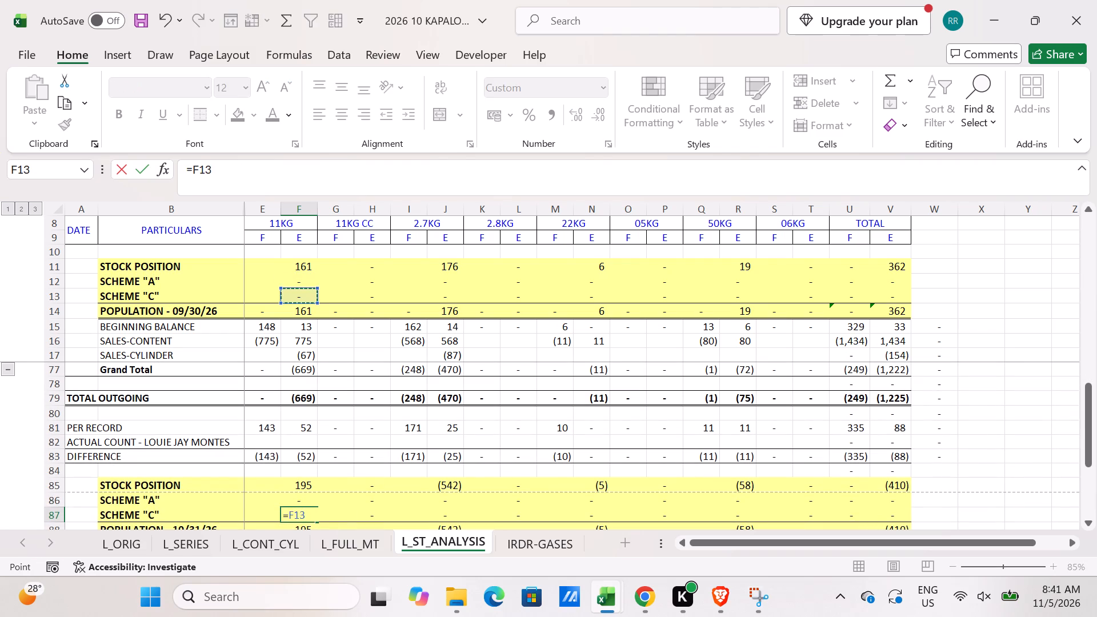
key("minus")
scroll(335, 438, "up", 11)
scroll(336, 454, "down", 2)
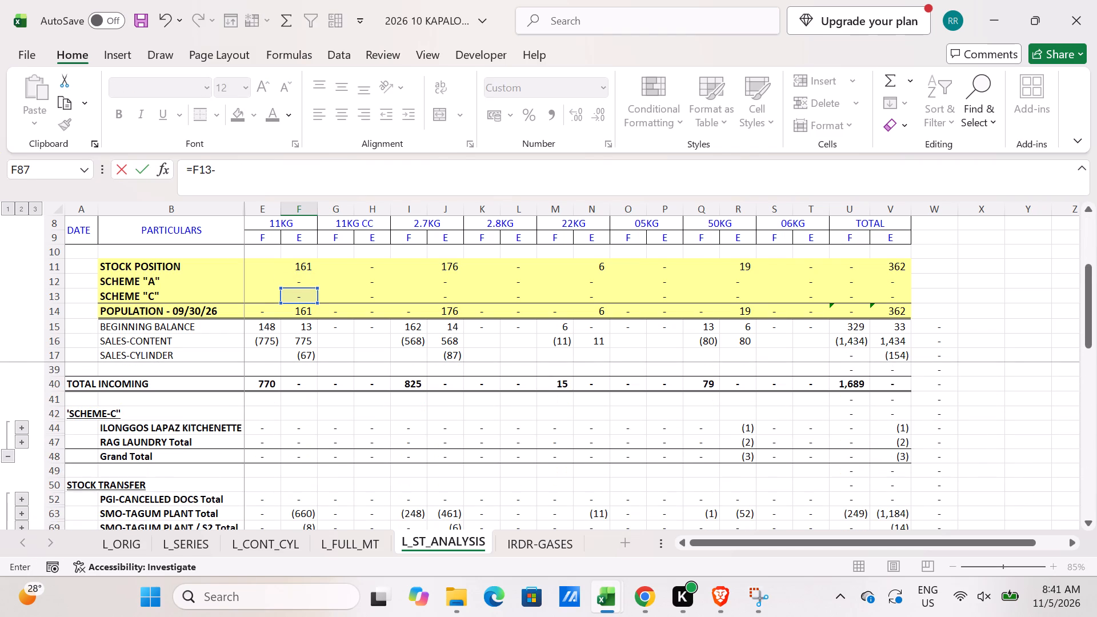
left_click(297, 462)
key("minus")
left_click(265, 457)
key("minus")
scroll(313, 481, "down", 2)
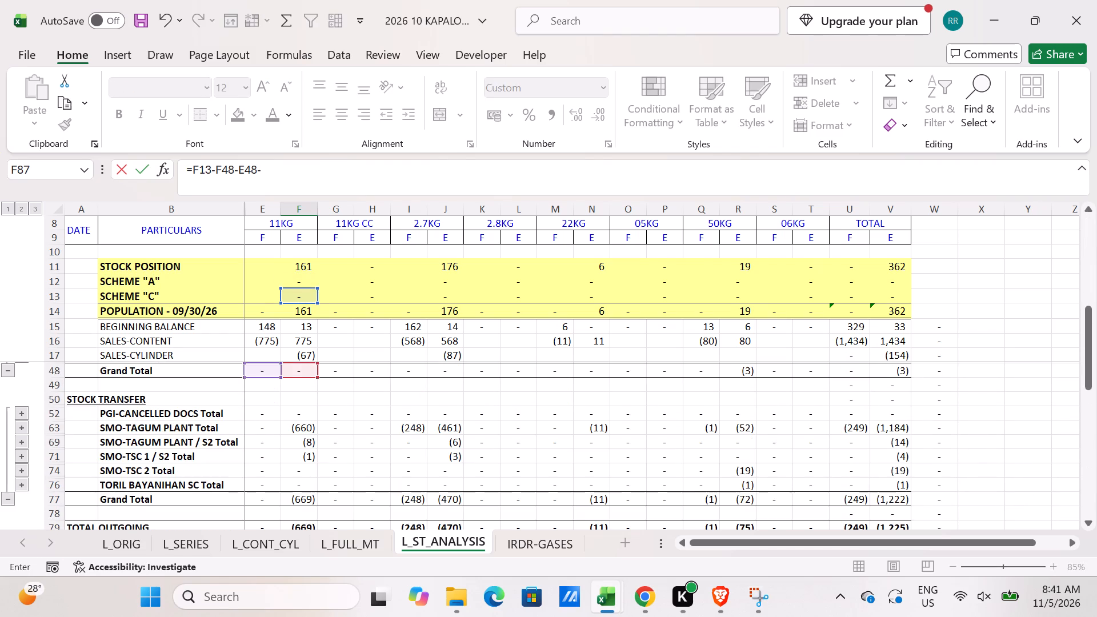
scroll(313, 481, "down", 2)
scroll(313, 481, "up", 7)
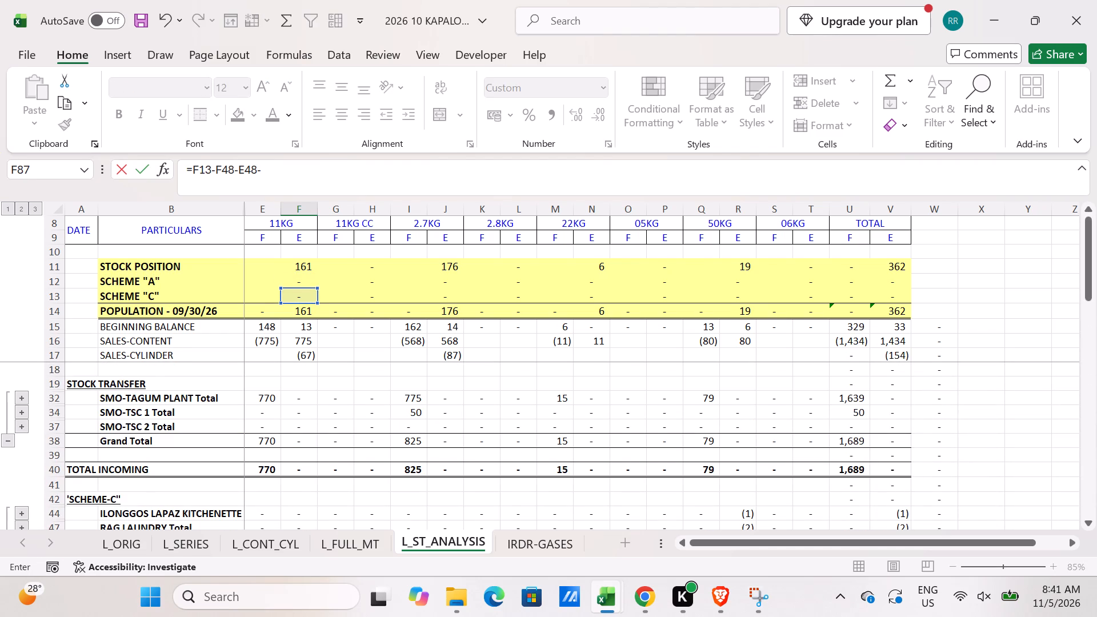
scroll(313, 481, "down", 3)
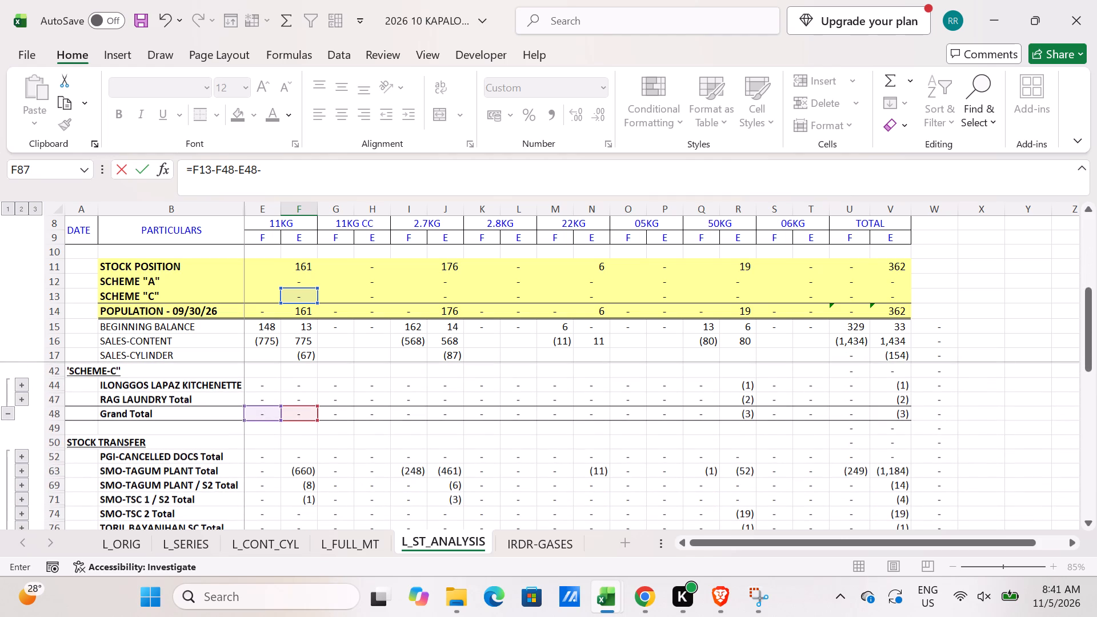
left_click(283, 175)
key("BackSpace")
key("Return")
Fill the 11KG formulas in E85:F87 across the remaining cylinder sizes through column T.
scroll(317, 346, "down", 1)
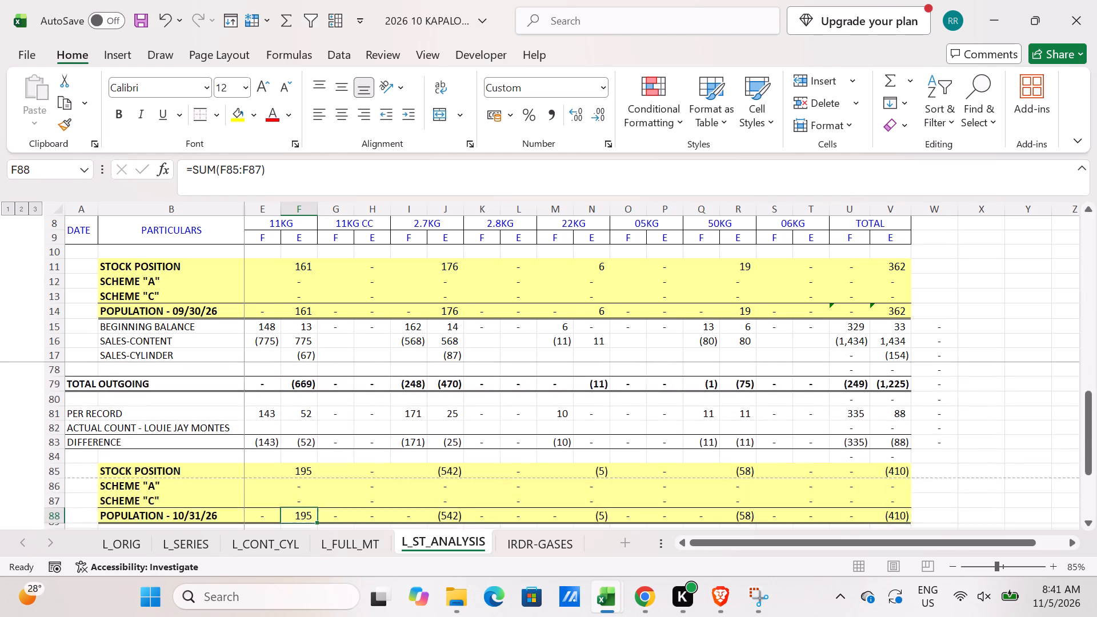
left_click_drag(260, 426, 301, 458)
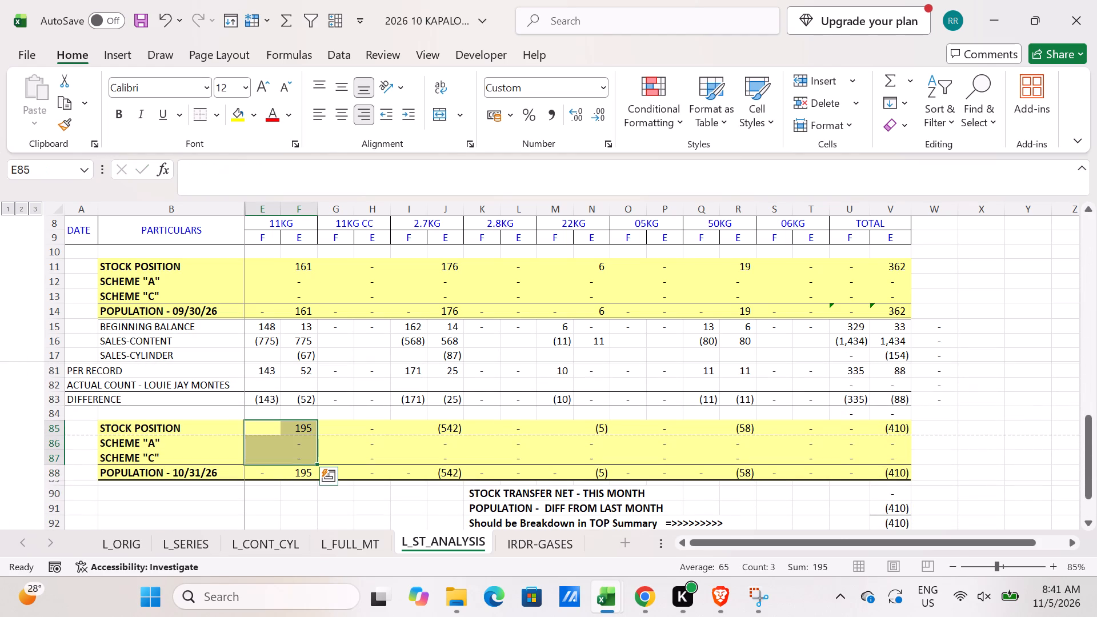
left_click_drag(314, 460, 836, 467)
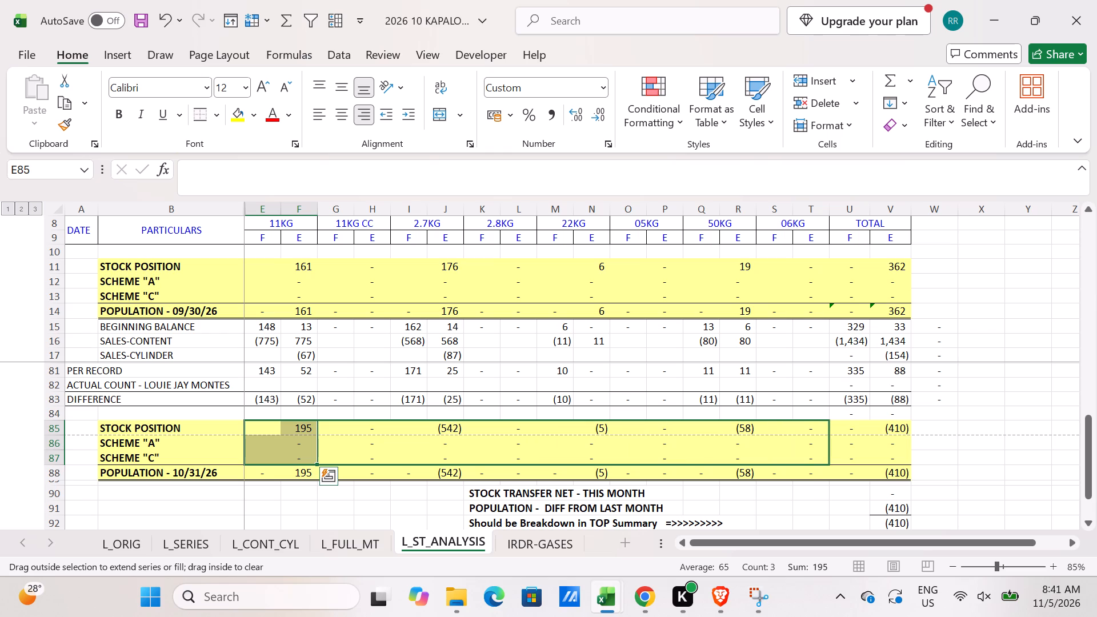
left_click_drag(836, 467, 838, 467)
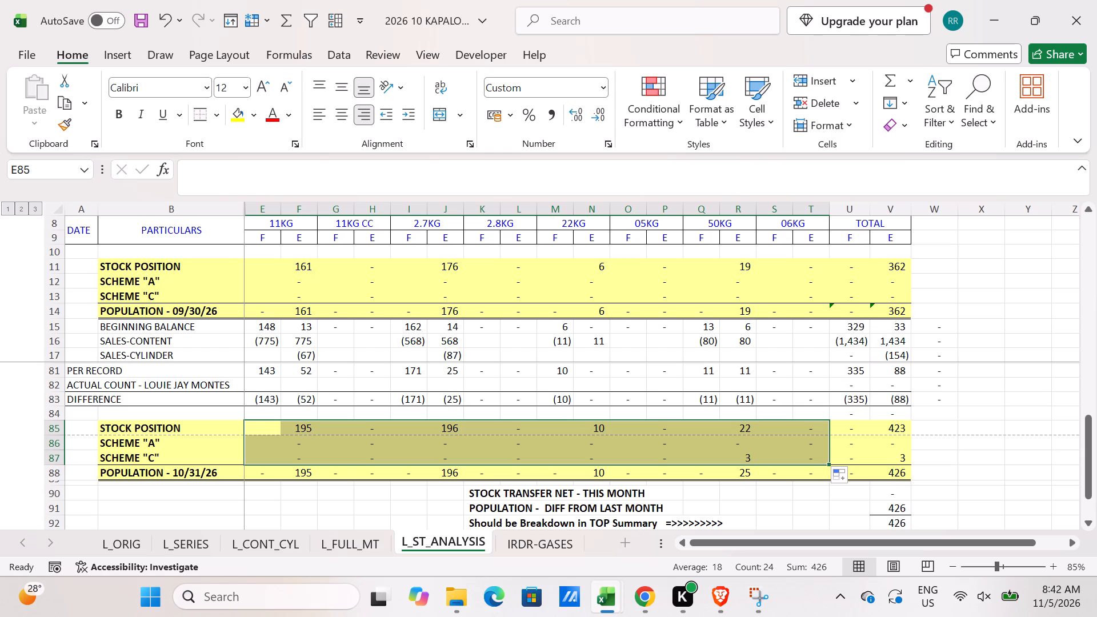
Save the 2026 10 KAPALONG SC workbook.
scroll(708, 493, "up", 2)
scroll(708, 493, "down", 2)
scroll(377, 430, "down", 1)
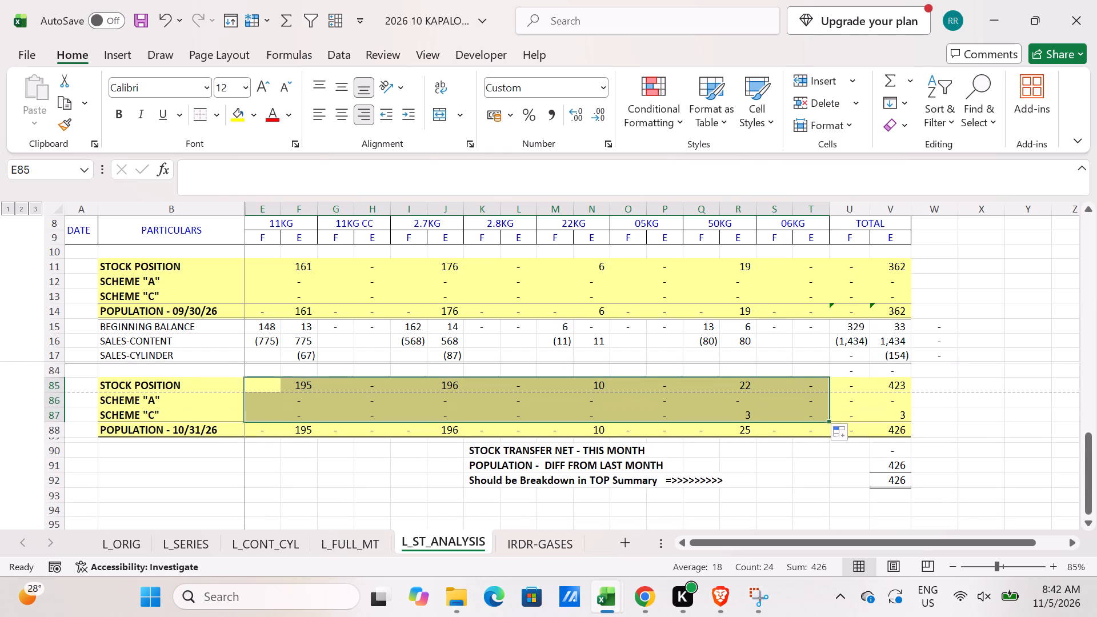
scroll(382, 435, "up", 1)
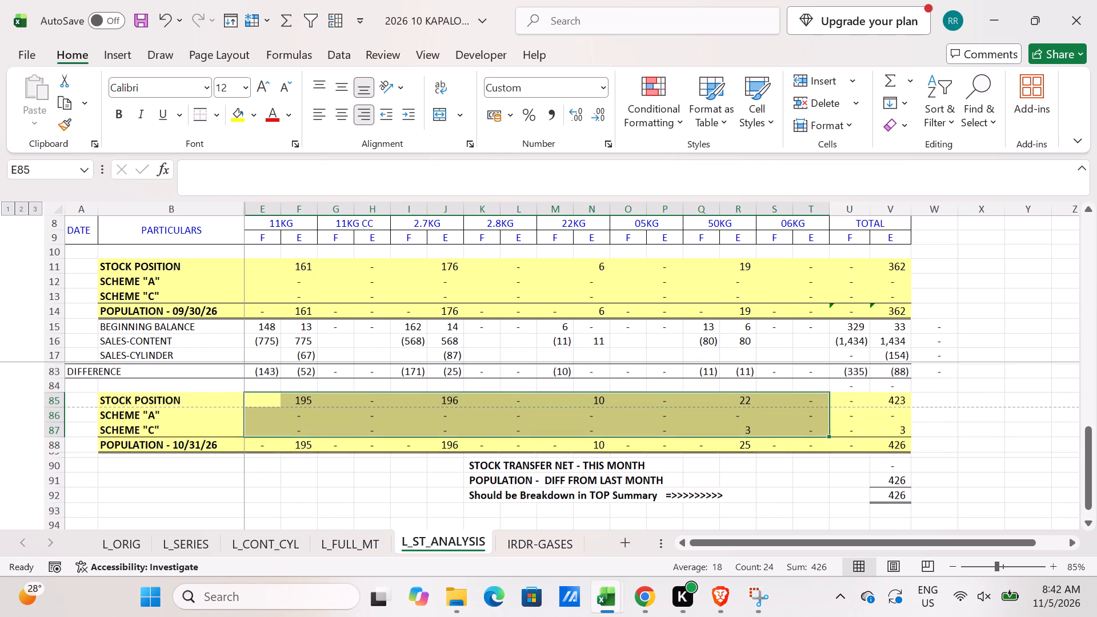
left_click(137, 26)
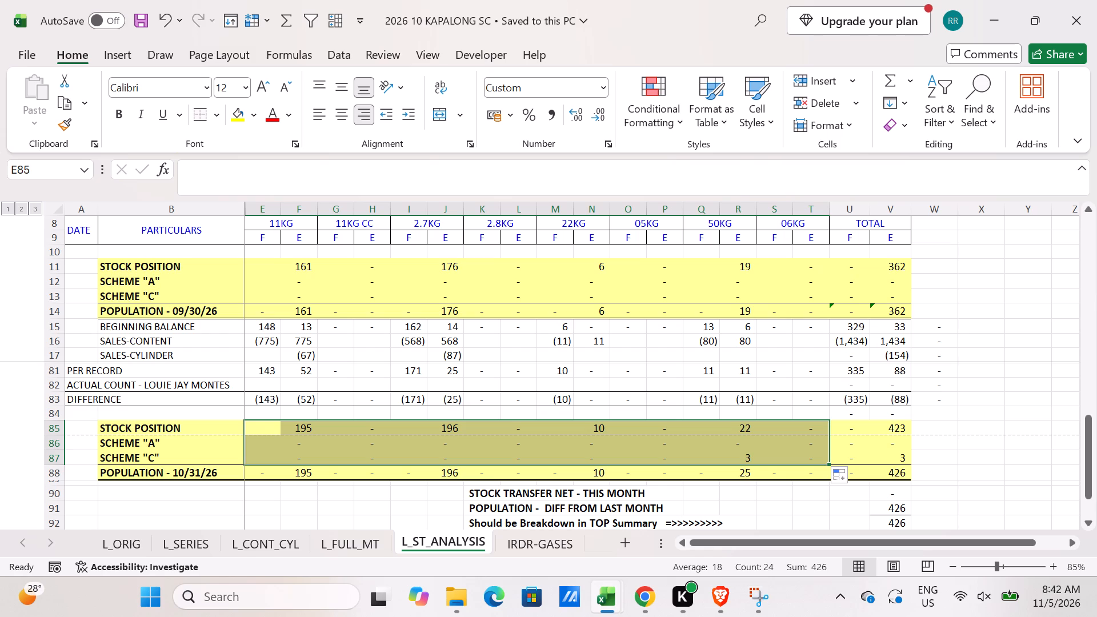
left_click(142, 22)
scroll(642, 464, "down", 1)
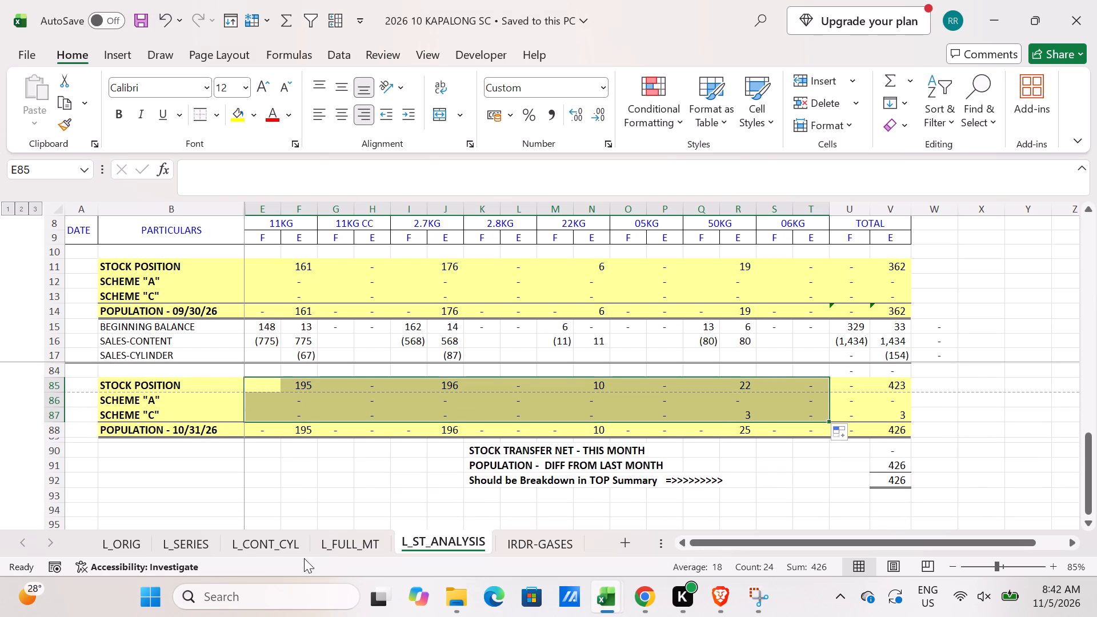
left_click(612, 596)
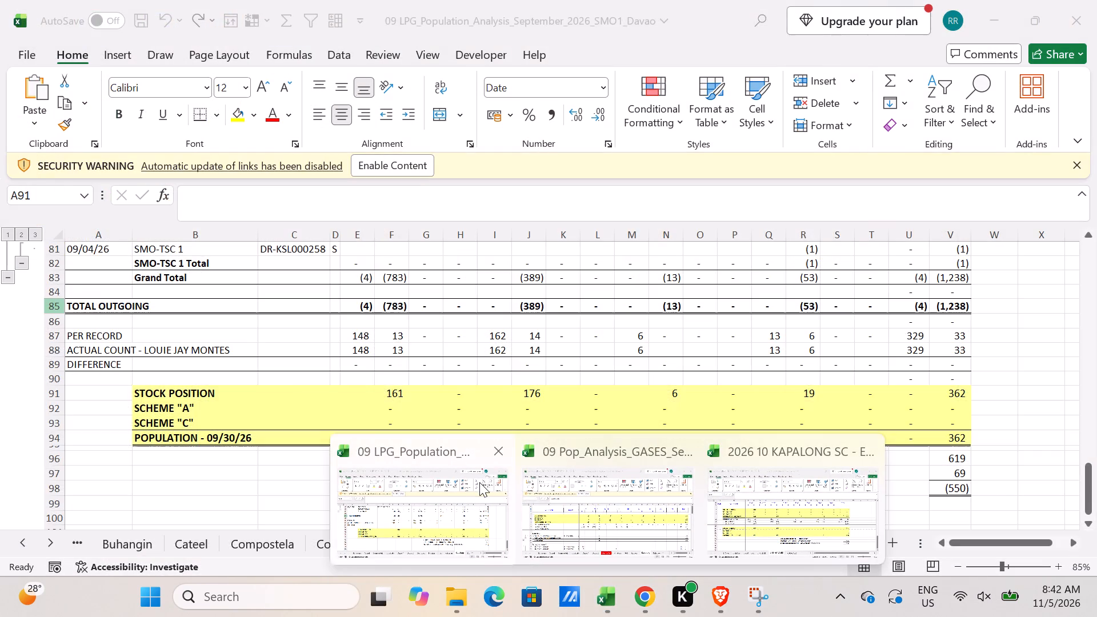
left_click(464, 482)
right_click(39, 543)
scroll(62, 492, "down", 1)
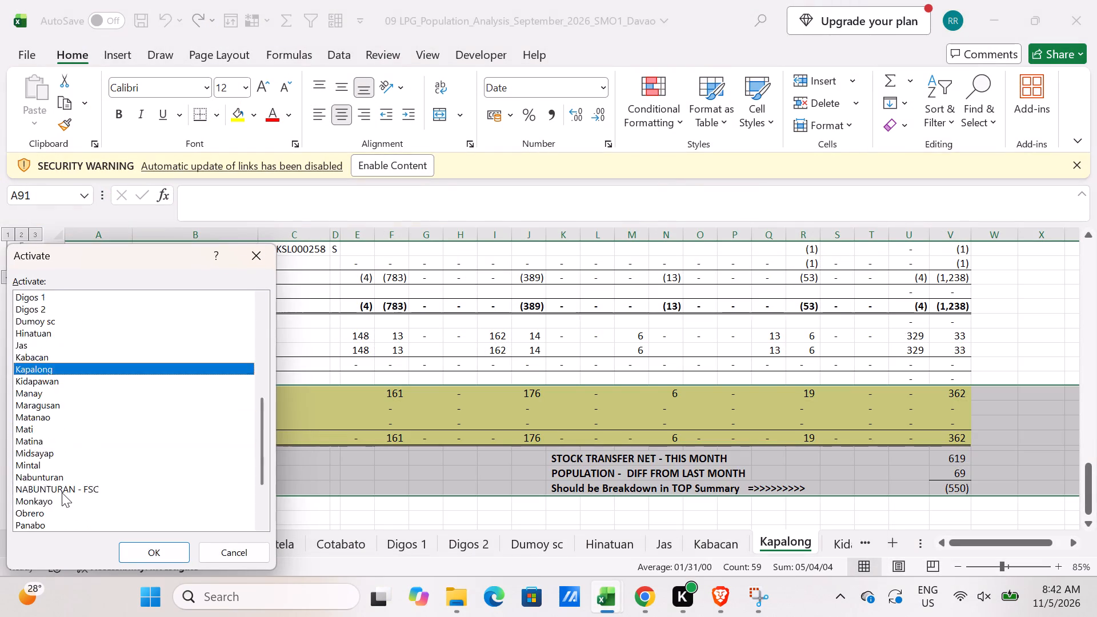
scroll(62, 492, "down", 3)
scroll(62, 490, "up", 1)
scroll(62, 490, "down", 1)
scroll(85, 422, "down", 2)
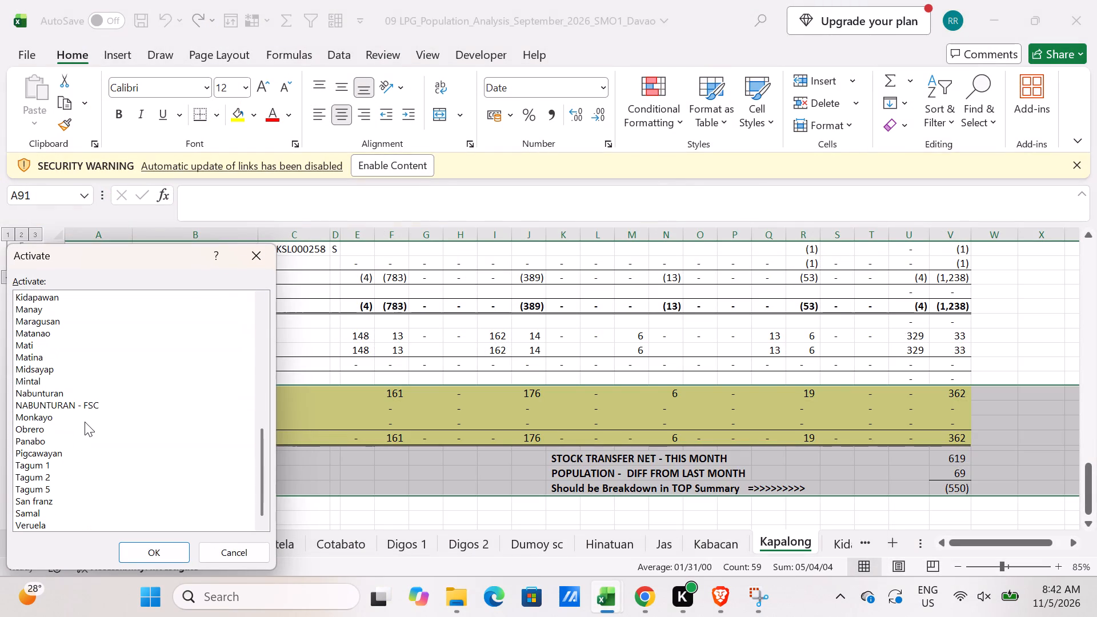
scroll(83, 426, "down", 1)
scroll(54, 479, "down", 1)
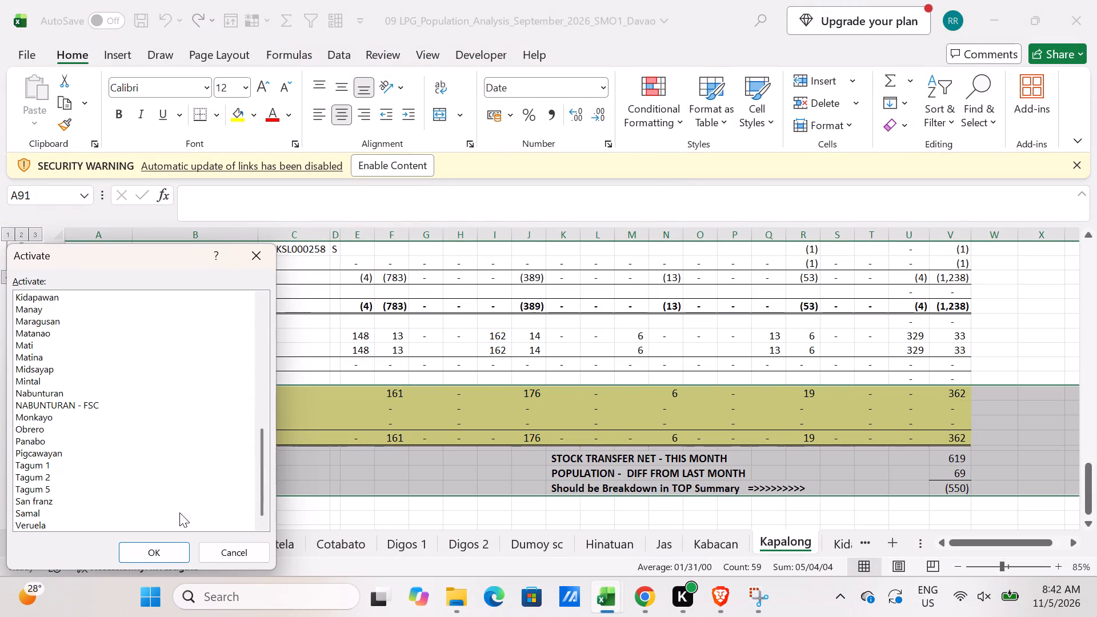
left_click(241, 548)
Switch to the weekly Scheme-C monitoring sheet in Chrome and check NATURE'S NUK FARM's last-month quantity under TAGUM PLANT.
left_click(615, 598)
left_click(634, 598)
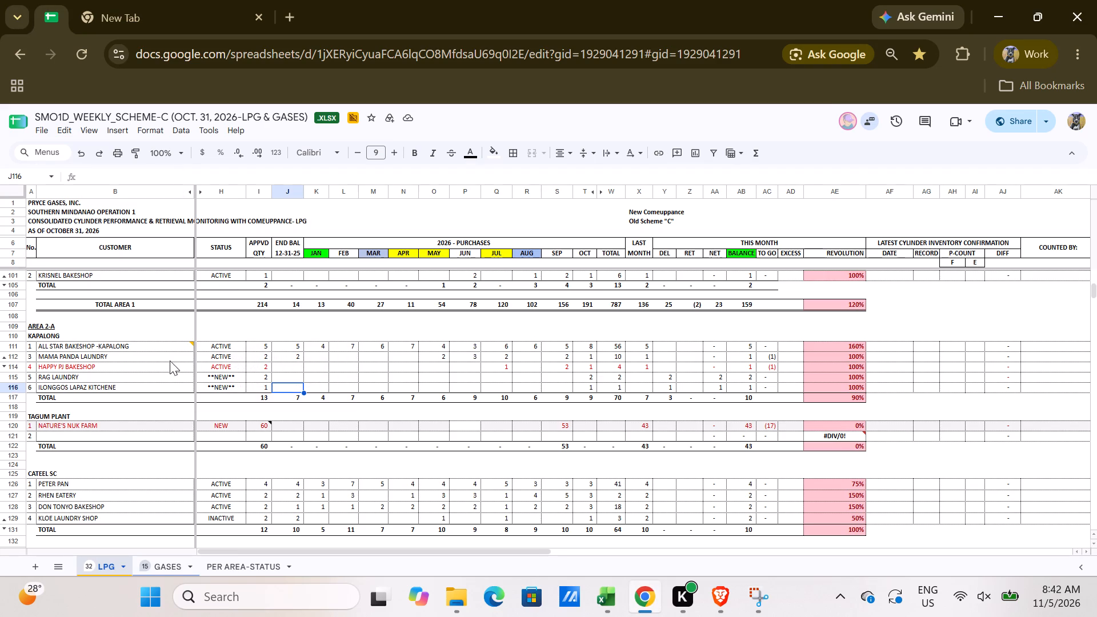
left_click(627, 426)
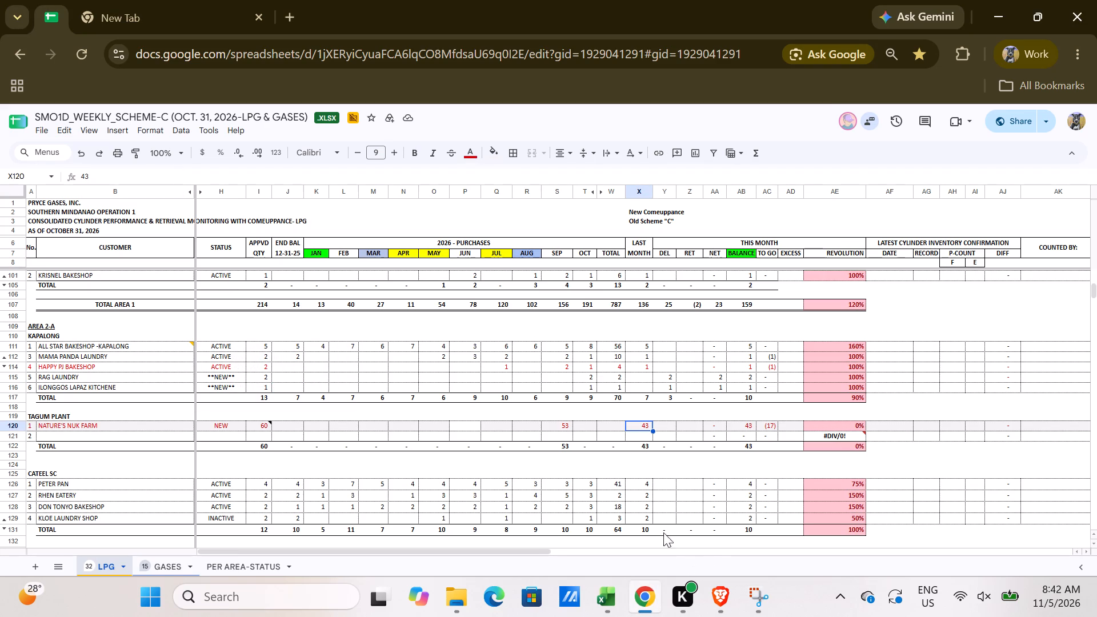
Switch to the September LPG population workbook in Excel, open the Tagum plant sheet, and examine its SCHEME "C" figures and 09/30/26 population.
key("alt+Tab")
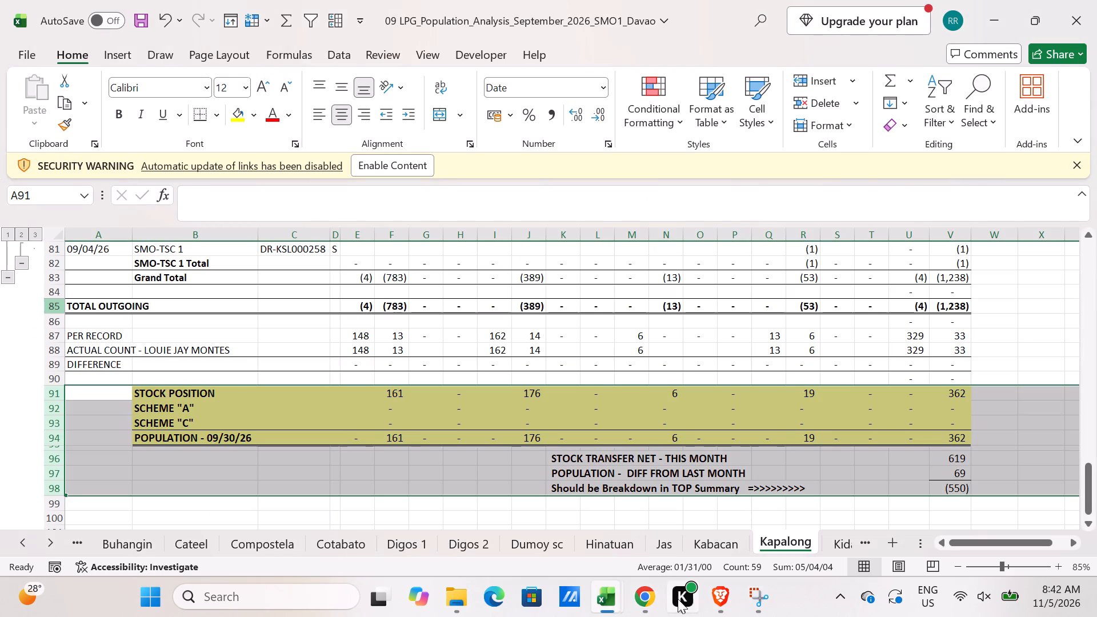
left_click(611, 598)
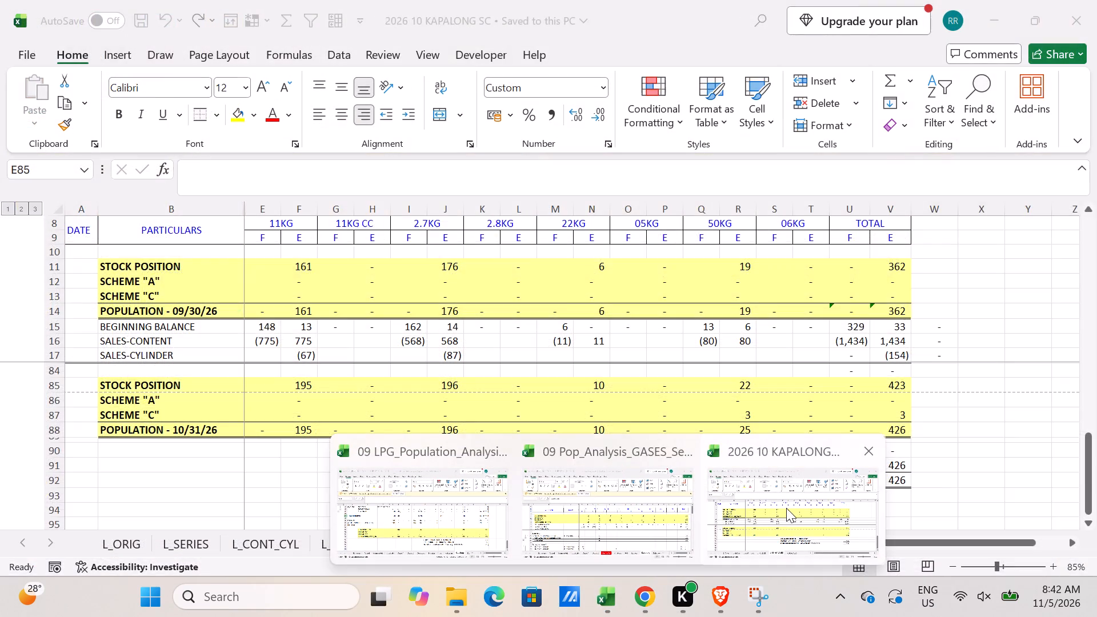
left_click(467, 495)
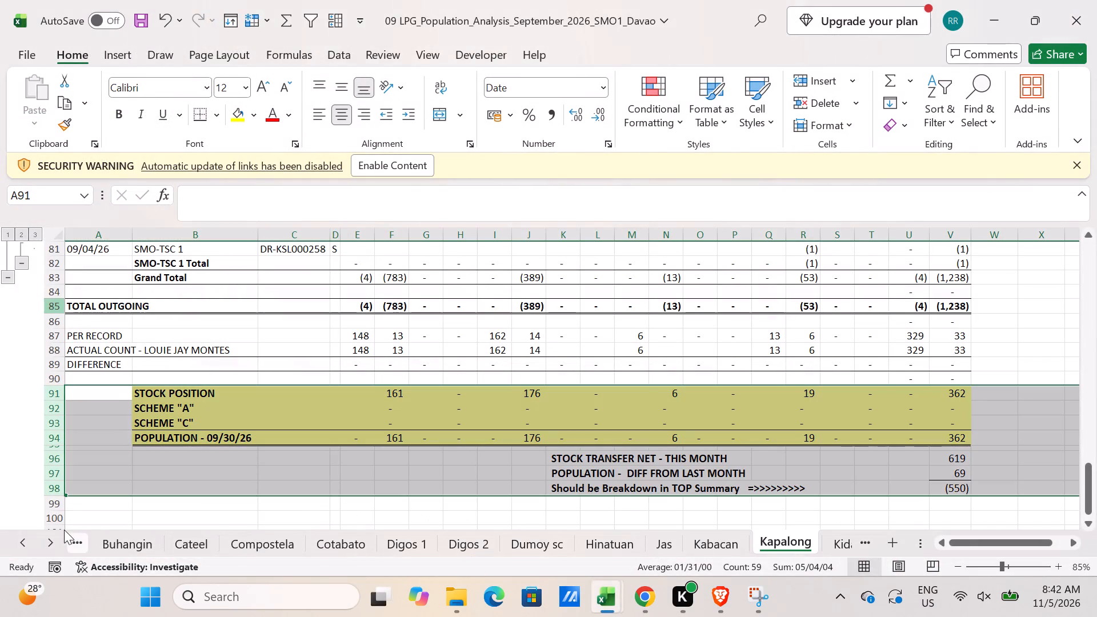
right_click(27, 540)
scroll(84, 418, "down", 4)
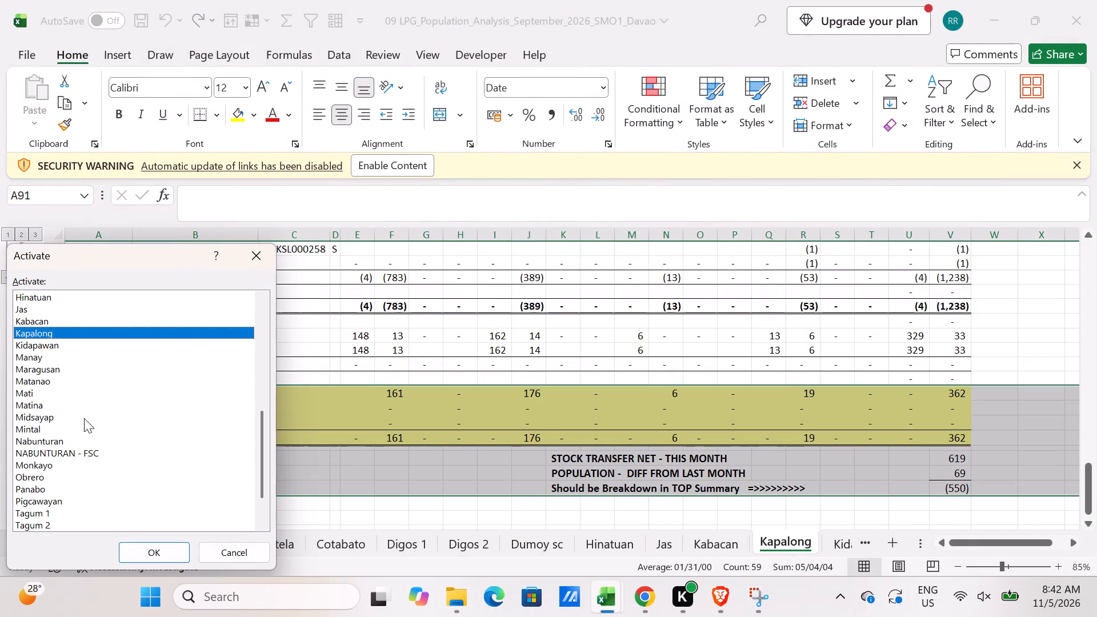
scroll(72, 328, "up", 9)
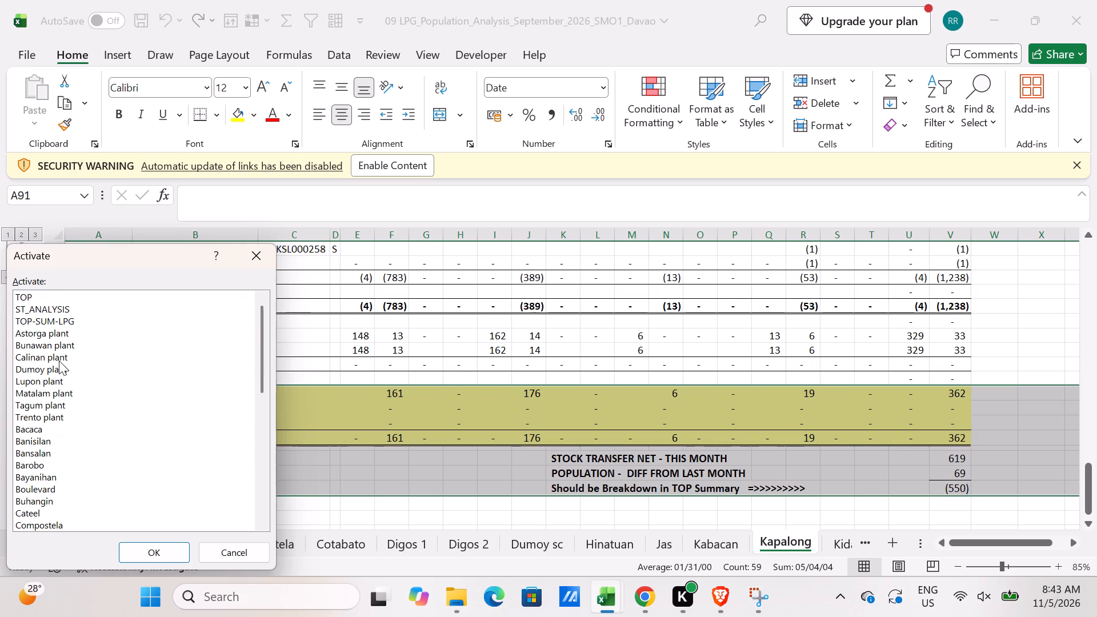
left_click(61, 403)
left_click(157, 554)
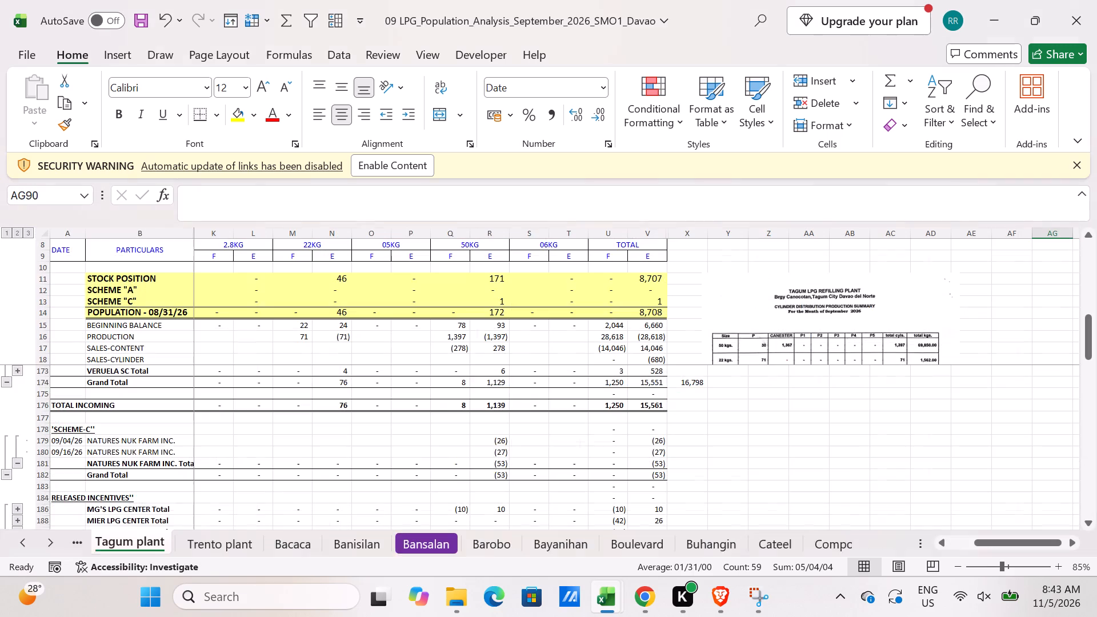
scroll(331, 456, "down", 15)
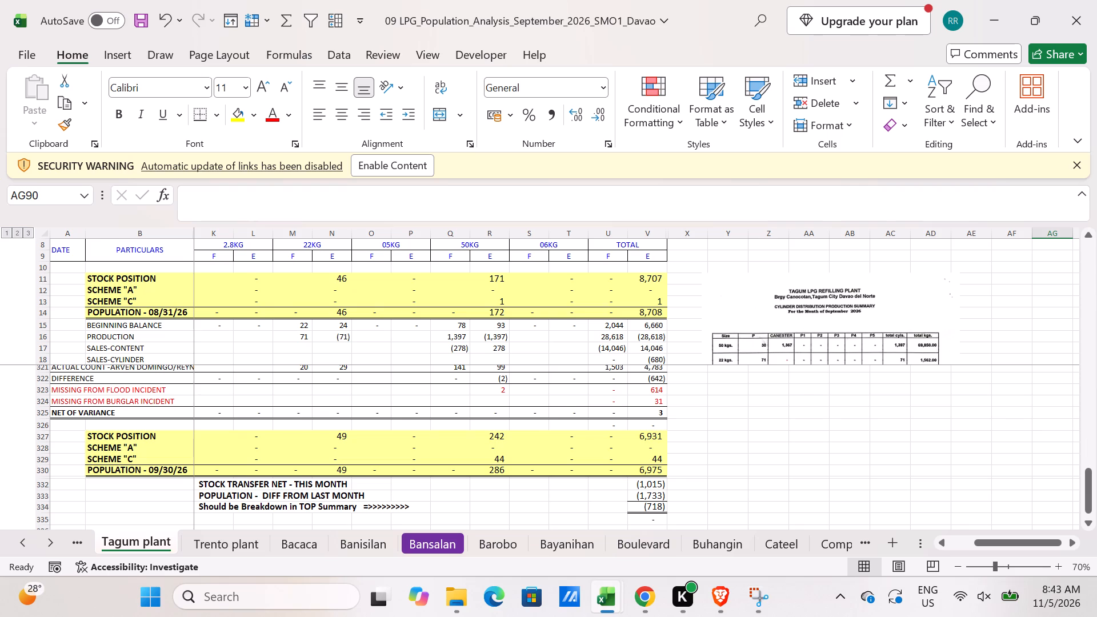
Cross-check the Tagum plant figures against the Chrome Scheme-C sheet and return to L_ST_ANALYSIS in the 2026 10 KAPALONG SC workbook.
key("alt+Tab")
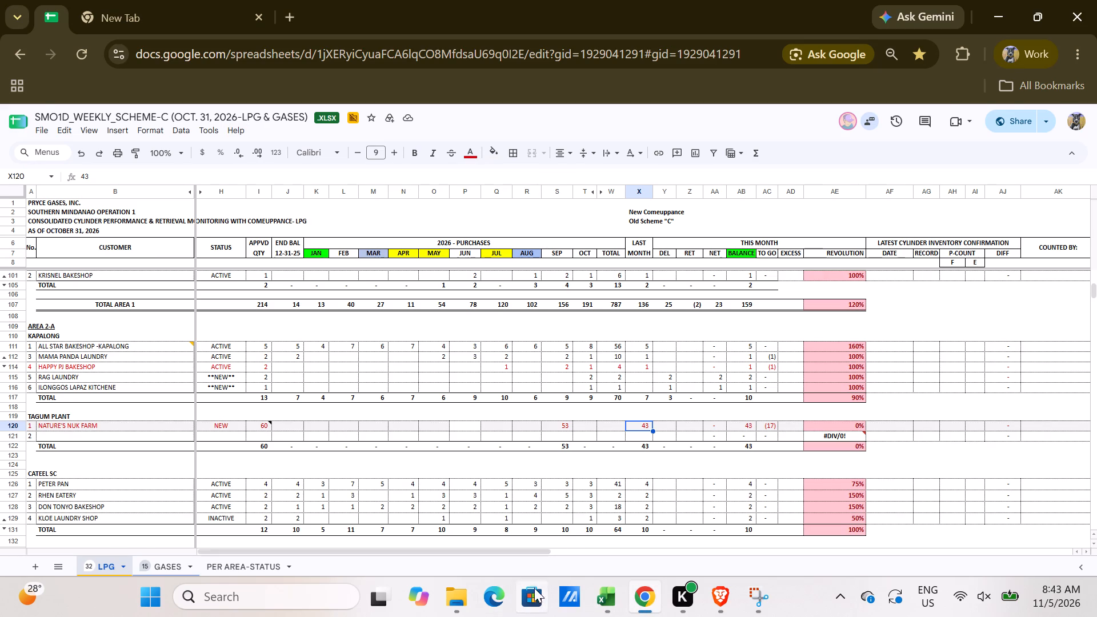
key("alt+Tab")
left_click(616, 599)
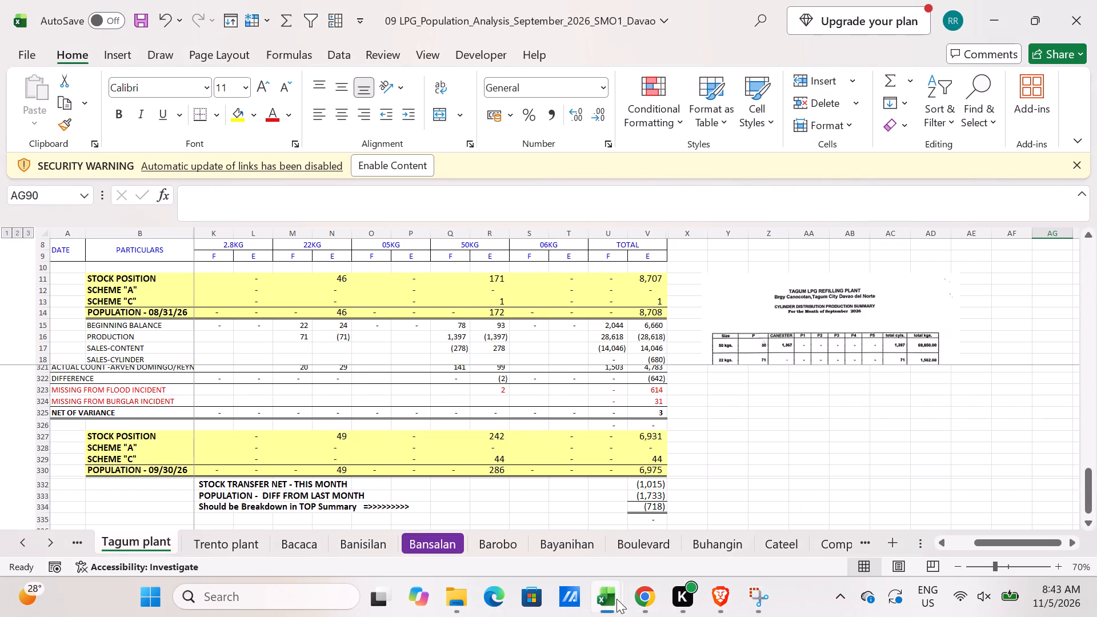
left_click(768, 513)
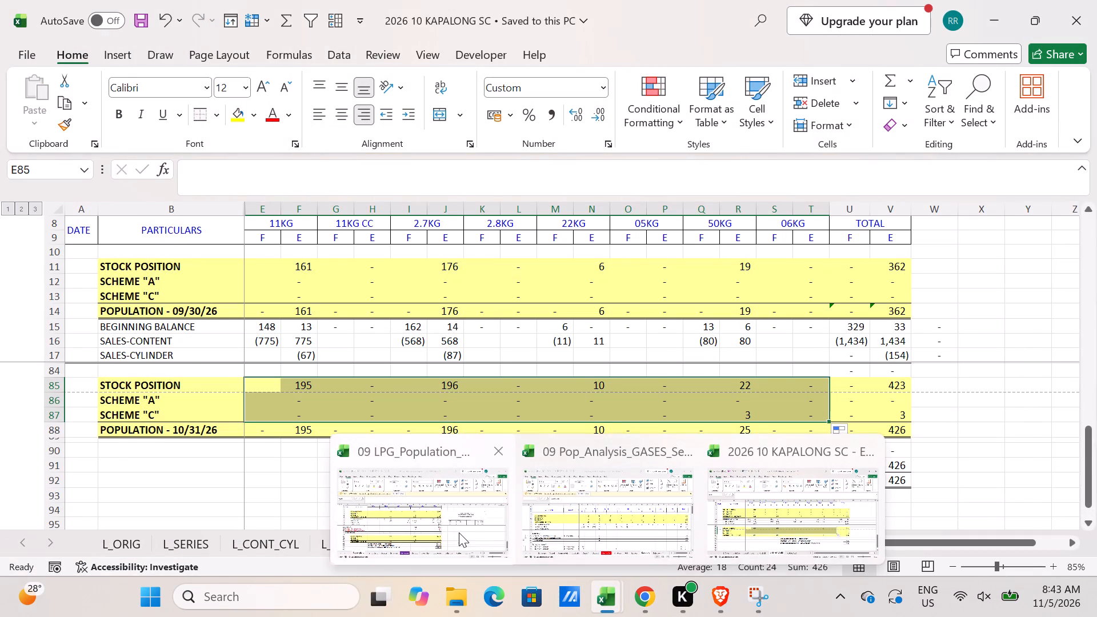
left_click(459, 532)
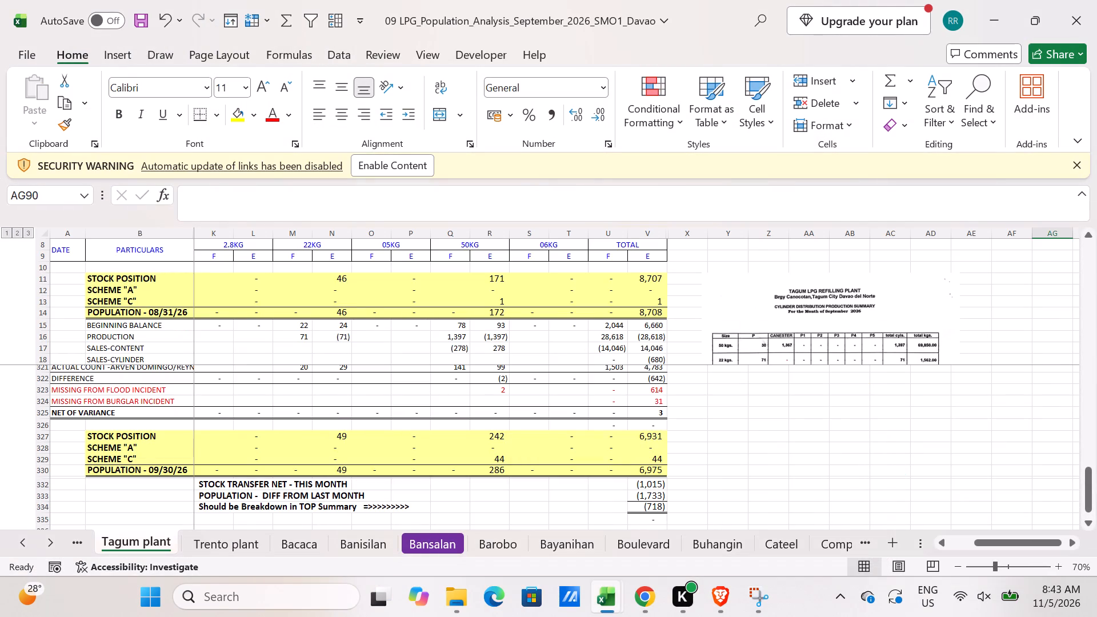
key("alt+Tab")
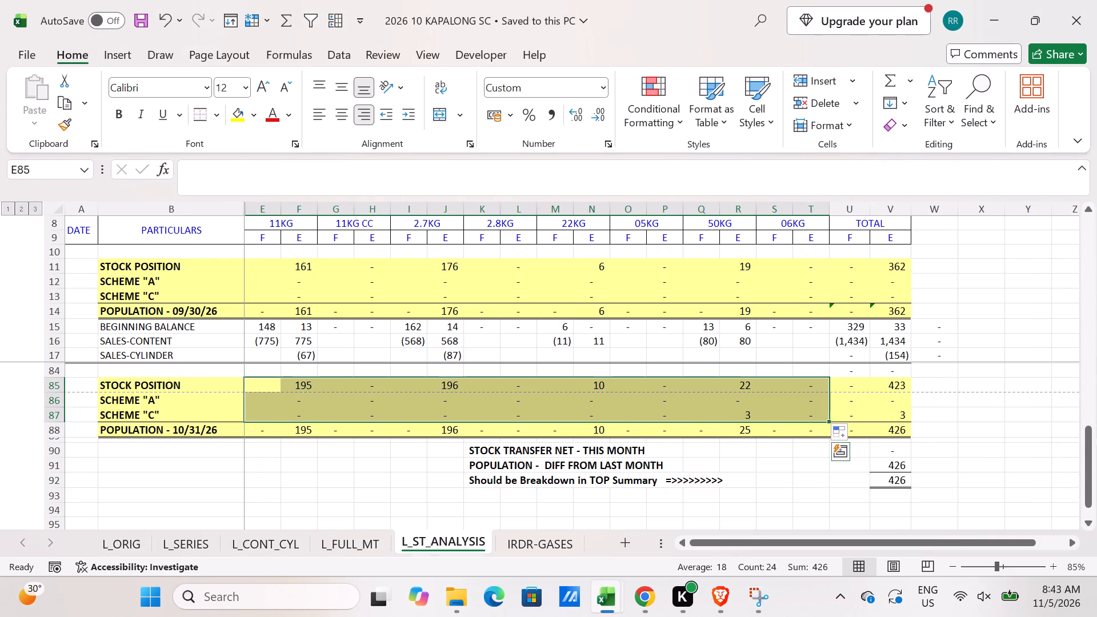
Set the page orientation of L_ST_ANALYSIS to Portrait.
left_click(238, 47)
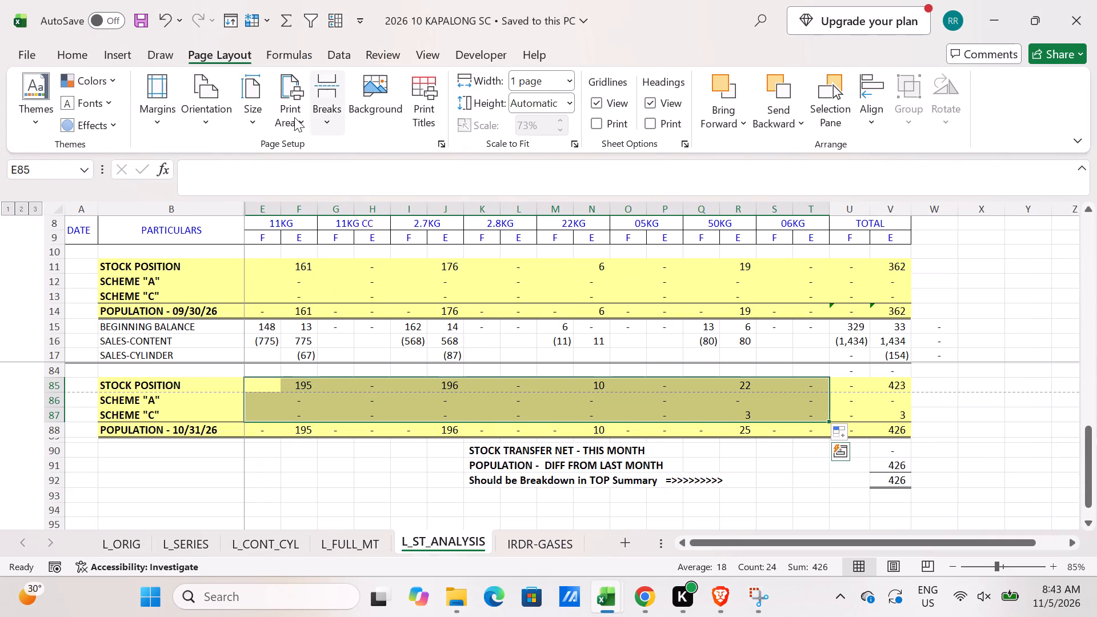
left_click(296, 124)
left_click(210, 122)
left_click(225, 153)
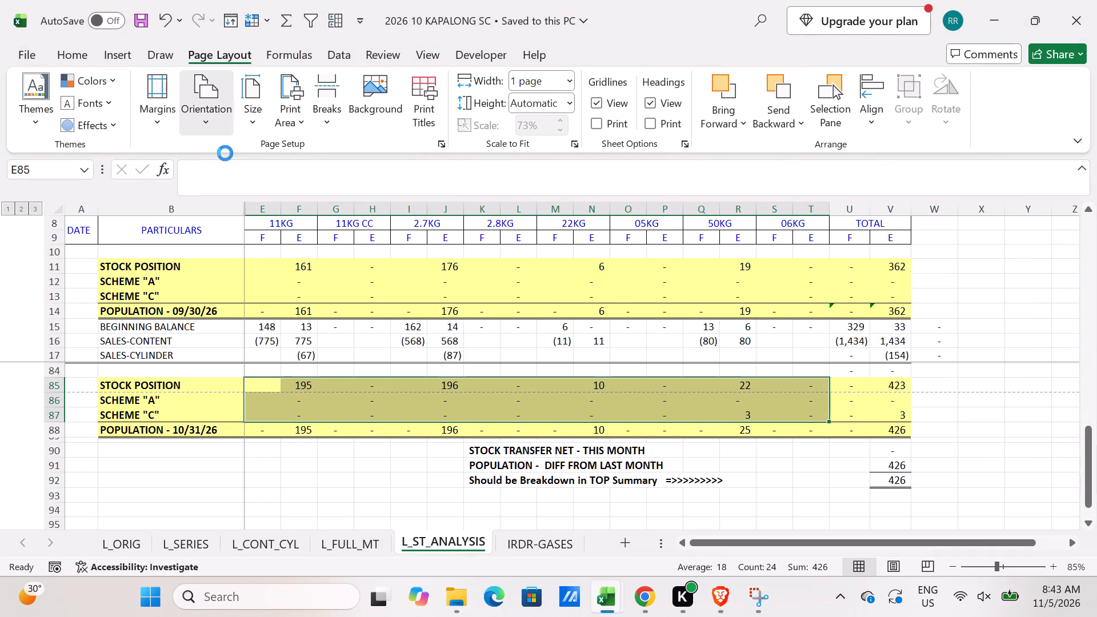
Hide column W beside the TOTAL columns in L_ST_ANALYSIS.
left_click(948, 214)
right_click(948, 214)
left_click(848, 516)
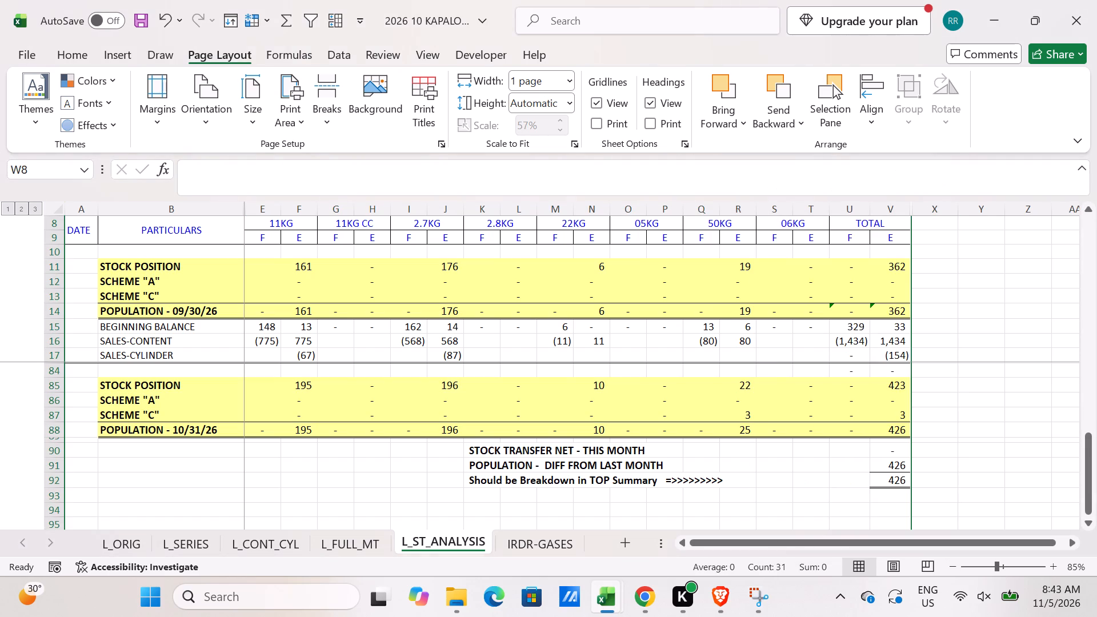
Rebuild the POPULATION - DIFF FROM LAST MONTH formula in V91 as =V88-V14.
left_click(874, 465)
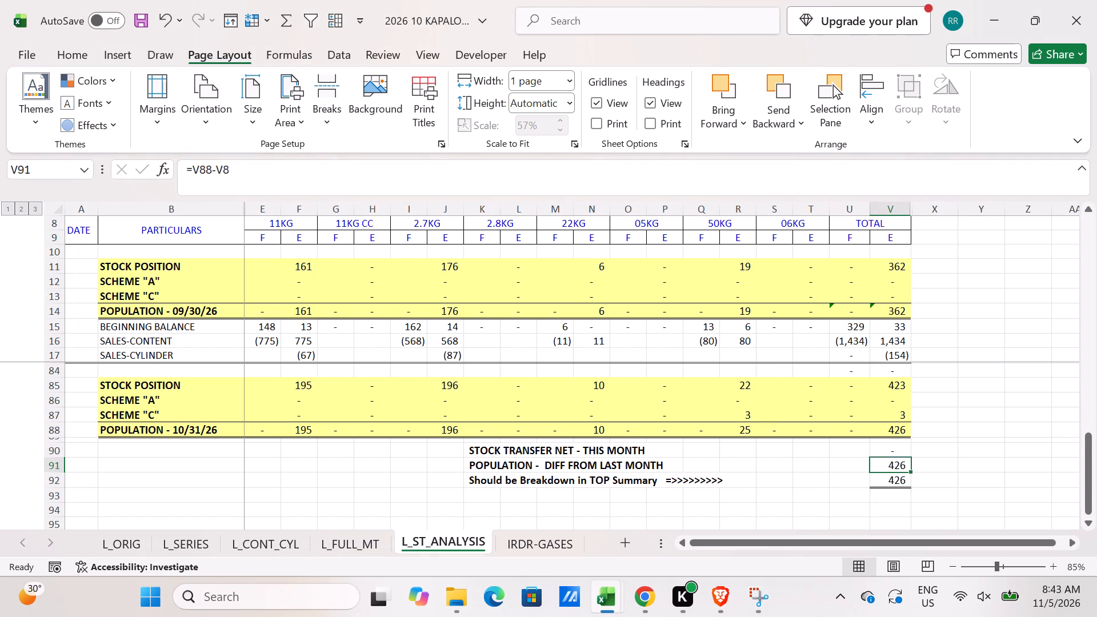
key("equal")
left_click(890, 430)
key("minus")
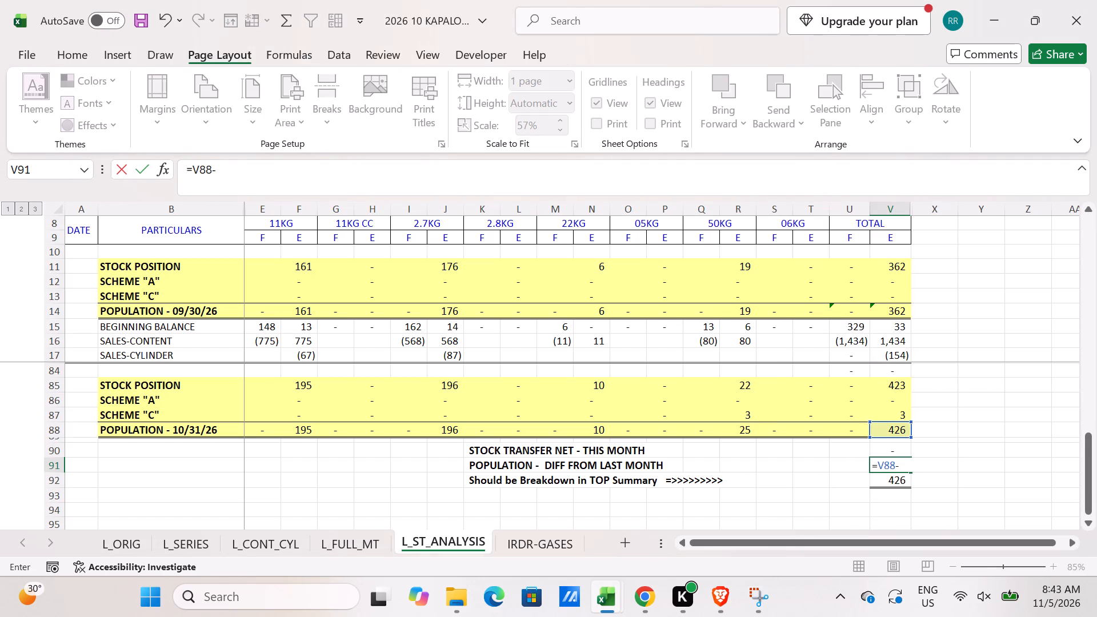
left_click(893, 308)
key("Return")
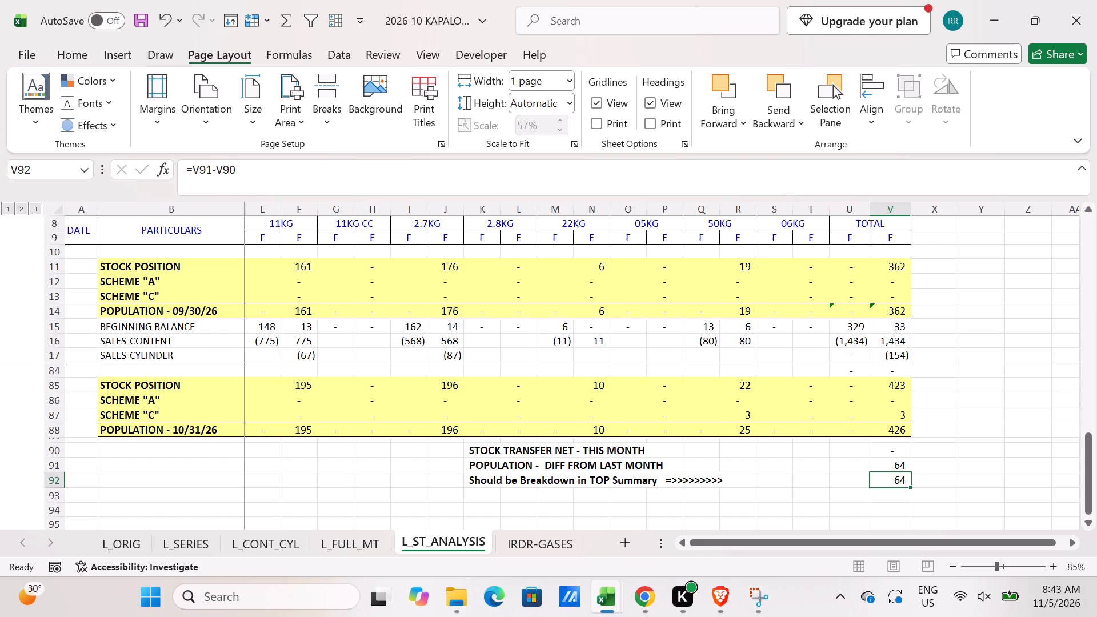
Examine the Kapalong sheet's 09/30/26 closing section in the September LPG population workbook, then return to the 2026 10 KAPALONG SC workbook.
key("alt+Tab")
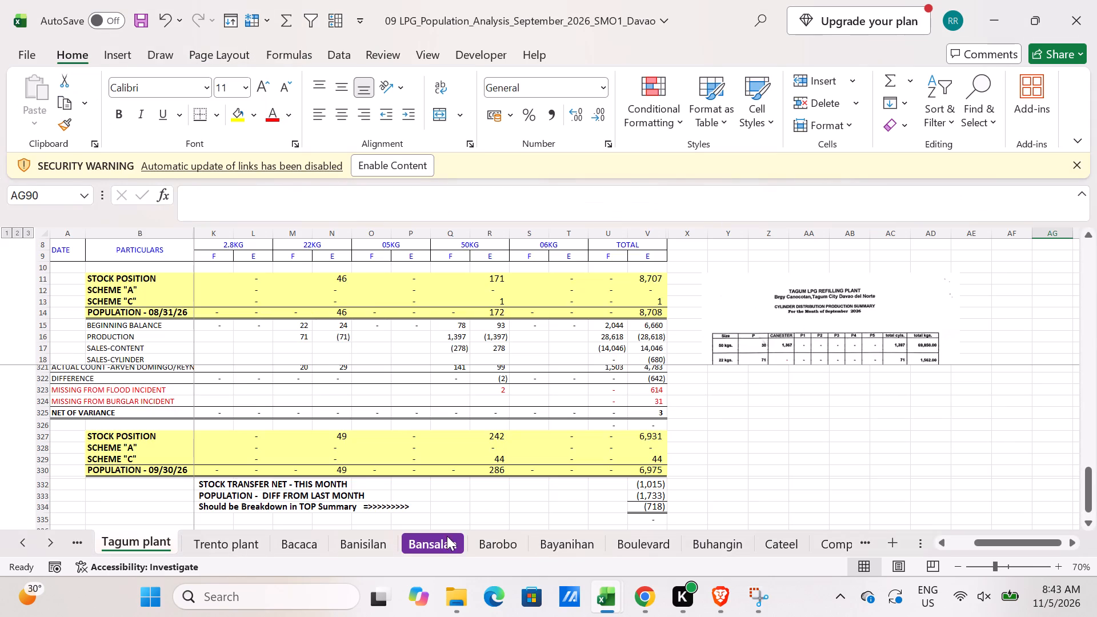
right_click(35, 548)
scroll(81, 487, "down", 5)
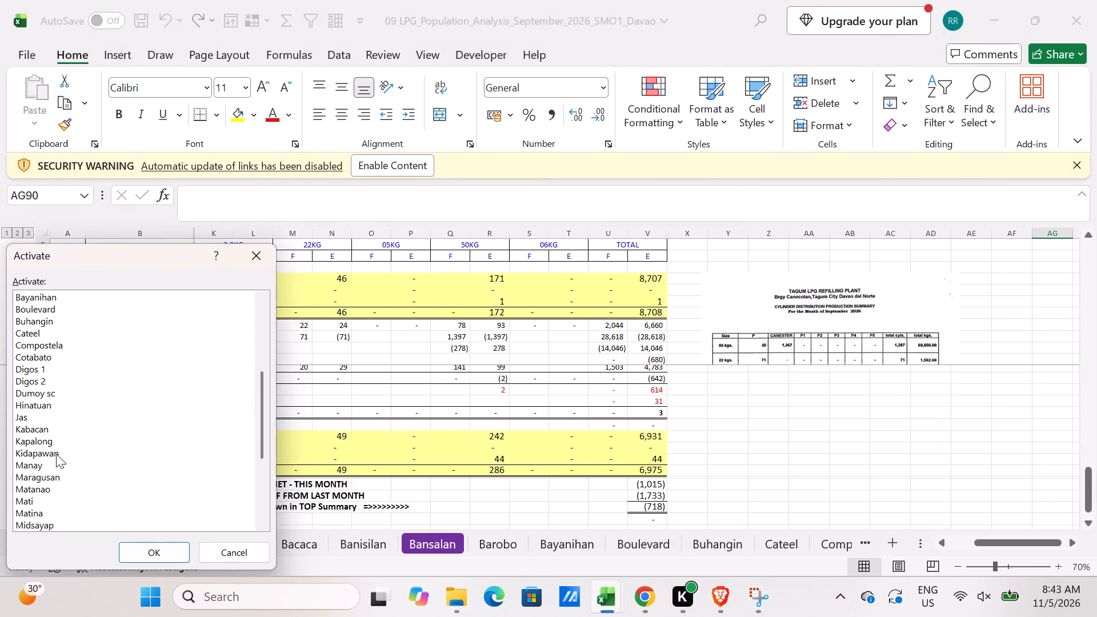
left_click(45, 440)
left_click(145, 550)
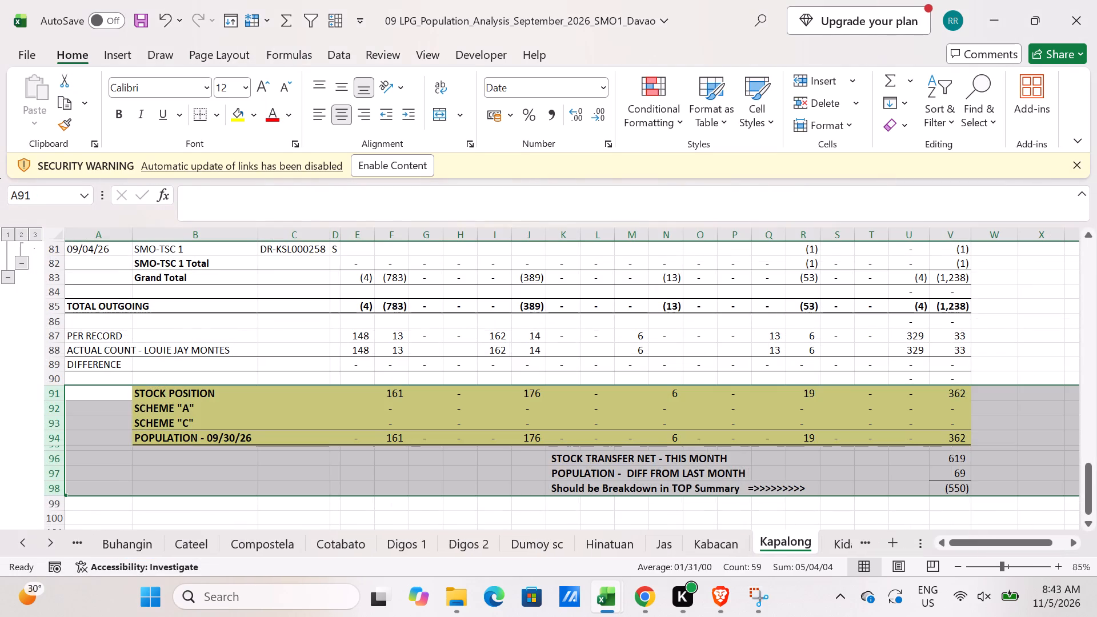
scroll(466, 467, "up", 1)
scroll(473, 456, "down", 1)
key("alt+Tab")
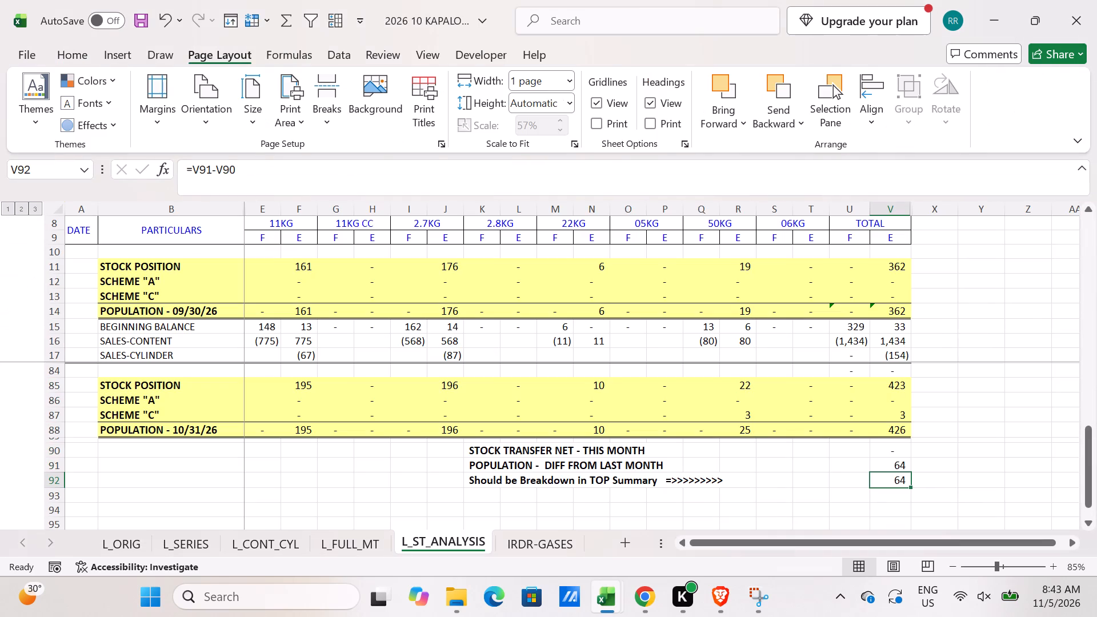
Compare the sum of the 11KG PER RECORD figures in E81:F81 with the 10/31/26 STOCK POSITION row.
scroll(335, 389, "up", 2)
left_click_drag(266, 415, 285, 415)
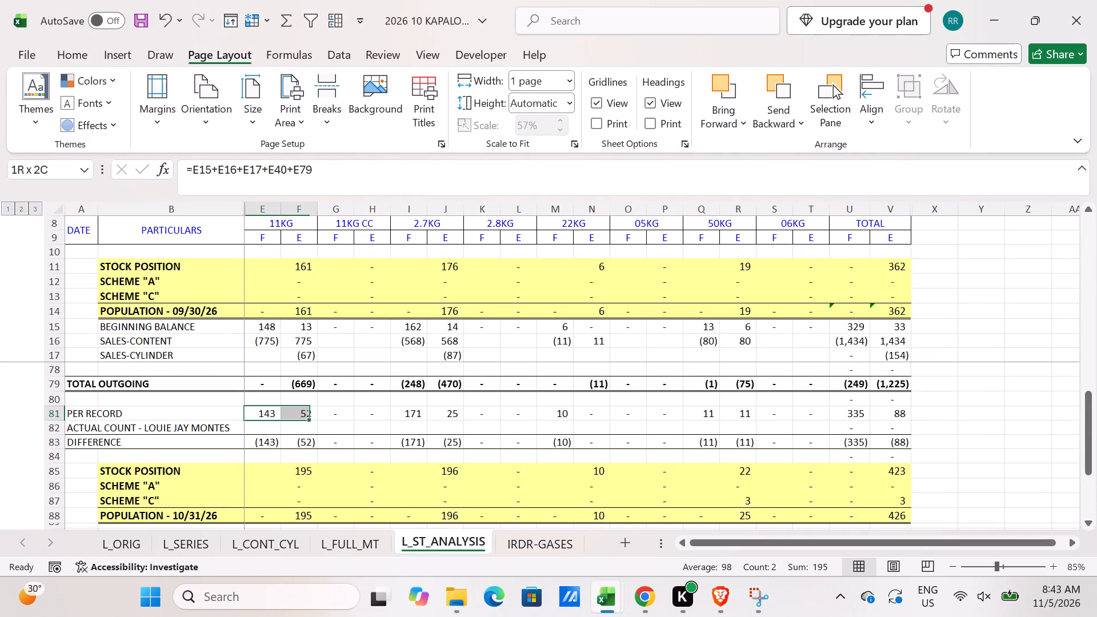
left_click_drag(285, 415, 285, 415)
scroll(339, 445, "down", 2)
scroll(346, 463, "up", 1)
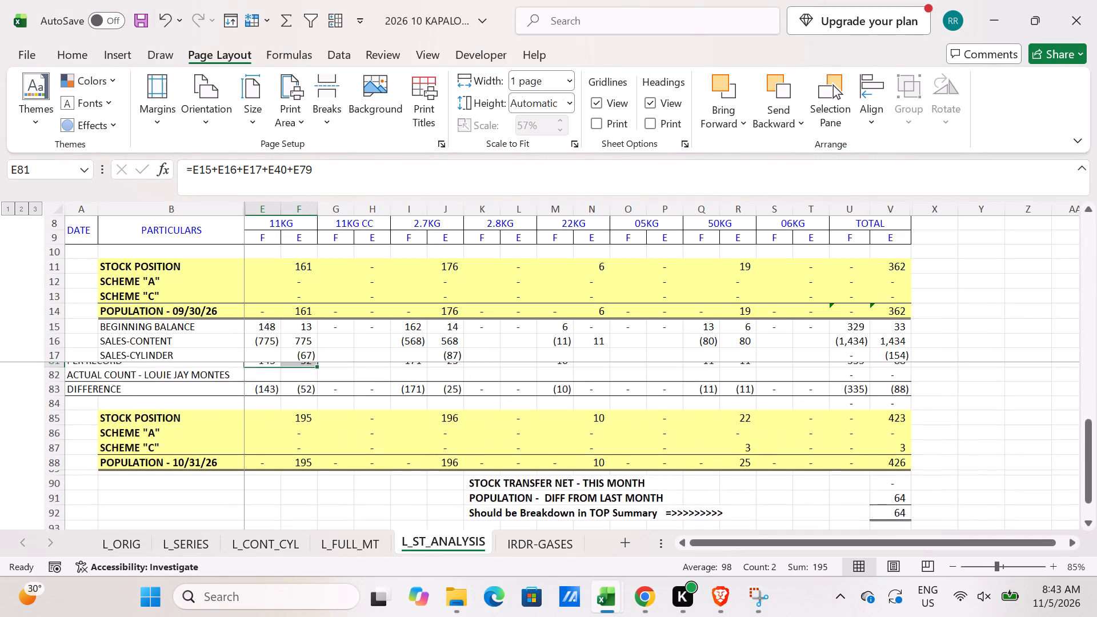
scroll(355, 486, "down", 1)
left_click(285, 499)
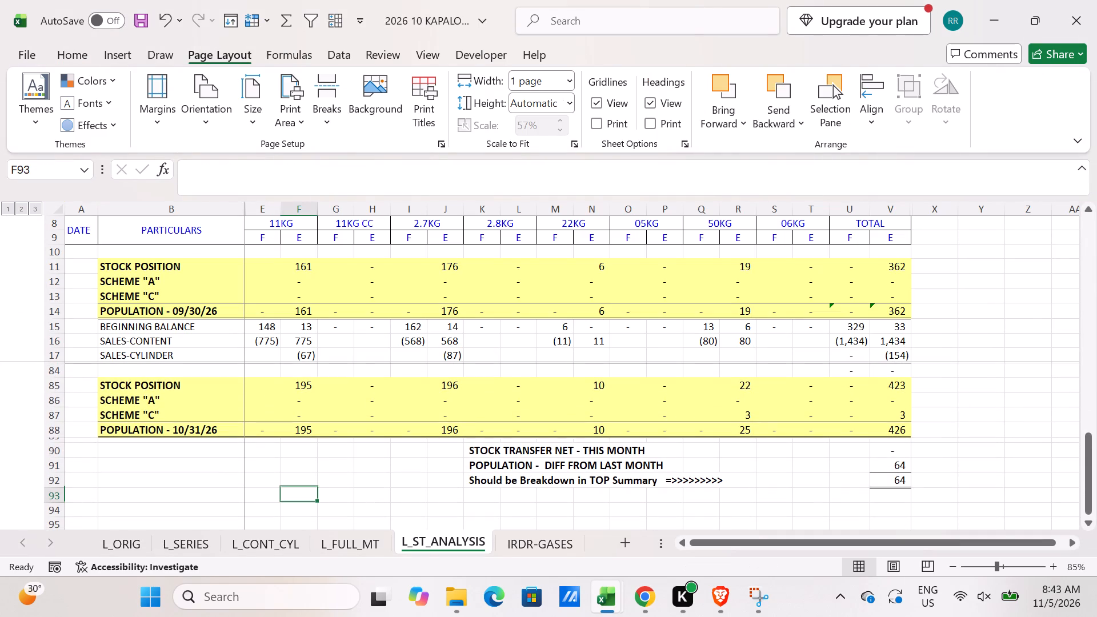
Copy the L_FULL_MT sheet to just after L_ST_ANALYSIS and rename the copy L_VALIDATED.
left_click_drag(367, 544, 532, 540)
double_click(451, 537)
type("L_VALIDATED")
key("Return")
Remove all subtotals from A15:V75 in L_VALIDATED, from the first STOCK TRANSFER heading through TOTAL OUTGOING.
scroll(403, 446, "up", 12)
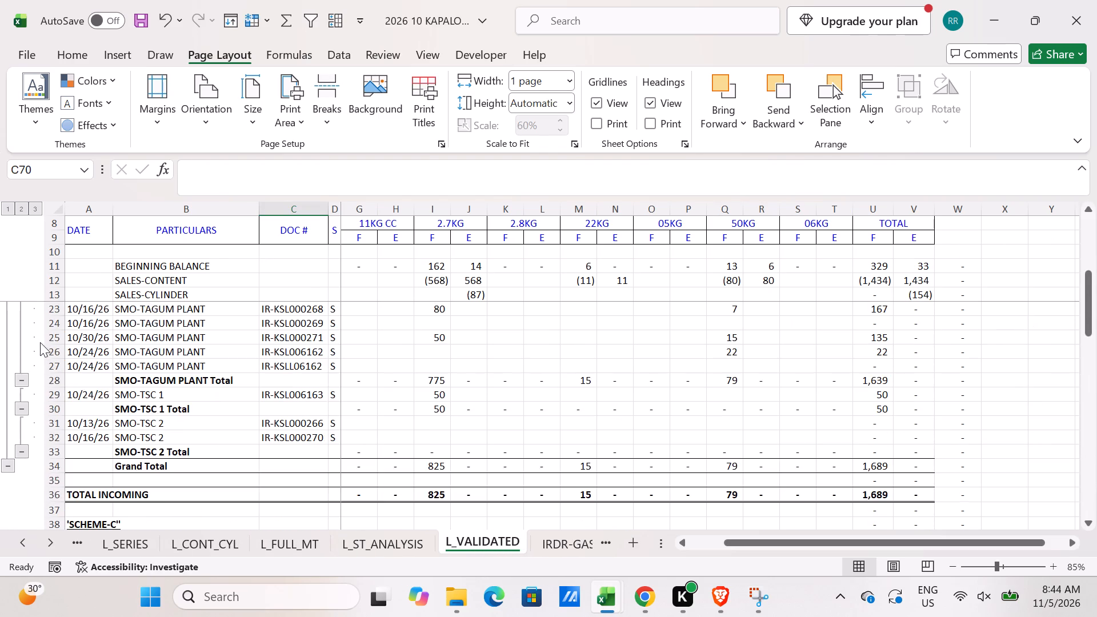
scroll(40, 342, "up", 9)
left_click(88, 320)
scroll(876, 367, "down", 4)
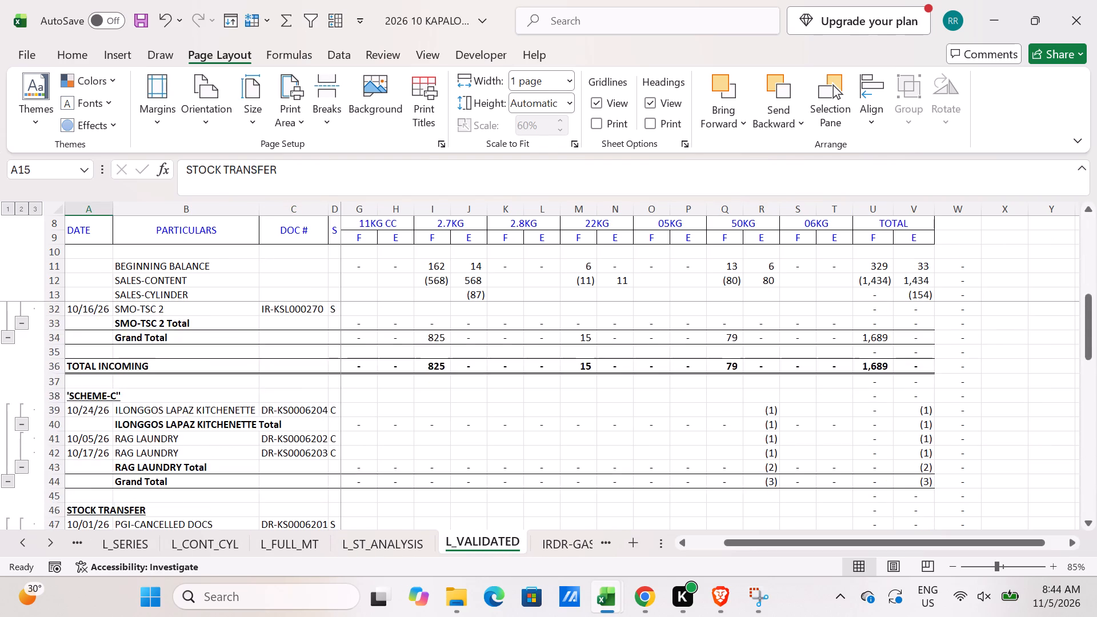
scroll(884, 368, "down", 6)
scroll(874, 388, "up", 1)
scroll(874, 388, "down", 10)
scroll(876, 425, "up", 1)
scroll(876, 425, "down", 1)
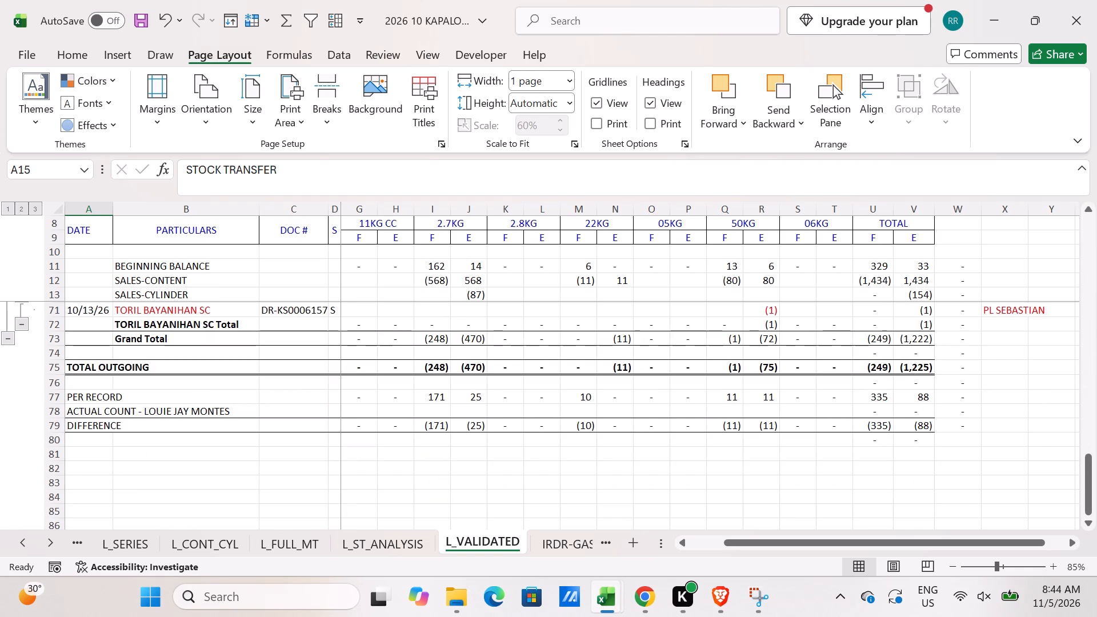
left_click(917, 364, "shift")
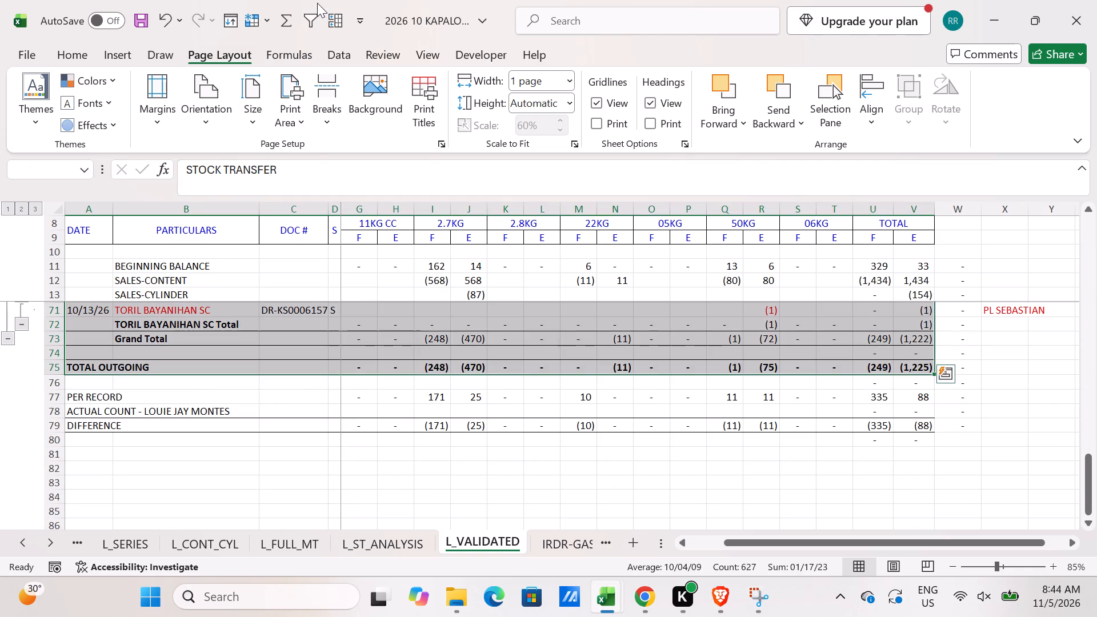
left_click(335, 15)
left_click(591, 396)
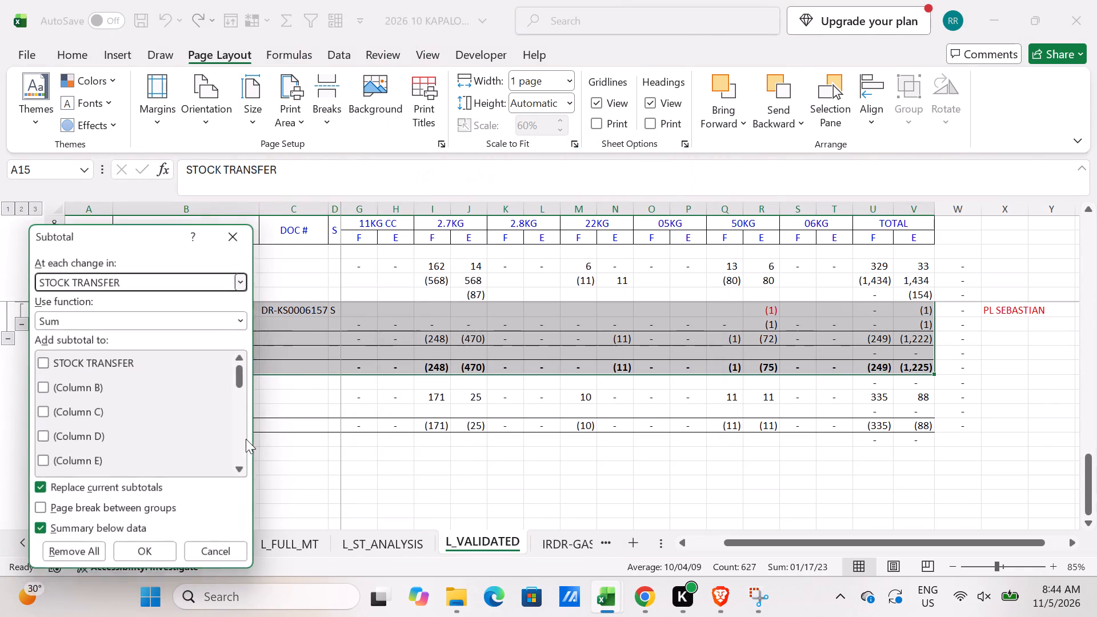
left_click(81, 555)
Sort A15:V59 in L_VALIDATED by Column A oldest to newest, then by Column C.
left_click_drag(583, 321, 588, 324)
scroll(688, 407, "up", 4)
scroll(787, 352, "up", 1)
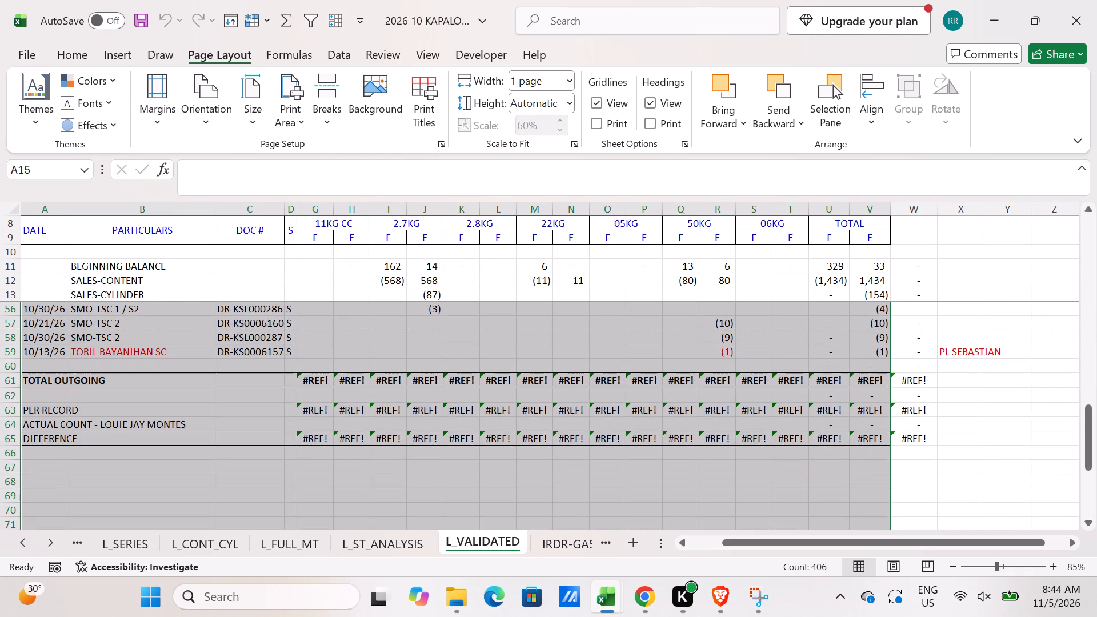
left_click(860, 356, "shift")
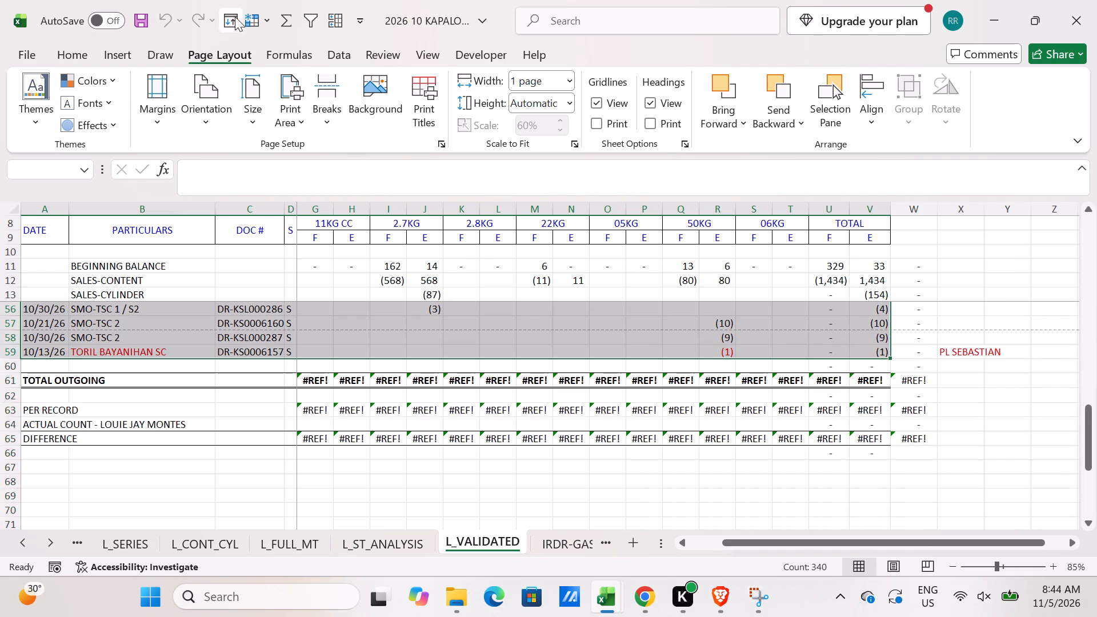
left_click(235, 17)
left_click(161, 339)
left_click_drag(94, 369, 100, 359)
left_click(61, 308)
left_click_drag(88, 367, 90, 374)
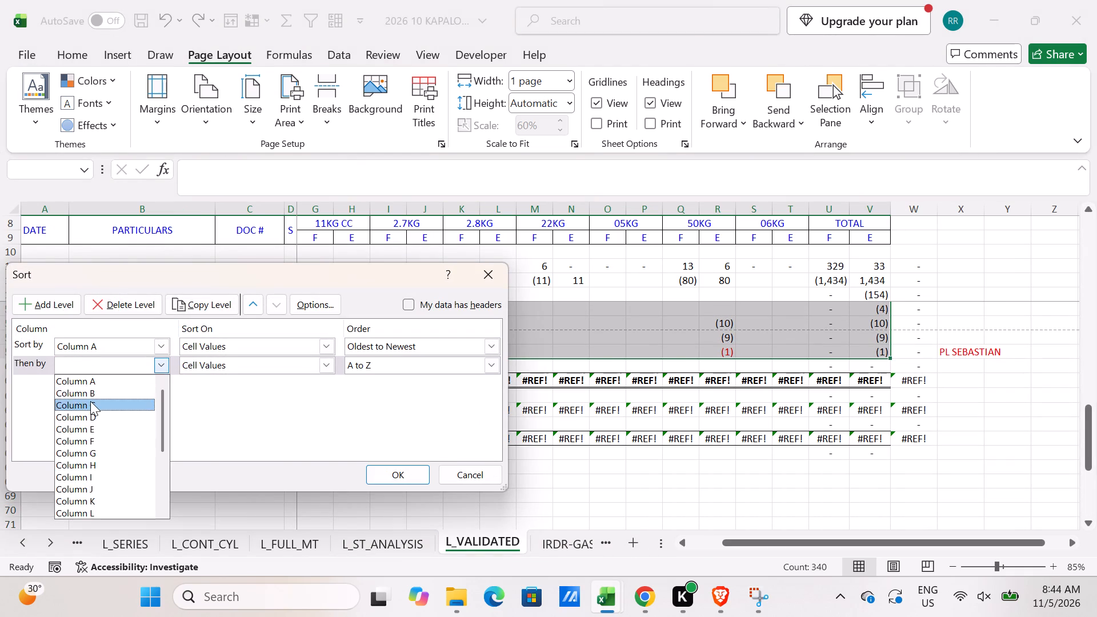
left_click(90, 402)
left_click(401, 471)
Apply top, inside horizontal and bottom borders to the dated transaction rows A15:V52.
scroll(596, 446, "up", 3)
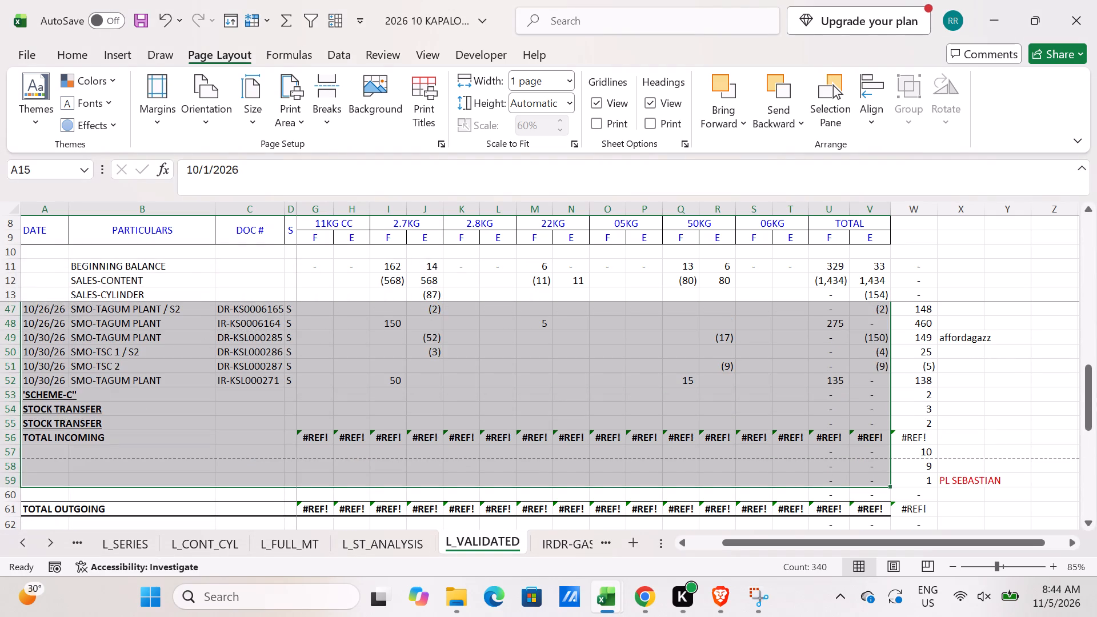
left_click(862, 384, "shift")
right_click(715, 336)
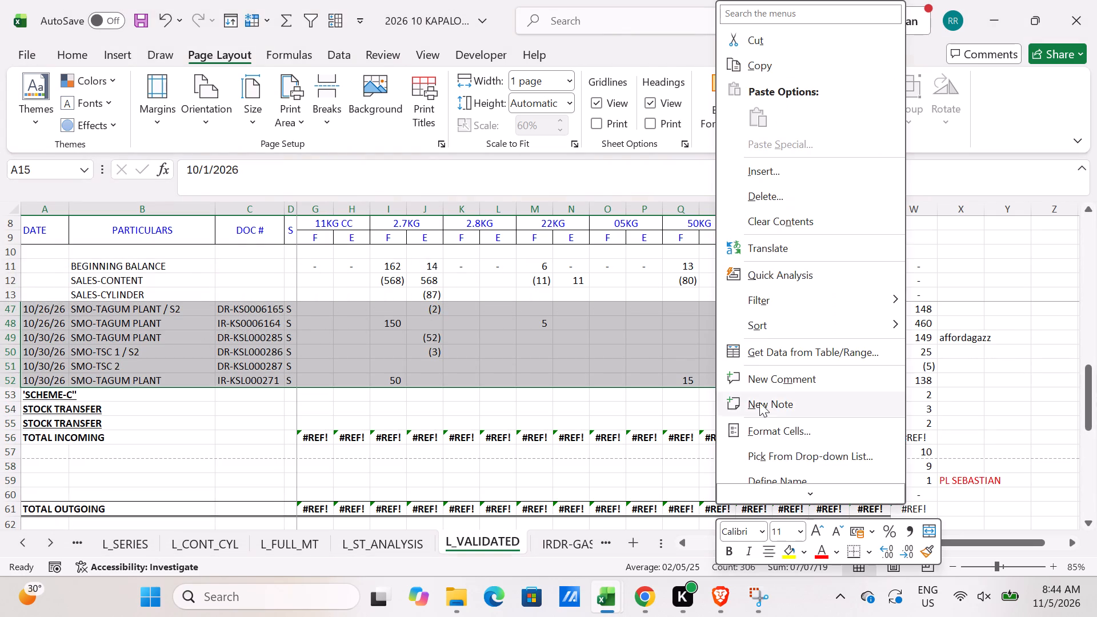
left_click(779, 430)
left_click(759, 173)
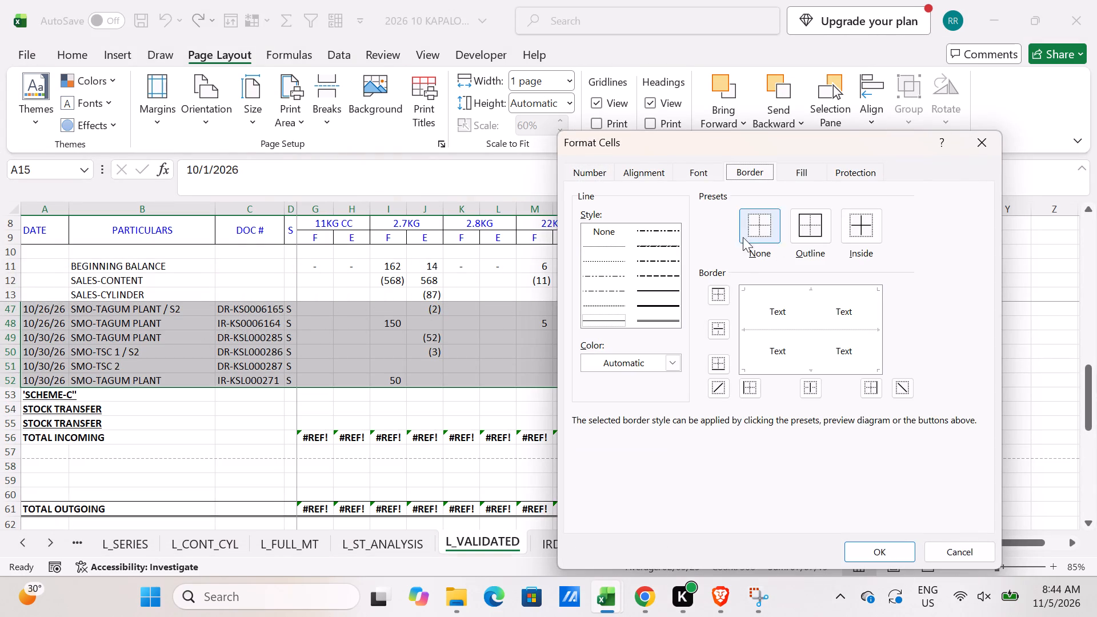
left_click(719, 294)
left_click(718, 326)
left_click(716, 361)
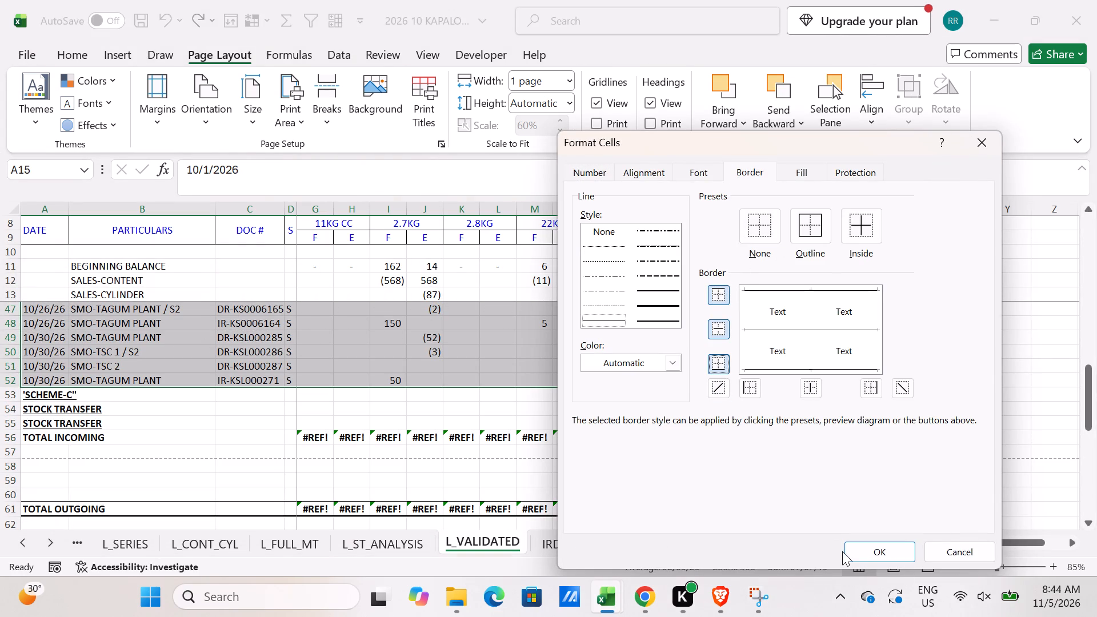
left_click(872, 550)
Delete rows 53 to 61, holding the leftover SCHEME-C, STOCK TRANSFER, TOTAL INCOMING, blank and TOTAL OUTGOING rows.
scroll(98, 376, "down", 1)
left_click_drag(10, 351, 45, 446)
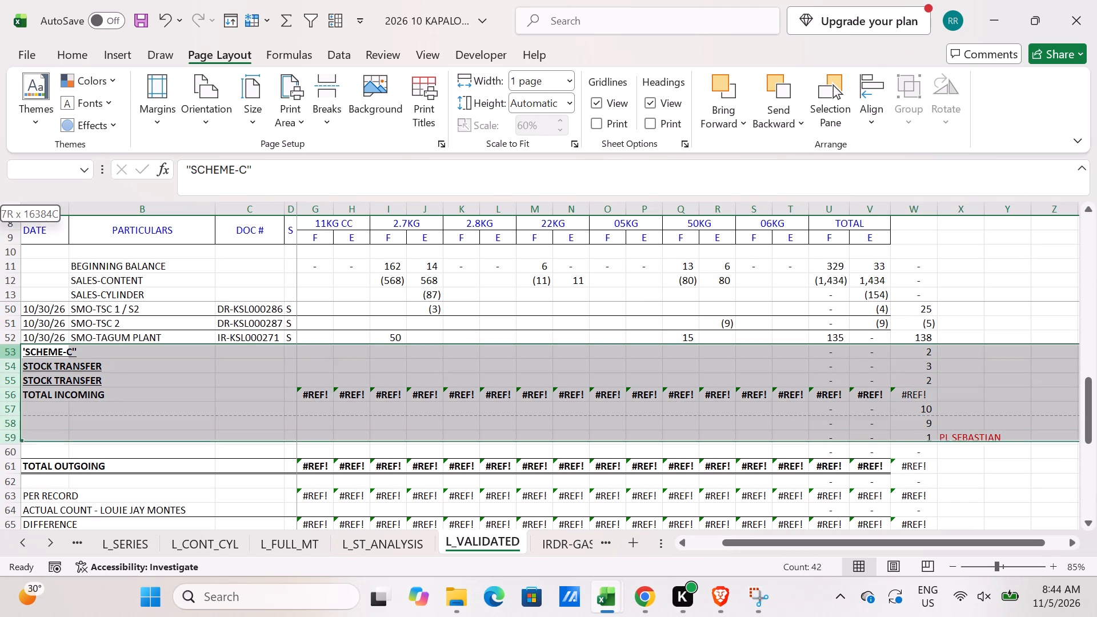
left_click_drag(45, 446, 45, 467)
key("ctrl+minus")
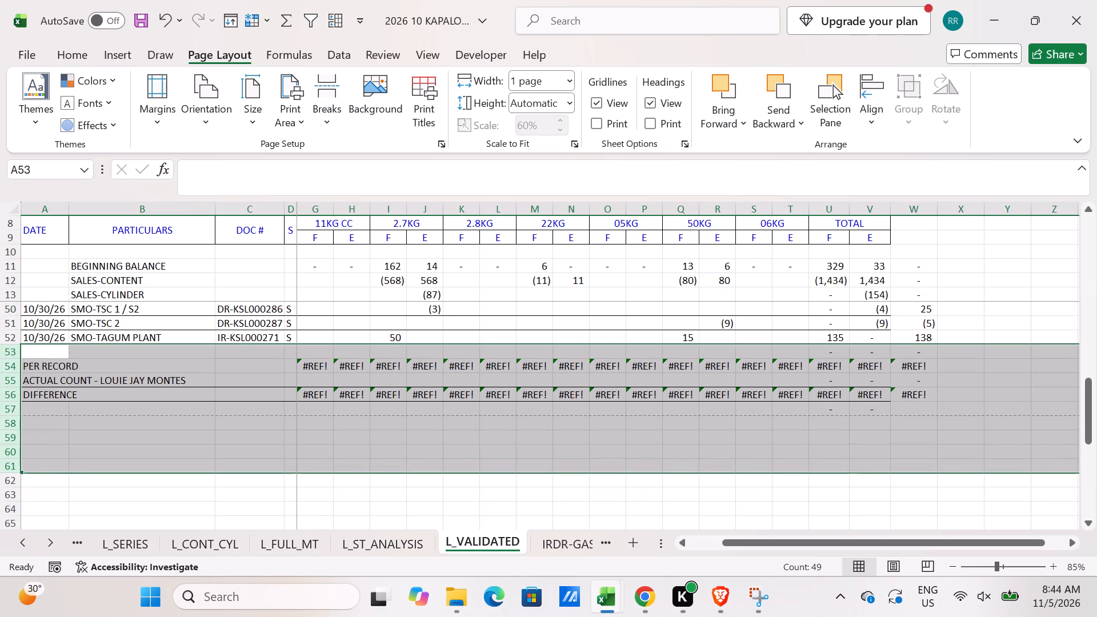
Enter =SUM(G11:G52) in PER RECORD cell G54 and fill it across through T54.
left_click(321, 360)
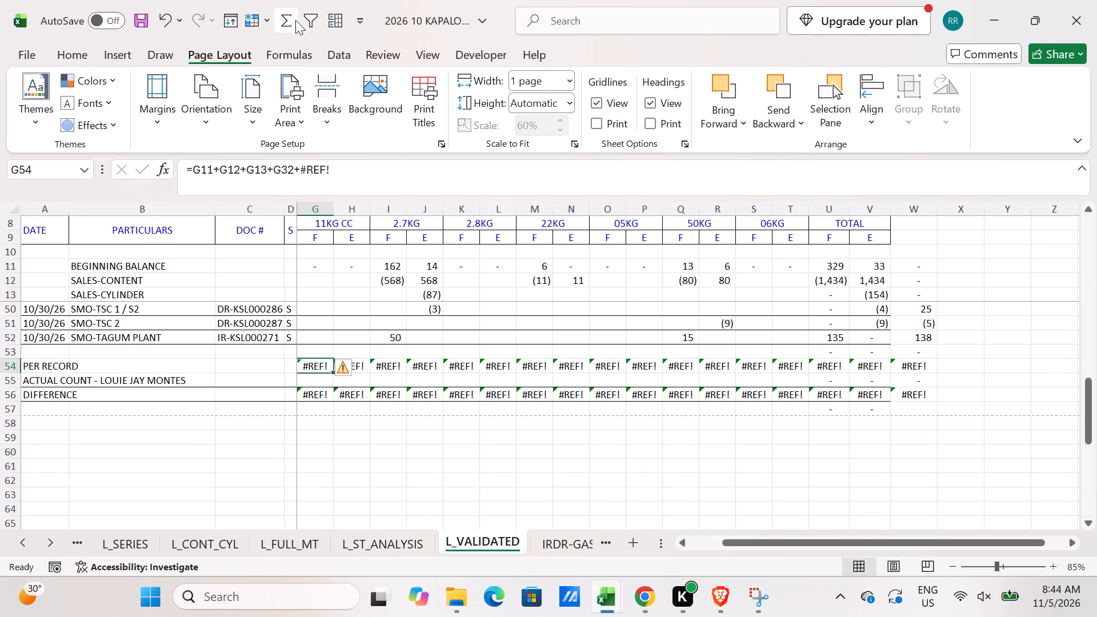
left_click(290, 22)
left_click(317, 271)
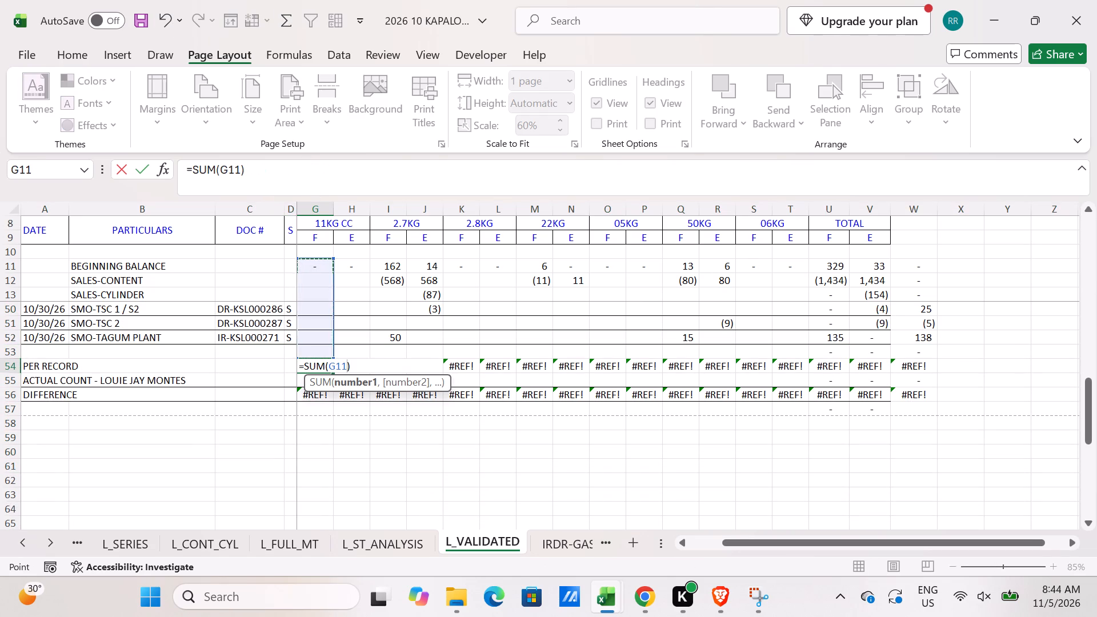
left_click(313, 340, "shift")
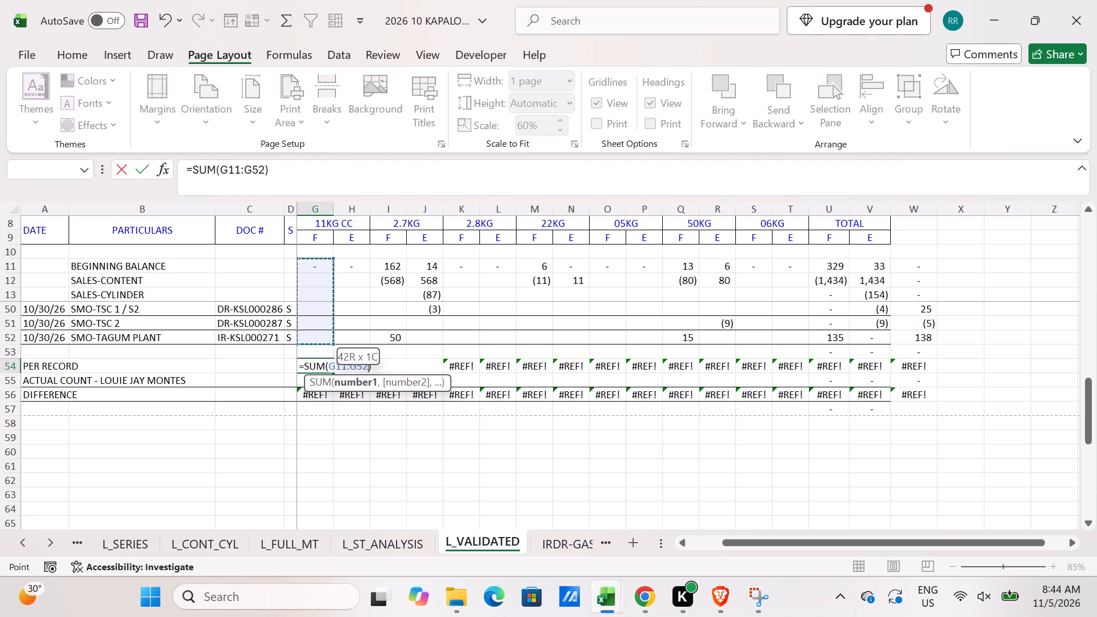
key("Return")
left_click(322, 365)
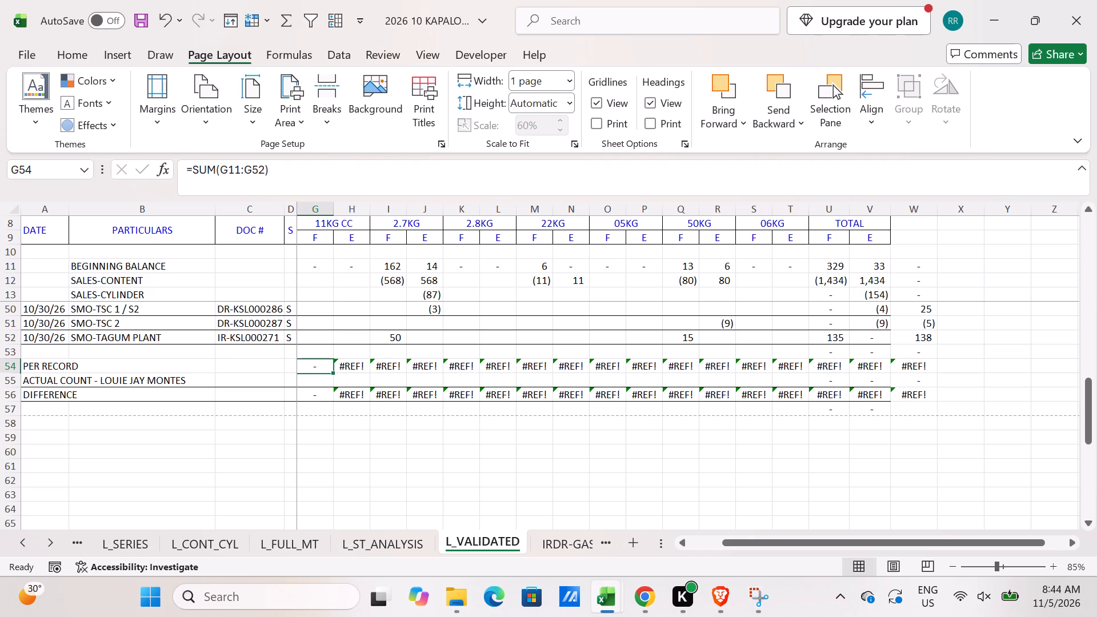
left_click_drag(331, 373, 818, 393)
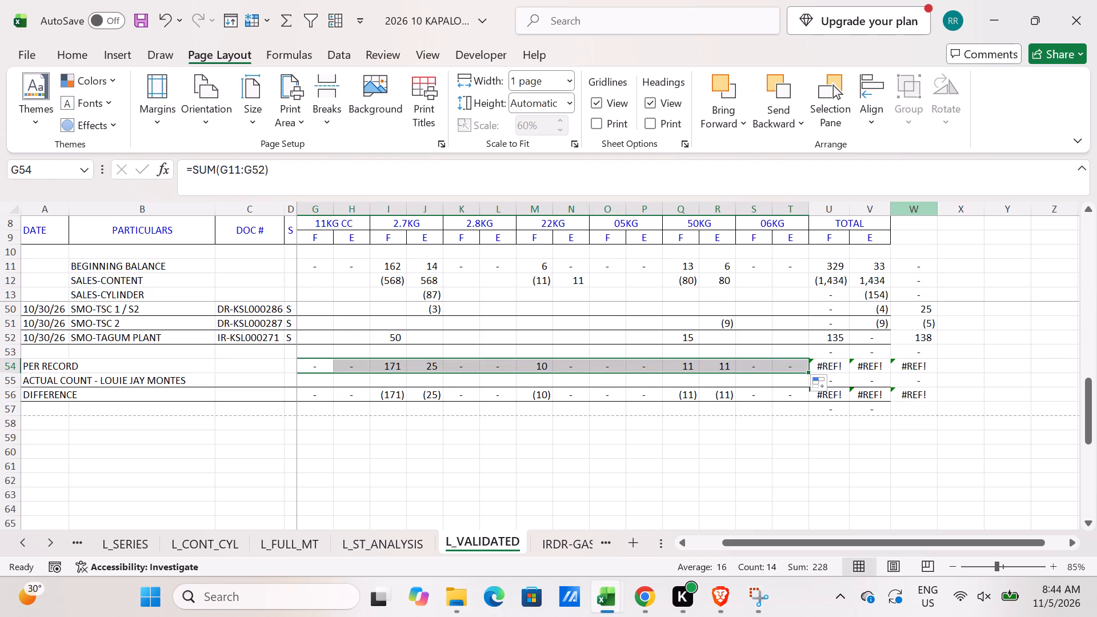
Delete check column W beside the TOTAL columns in L_VALIDATED.
left_click(914, 214)
key("ctrl+minus")
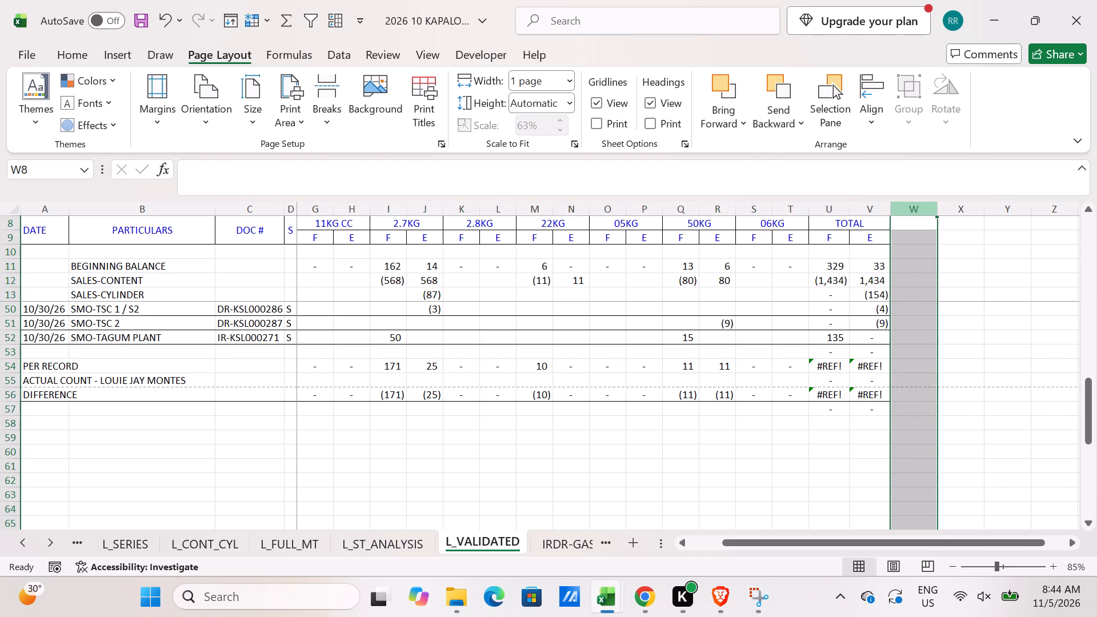
Copy the PER RECORD sum formula from G54 into the 11KG cells E54:F54.
left_click_drag(366, 440, 142, 440)
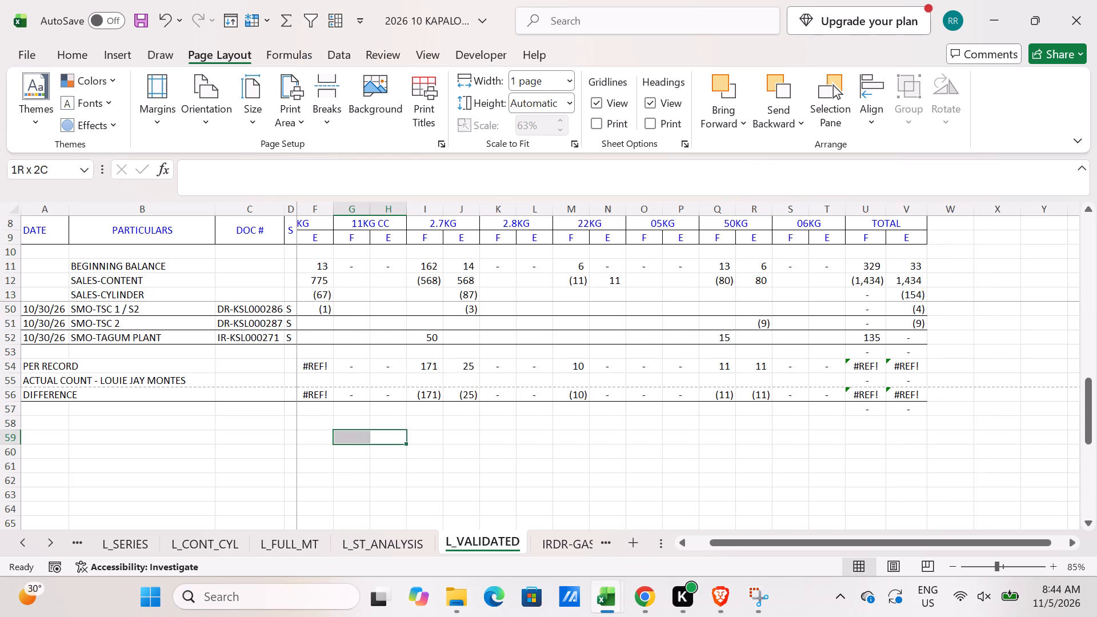
left_click_drag(142, 440, 87, 436)
left_click_drag(327, 448, 118, 444)
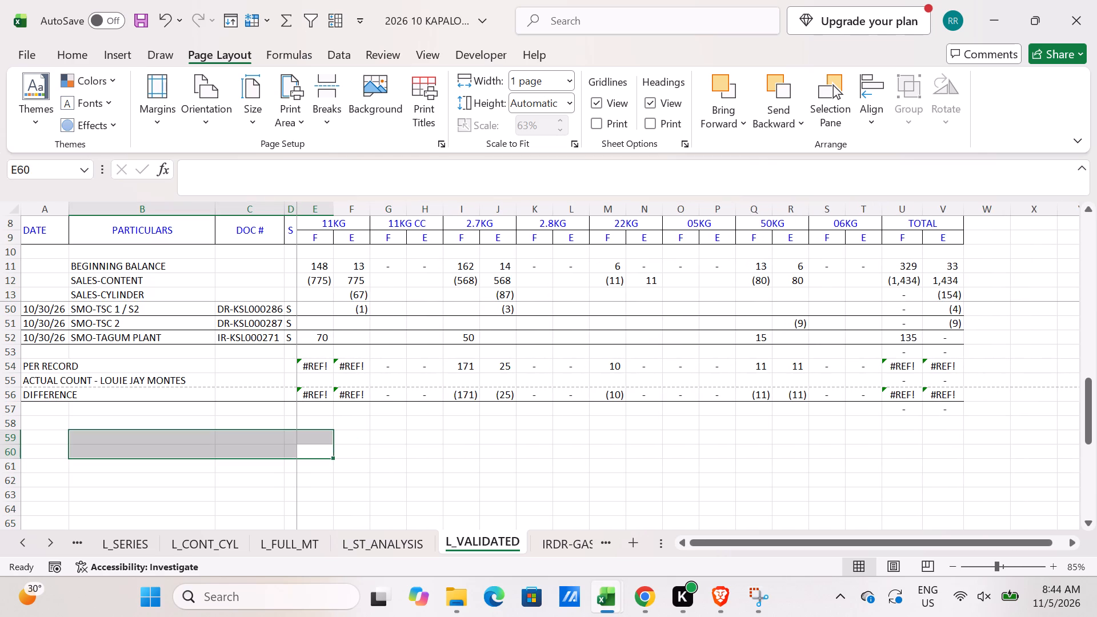
left_click(377, 367)
key("ctrl+c")
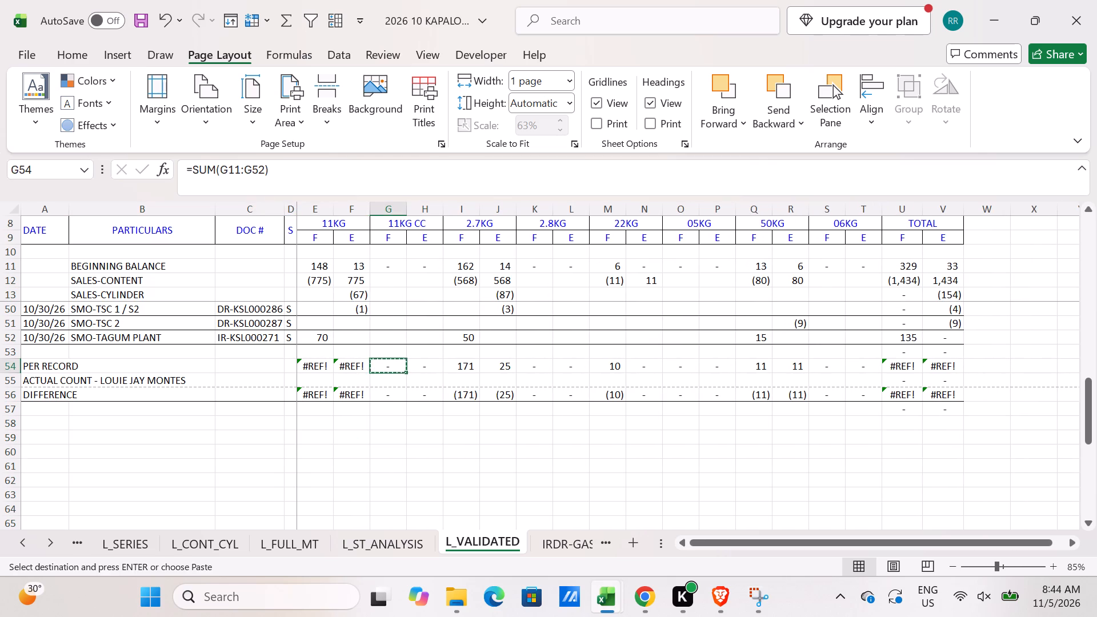
left_click_drag(312, 365, 345, 365)
key("ctrl+v")
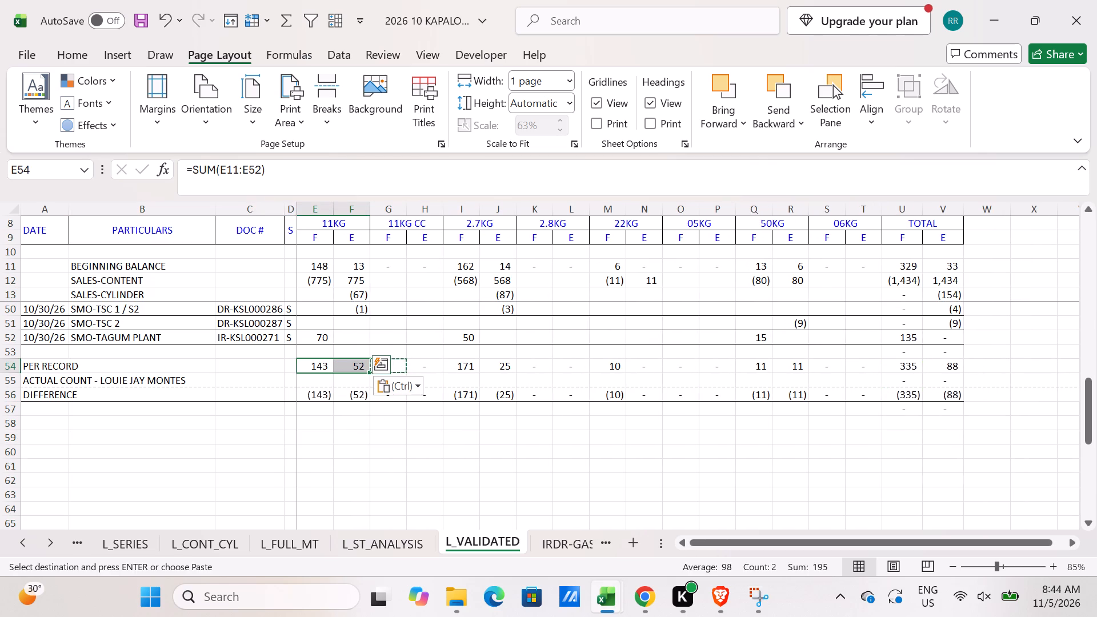
Check the PER RECORD formulas in E54 and F54, and set the L_VALIDATED print scaling to 1 page in height.
double_click(322, 364)
key("Escape")
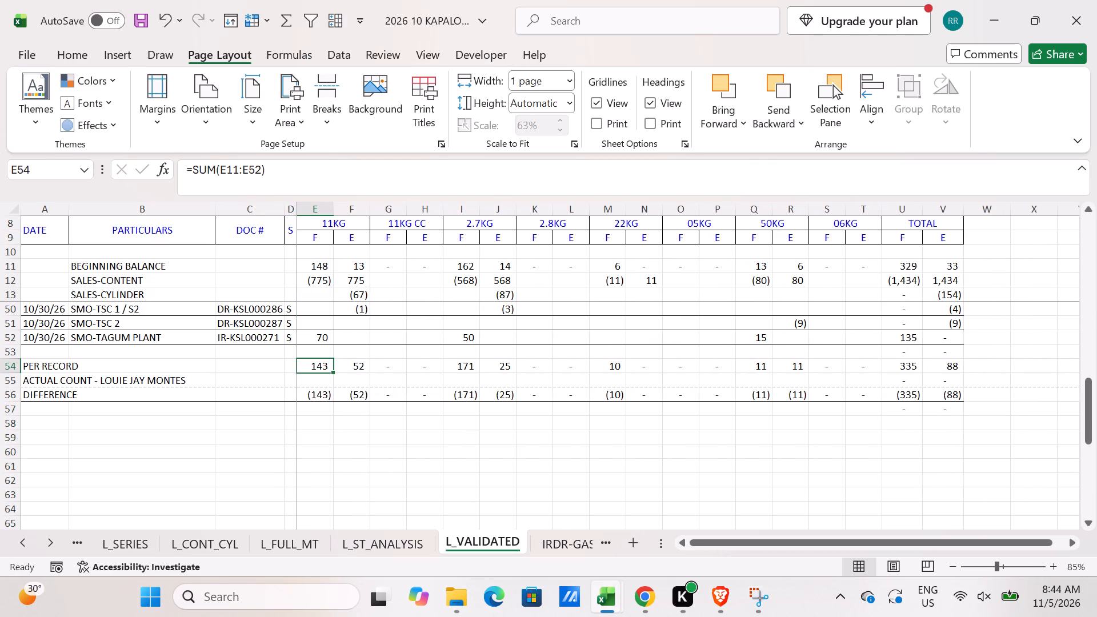
double_click(363, 364)
key("Escape")
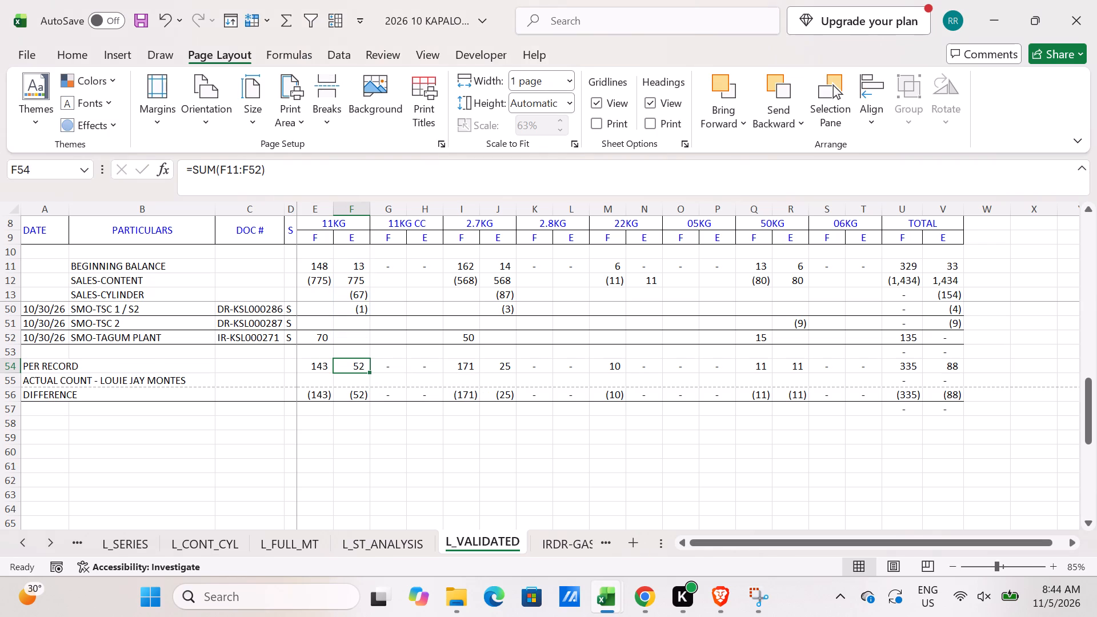
scroll(337, 382, "up", 16)
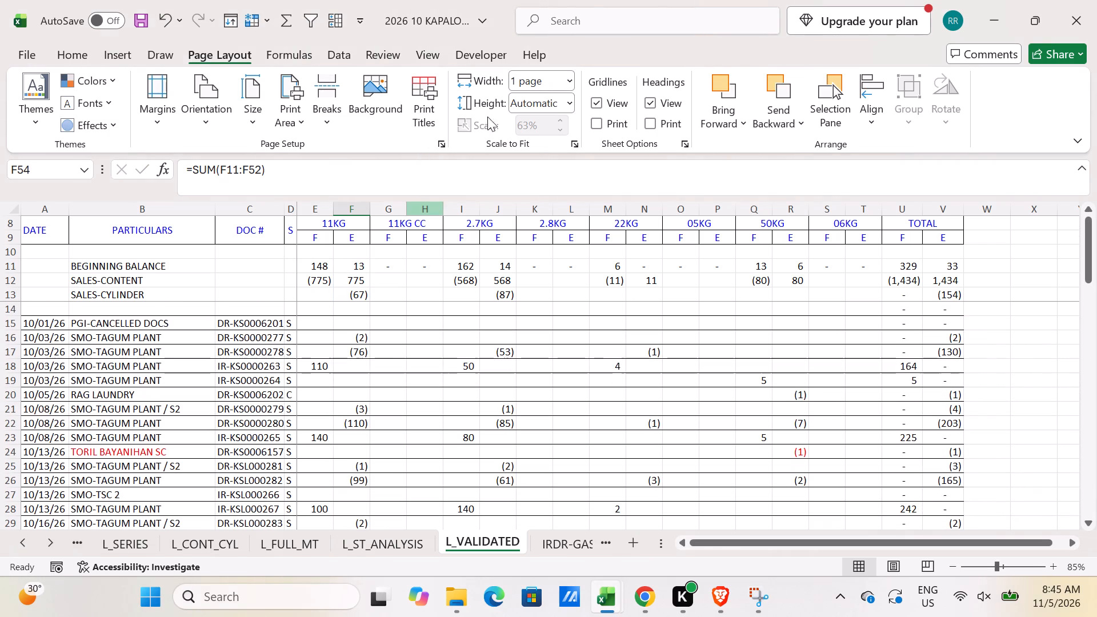
left_click(569, 103)
left_click(535, 141)
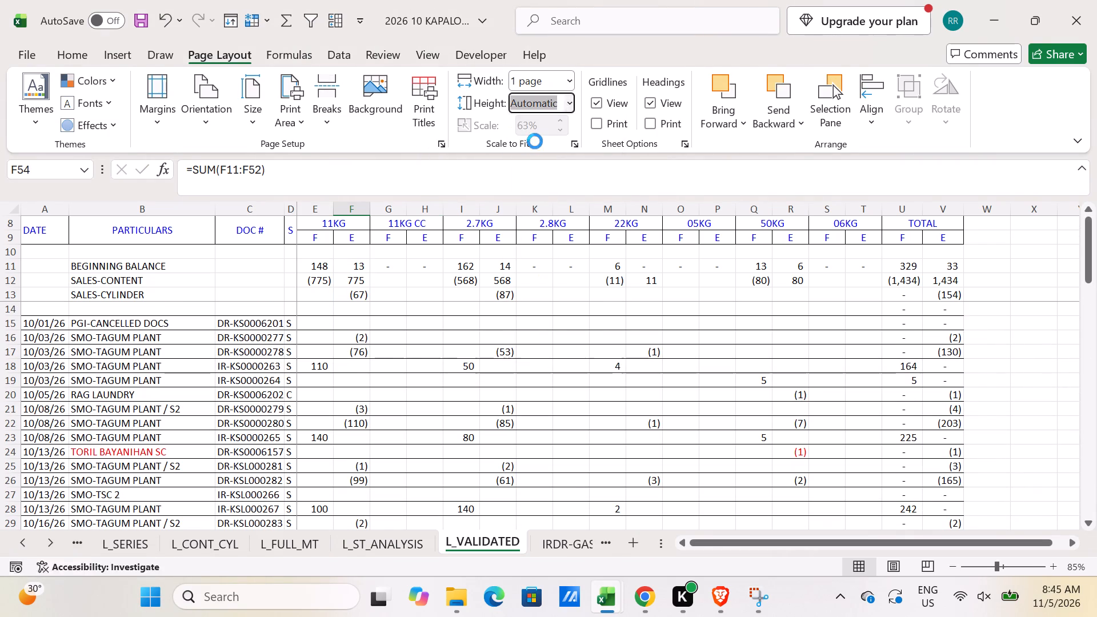
left_click(454, 376)
scroll(454, 376, "down", 6)
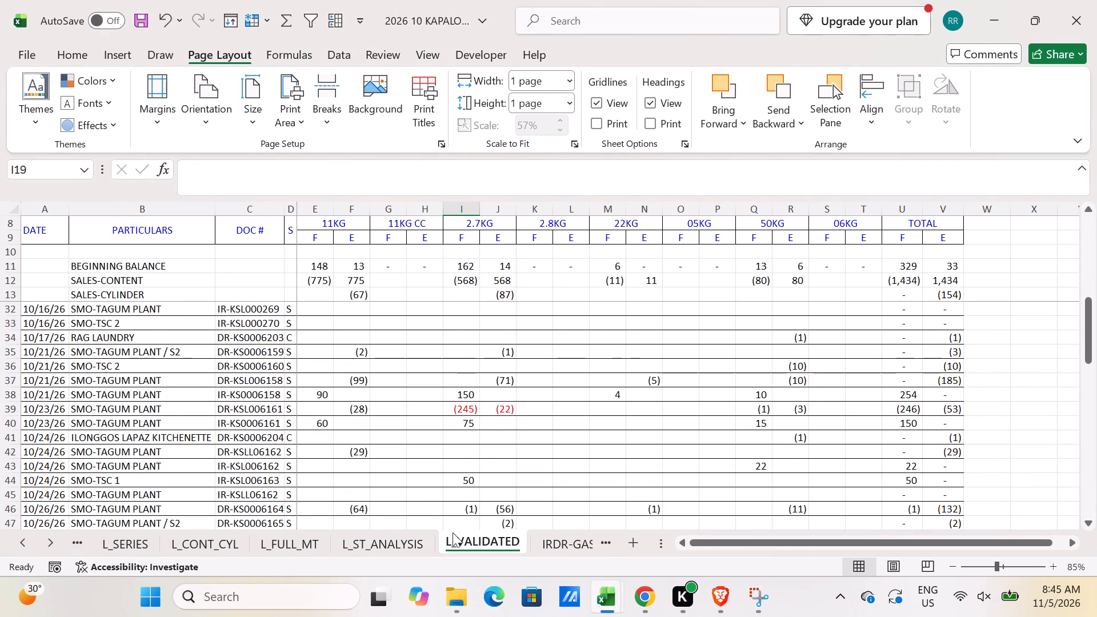
Rename the IRDR-GASES sheet as G_ORIG.
left_click(409, 546)
left_click(559, 539)
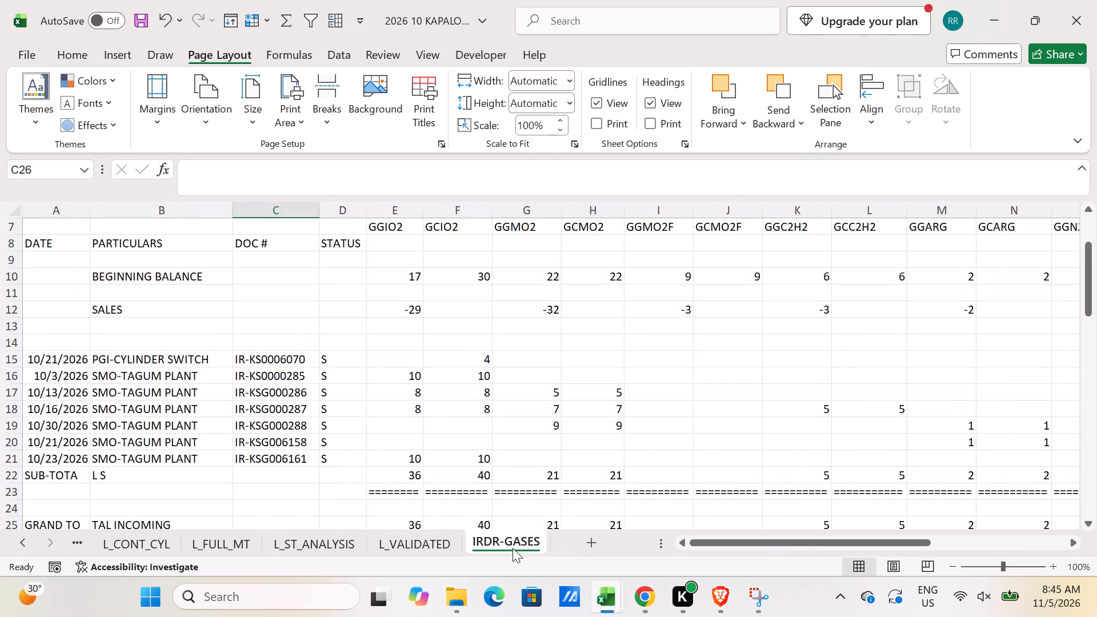
double_click(509, 548)
type("G_ORIG")
key("Return")
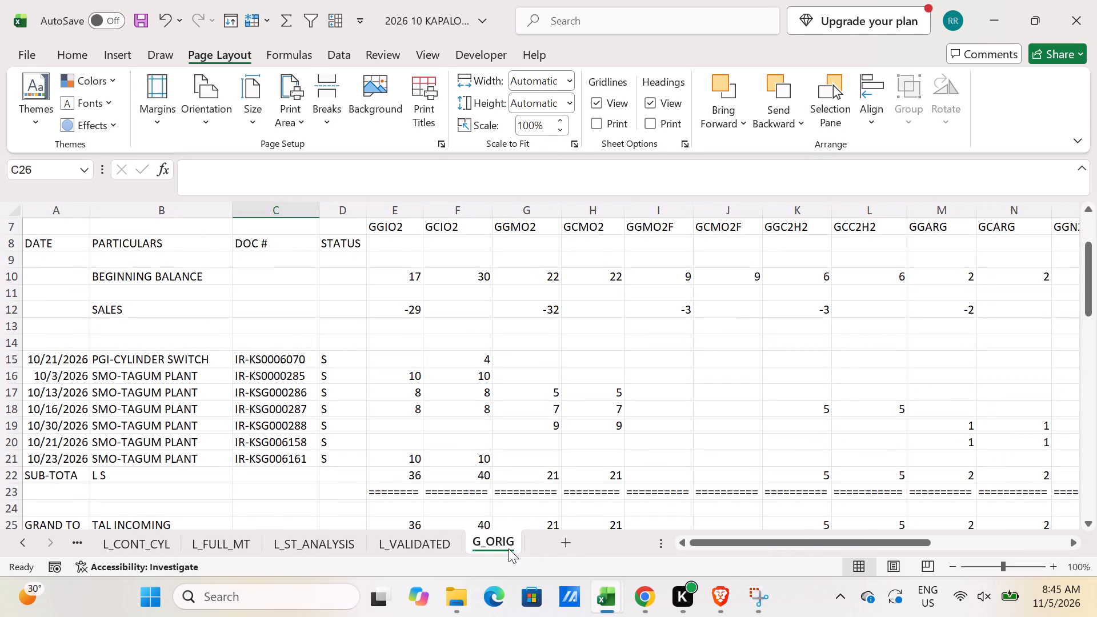
Duplicate the G_ORIG sheet after itself and name the copy G_SERIES.
left_click_drag(507, 547, 545, 543)
double_click(466, 547)
type("G_SERIES")
key("Return")
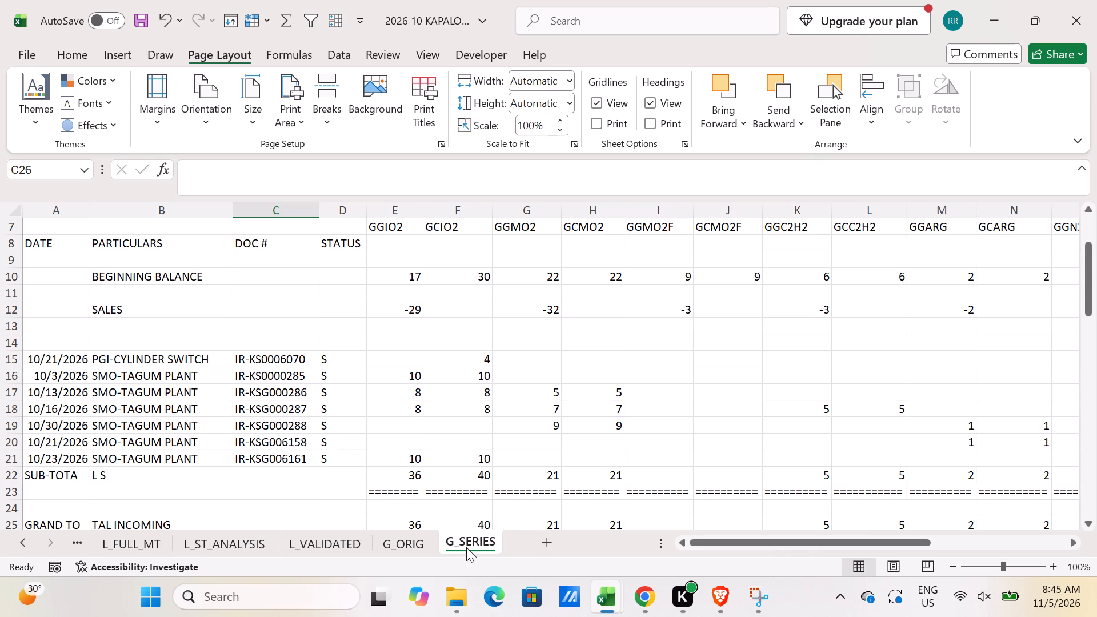
Delete the STATUS column and all quantity columns from D onward in G_SERIES, keeping DATE, PARTICULARS and DOC #.
scroll(267, 450, "up", 4)
scroll(118, 329, "up", 2)
scroll(115, 337, "down", 3)
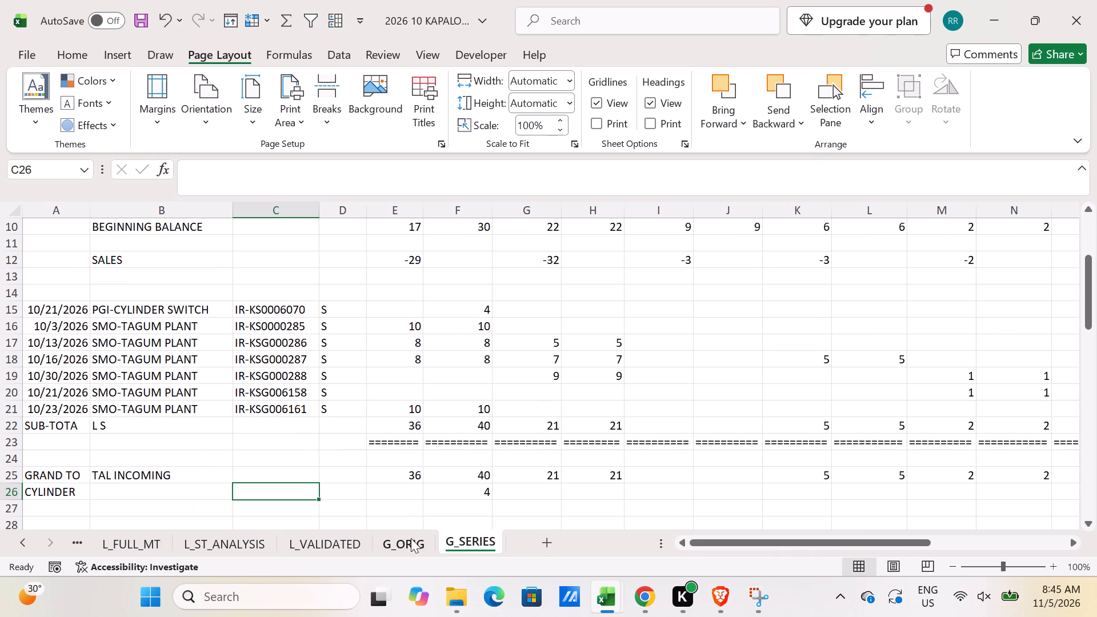
scroll(246, 347, "down", 1)
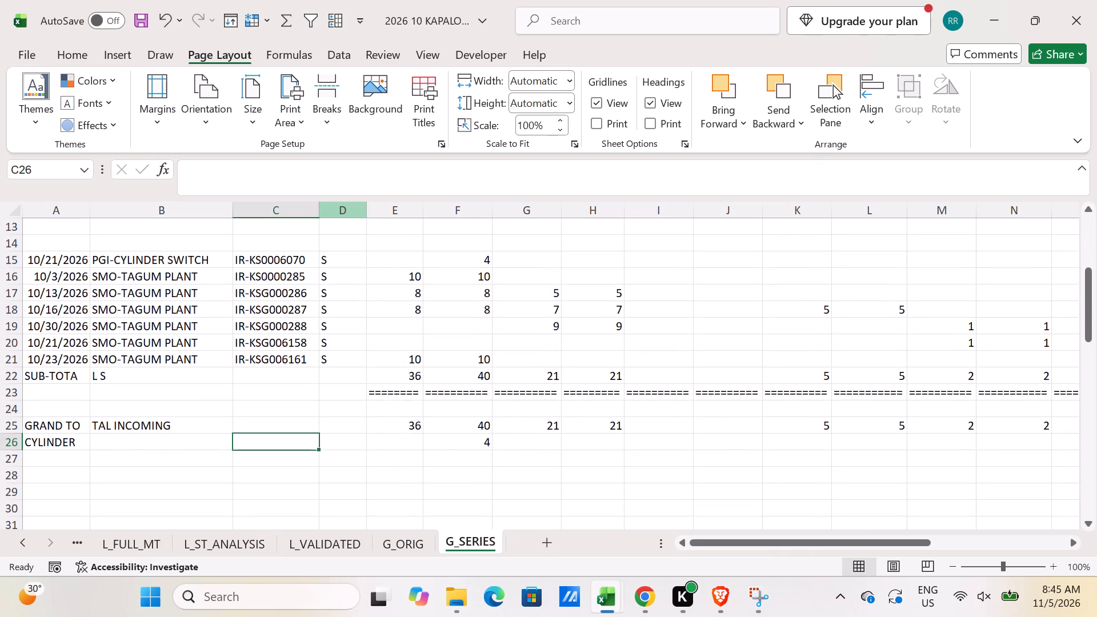
left_click_drag(340, 209, 923, 212)
key("ctrl+minus")
key("ctrl+minus")
key("ctrl+minus")
key("ctrl+minus")
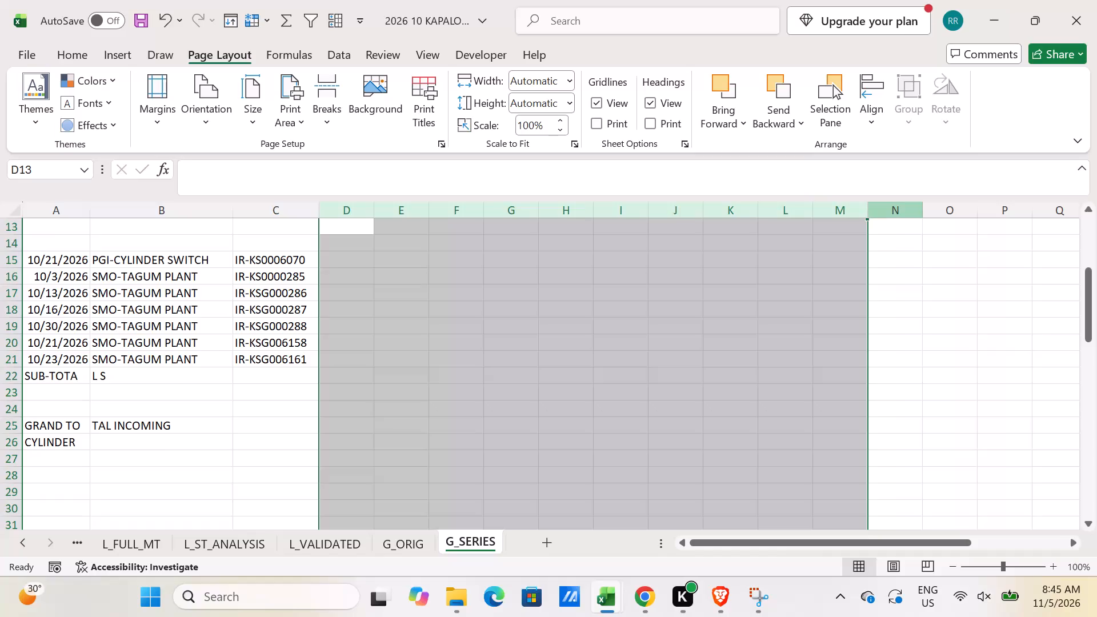
Copy heading rows 1 to 7 from L_SERIES and insert them above row 1 of G_SERIES.
double_click(30, 540)
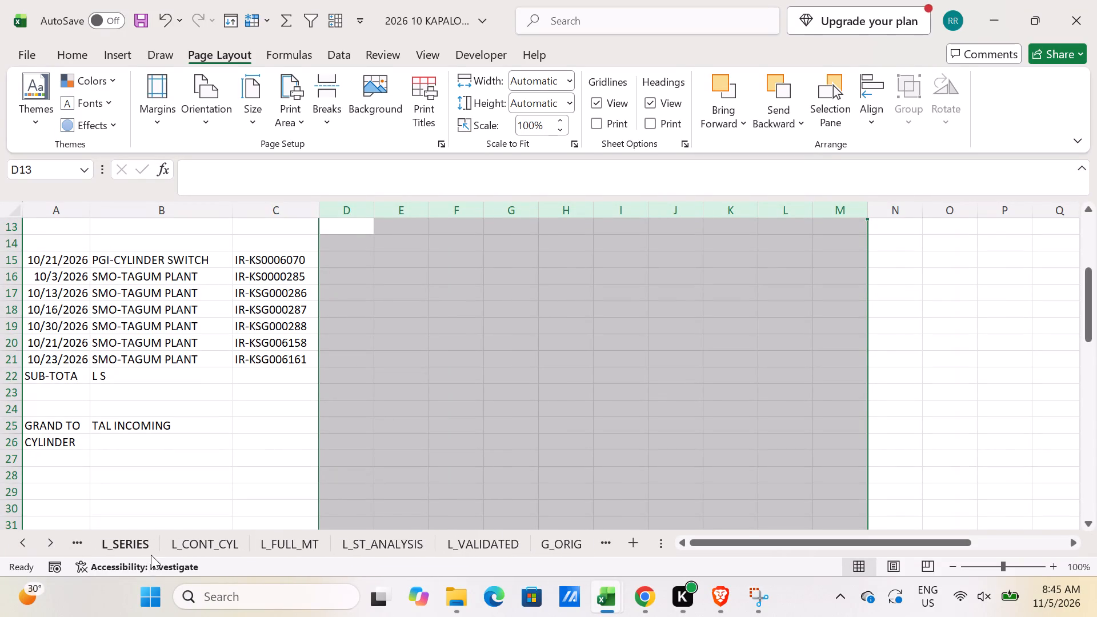
left_click(114, 542)
scroll(90, 395, "up", 4)
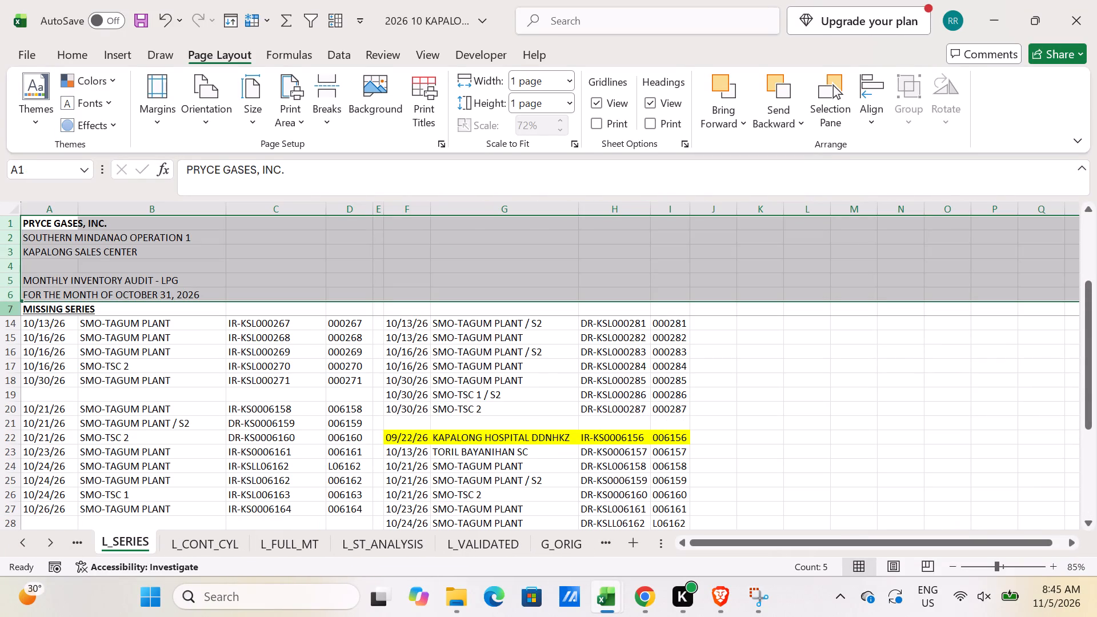
left_click(6, 310, "shift")
key("ctrl+c")
left_click(556, 544)
left_click(556, 544)
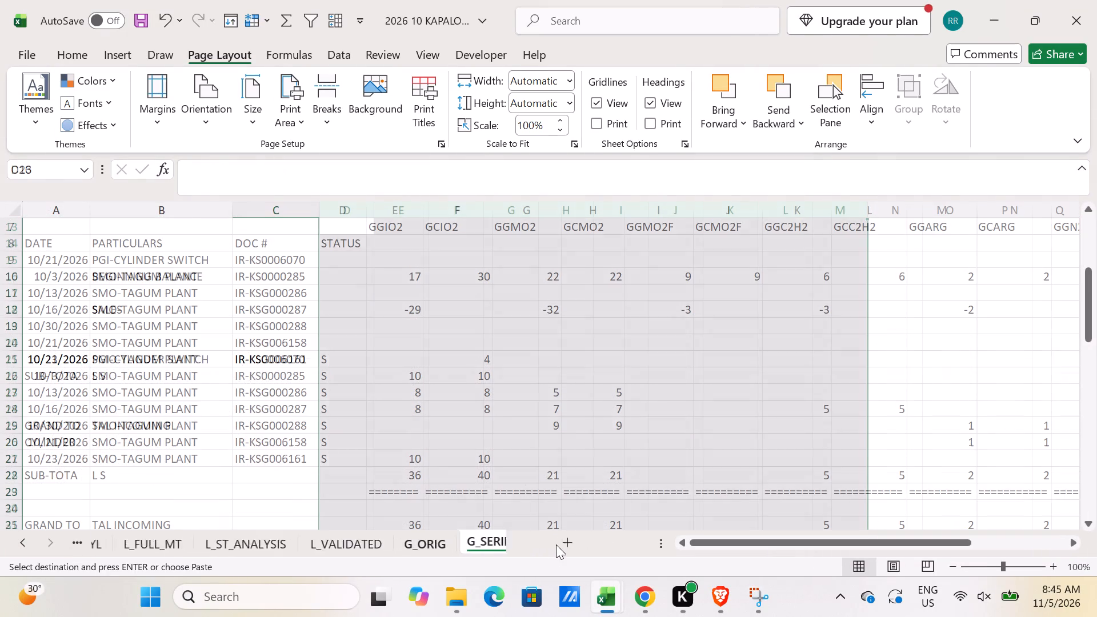
scroll(49, 278, "up", 9)
left_click(18, 226)
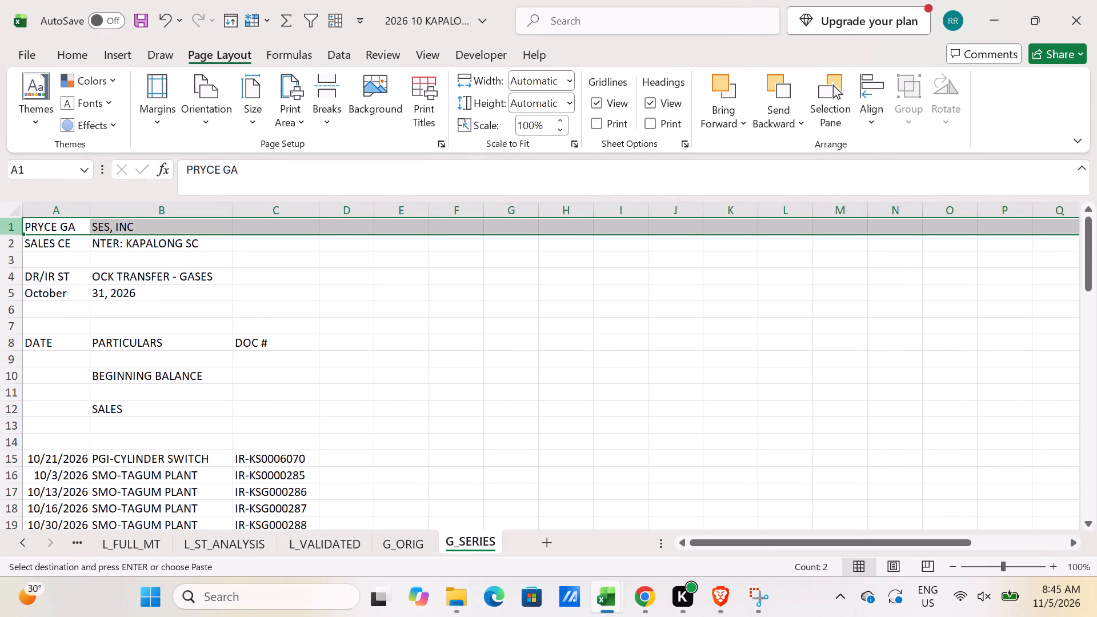
key("ctrl+shift+equal")
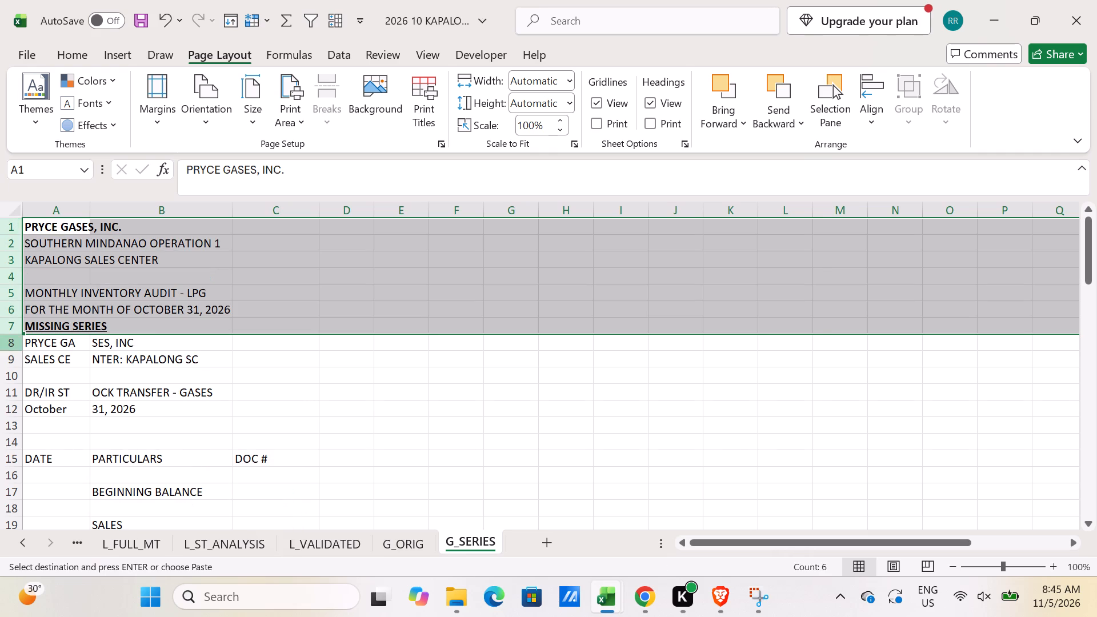
Clear the old title, column heading, BEGINNING BALANCE and SALES rows 8 to 19, and delete rows 8 to 17.
left_click_drag(16, 343, 57, 478)
key("Delete")
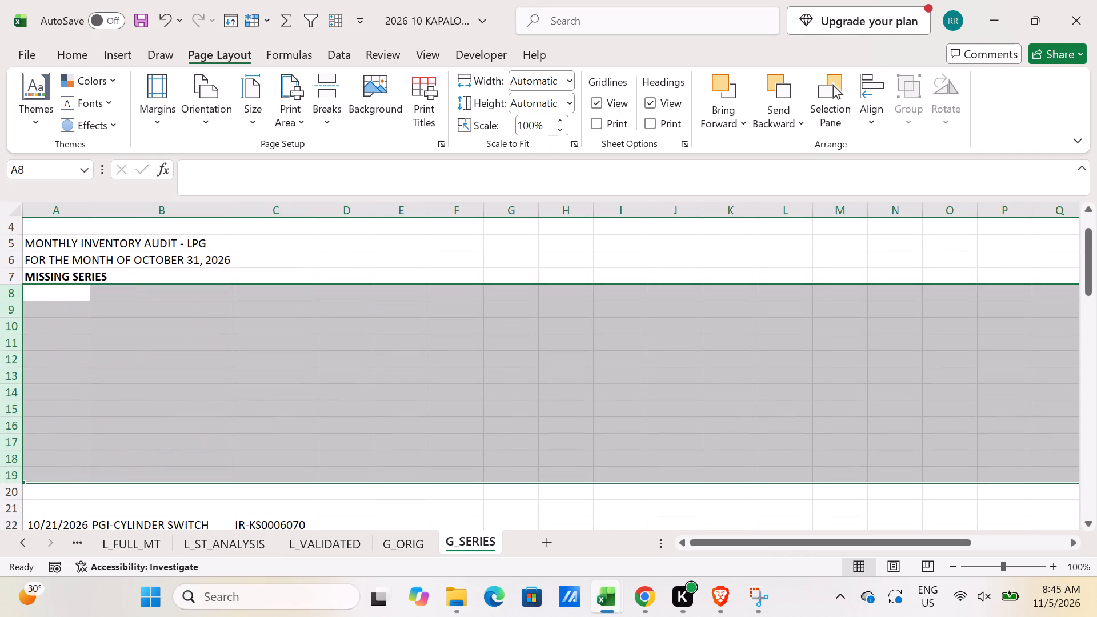
key("shift+Up")
key("shift+Up")
key("ctrl+minus")
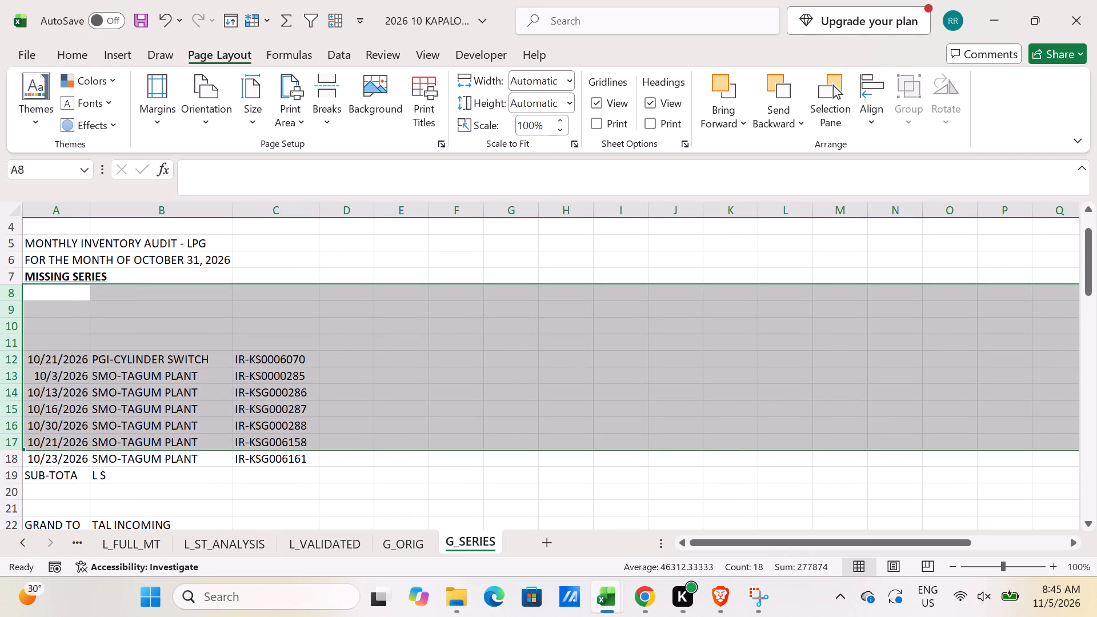
Format column A of G_SERIES with the date type 03/14/12.
left_click(67, 197)
left_click(67, 214)
right_click(67, 214)
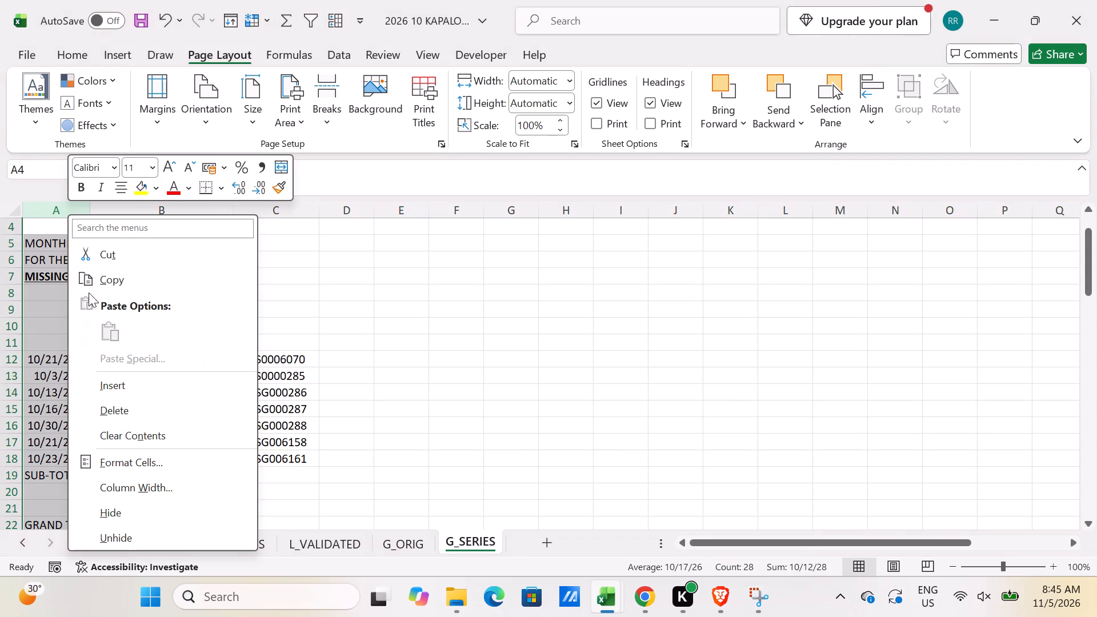
left_click(137, 466)
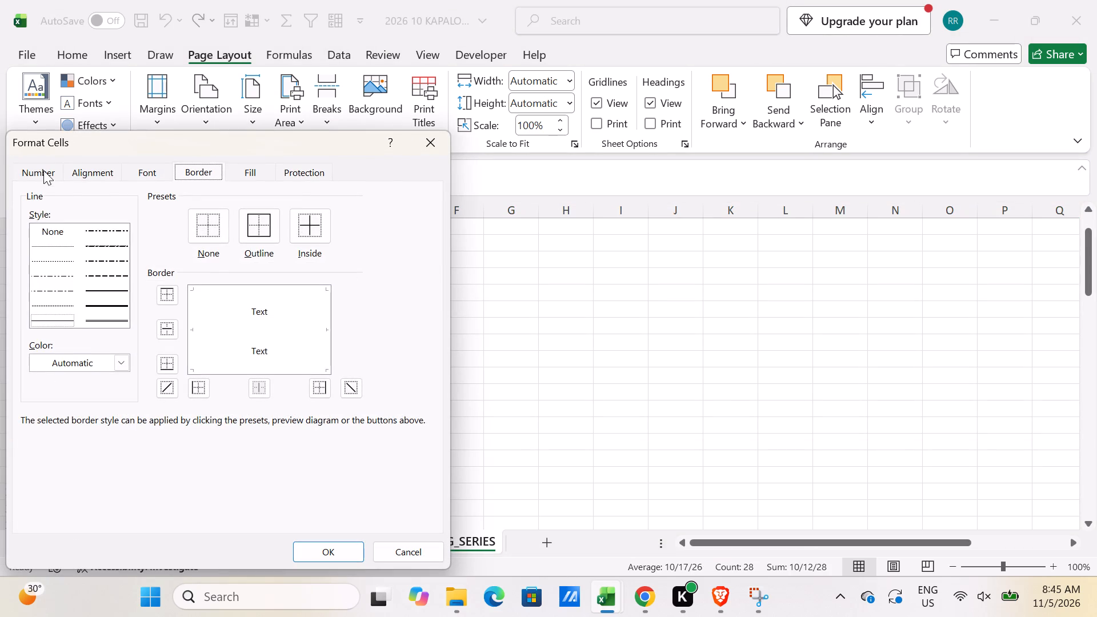
left_click(43, 170)
left_click(44, 257)
left_click(185, 312)
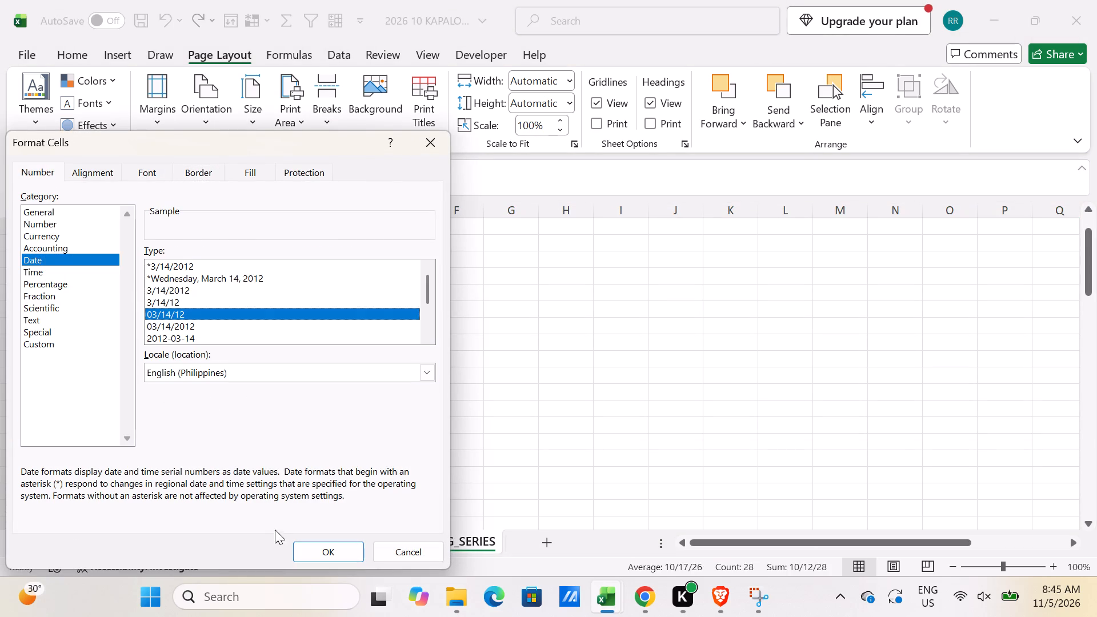
left_click(325, 551)
Left-align column A and narrow it to fit the short dates.
left_click(68, 57)
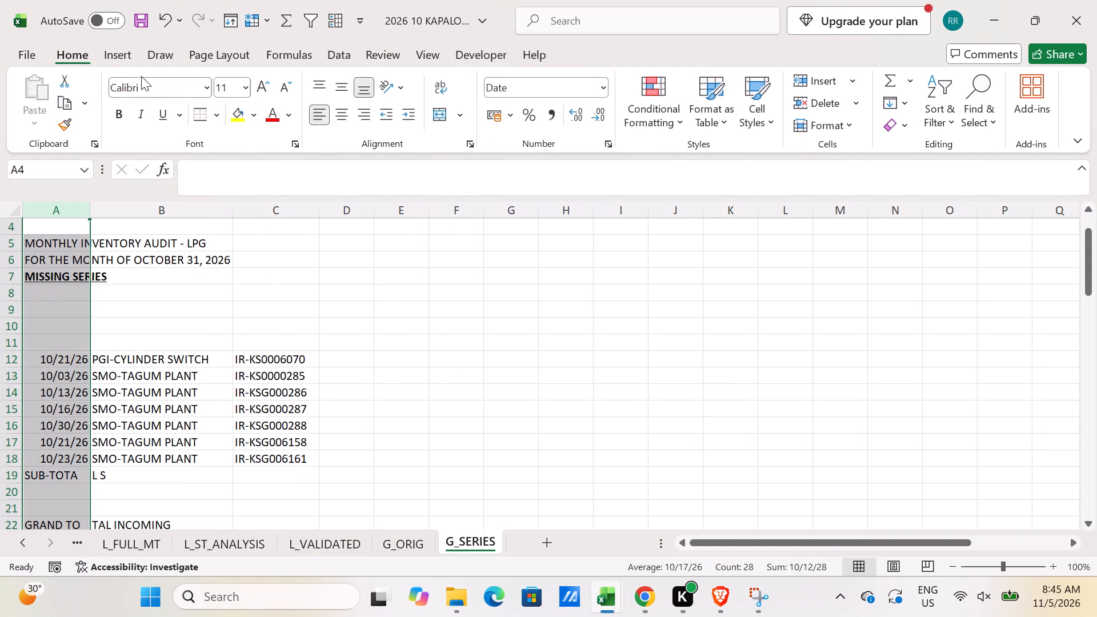
double_click(313, 118)
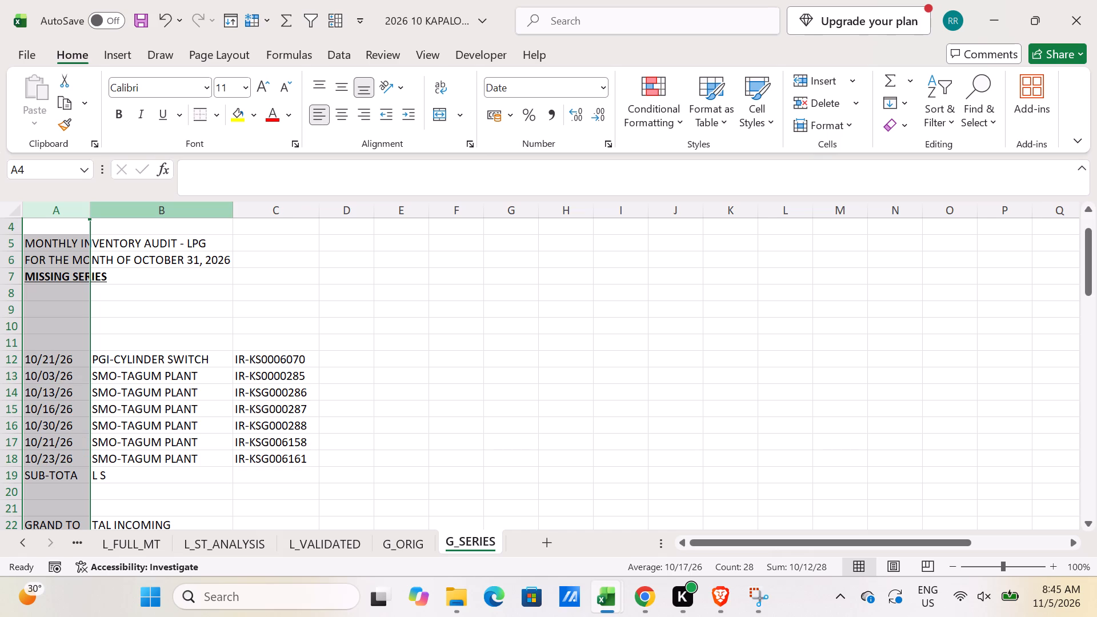
left_click_drag(87, 211, 75, 218)
Change the title in A5 of G_SERIES to MONTHLY INVENTORY AUDIT - GASES.
left_click(51, 249)
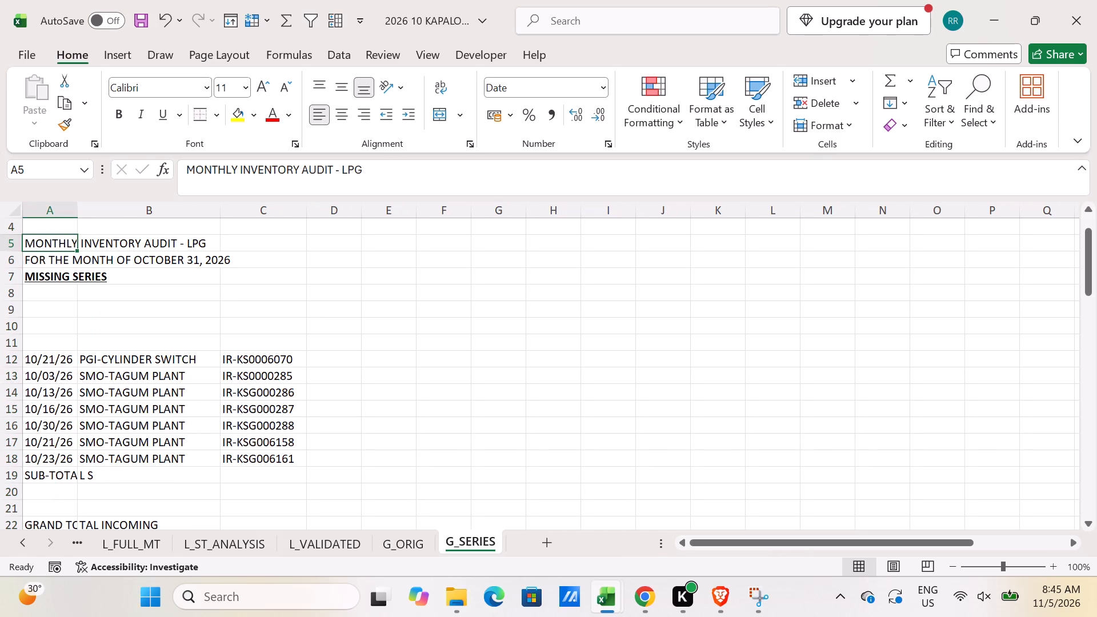
left_click(392, 163)
key("BackSpace")
key("BackSpace")
key("BackSpace")
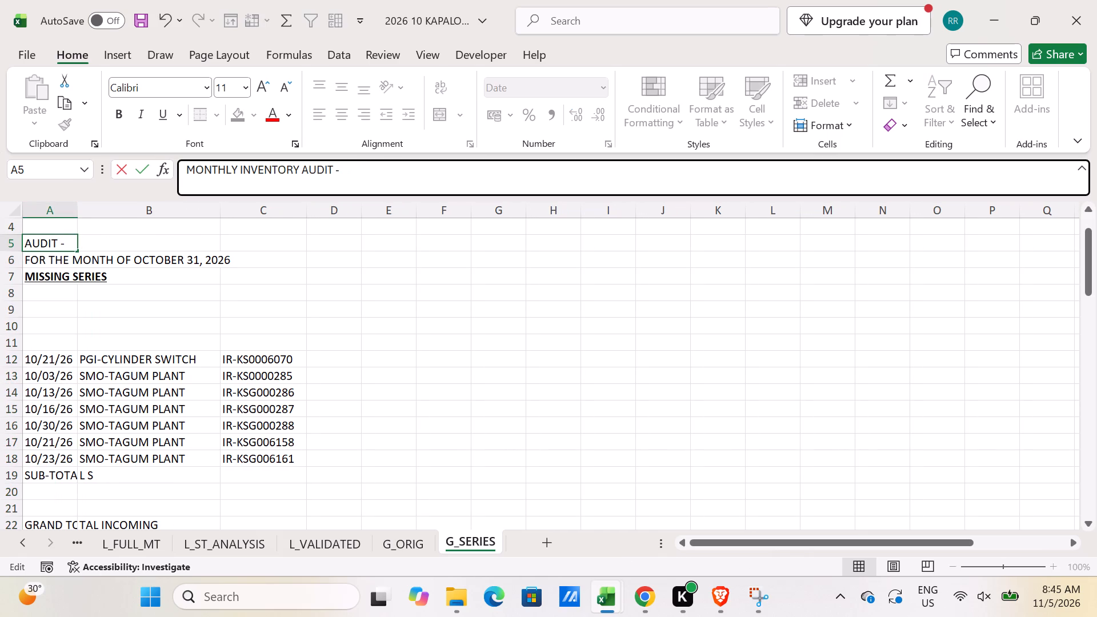
type("GASES")
key("Return")
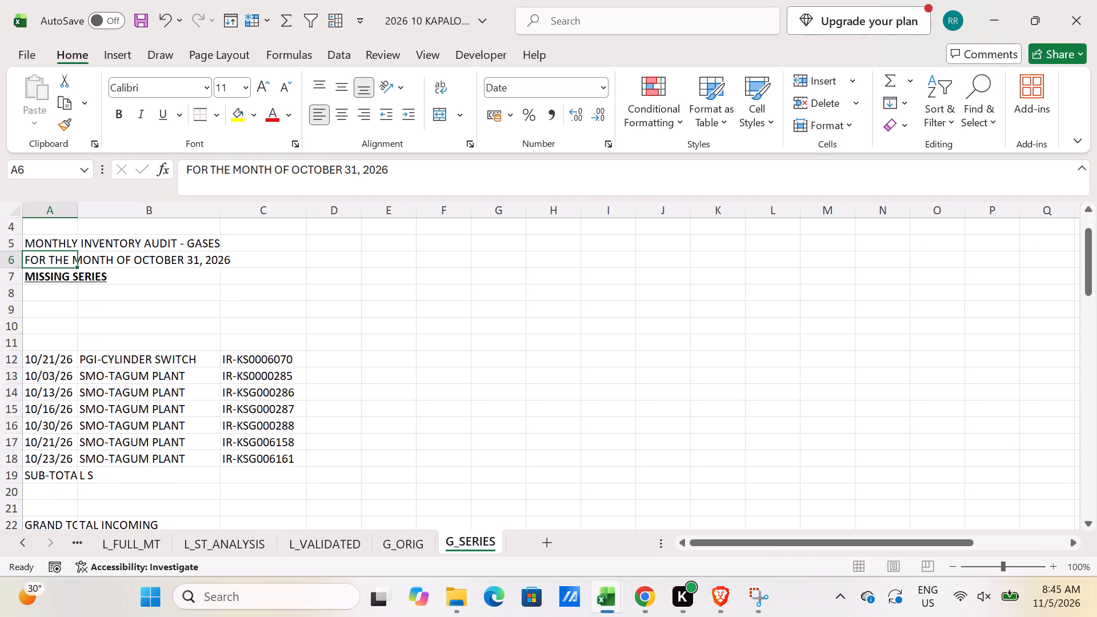
Delete rows 19 to 32, from the incoming SUB-TOTALS row down to just above the first outgoing DR record.
scroll(152, 371, "down", 2)
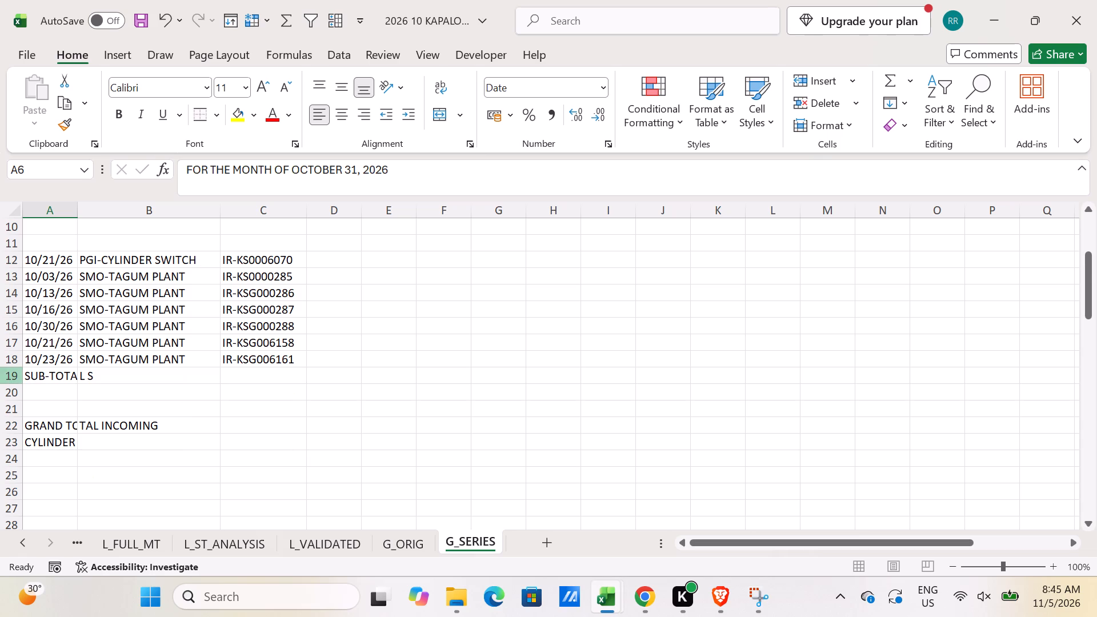
left_click_drag(19, 376, 99, 342)
key("ctrl+minus")
Delete the rows from 28 down that hold the outgoing SUB-TOTALS, GRAND TOTAL OUTGOING and CYLINDER lines.
scroll(297, 260, "down", 3)
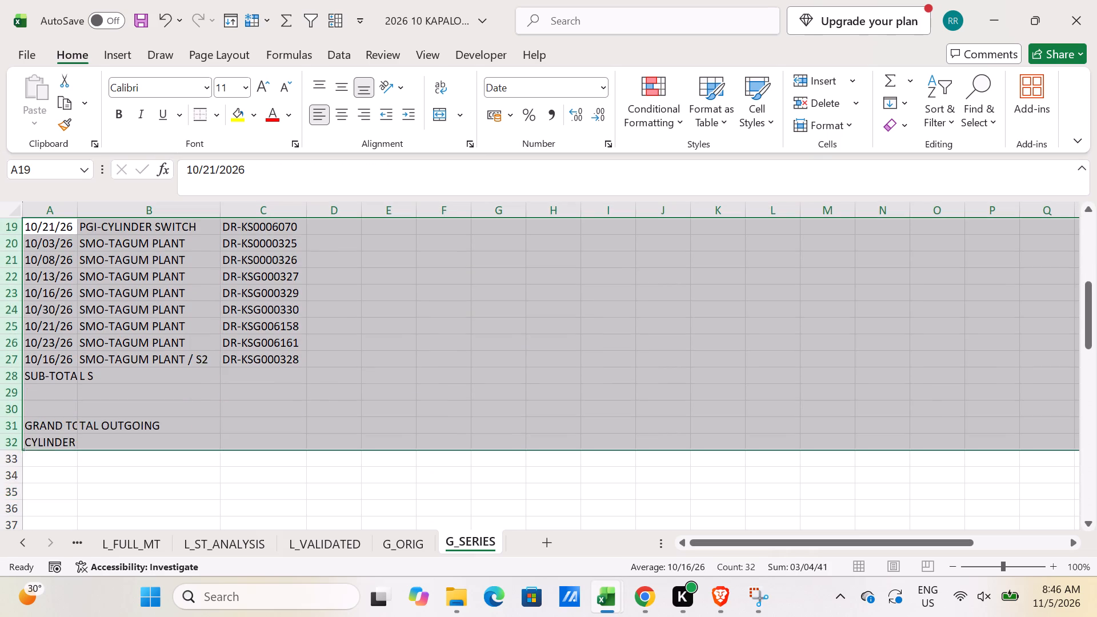
scroll(178, 298, "down", 2)
left_click_drag(17, 274, 48, 616)
key("ctrl+minus")
Enter =RIGHT(C12,6) in D12 of G_SERIES and fill it down through D27.
scroll(551, 514, "up", 4)
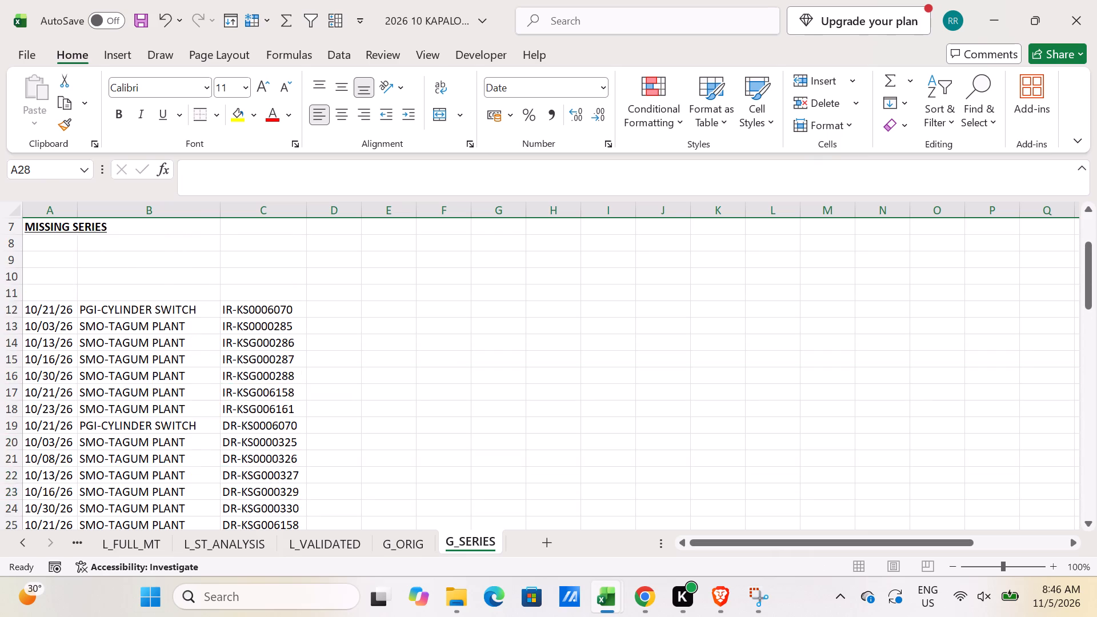
scroll(550, 503, "up", 3)
left_click(337, 405)
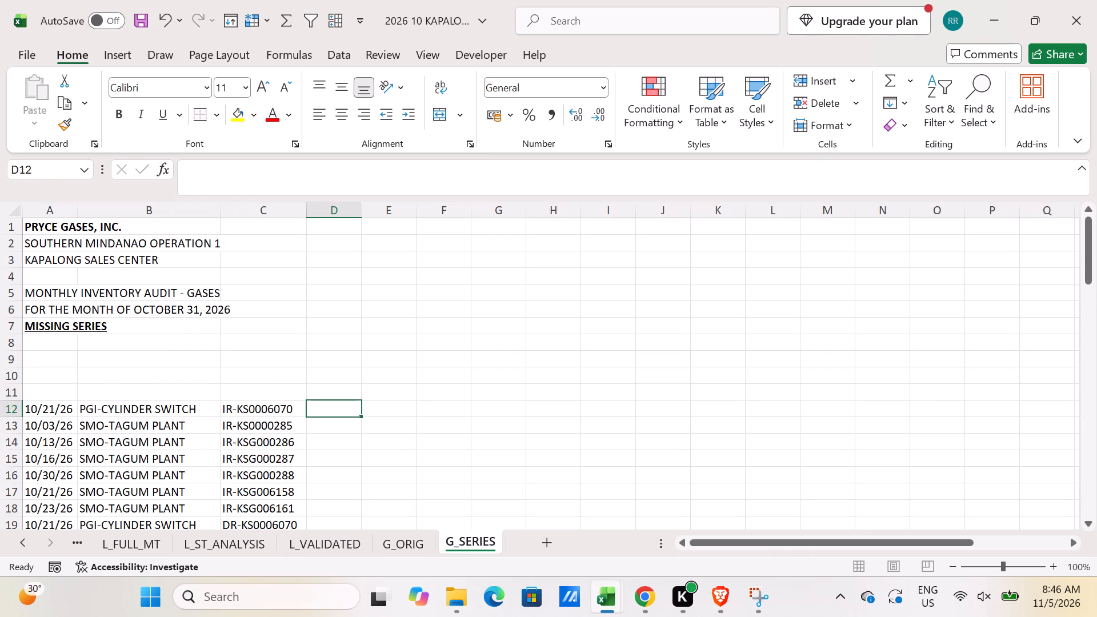
type("=RIGHT")
type("(C")
type("12,6")
key("Return")
left_click(337, 405)
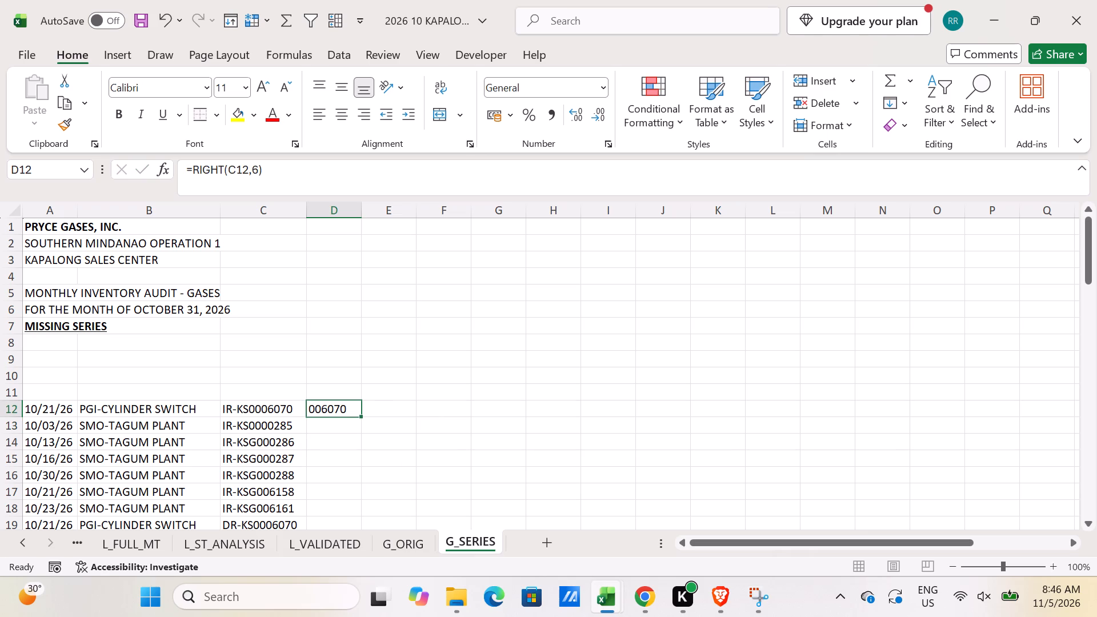
left_click_drag(364, 418, 308, 587)
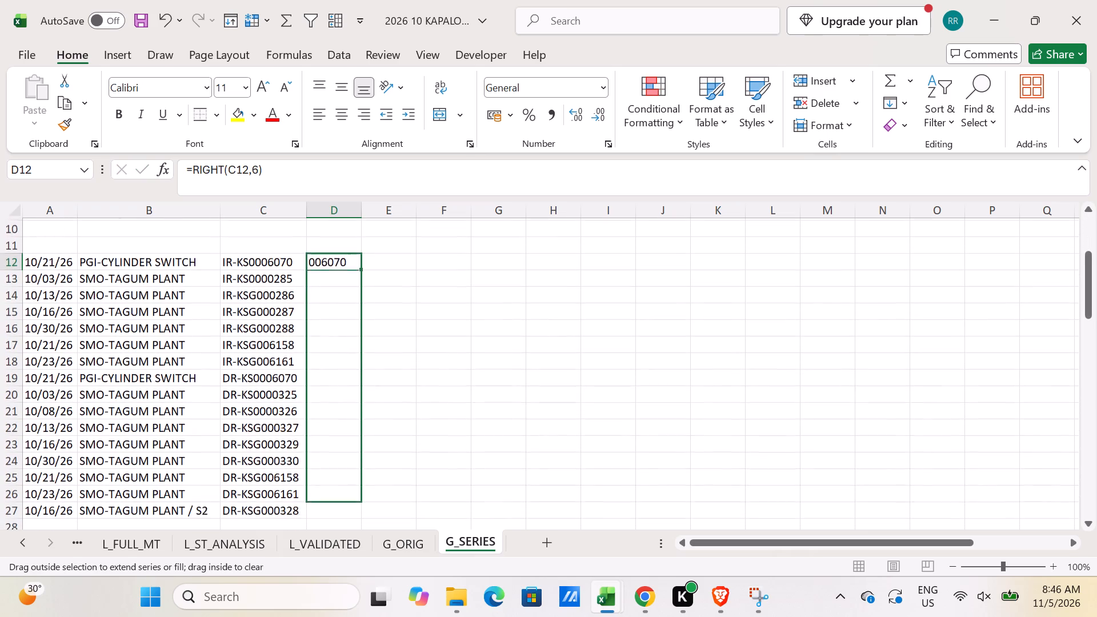
left_click_drag(308, 587, 329, 491)
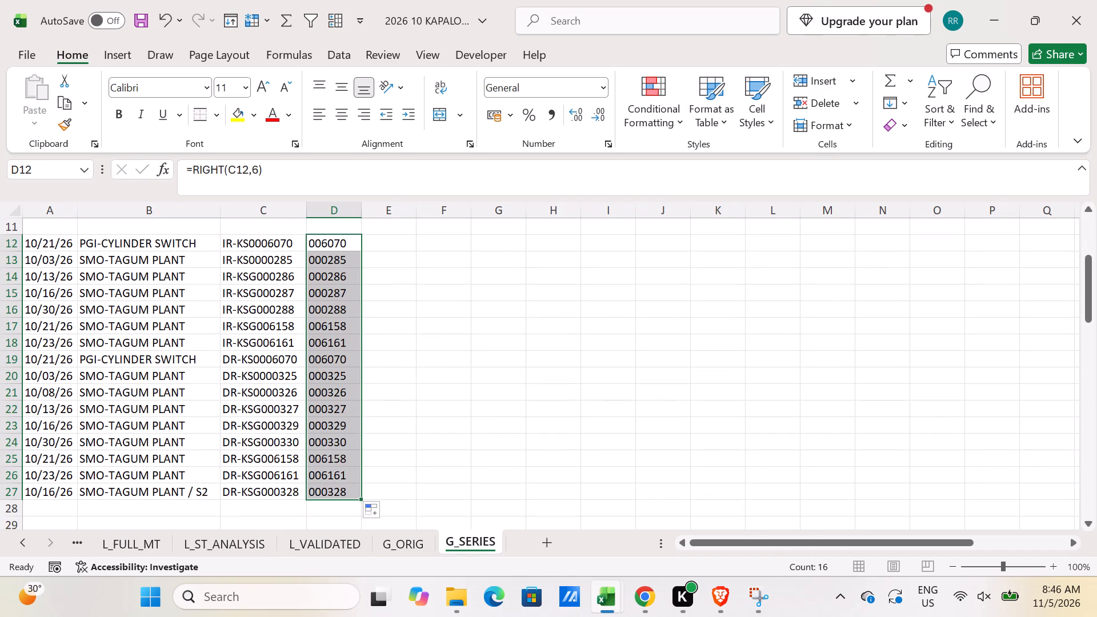
Sort rows 12 to 27 of G_SERIES in ascending order by the six-character series in column D.
key("ctrl+space")
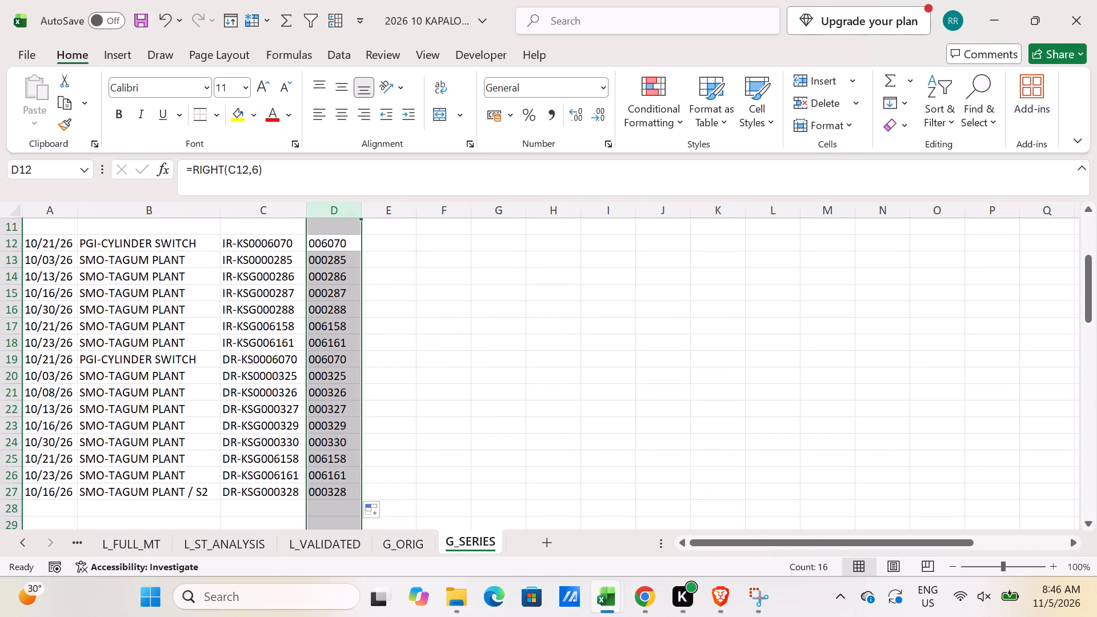
left_click_drag(334, 241, 326, 488)
key("shift+space")
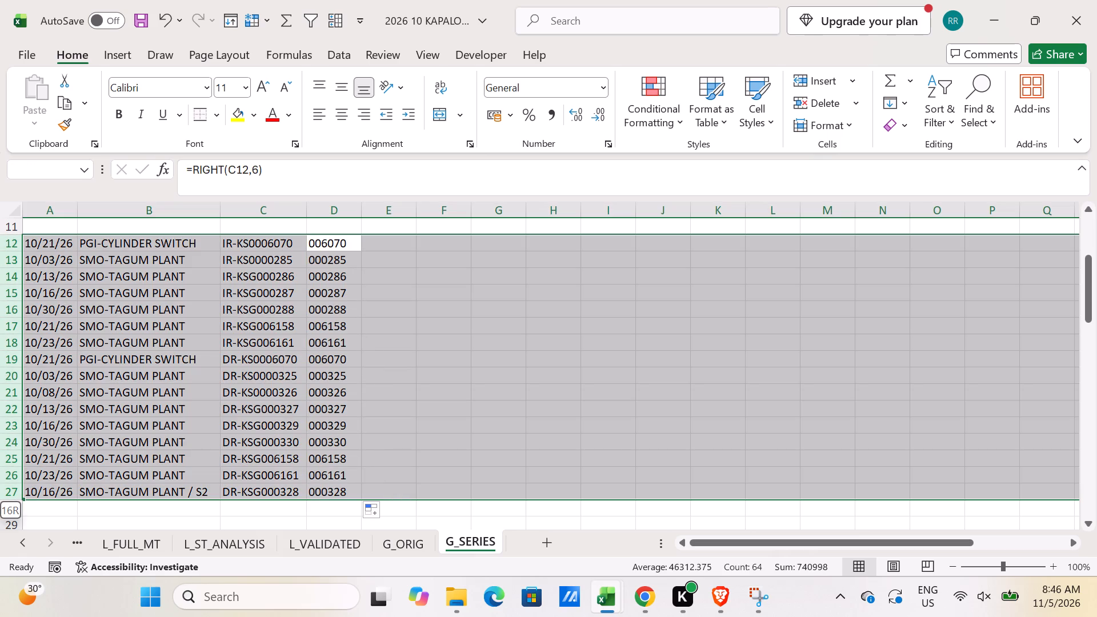
key("alt+a")
type("SA")
scroll(251, 404, "up", 1)
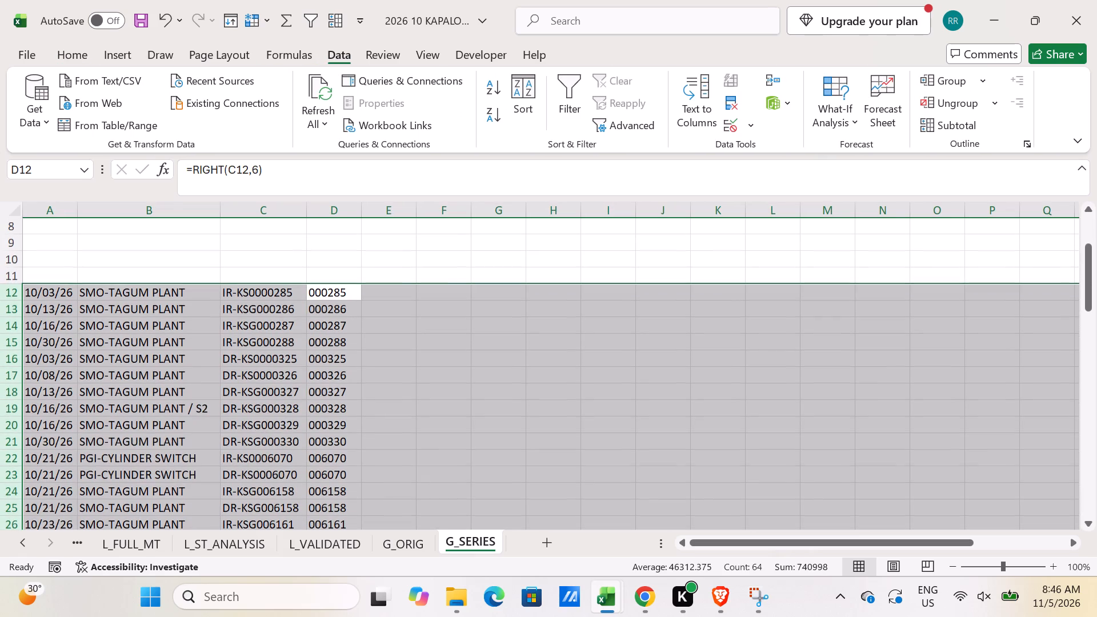
left_click(437, 341)
scroll(394, 309, "down", 1)
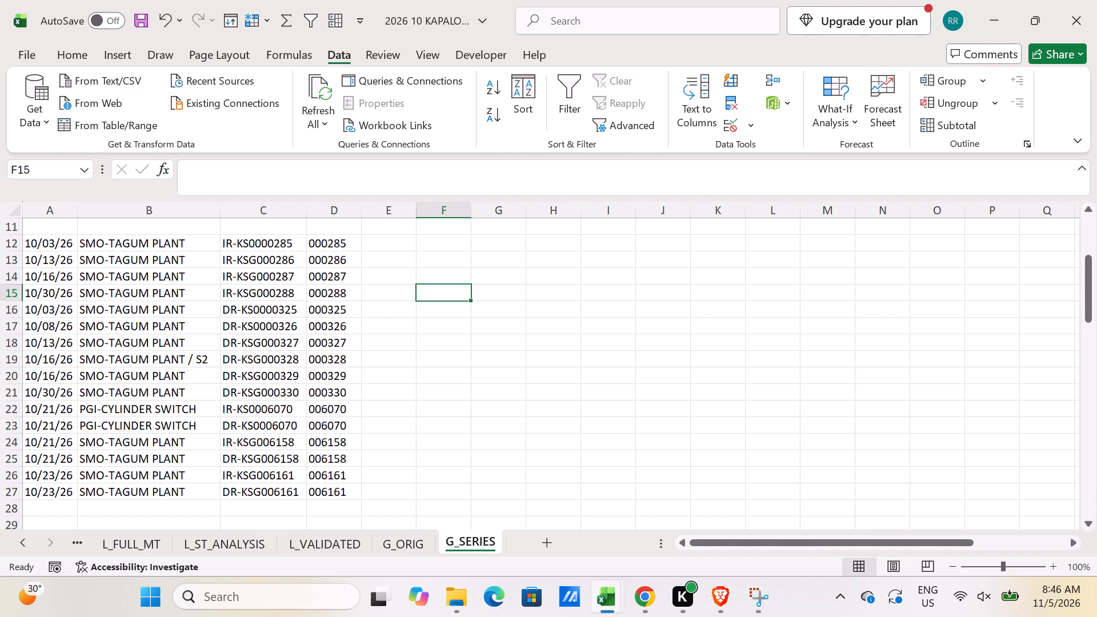
Insert two blank rows above the DR-KS0000325 record to separate it from the IR series.
left_click(5, 315)
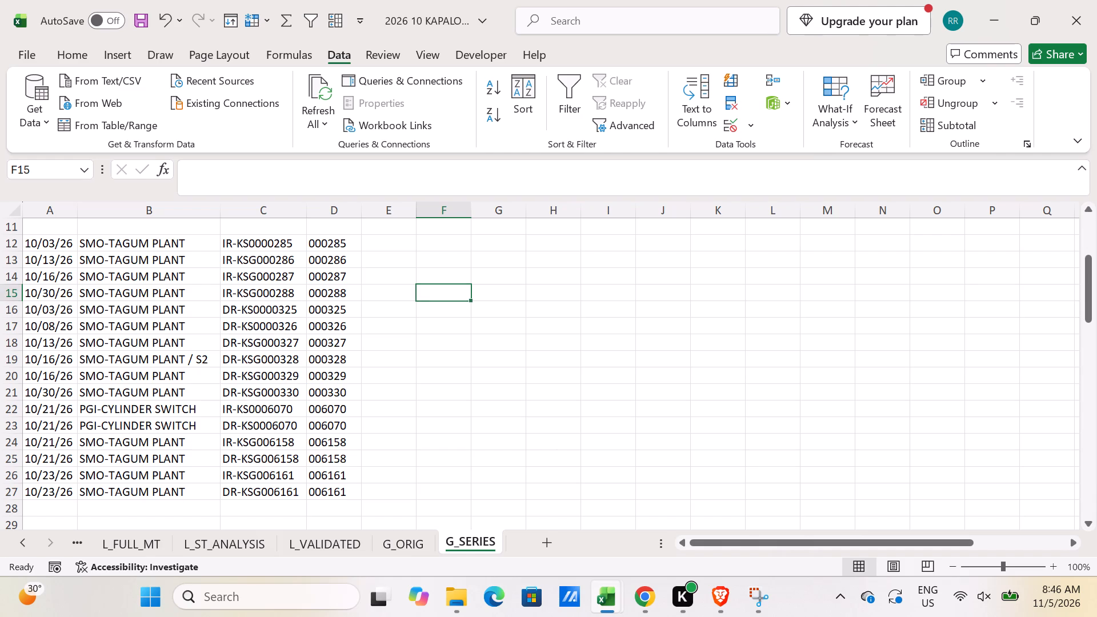
left_click(7, 307)
key("ctrl+shift+equal")
key("ctrl+shift+equal")
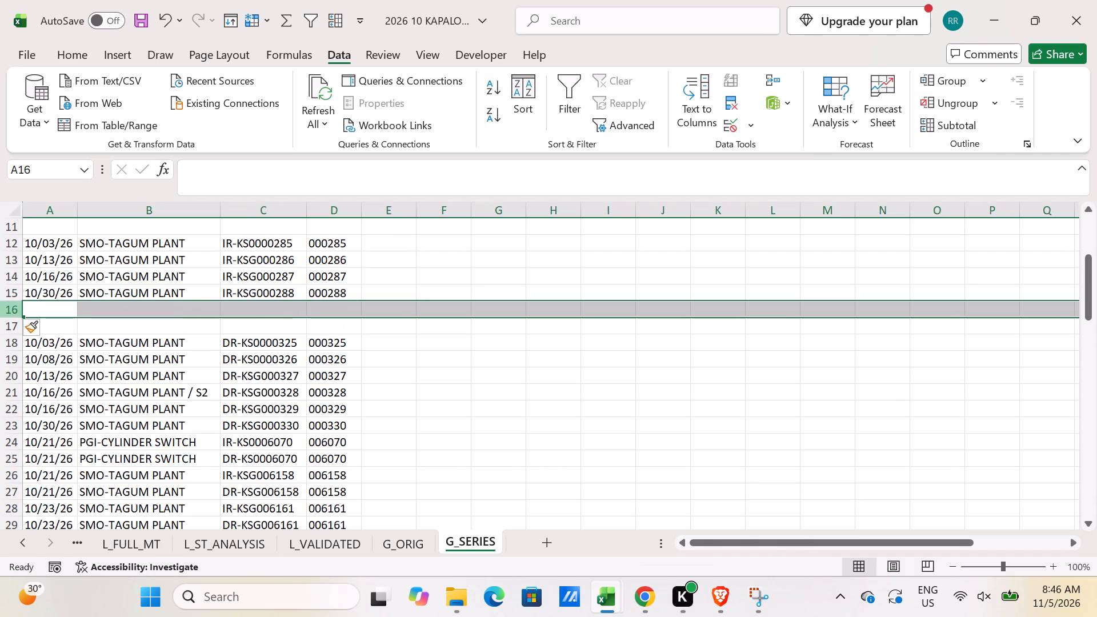
Fill the series formula in D15 down through D21.
left_click(327, 289)
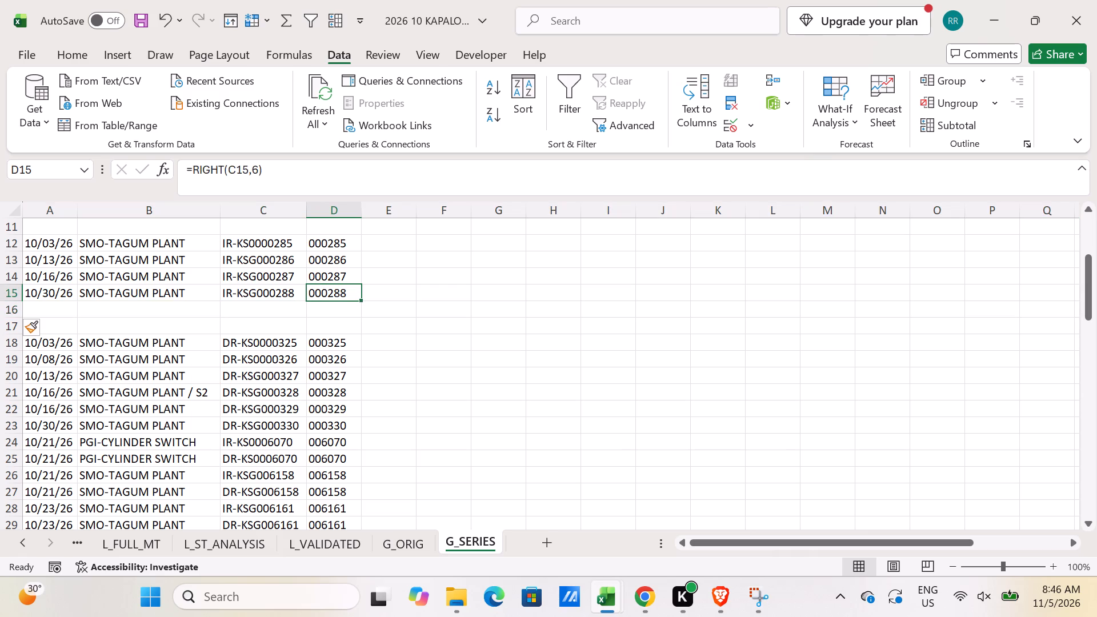
left_click_drag(359, 299, 354, 400)
scroll(328, 384, "down", 1)
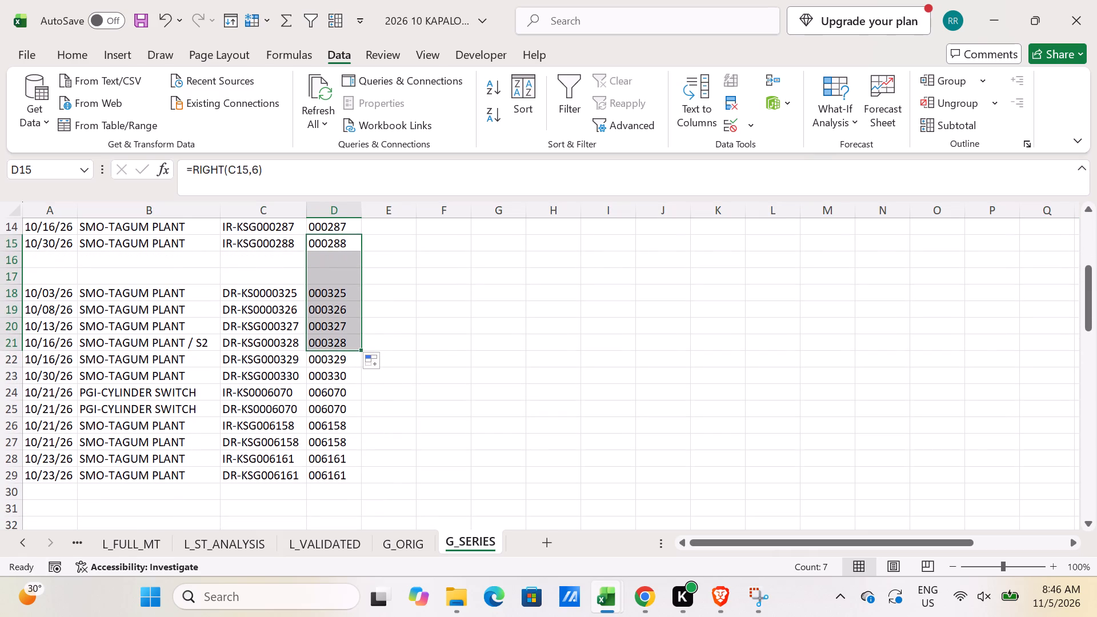
left_click(7, 391)
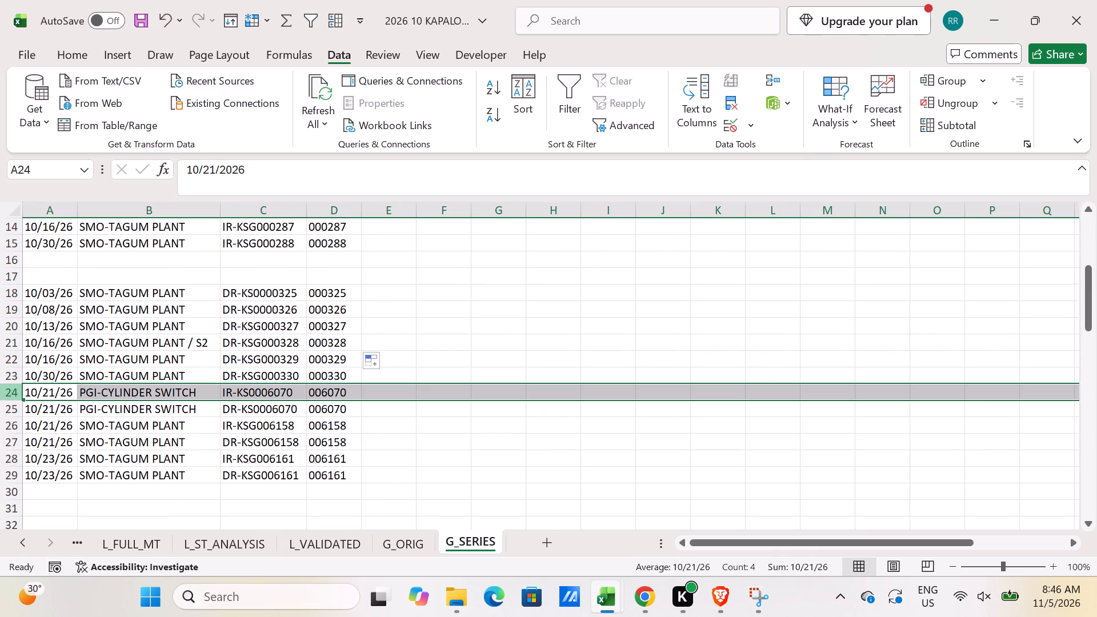
key("ctrl+shift+equal")
key("ctrl+shift+equal")
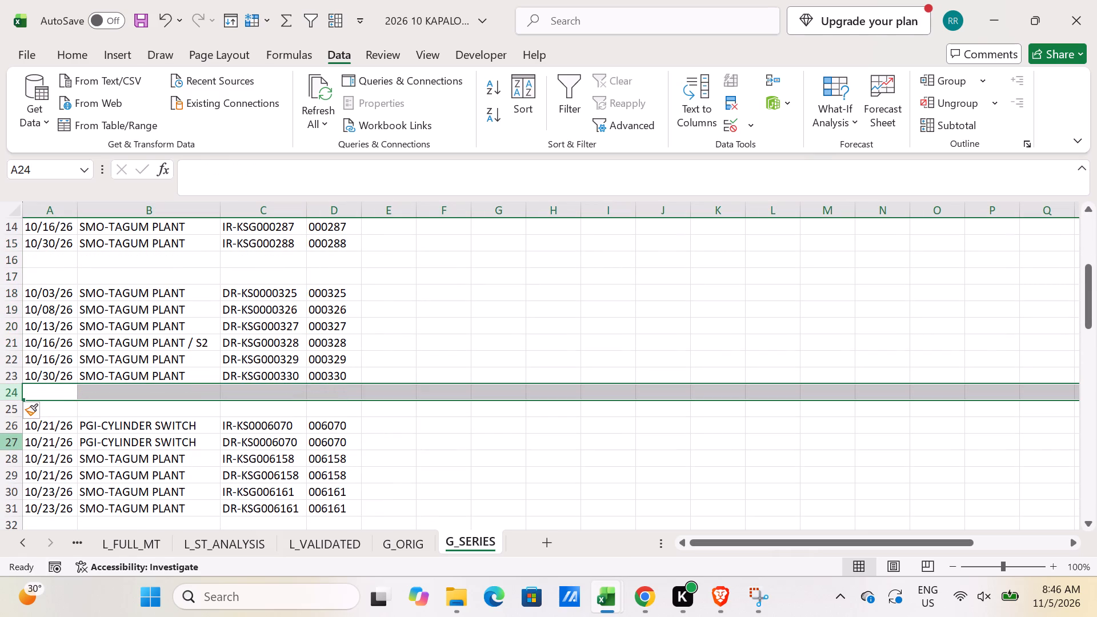
left_click(14, 461)
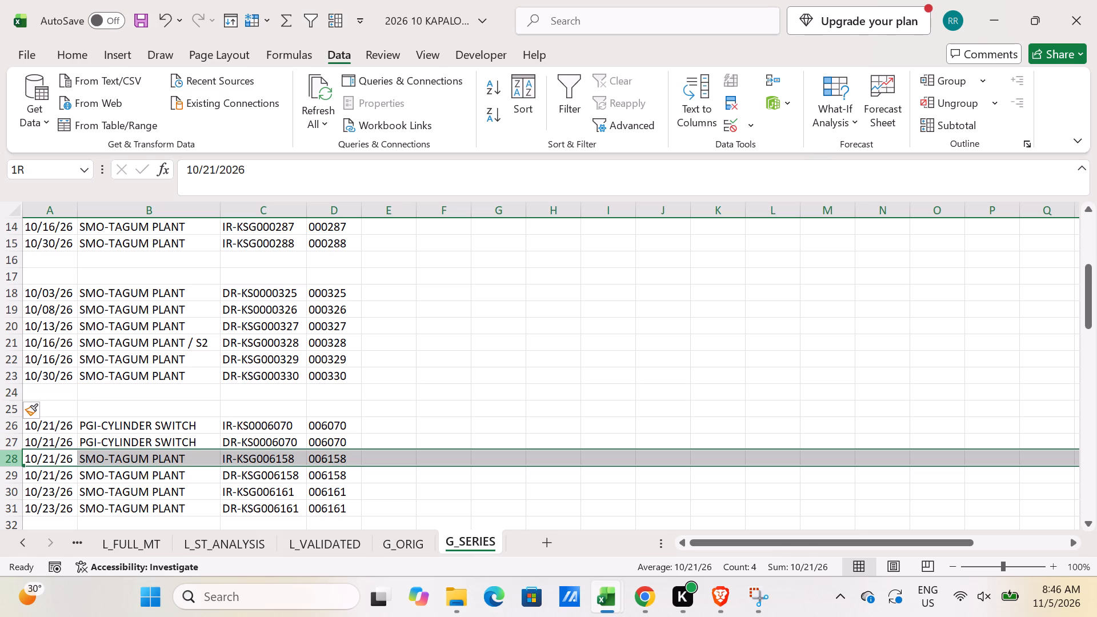
key("ctrl+shift+equal")
key("ctrl+shift+equal")
scroll(137, 416, "down", 2)
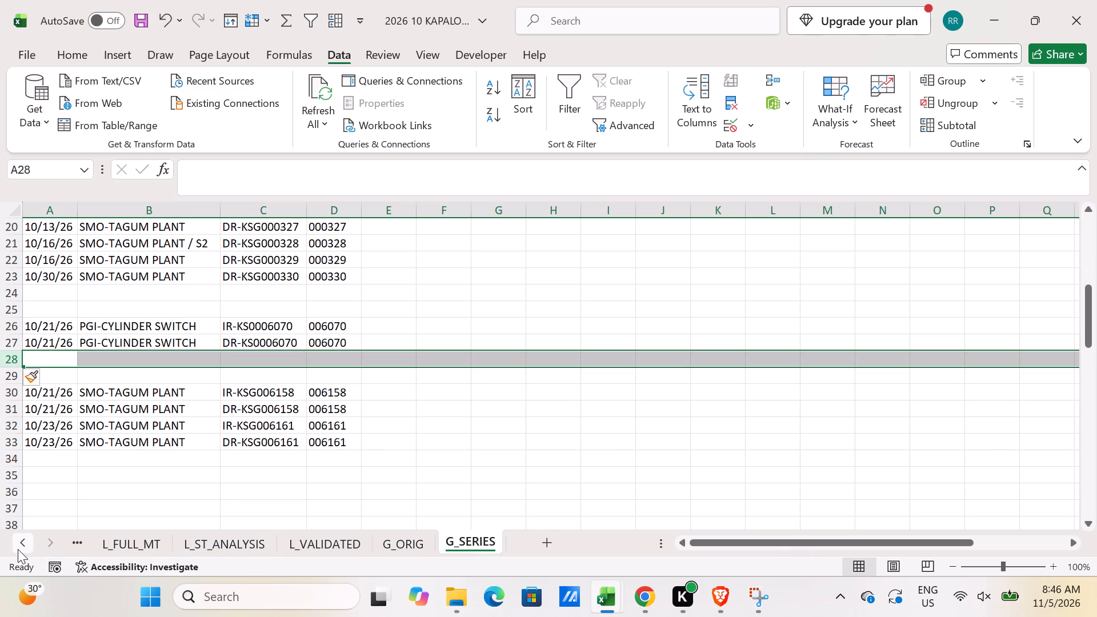
Copy the IR-KSG000284 date, particulars and document number from the September gases workbook's Kapalong sheet into A11 of G_SERIES as values.
scroll(378, 468, "up", 5)
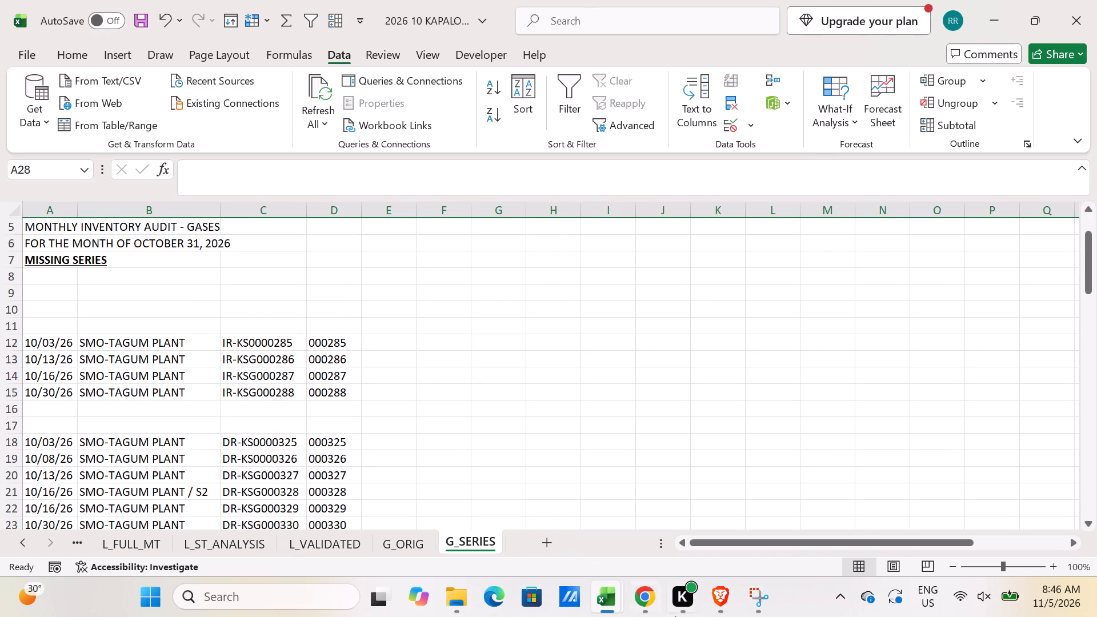
left_click(611, 601)
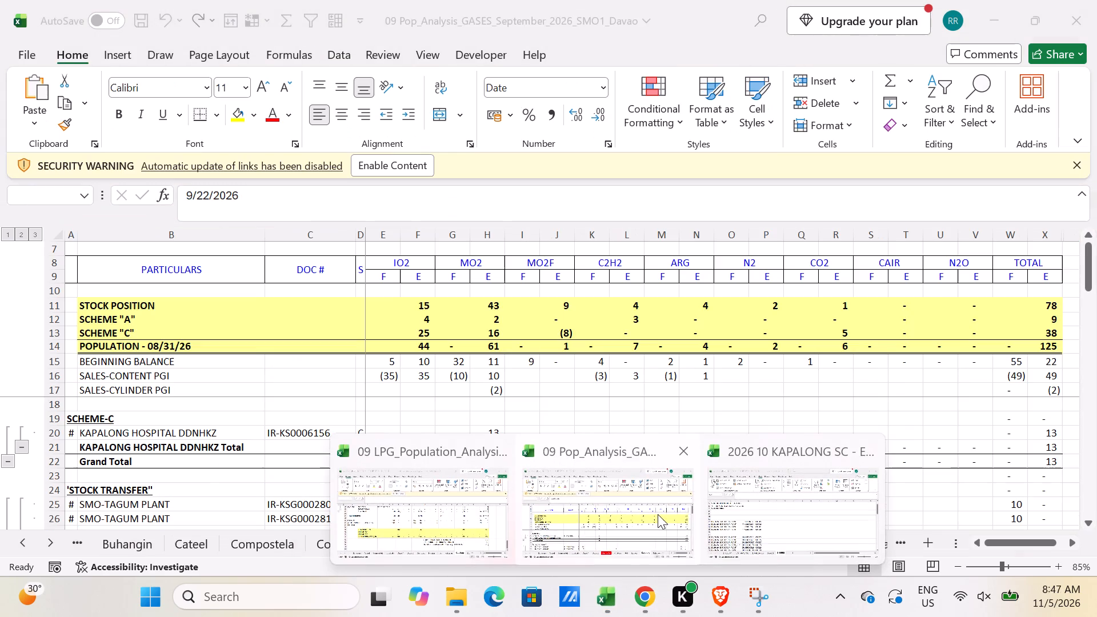
left_click(658, 514)
left_click(326, 472)
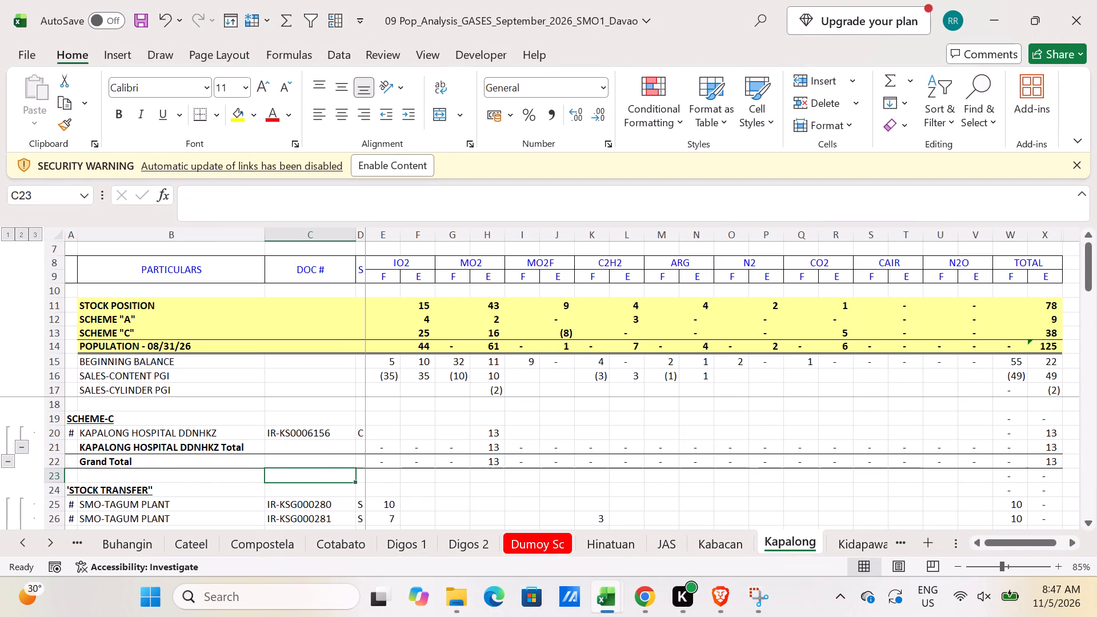
scroll(325, 475, "down", 2)
left_click_drag(73, 474, 267, 475)
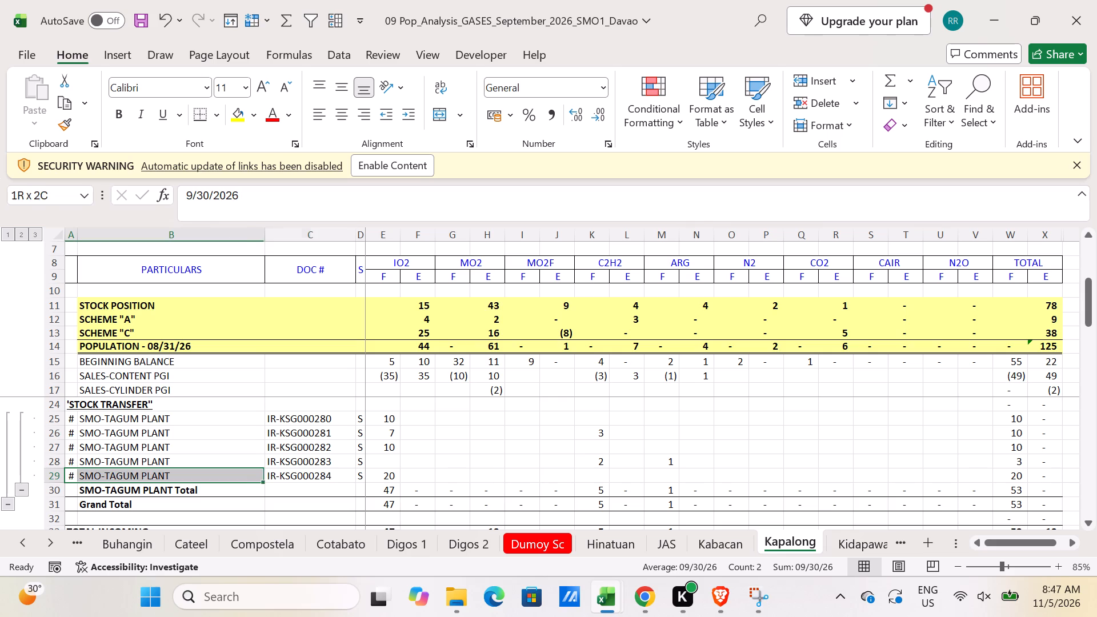
left_click_drag(267, 475, 304, 476)
key("ctrl+c")
key("alt+Tab")
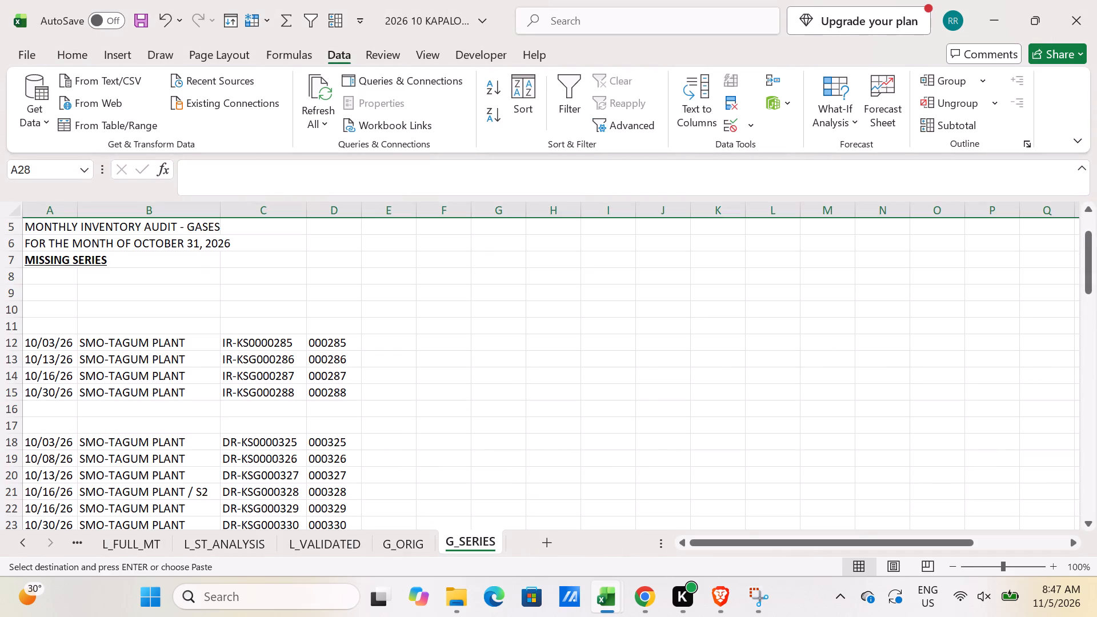
left_click(48, 323)
key("alt+e")
type("SV")
key("Return")
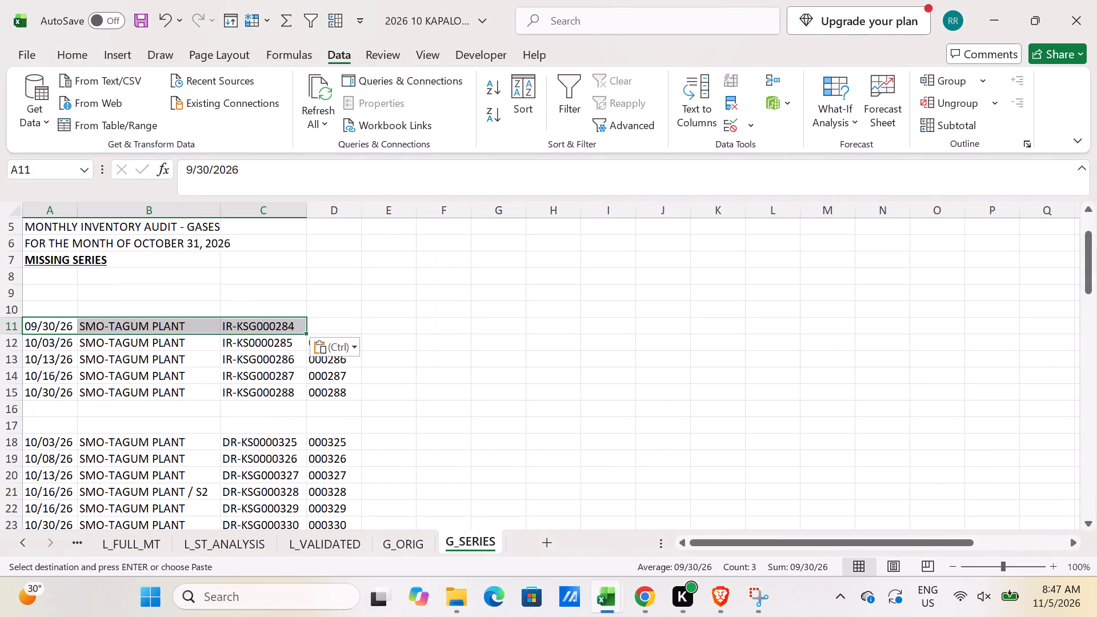
Copy the series formula from D15 into D11 and highlight A11:D11 in yellow.
left_click(335, 388)
key("ctrl+c")
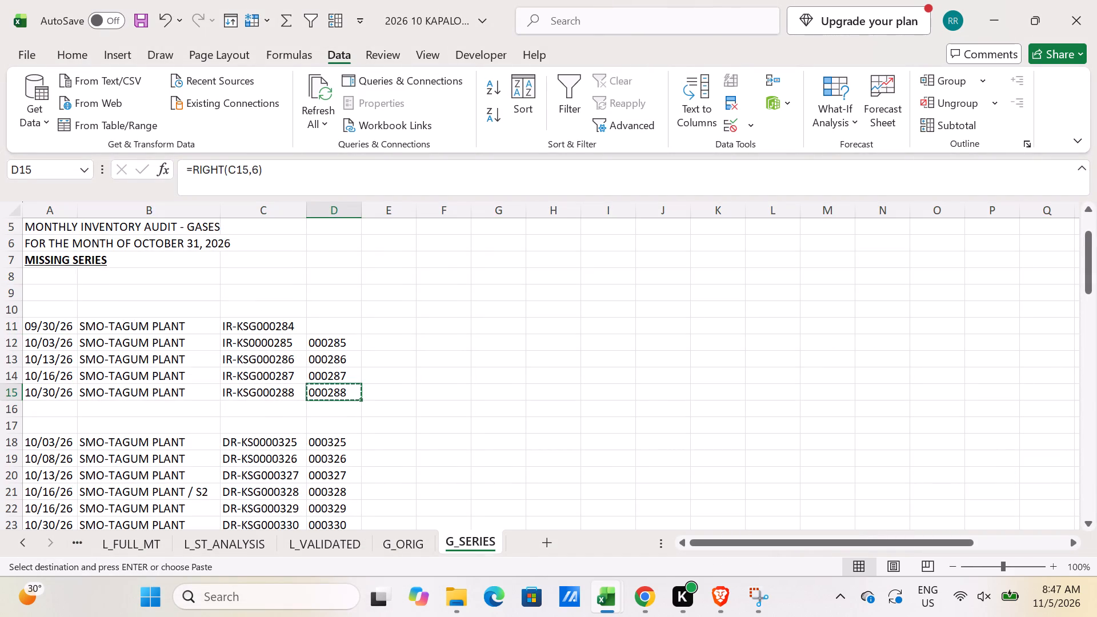
left_click(335, 327)
key("ctrl+7")
key("ctrl+v")
left_click_drag(50, 327, 311, 327)
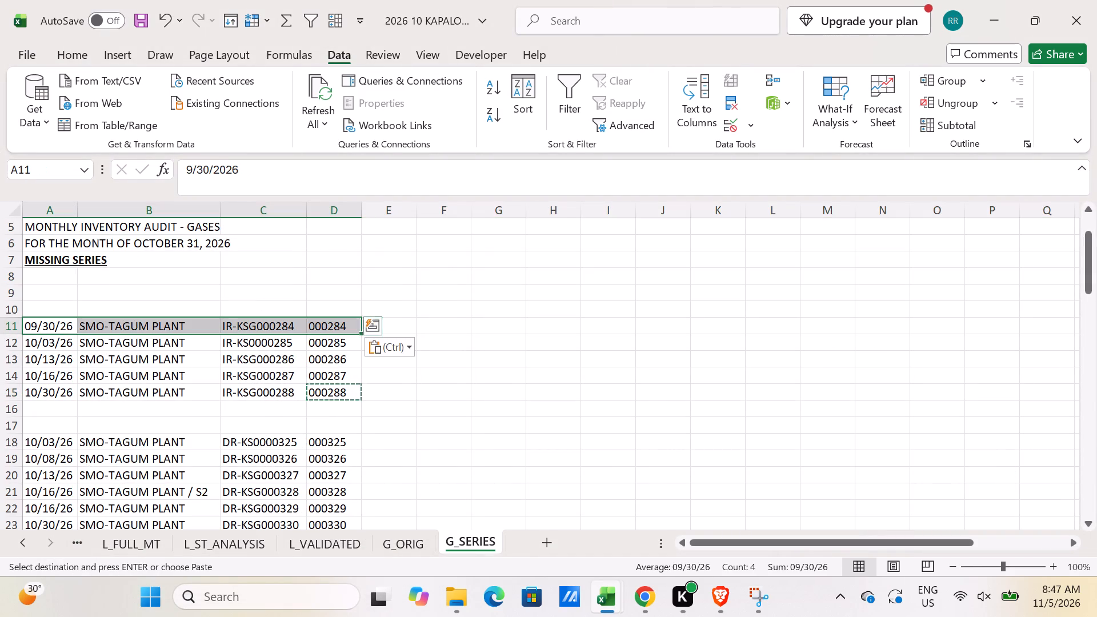
left_click(74, 51)
left_click(238, 123)
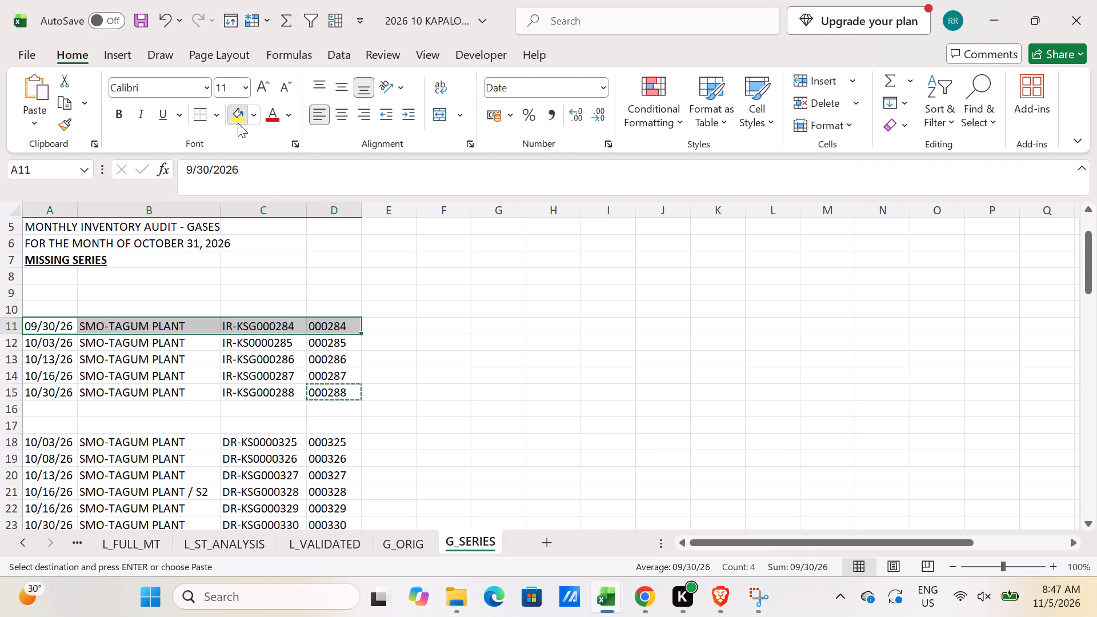
Find 324 in the September workbook's Kapalong sheet and copy the DR-KSG000324 date, particulars and document number into A17 of G_SERIES as values.
scroll(178, 354, "down", 2)
key("alt+Tab")
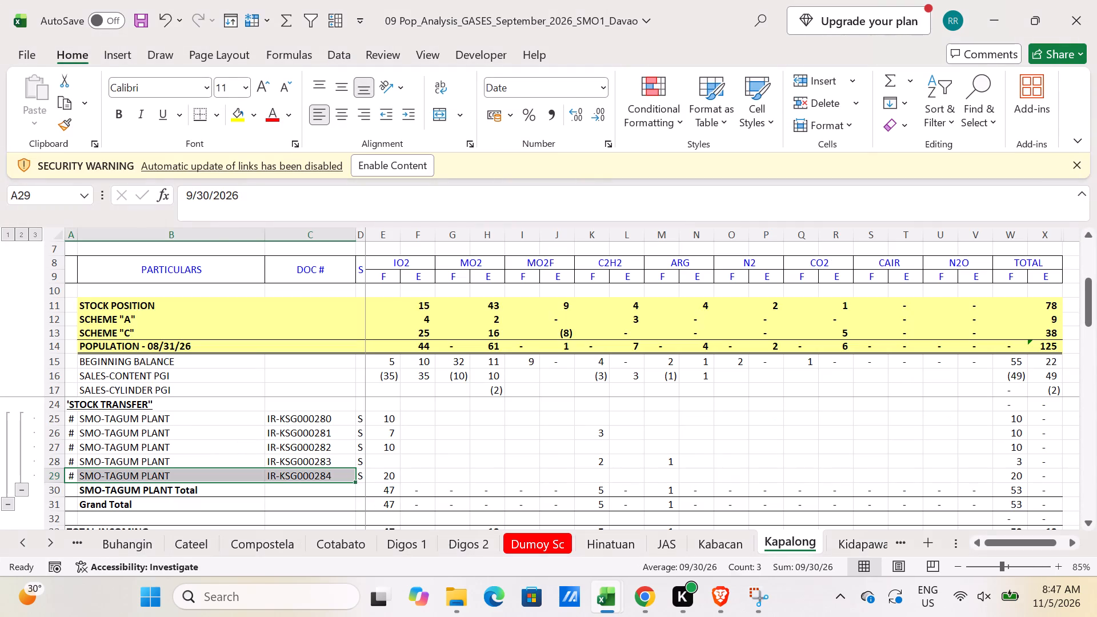
left_click(318, 448)
key("ctrl+f")
type("324")
key("Return")
key("Escape")
key("Left")
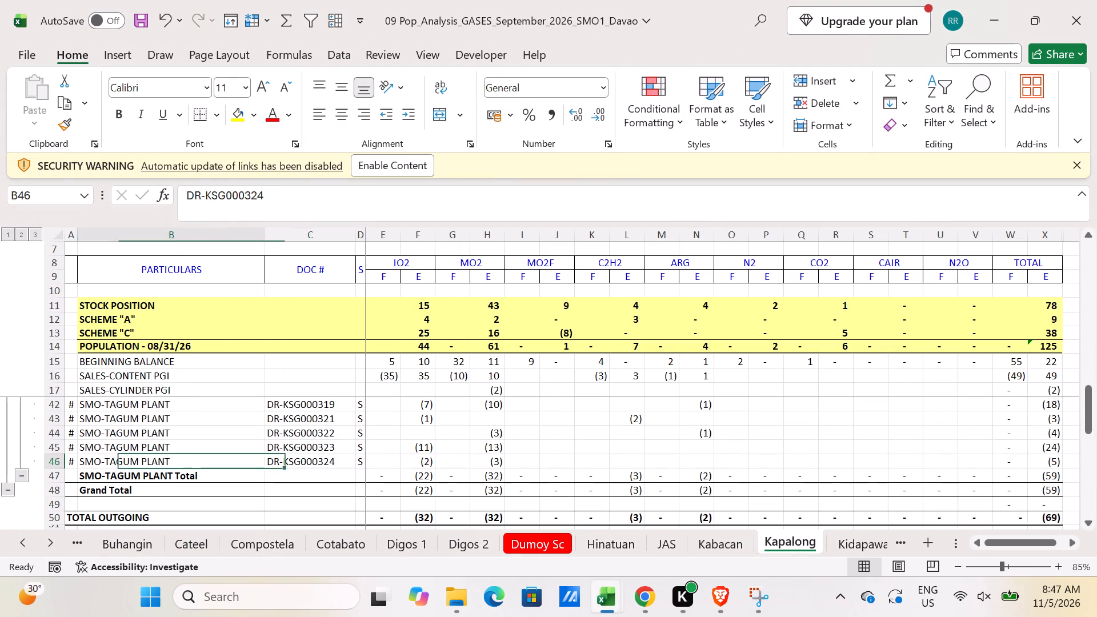
key("Left")
key("shift+Right")
key("shift+Right")
key("ctrl+c")
key("alt+Tab")
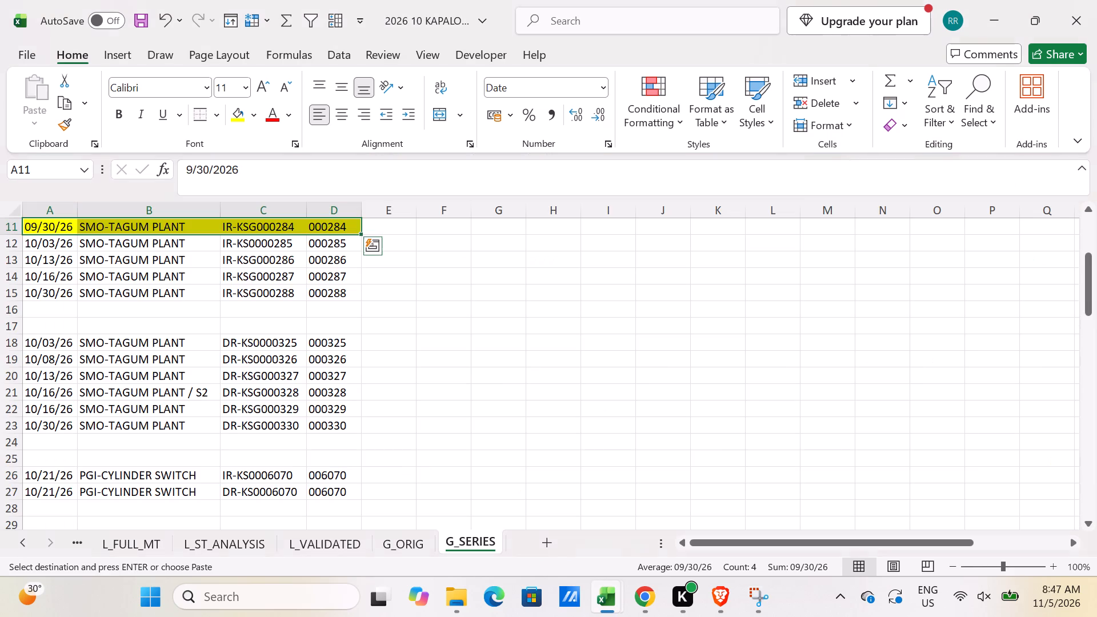
left_click(64, 328)
key("alt+e")
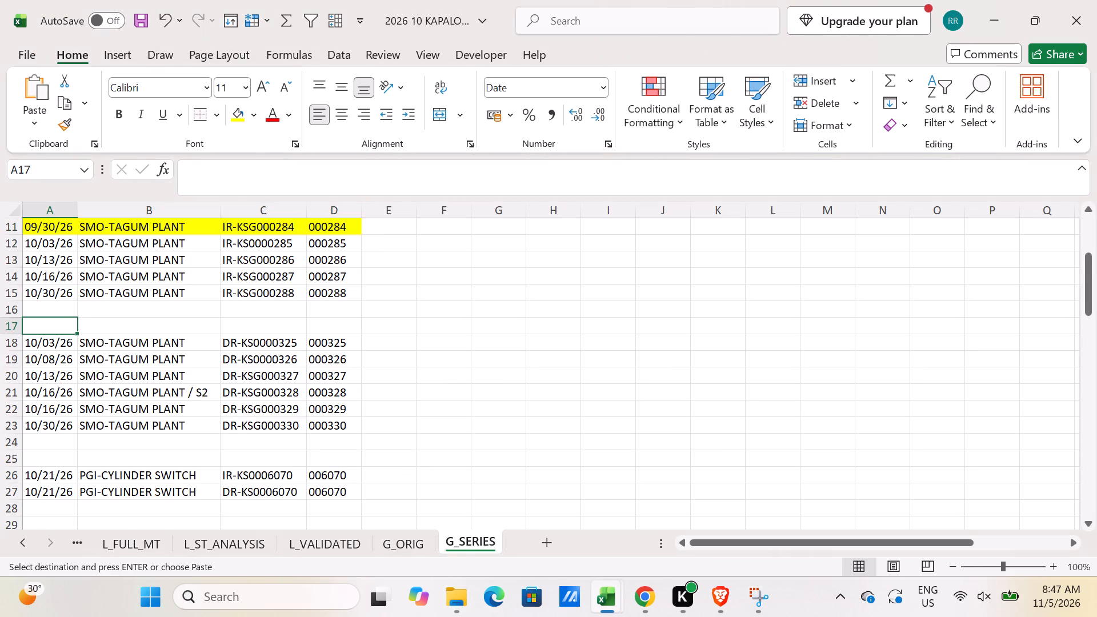
type("SV")
key("Return")
Highlight A17:D17 in yellow.
left_click(341, 324, "shift")
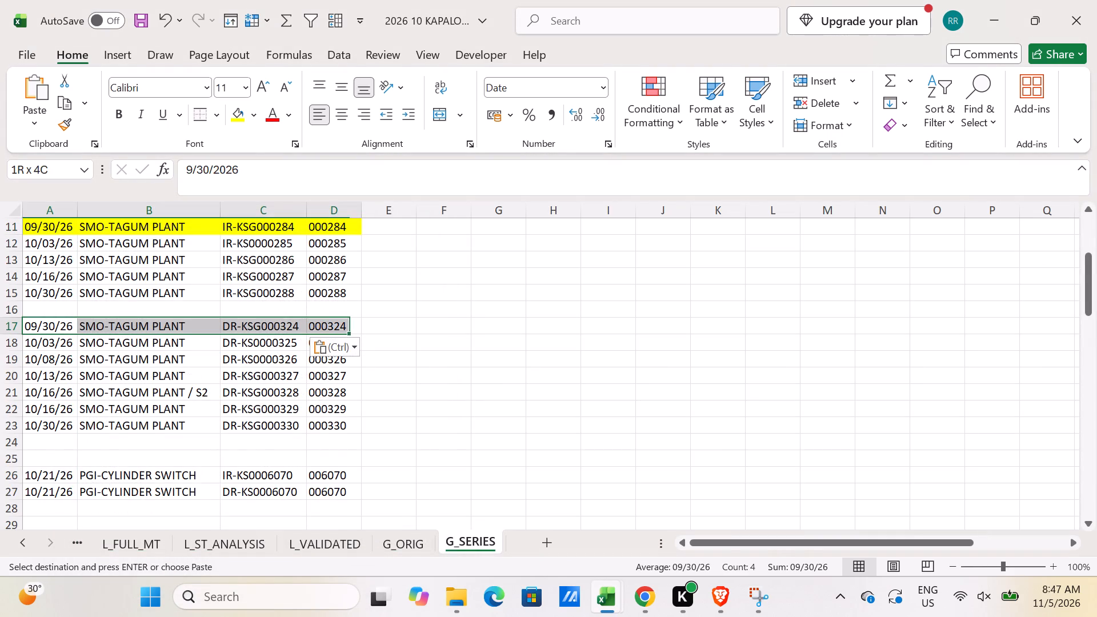
left_click(238, 114)
Look for document number 6069 in the Kapalong sheet of the September gases workbook.
scroll(238, 330, "down", 2)
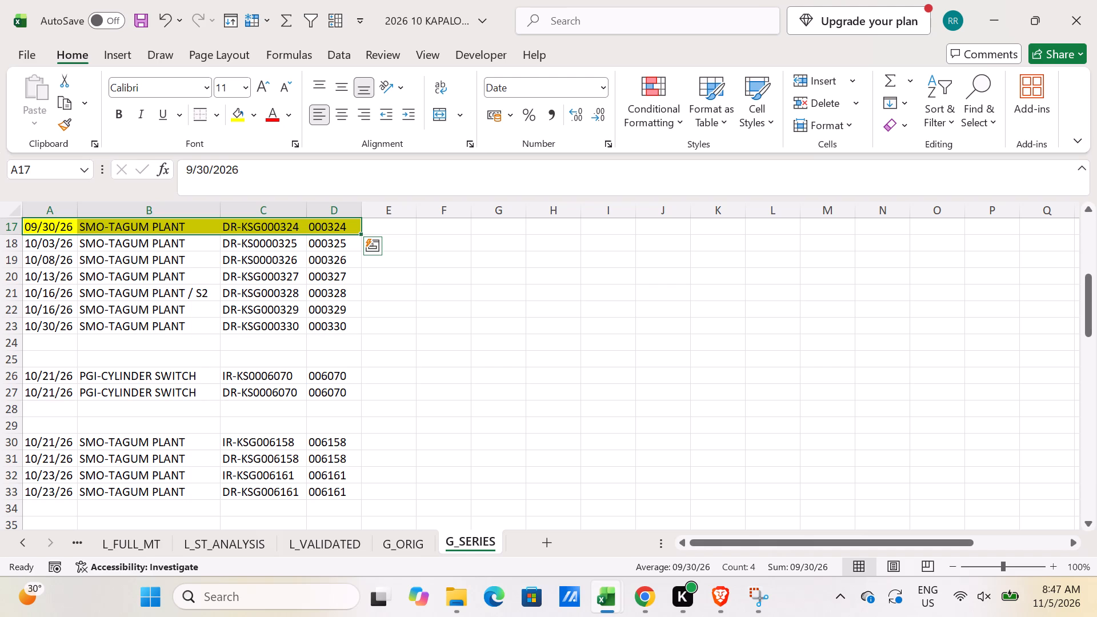
key("alt+Tab")
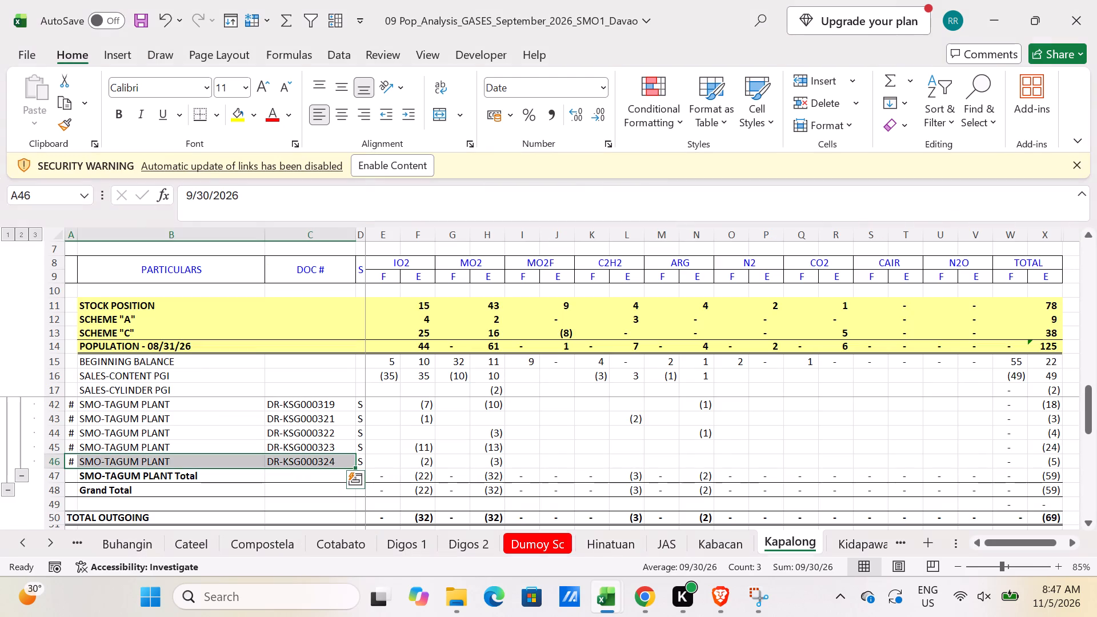
left_click(296, 432)
key("ctrl+g")
type("6069")
key("Return")
key("Return")
key("Escape")
key("Escape")
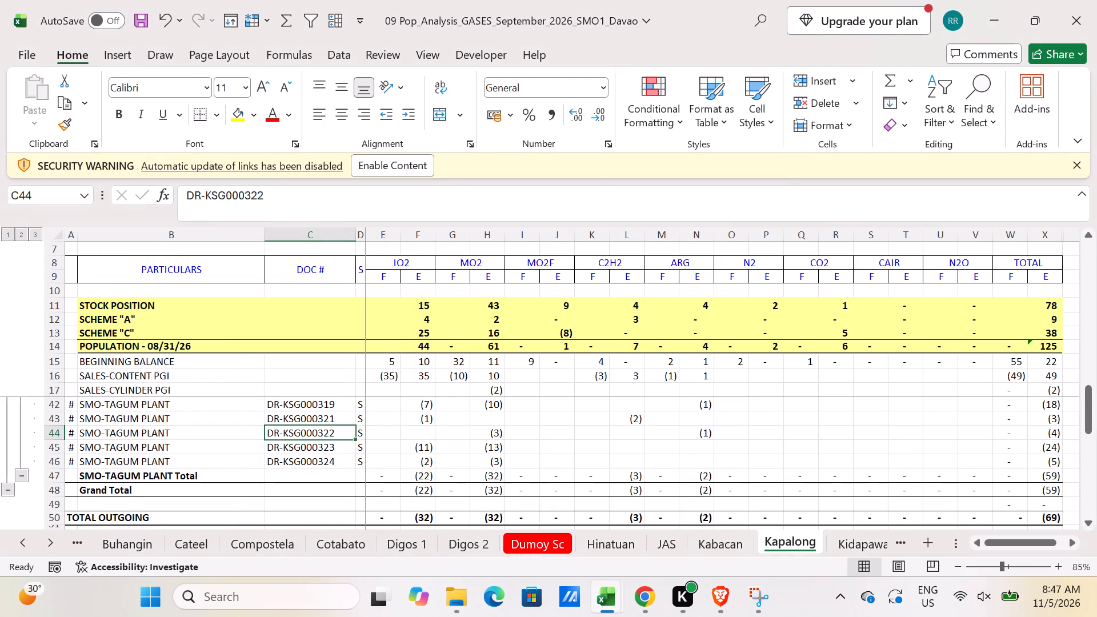
Copy the DR-KS0006069 PL SEBASTIAN CONSTRUCTION date, particulars and document number from the Kapalong sheet into A25 of G_SERIES as values.
scroll(390, 474, "up", 4)
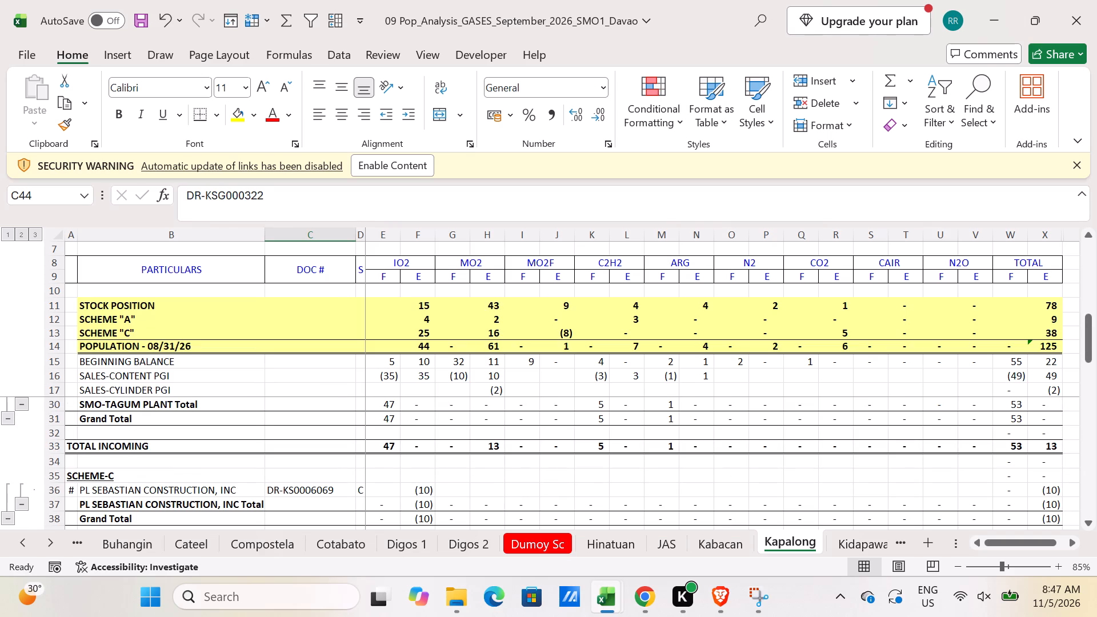
left_click_drag(71, 488, 305, 488)
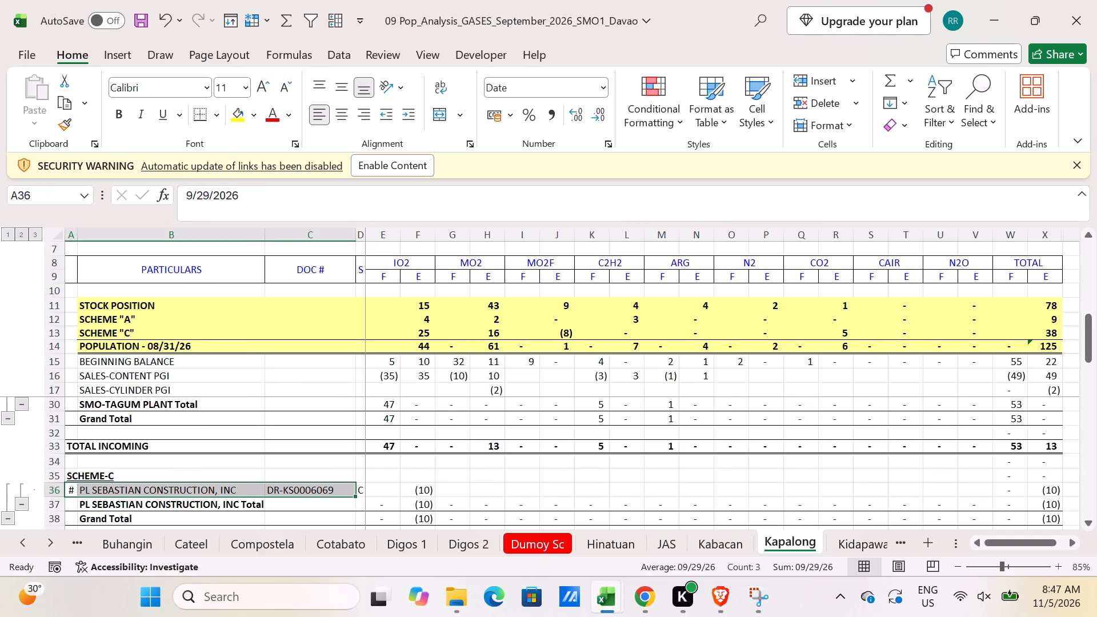
key("ctrl+c")
key("alt+Tab")
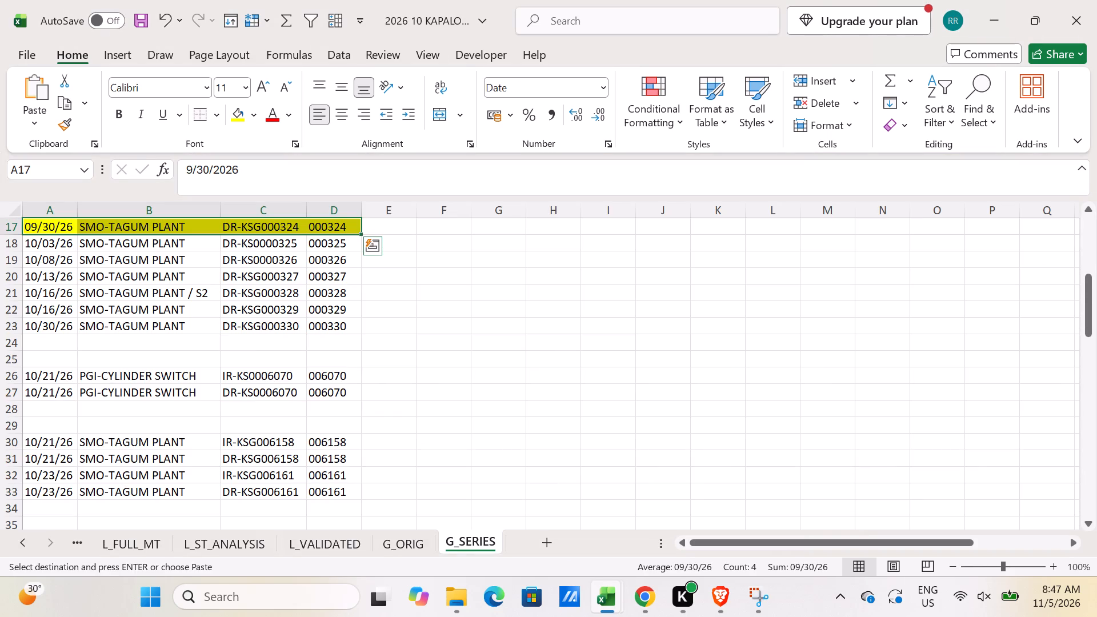
left_click(49, 366)
key("alt+e")
type("SV")
key("Return")
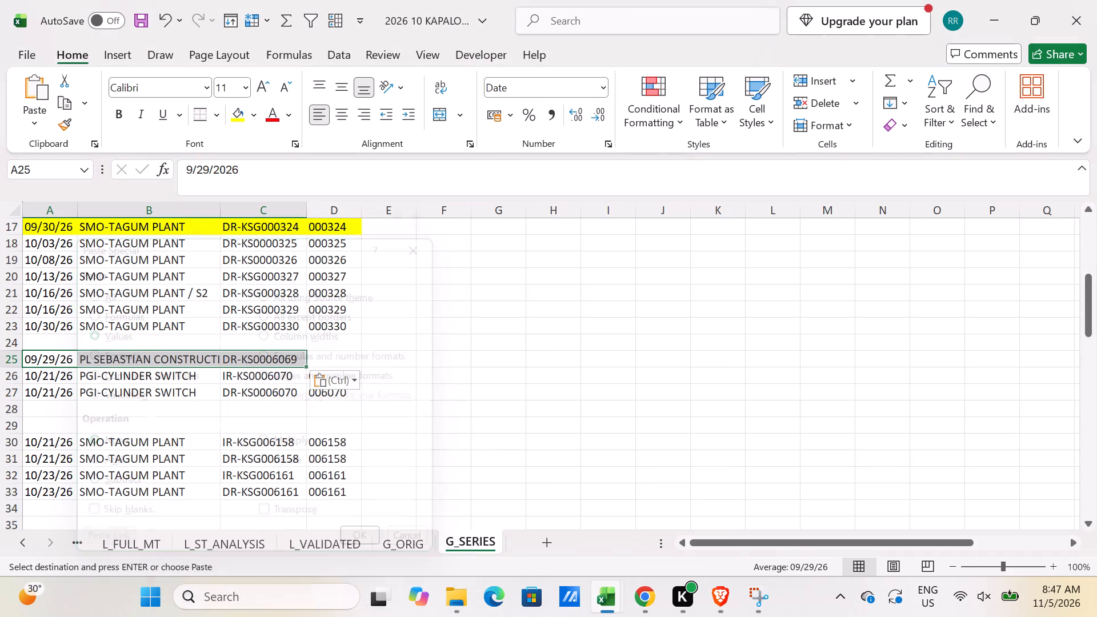
Fill the series formula in D23 down through D25.
left_click(332, 338)
left_click(338, 328)
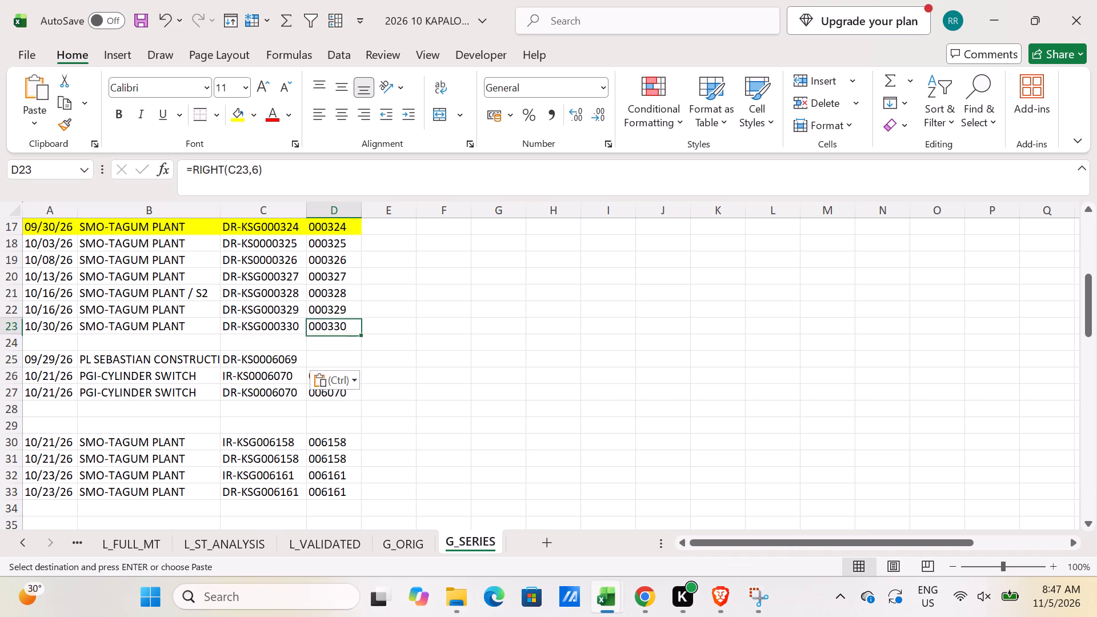
left_click_drag(363, 334, 361, 366)
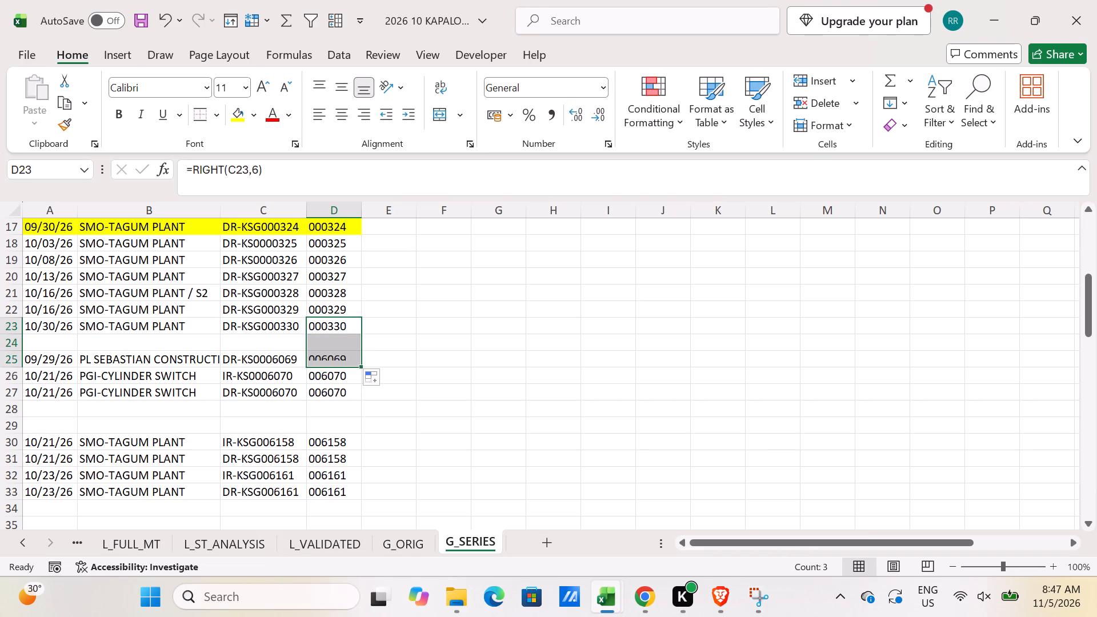
Highlight A25:D25 in yellow.
left_click_drag(65, 358, 342, 358)
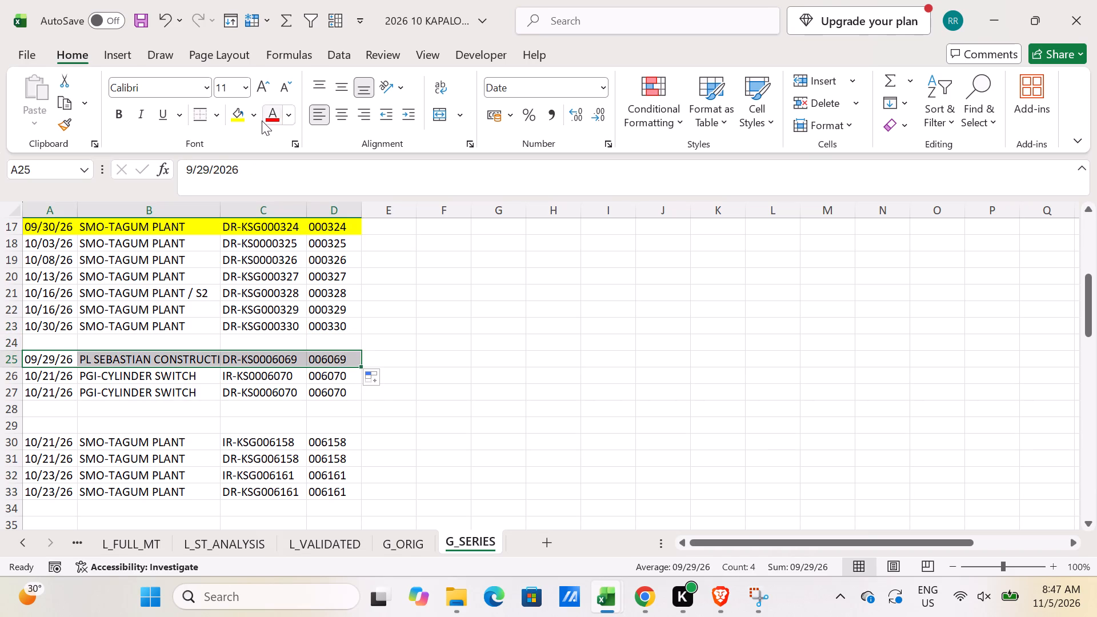
left_click(234, 115)
Copy the TORIL BAYANIHAN SC DR-KS0006157 entry from L_SERIES into A29 of G_SERIES as values.
scroll(279, 341, "down", 2)
scroll(275, 357, "up", 1)
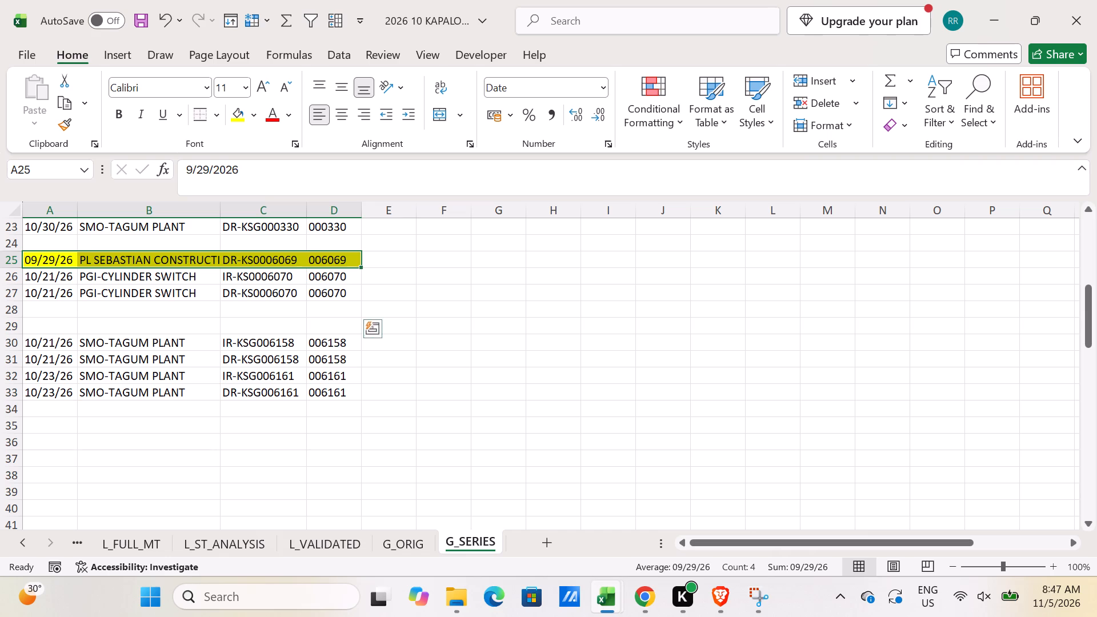
triple_click(21, 544)
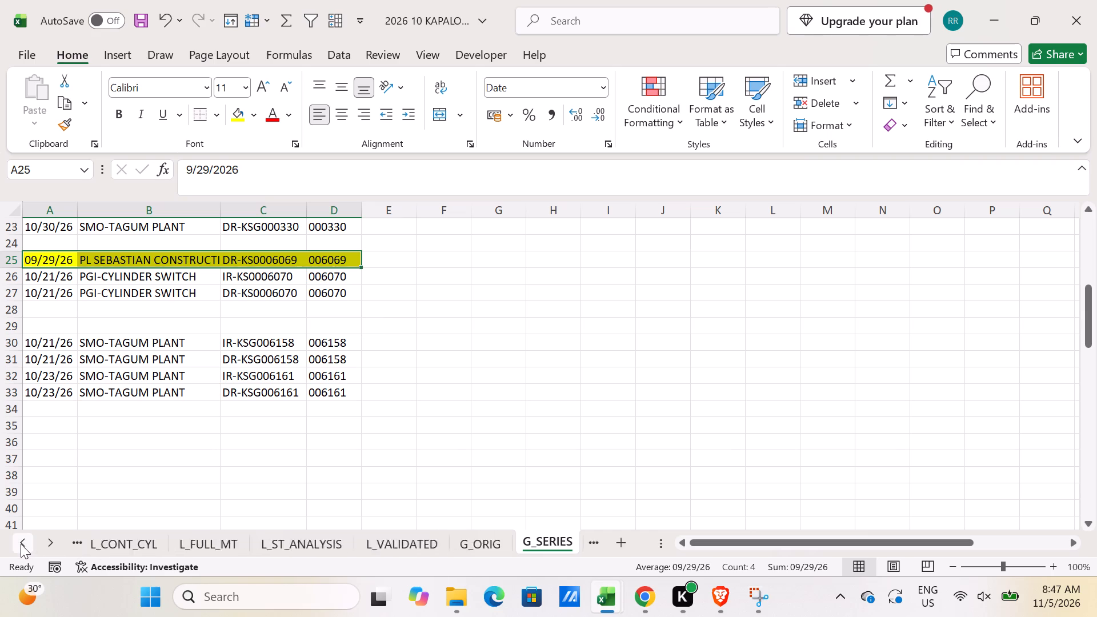
left_click(21, 544)
left_click(173, 542)
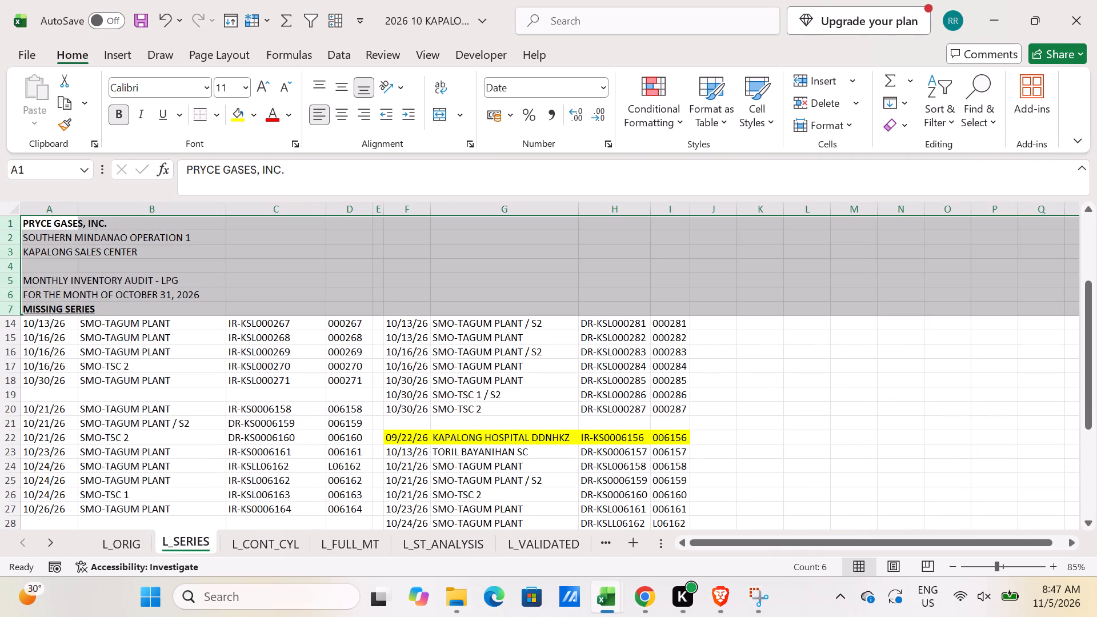
scroll(229, 415, "down", 1)
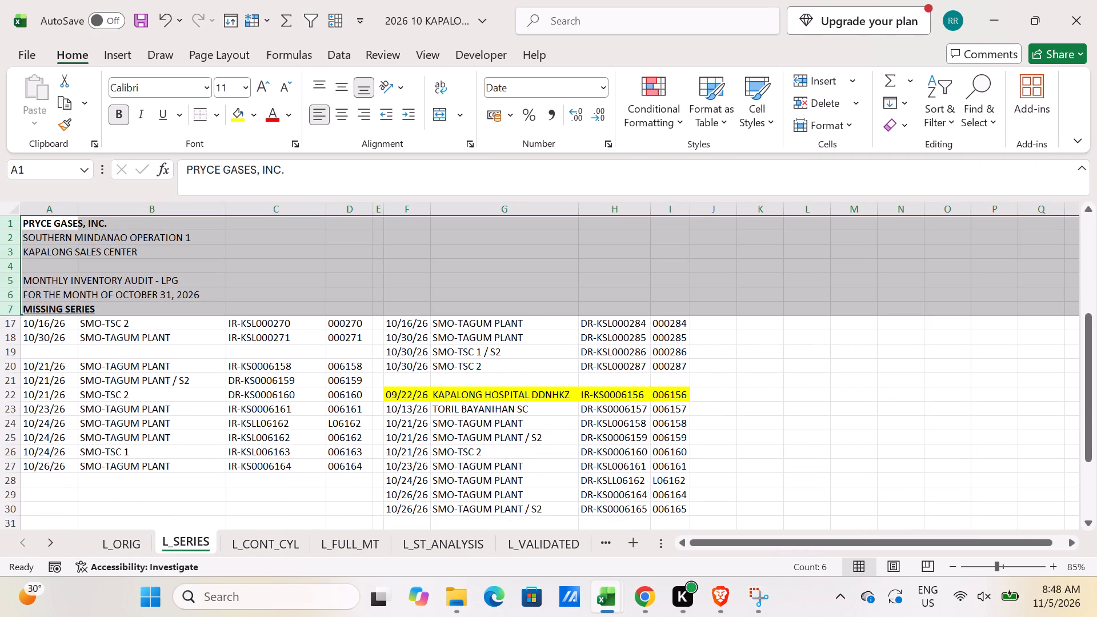
left_click_drag(404, 412, 656, 414)
key("ctrl+c")
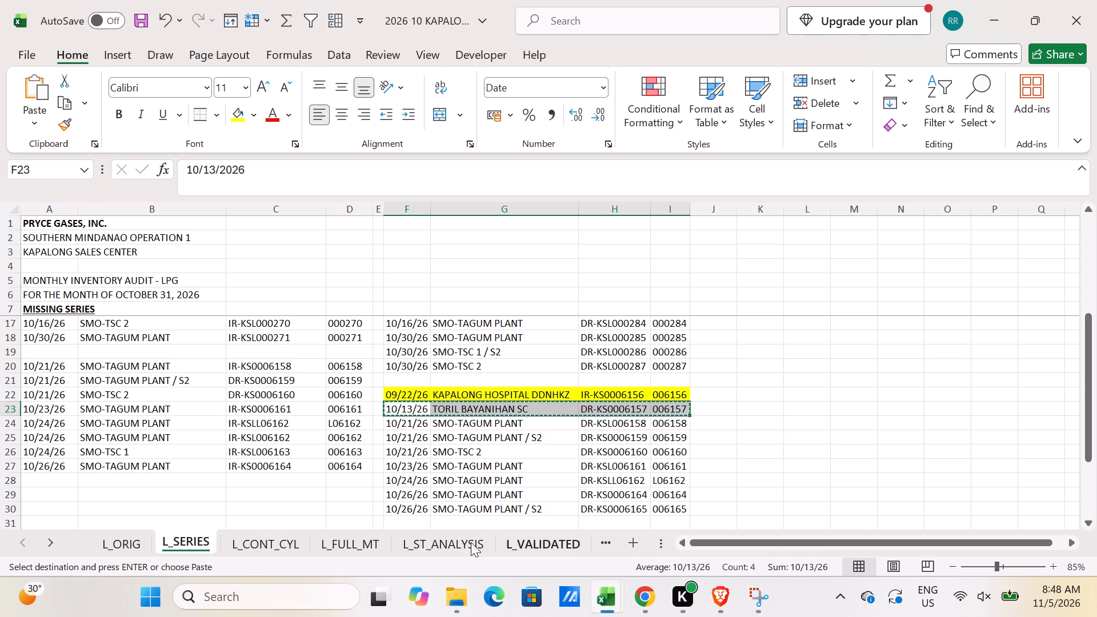
double_click(53, 541)
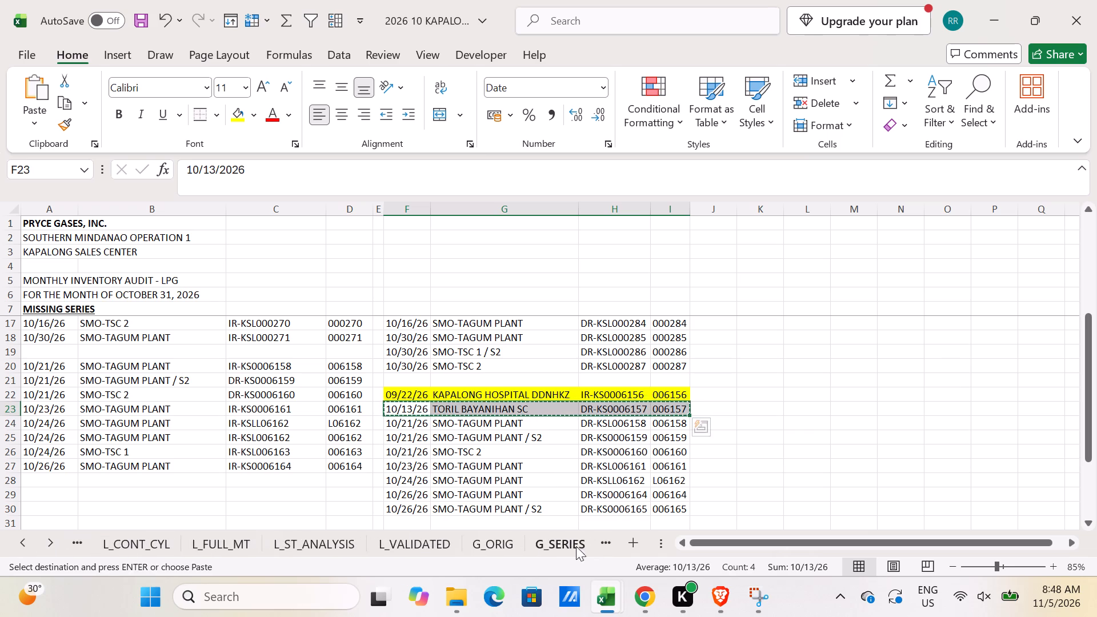
left_click(535, 546)
left_click(49, 373)
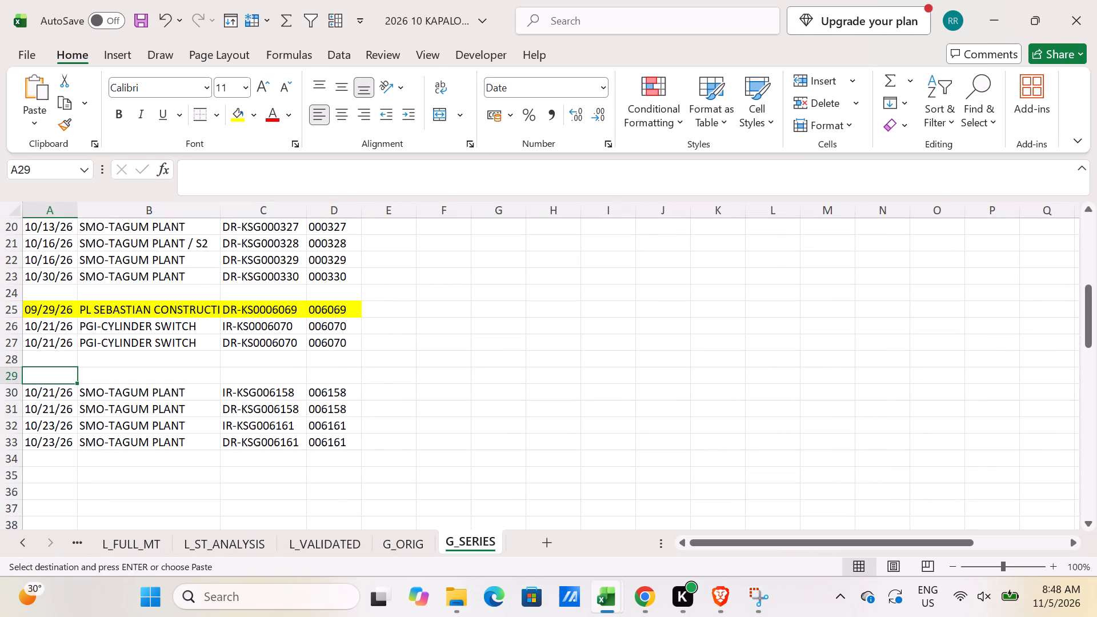
key("alt+e")
type("SV")
key("Return")
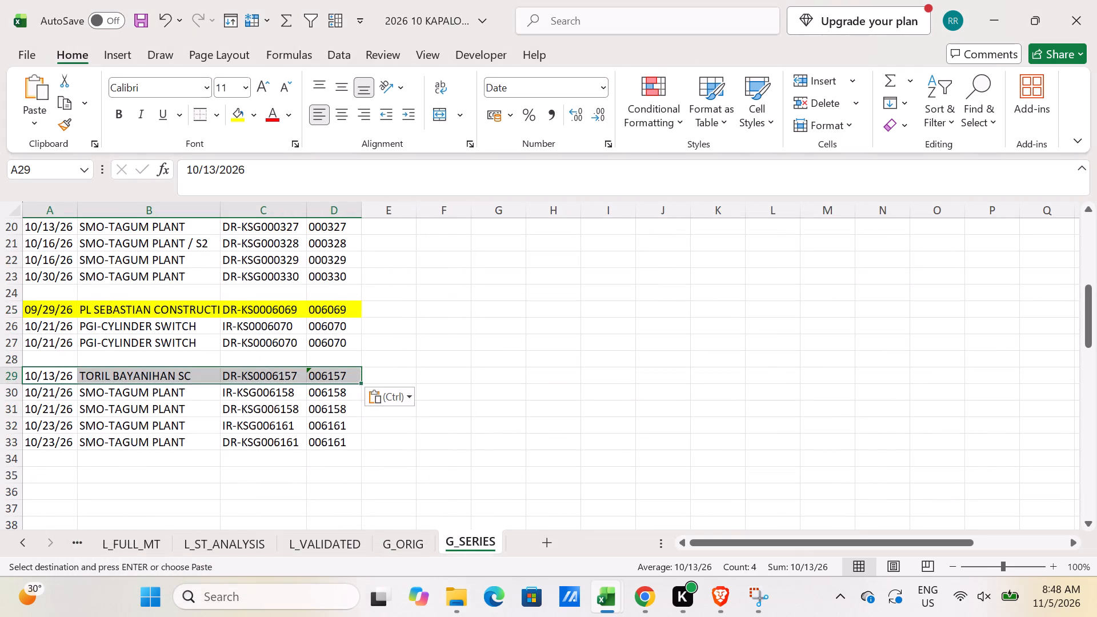
Highlight A29:D29 in yellow.
left_click(235, 114)
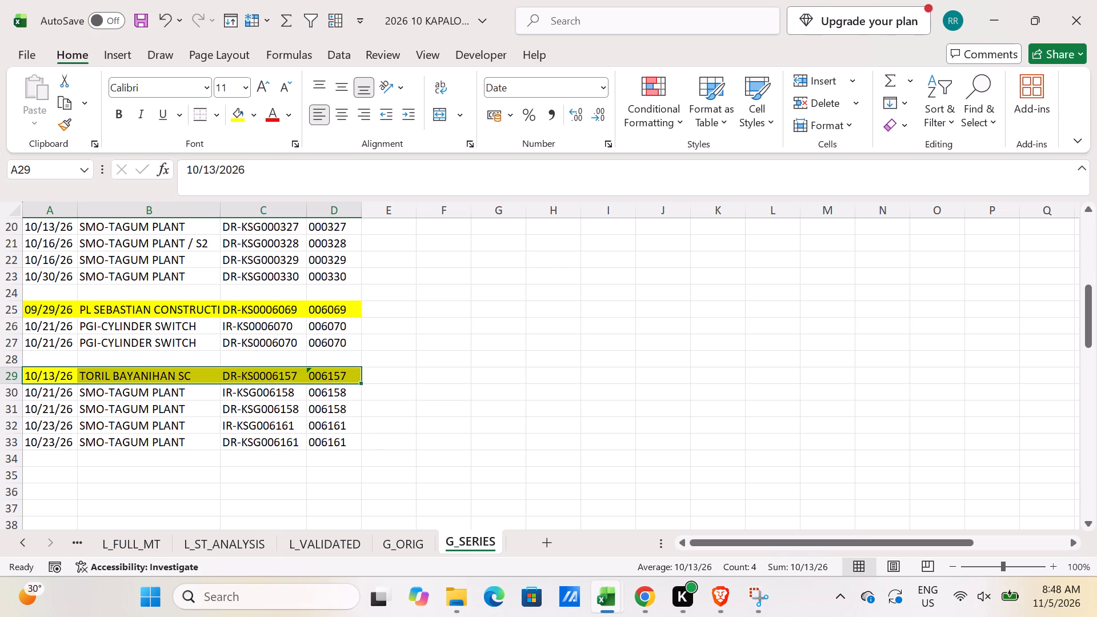
Insert two blank rows above the IR-KSG006161 entry at row 32.
left_click(8, 394)
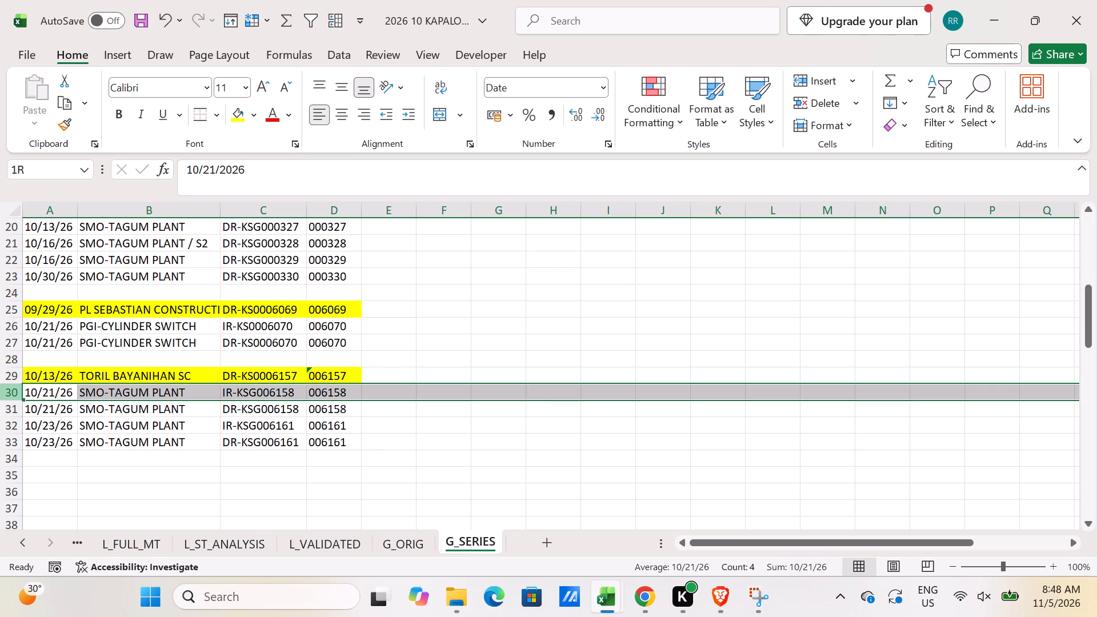
left_click(12, 423)
key("ctrl+shift+equal")
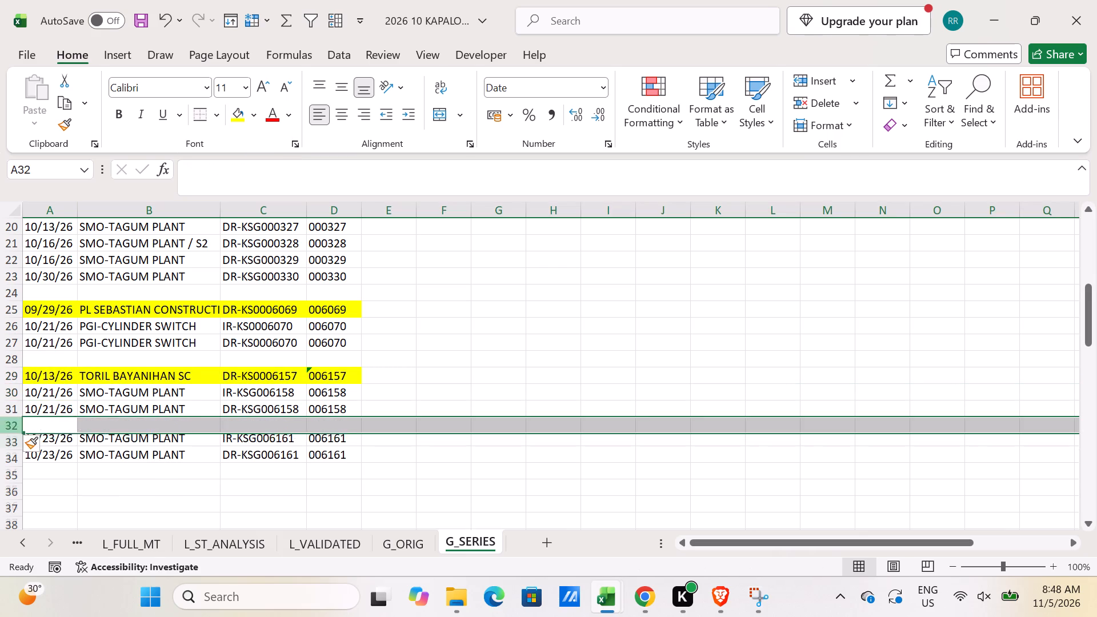
key("ctrl+shift+equal")
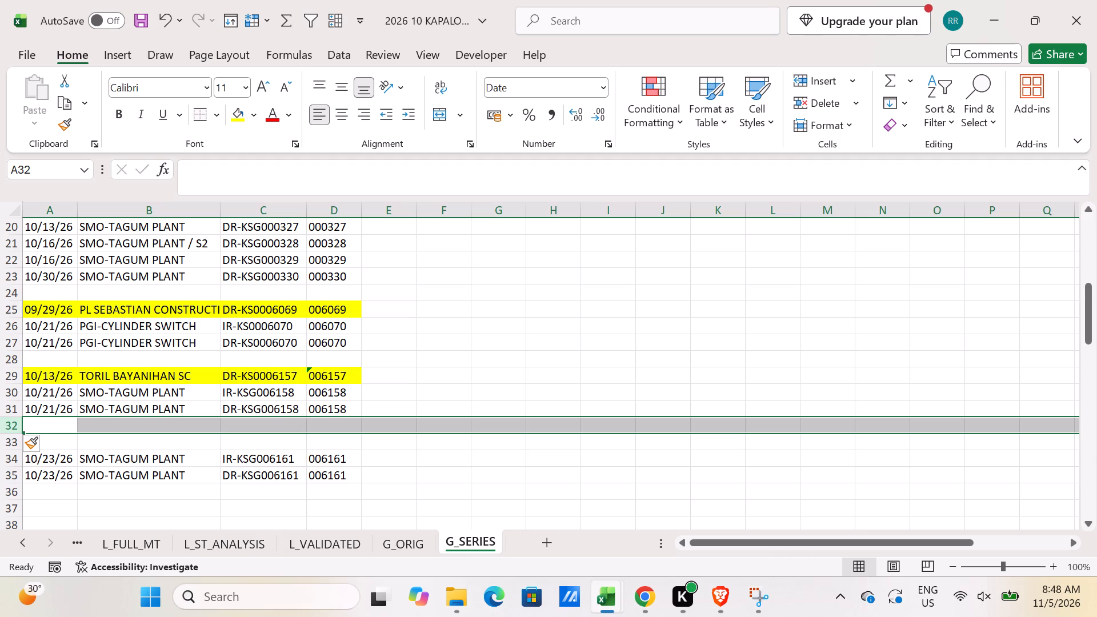
Copy the date, particulars and document number of DR-KS0006159 and DR-KS0006160 from L_SERIES into A32 of G_SERIES as values.
double_click(18, 543)
left_click(147, 543)
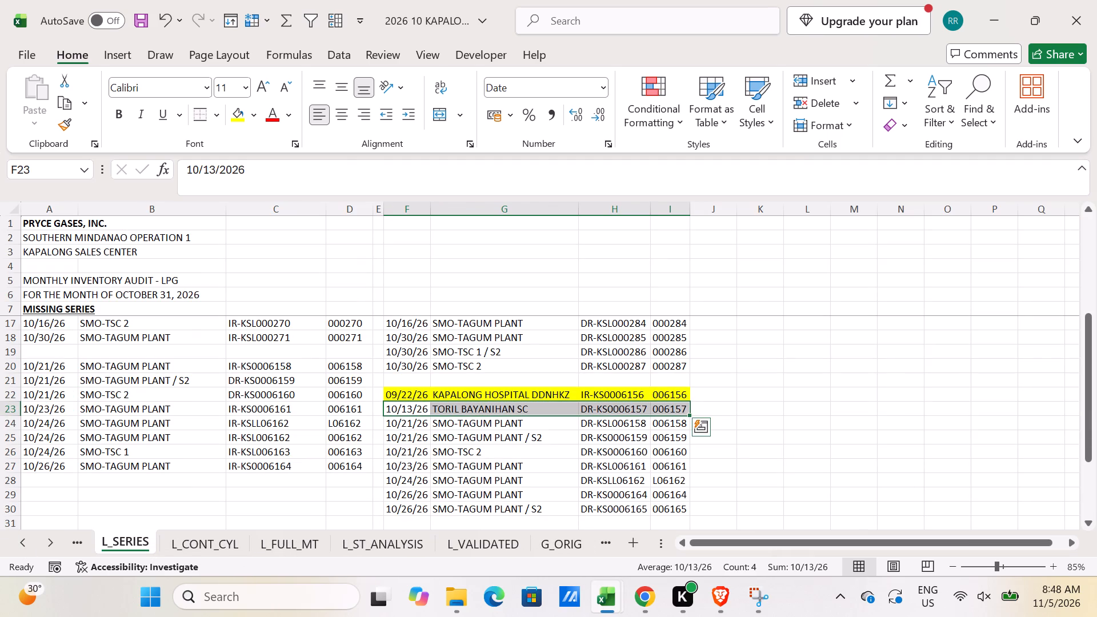
left_click_drag(419, 440, 612, 445)
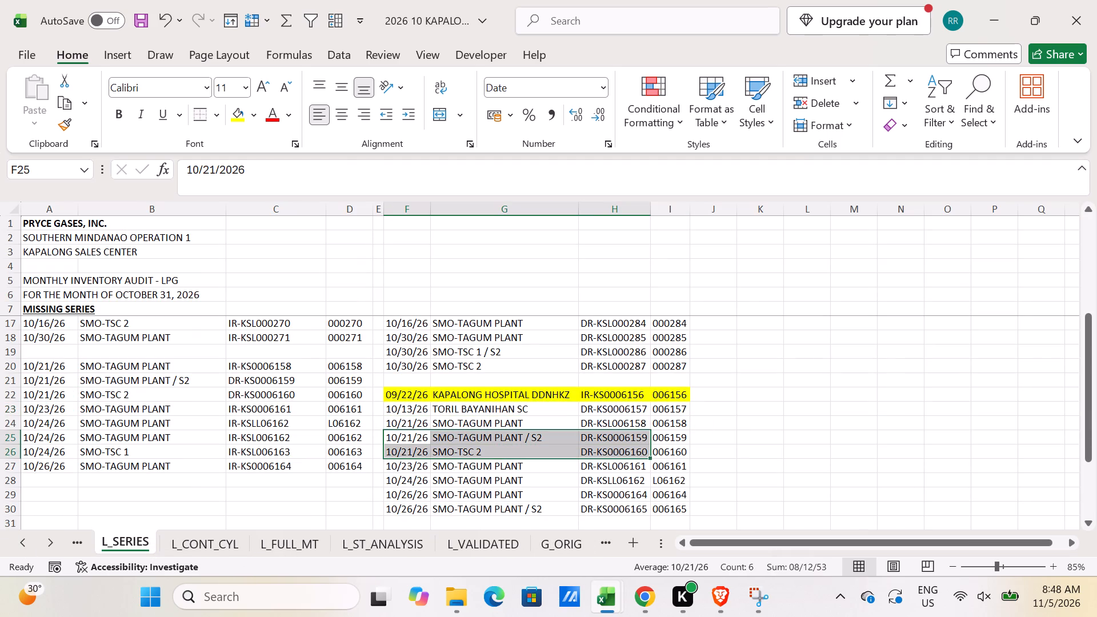
key("ctrl+c")
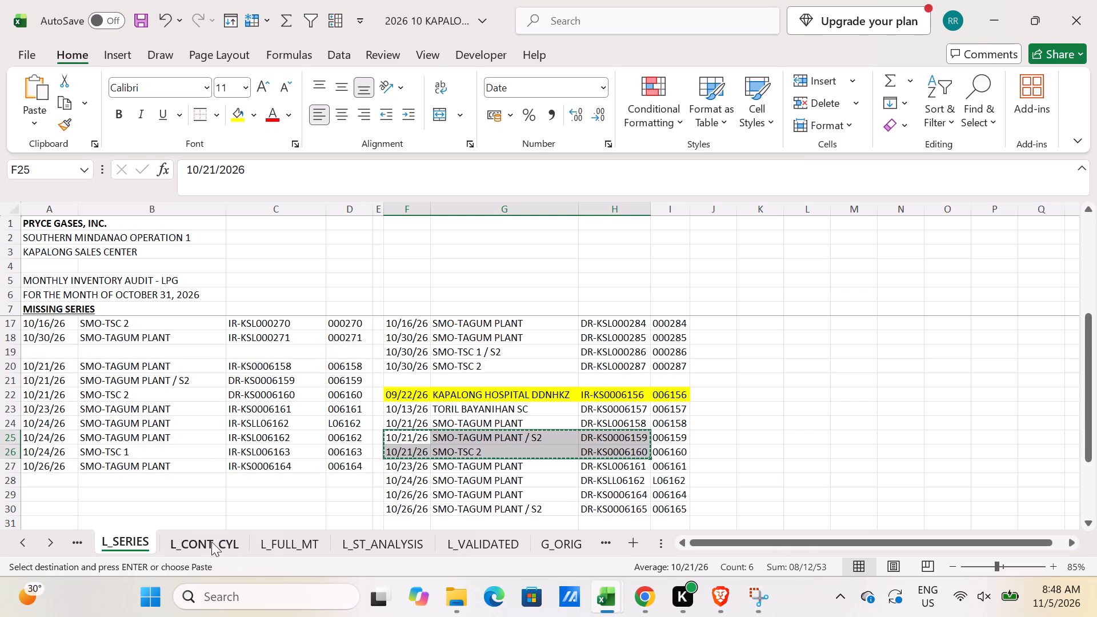
left_click(61, 536)
double_click(58, 536)
left_click(461, 536)
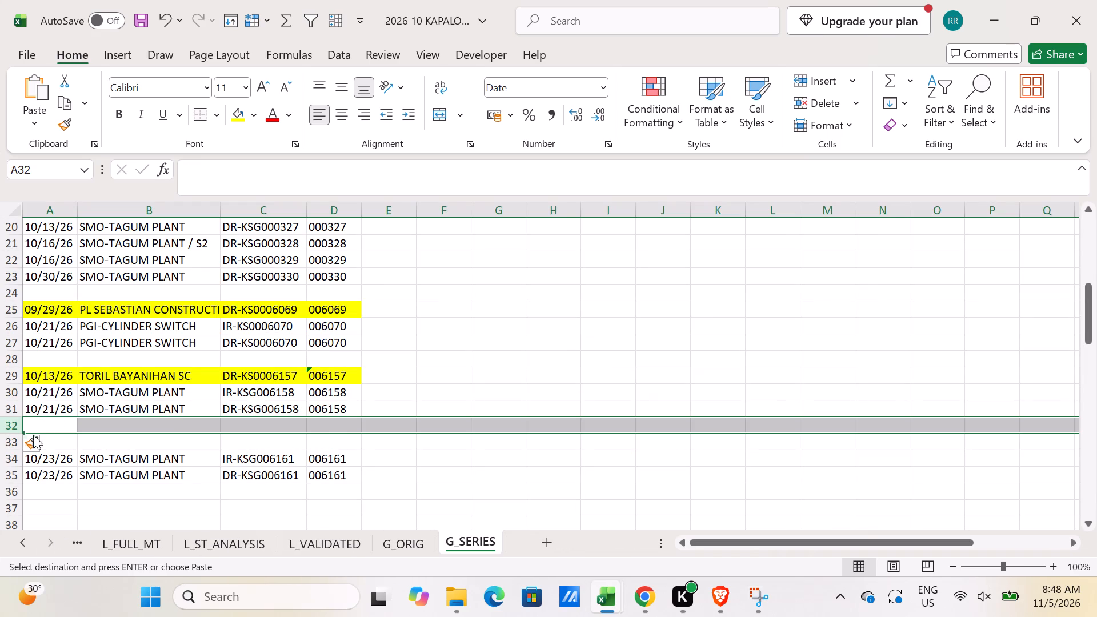
left_click(35, 426)
key("alt+e")
type("SV")
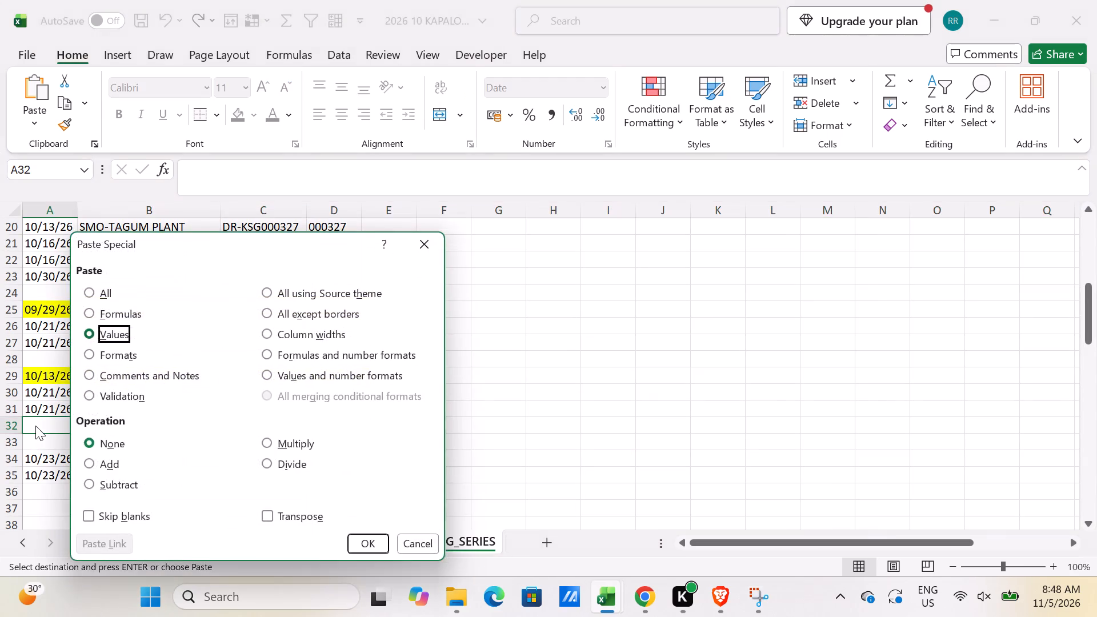
key("Return")
Fill the series formula in D31 down through D33.
left_click(341, 407)
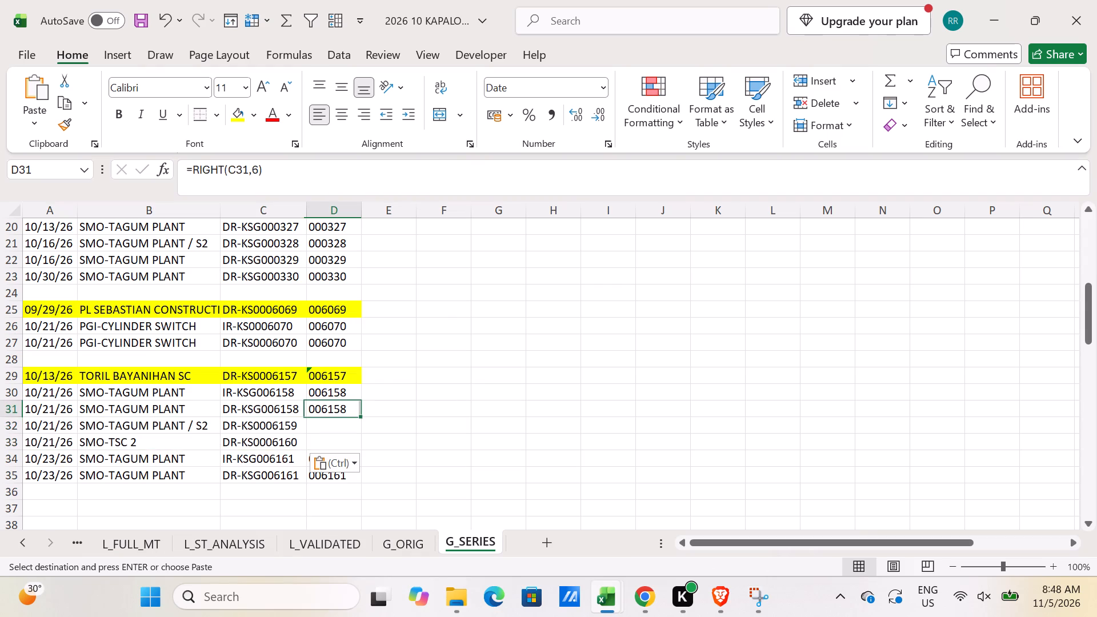
left_click_drag(358, 418, 357, 451)
Highlight the two added entries in A32:D33 in yellow.
left_click_drag(79, 426, 203, 435)
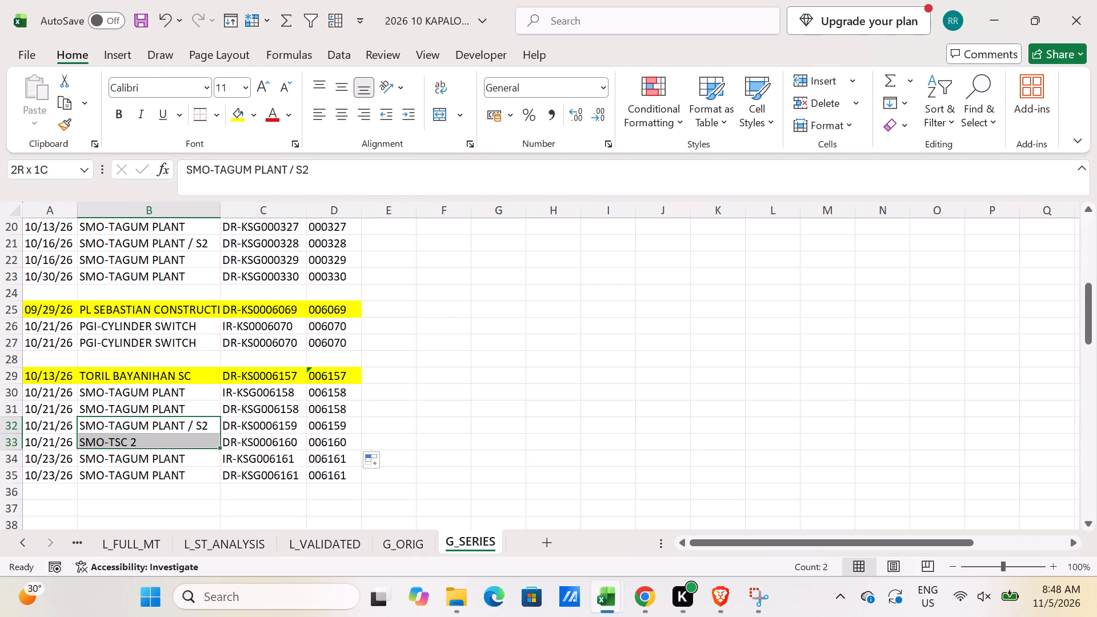
left_click_drag(203, 435, 347, 439)
left_click_drag(49, 428, 341, 447)
left_click(242, 114)
left_click(514, 427)
Delete the empty rows 9 and 10 beneath the MISSING SERIES heading in G_SERIES.
scroll(514, 427, "up", 4)
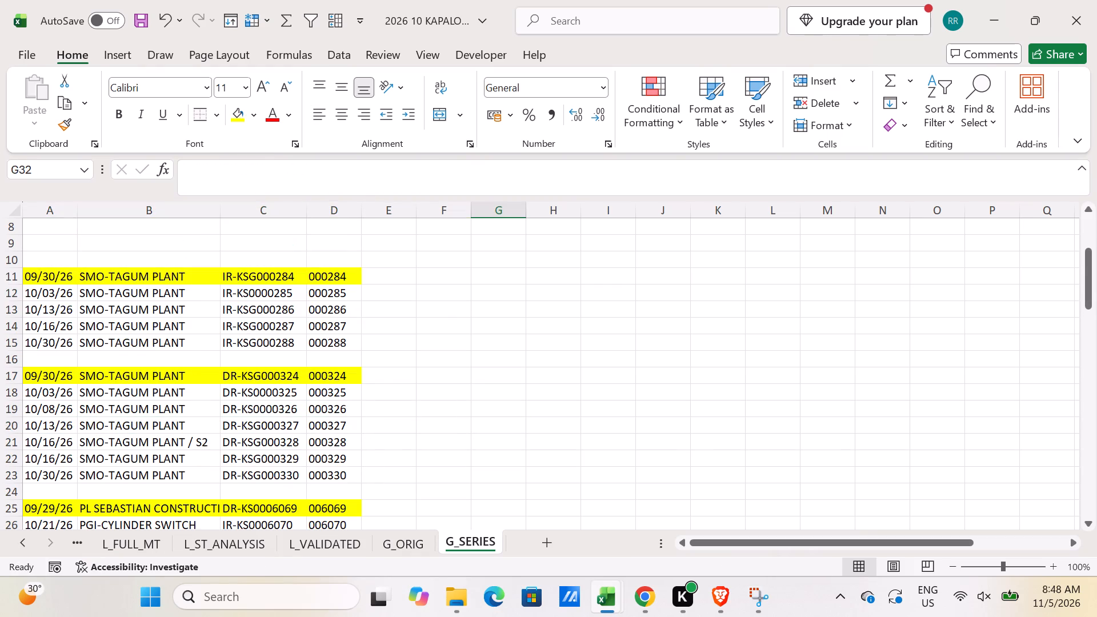
scroll(514, 427, "up", 5)
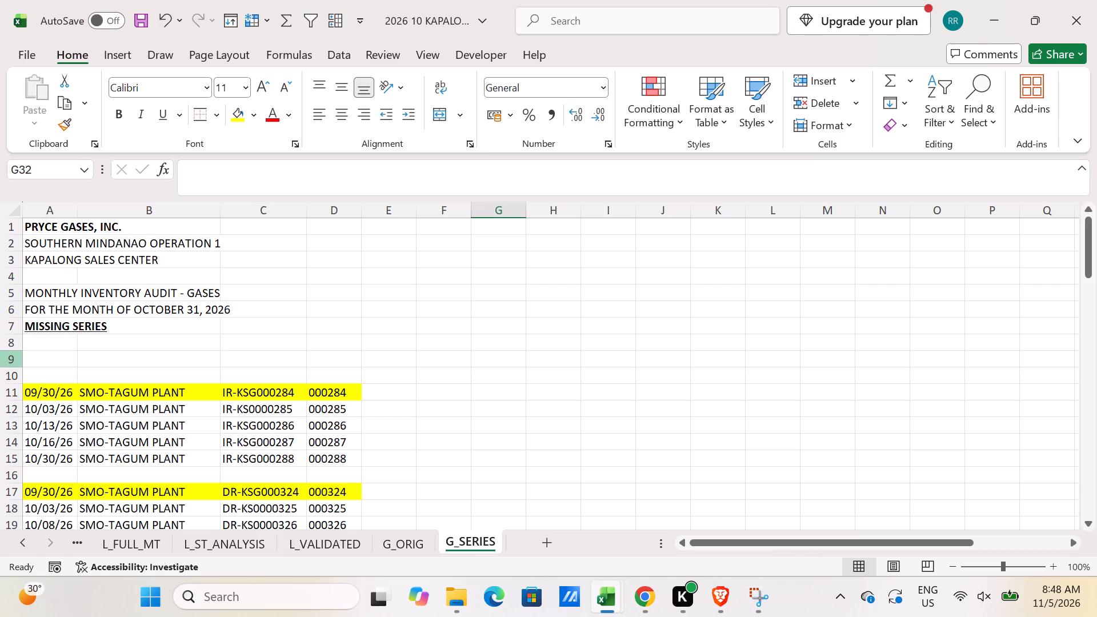
left_click_drag(17, 363, 18, 369)
key("ctrl+minus")
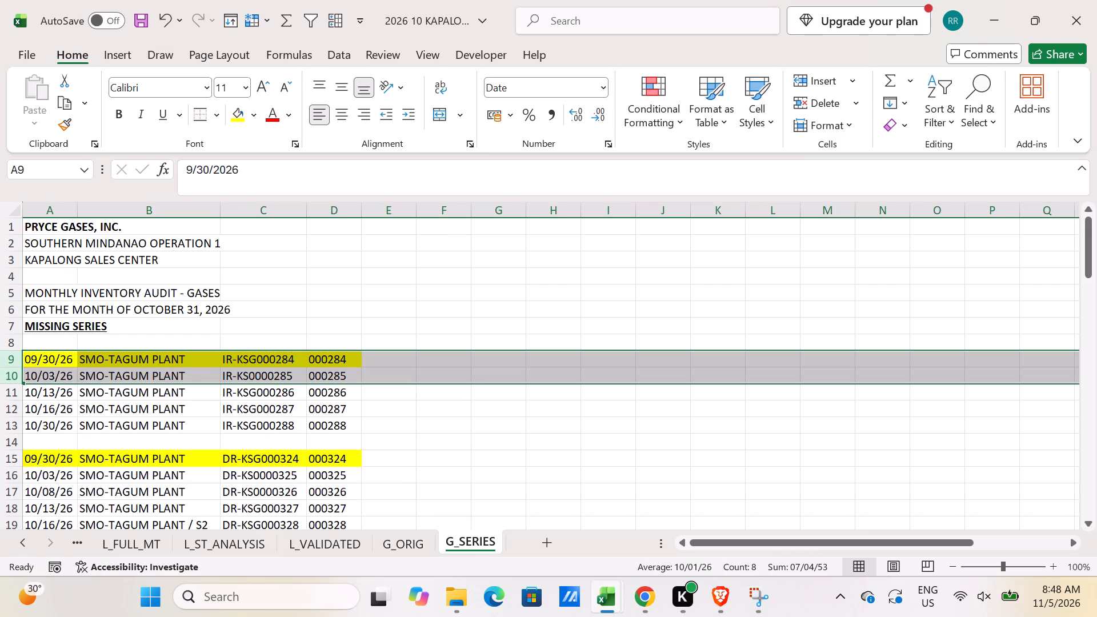
Freeze the header rows 1 to 7 of G_SERIES.
left_click(11, 340)
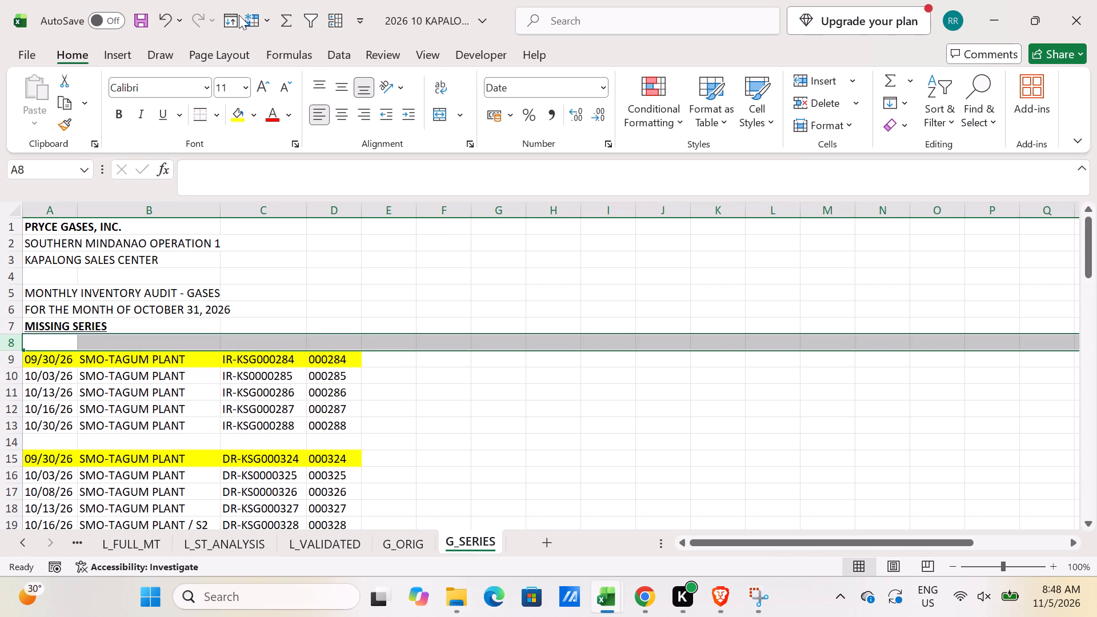
left_click(255, 15)
left_click(258, 35)
scroll(422, 344, "down", 2)
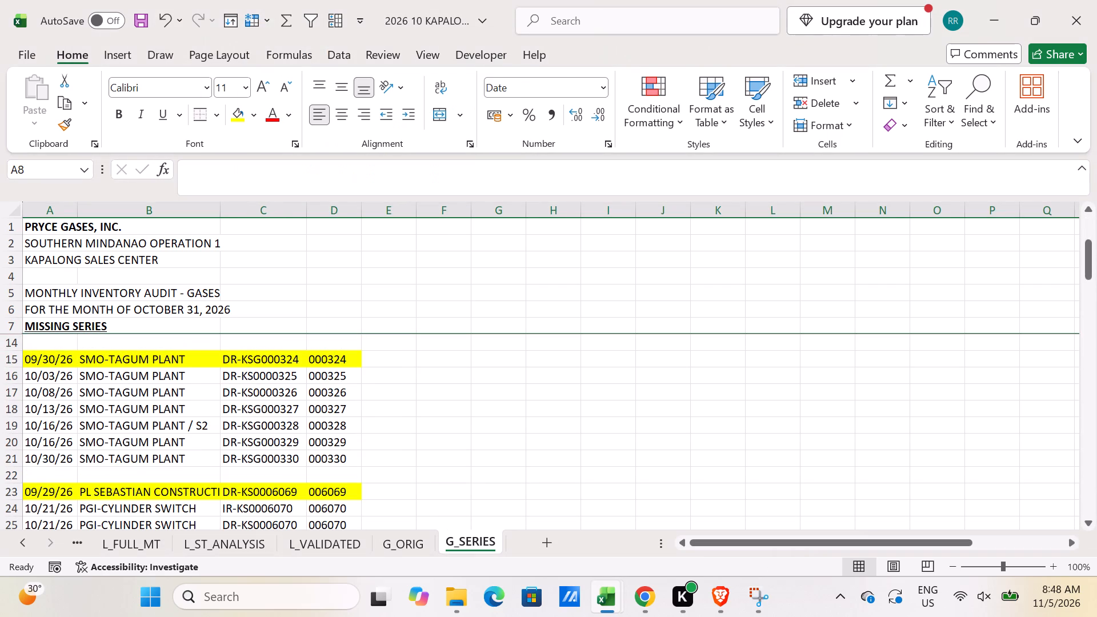
Check the print preview of the G_SERIES sheet.
key("ctrl+p")
key("Escape")
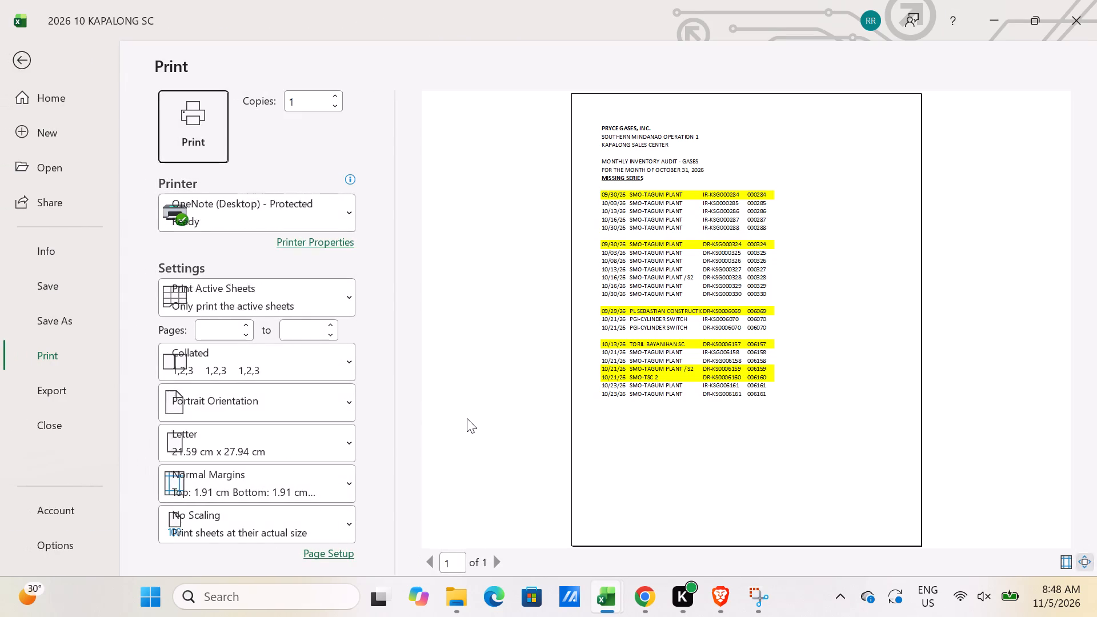
Duplicate the G_ORIG sheet after G_SERIES and rename the copy G_CONT_CYL.
left_click_drag(405, 542, 527, 542)
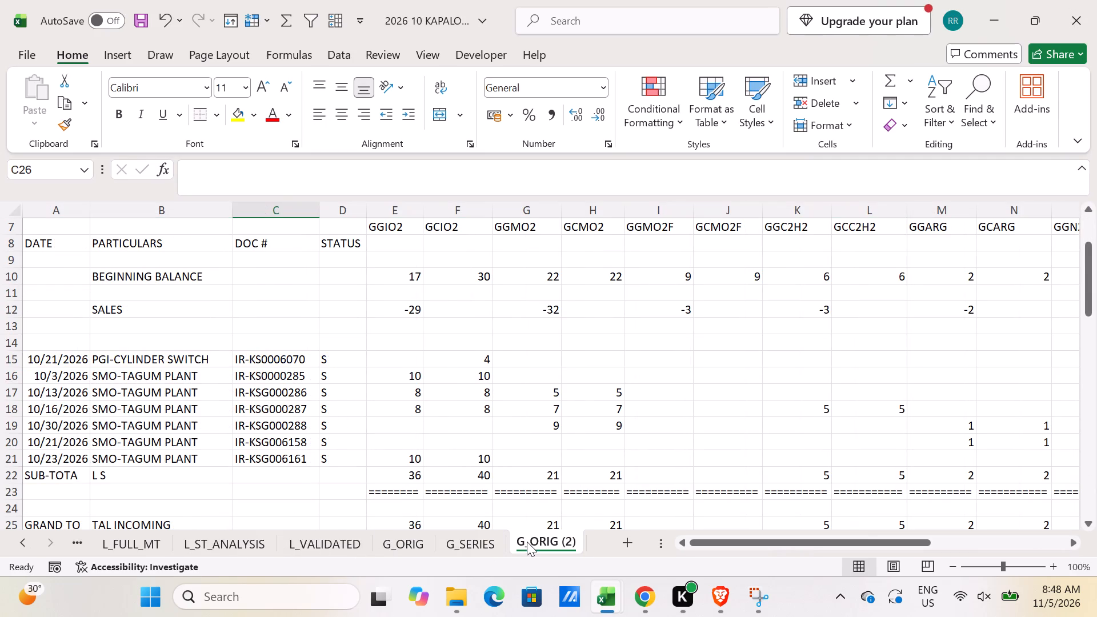
double_click(524, 543)
type("G_CONT_CYL")
key("Return")
Format column A of G_CONT_CYL as dates in the 03/14/12 style.
scroll(381, 487, "up", 4)
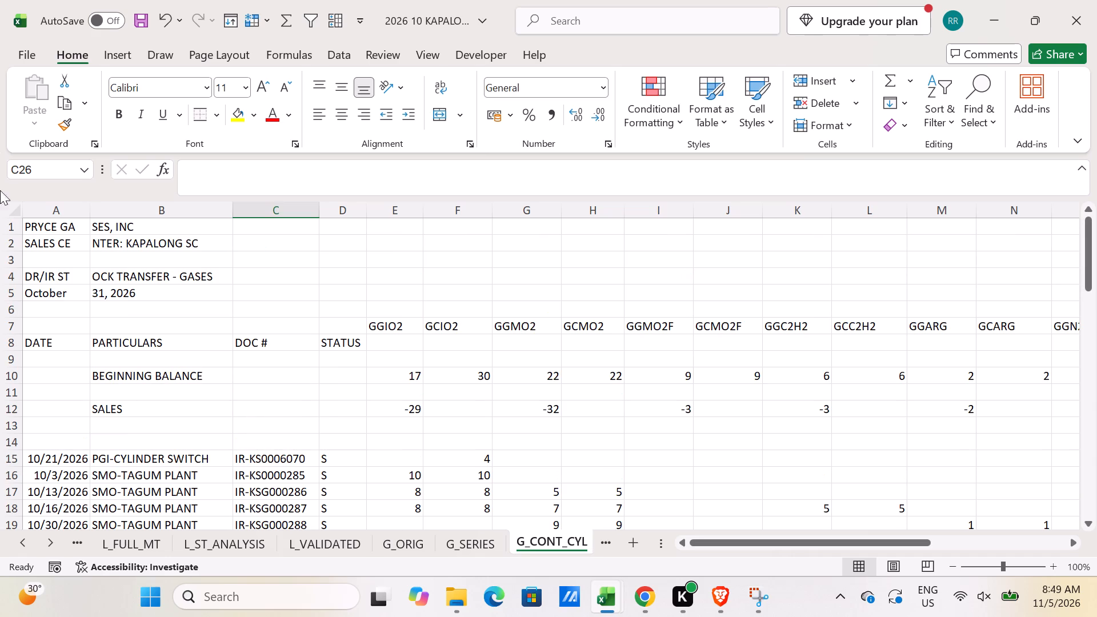
left_click(51, 214)
right_click(51, 214)
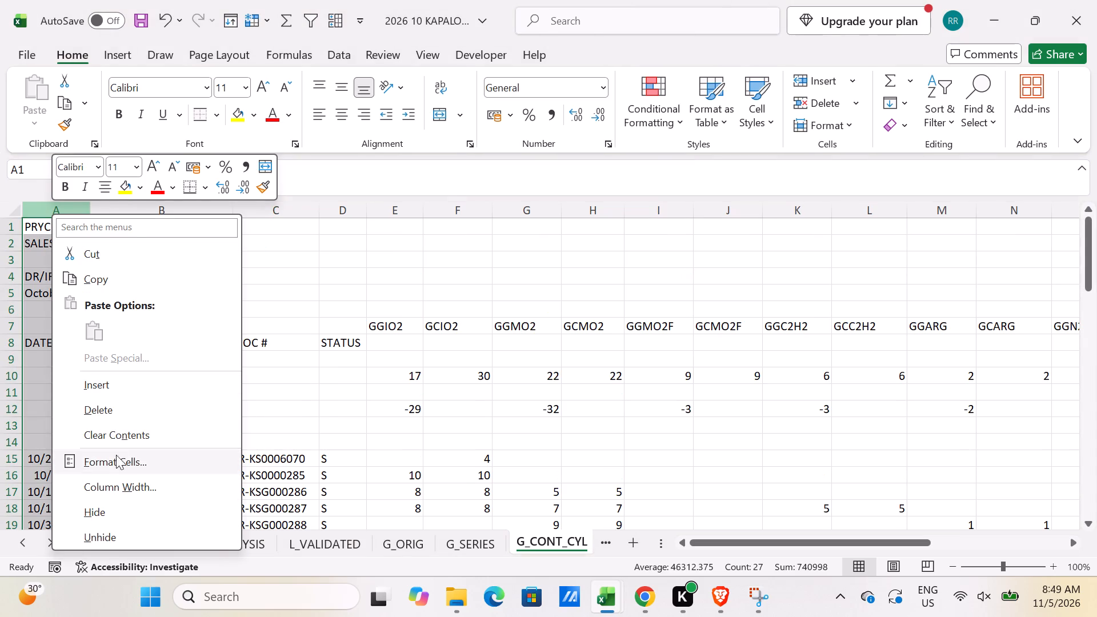
left_click(118, 460)
left_click(50, 254)
left_click(183, 311)
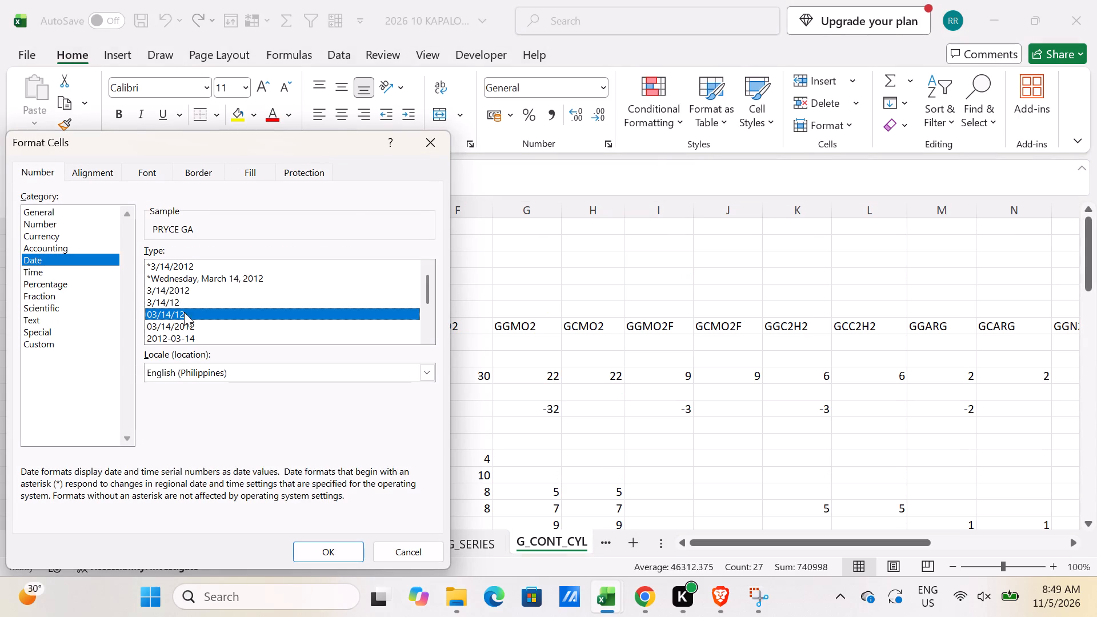
left_click(323, 550)
Left-align column A and narrow it slightly to fit the short dates.
left_click(321, 106)
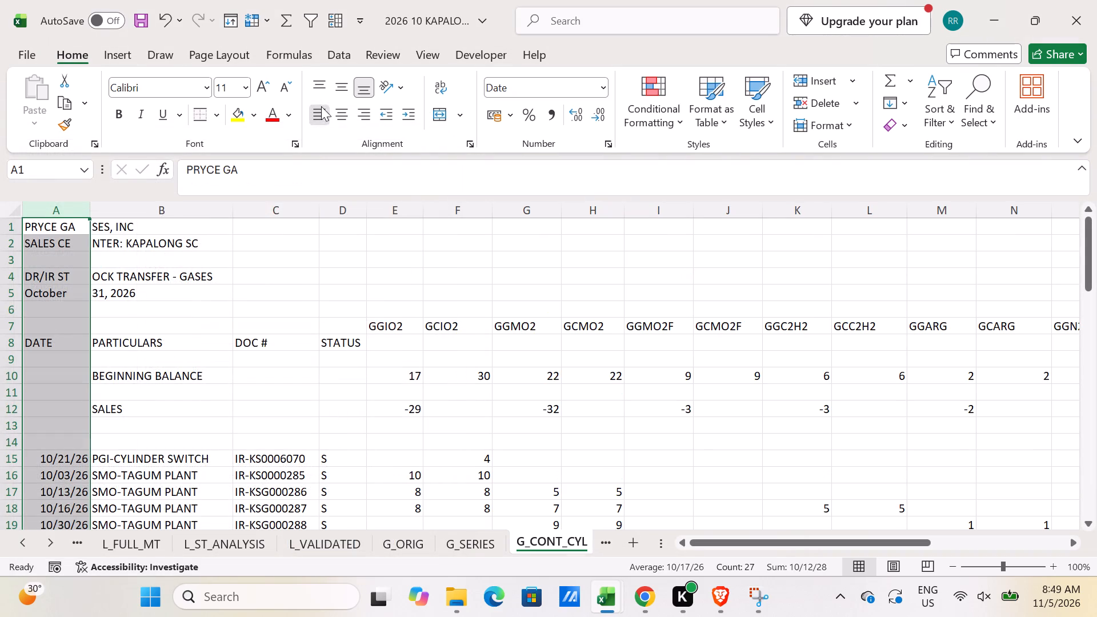
left_click_drag(91, 214, 82, 216)
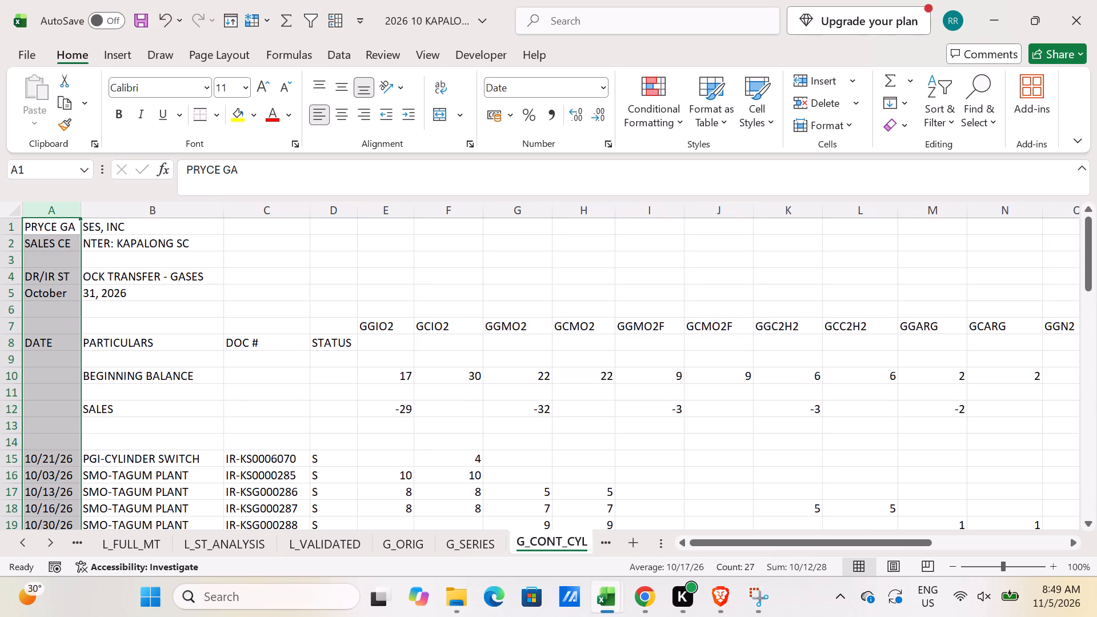
Copy heading rows 1 to 6 from G_SERIES and insert them above row 1 of G_CONT_CYL.
left_click(490, 543)
left_click_drag(15, 228, 20, 306)
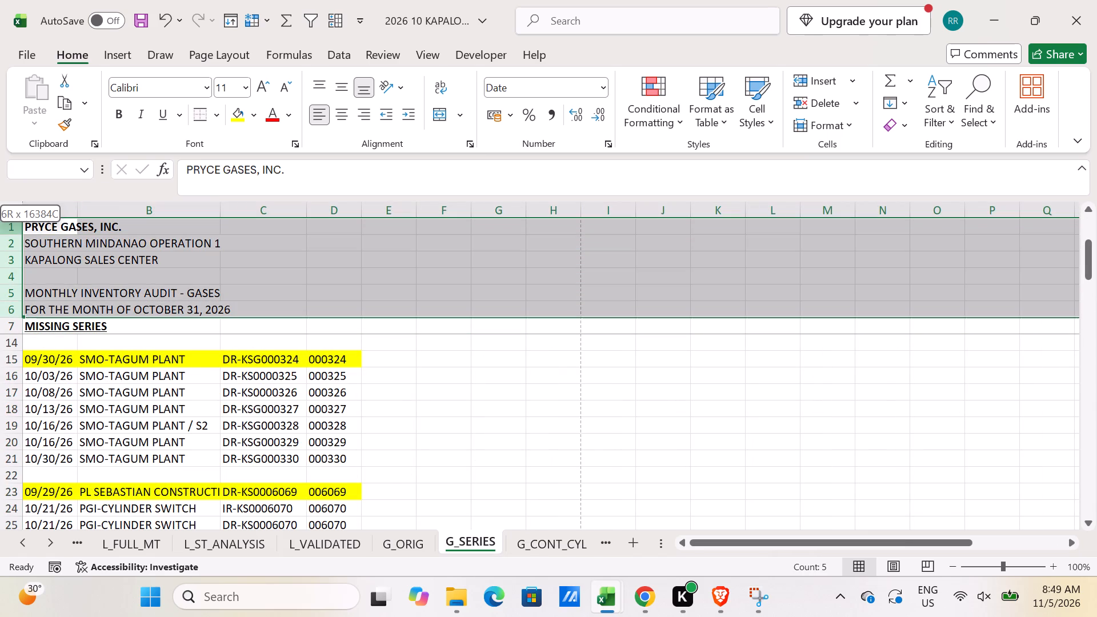
left_click_drag(20, 306, 20, 307)
key("ctrl+c")
left_click_drag(551, 544, 543, 535)
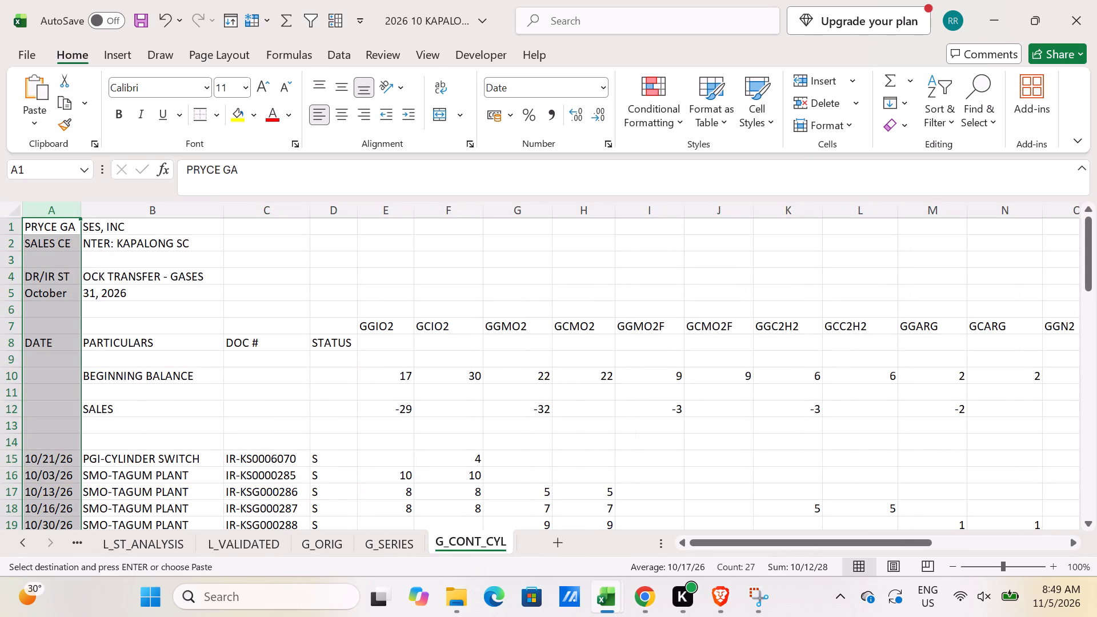
left_click(7, 229)
key("ctrl+shift+equal")
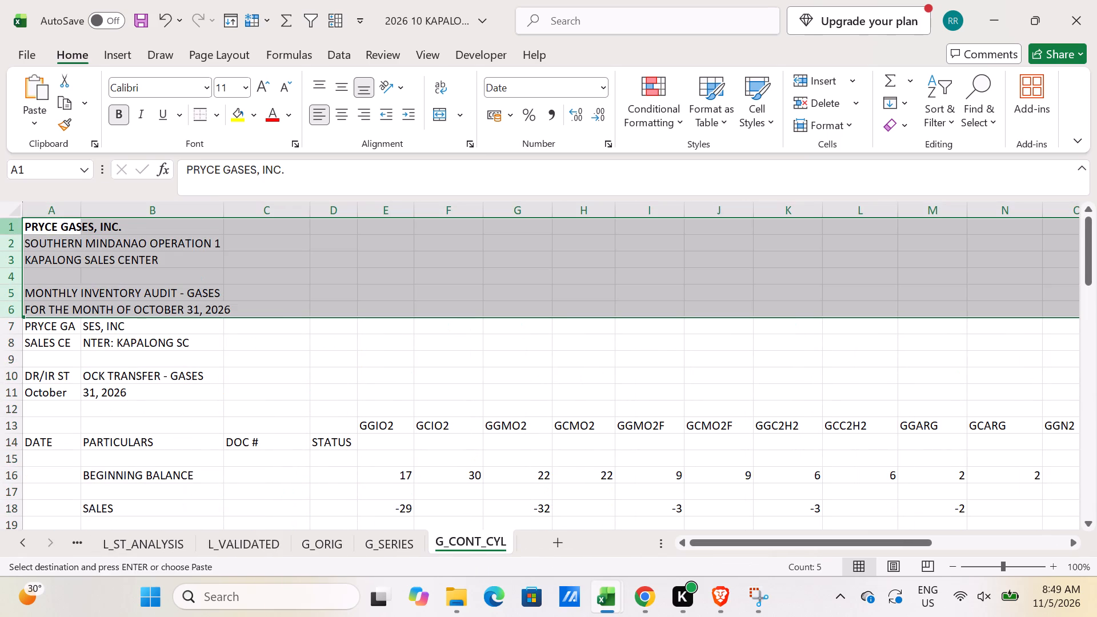
Delete the old company and report heading rows 7 to 11 from G_CONT_CYL.
left_click_drag(12, 324, 30, 406)
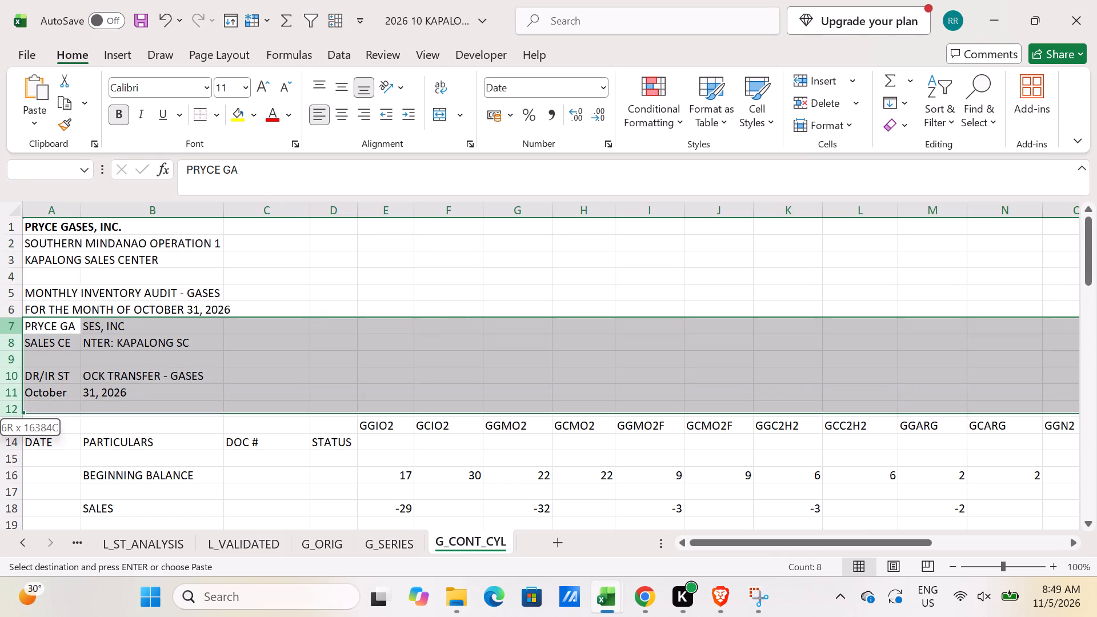
left_click_drag(30, 406, 38, 387)
key("ctrl+minus")
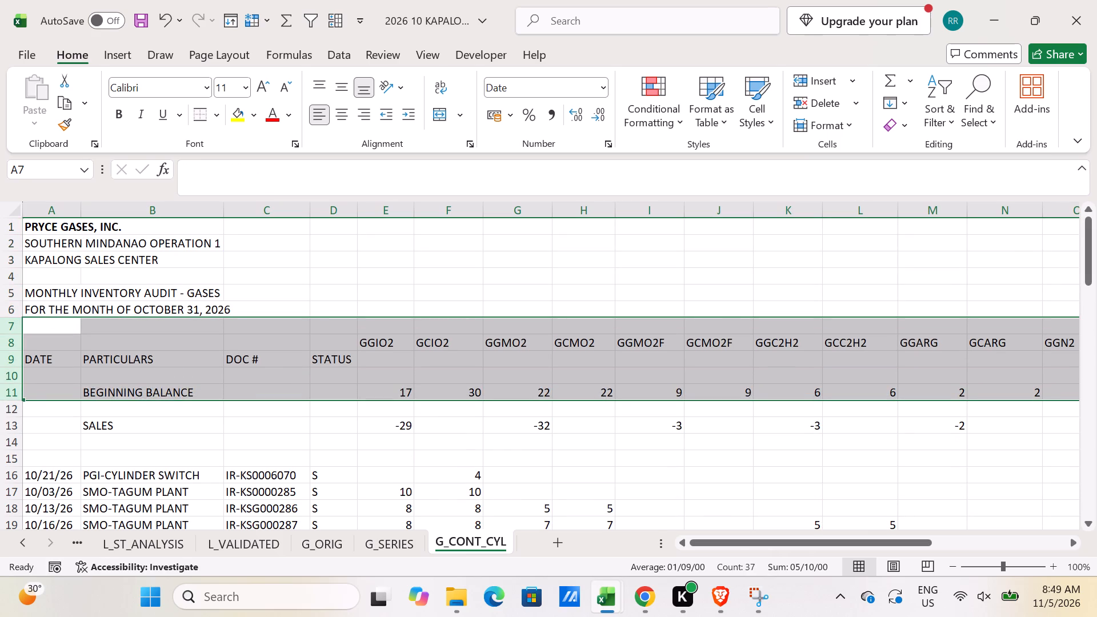
Copy the two-row column header, rows 8 and 9, from the September GASES analysis's Kapalong sheet and insert it above row 8 of G_CONT_CYL.
key("alt+Tab")
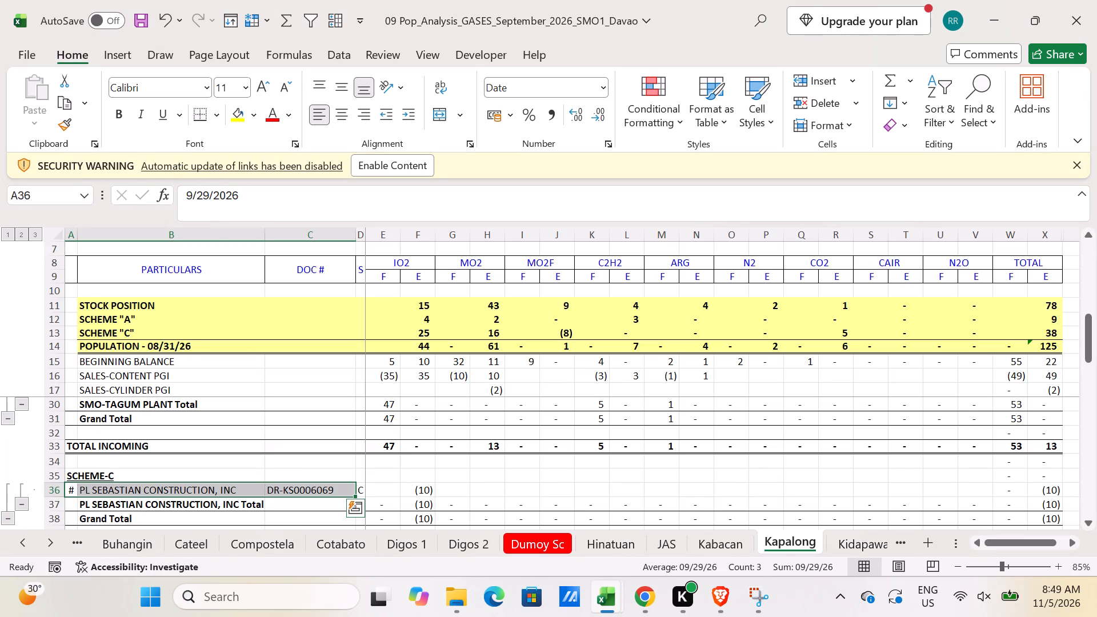
left_click_drag(49, 261, 51, 272)
key("ctrl+c")
key("alt+Tab")
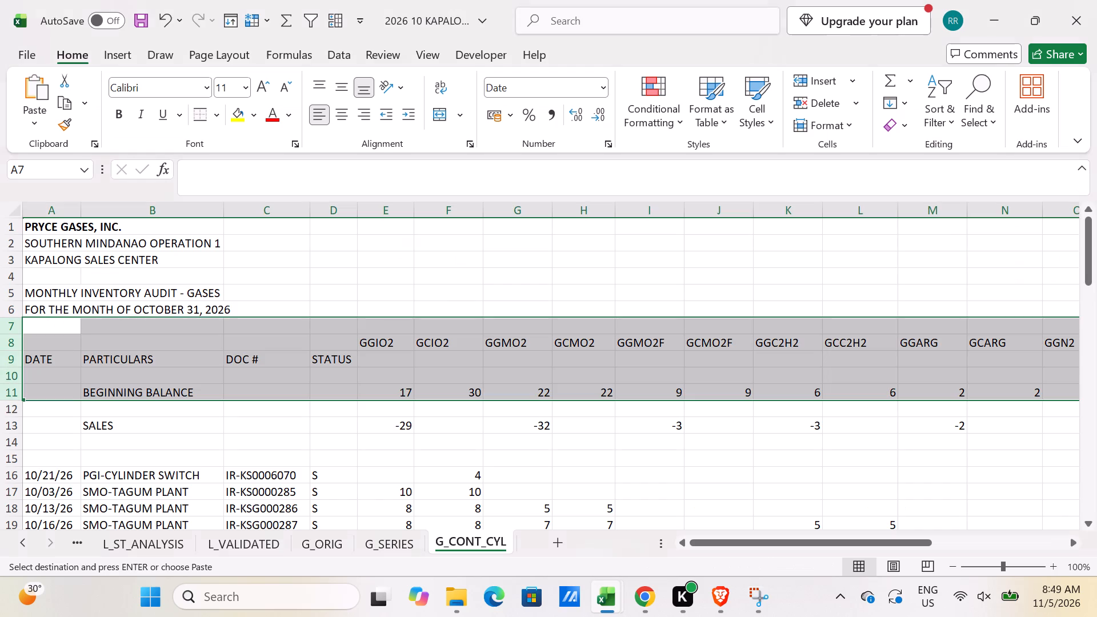
left_click(14, 343)
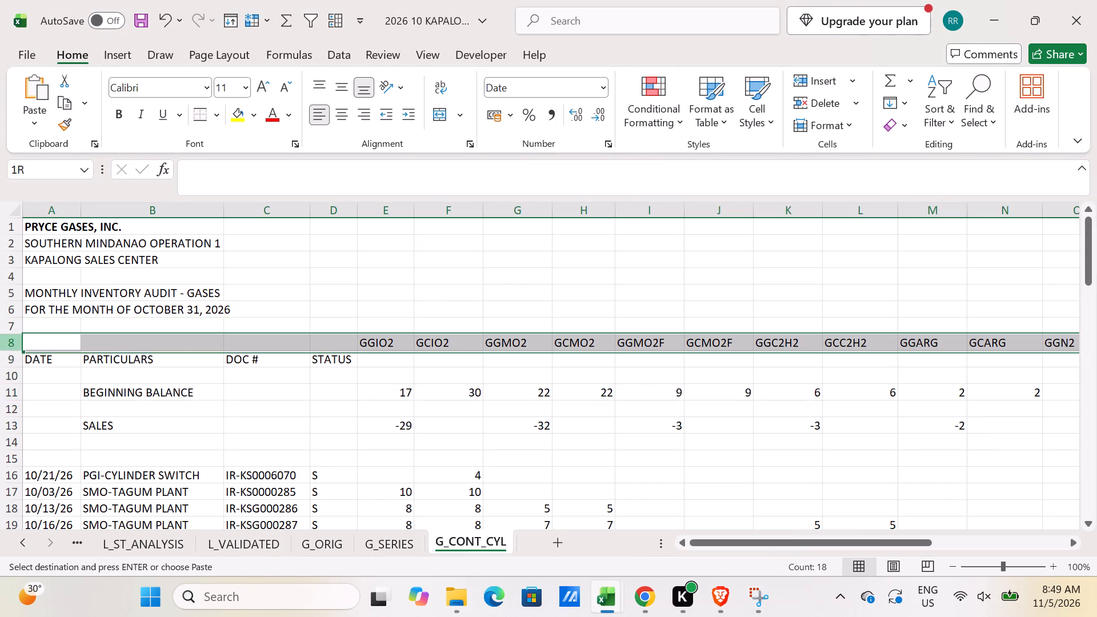
key("ctrl+shift+equal")
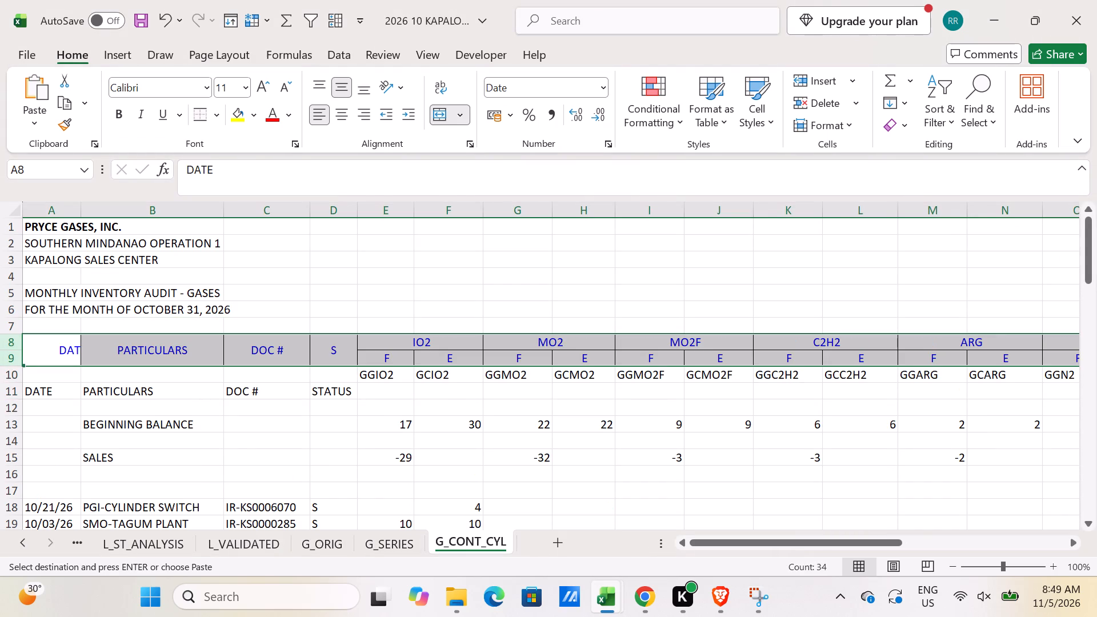
Narrow column D to fit its S heading.
left_click_drag(364, 215, 332, 217)
Delete the old column heading rows 10 and 11, holding the gas codes and DATE to STATUS labels.
scroll(177, 327, "down", 2)
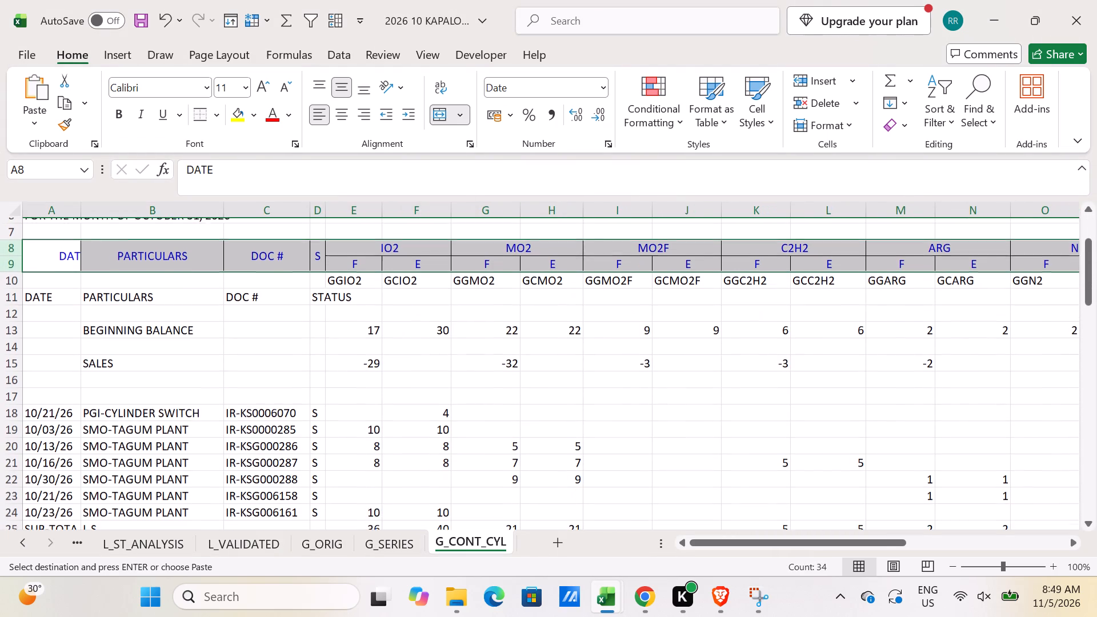
left_click_drag(17, 275, 19, 293)
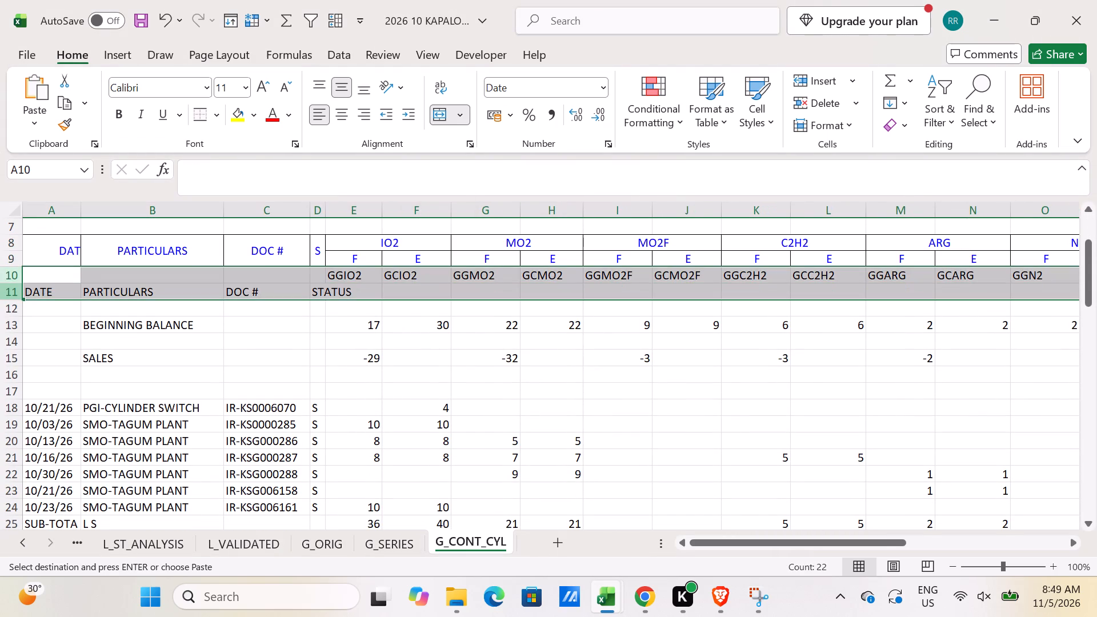
key("ctrl+minus")
Move the blank row between BEGINNING BALANCE and SALES to directly below the SALES row.
left_click(6, 307)
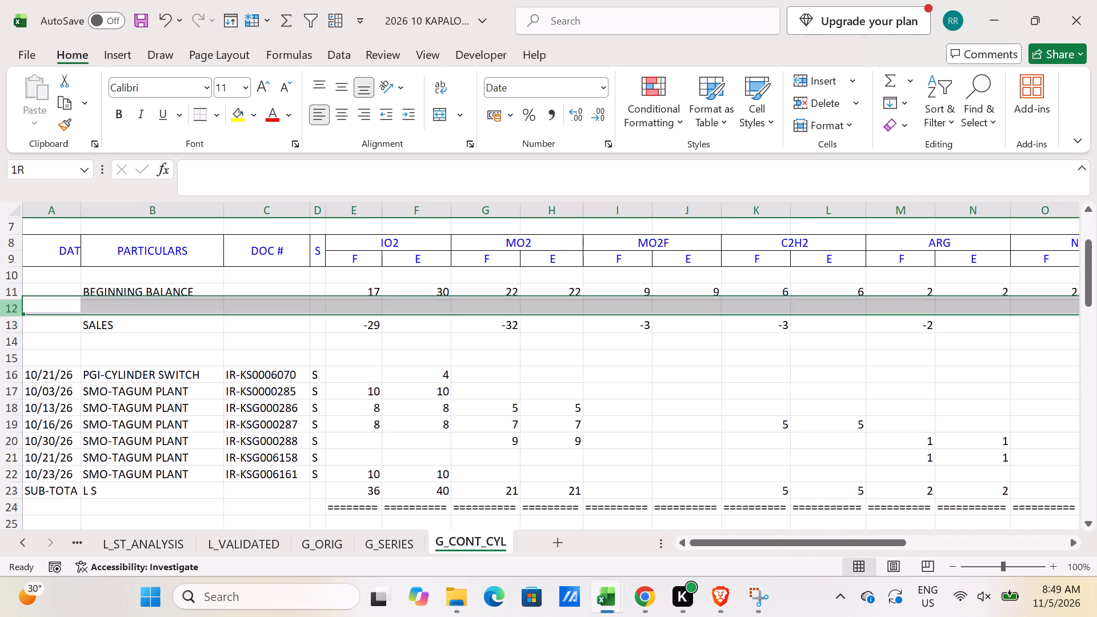
key("ctrl+x")
left_click(18, 339)
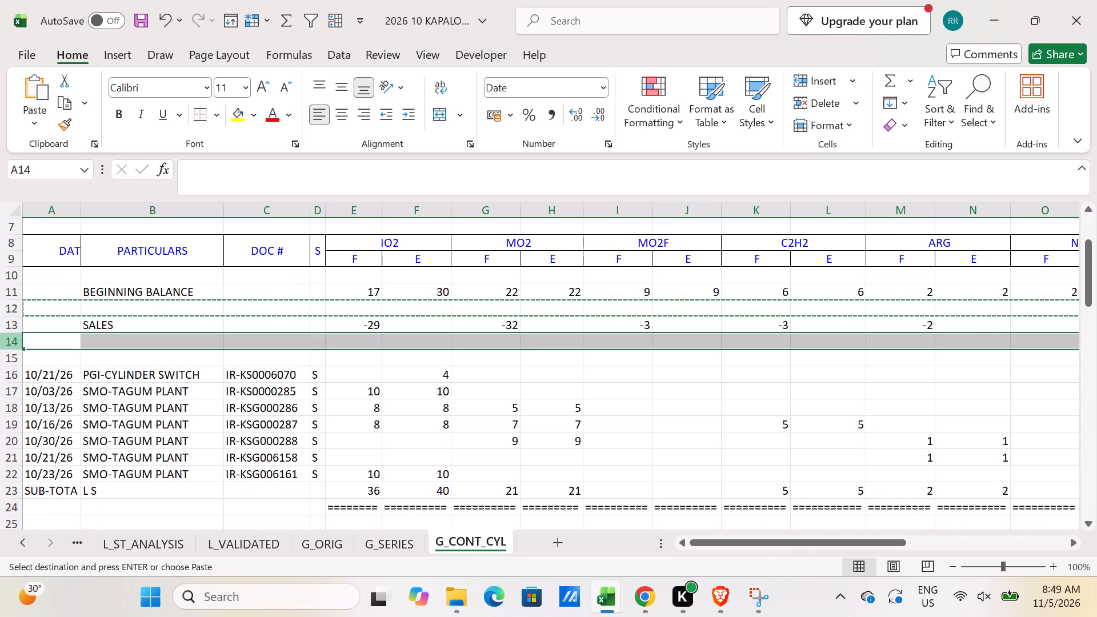
key("ctrl+shift+equal")
Narrow columns E to X to one uniform width that fits the gas quantities.
left_click_drag(351, 210, 484, 226)
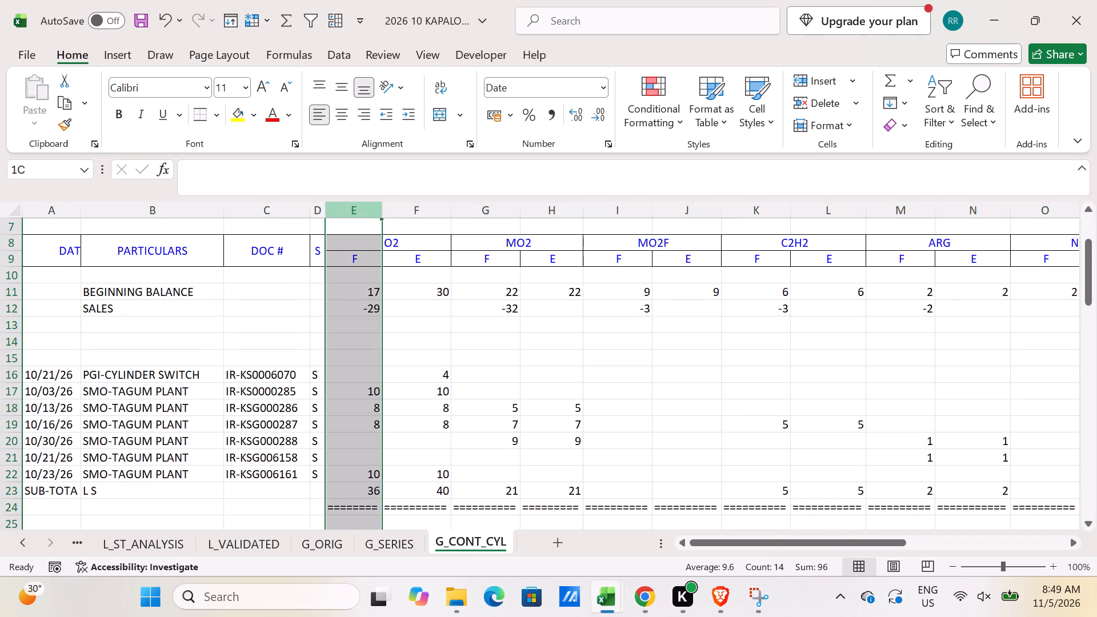
left_click_drag(484, 226, 1011, 223)
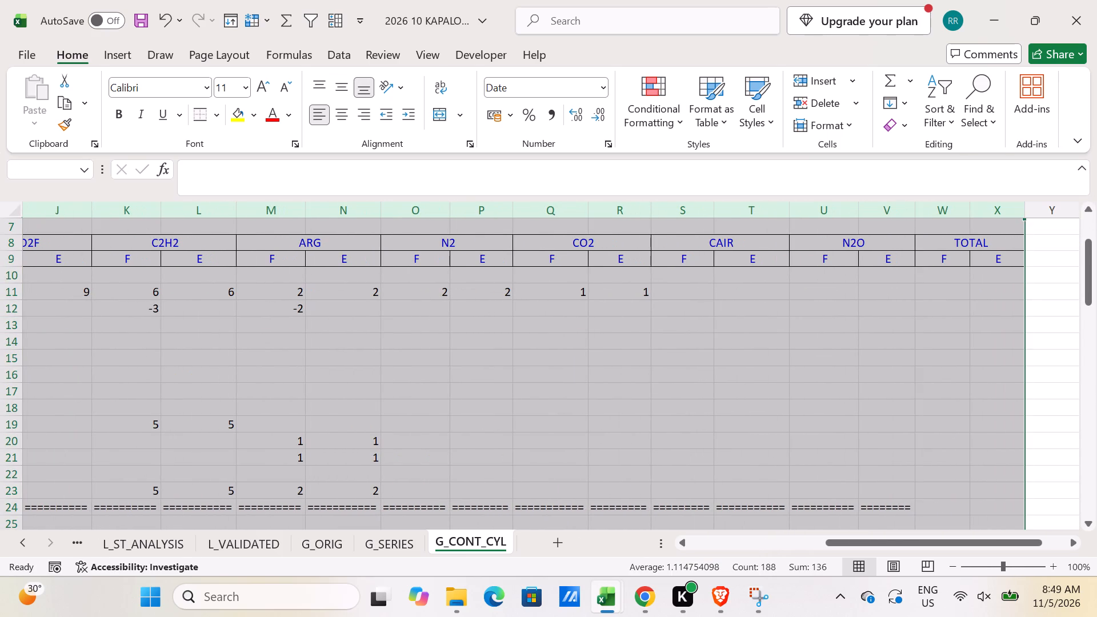
left_click_drag(880, 540, 455, 452)
left_click_drag(384, 209, 375, 210)
left_click_drag(375, 210, 370, 211)
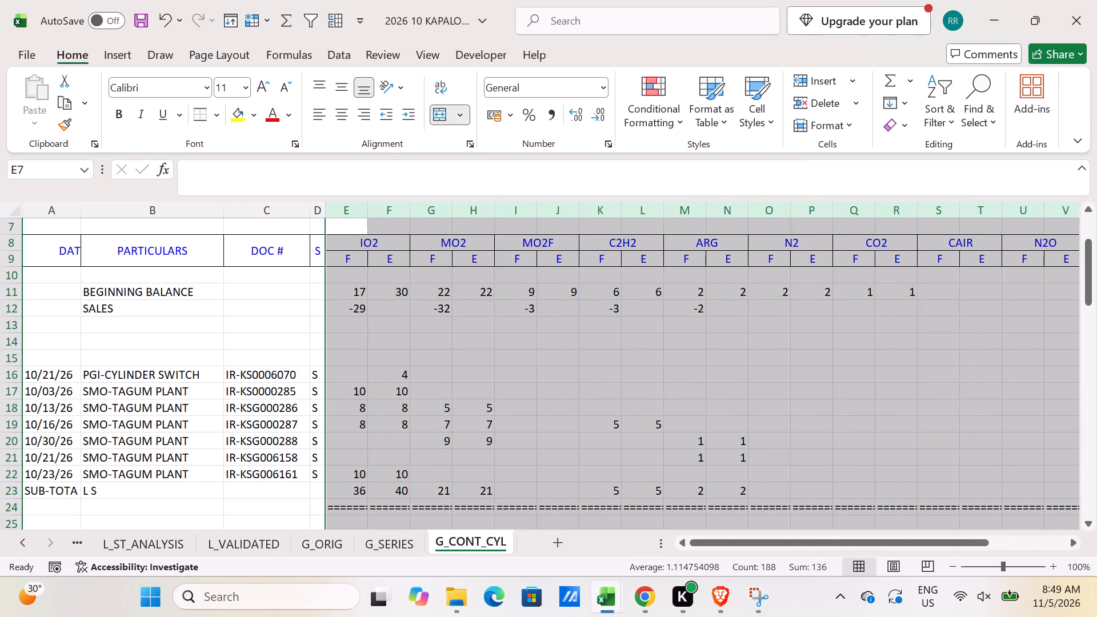
Apply the custom no-decimal accounting format with parenthesised negatives, _(* #,##0_);_(* (#,##0);_(* "-"??_);_(@_), to columns E to X.
right_click(361, 211)
left_click(423, 463)
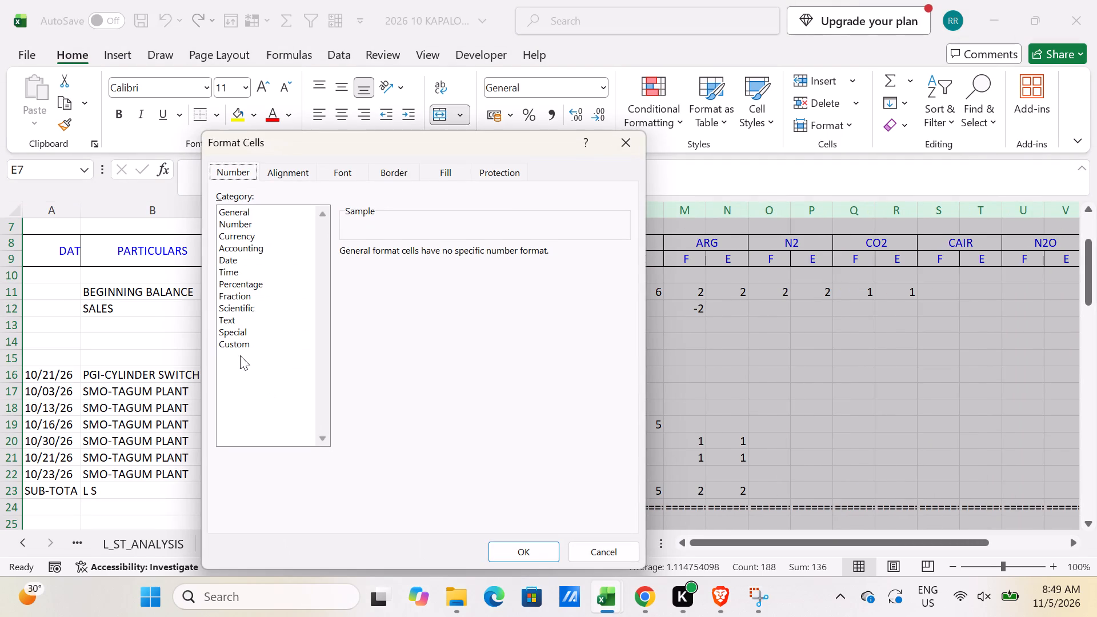
left_click(241, 348)
left_click_drag(620, 304, 601, 420)
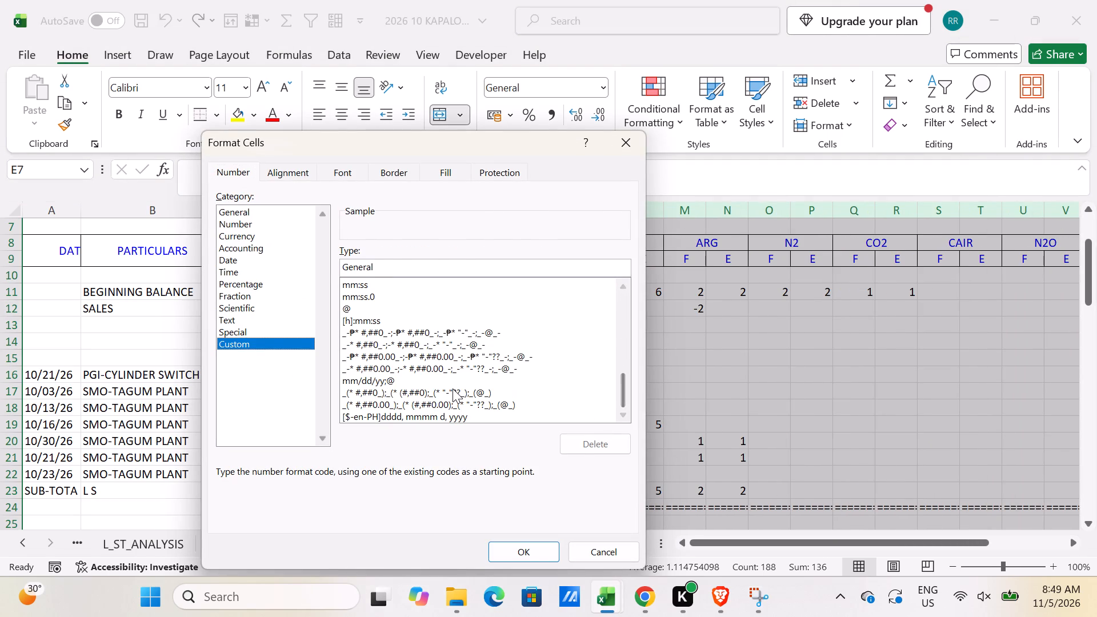
left_click(453, 388)
left_click(521, 554)
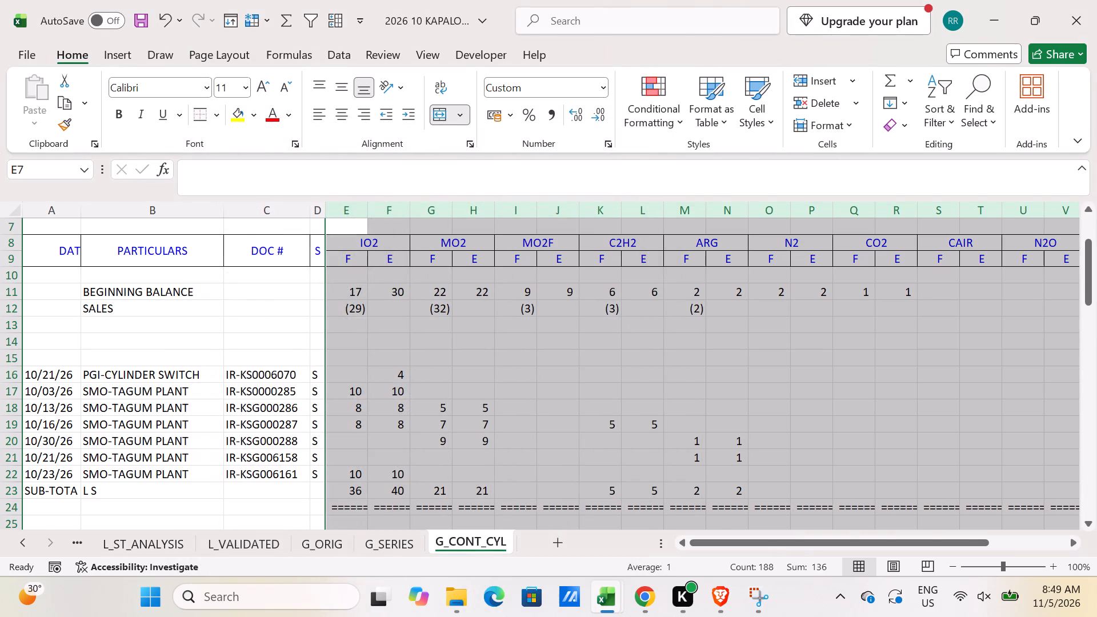
Narrow columns E to X a little more and slightly reduce the width of the PARTICULARS column.
left_click(366, 208)
left_click_drag(225, 209, 215, 211)
scroll(366, 309, "down", 1, "ctrl")
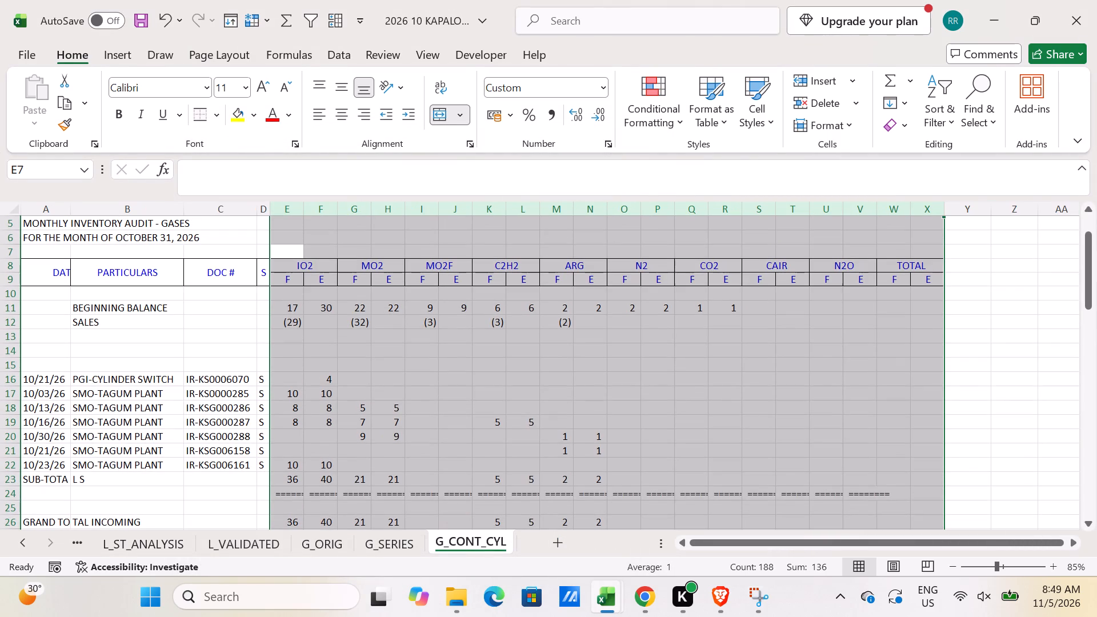
Copy the TOTAL formulas in W15:X15 of the September analysis's Kapalong sheet and paste only the formulas into W11:X11 of G_CONT_CYL.
left_click(46, 367)
key("alt+Tab")
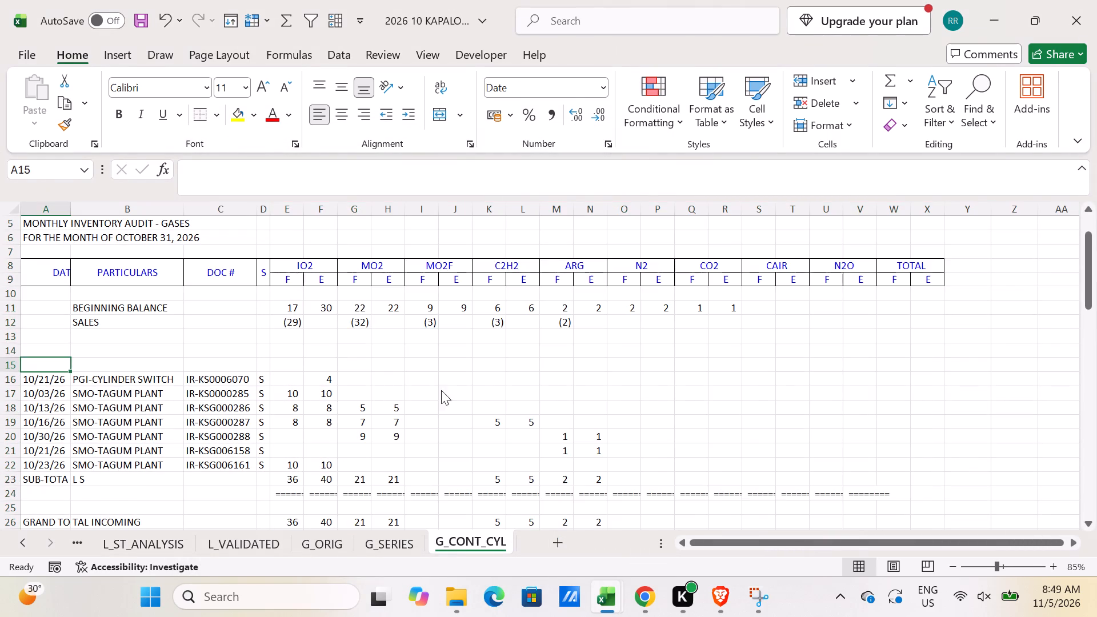
left_click_drag(1010, 363, 1037, 361)
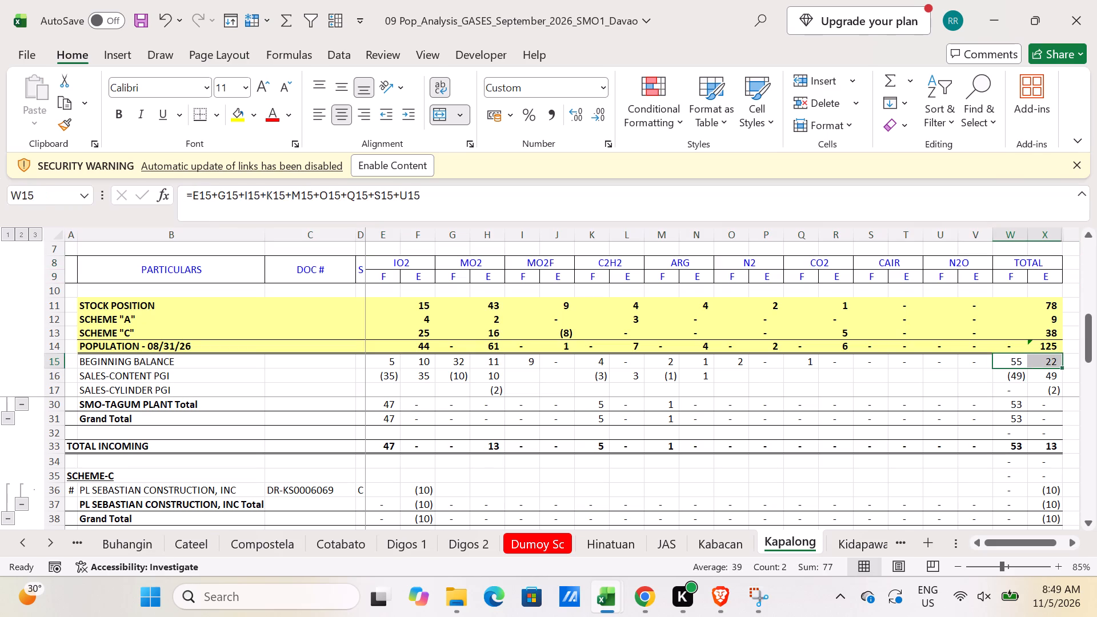
key("ctrl+c")
key("alt+Tab")
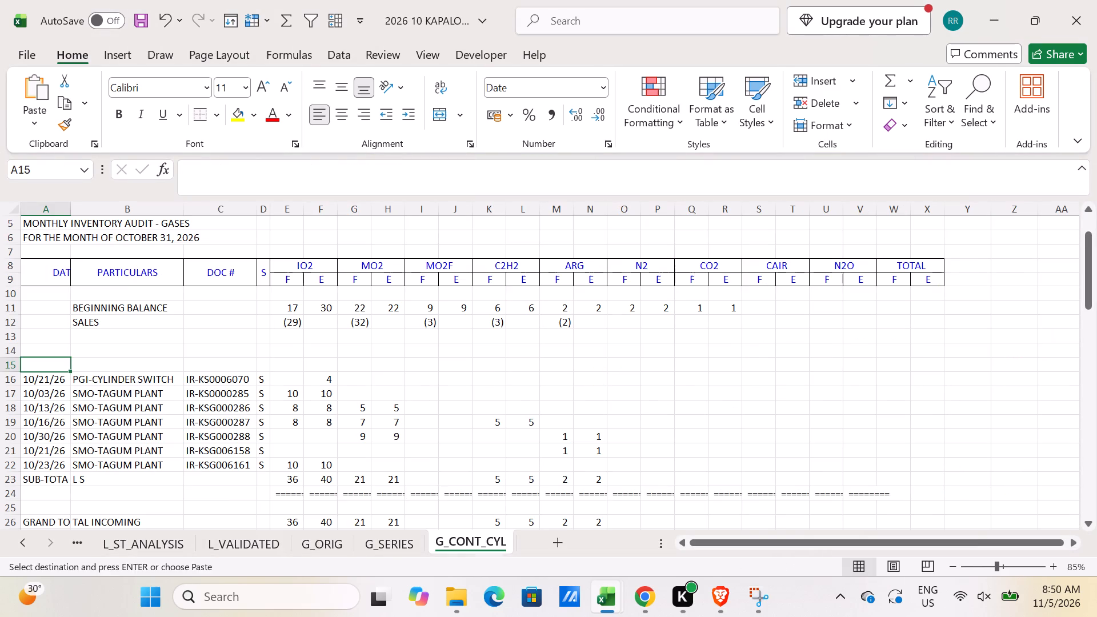
left_click(903, 310)
key("alt+e")
type("SF")
key("Return")
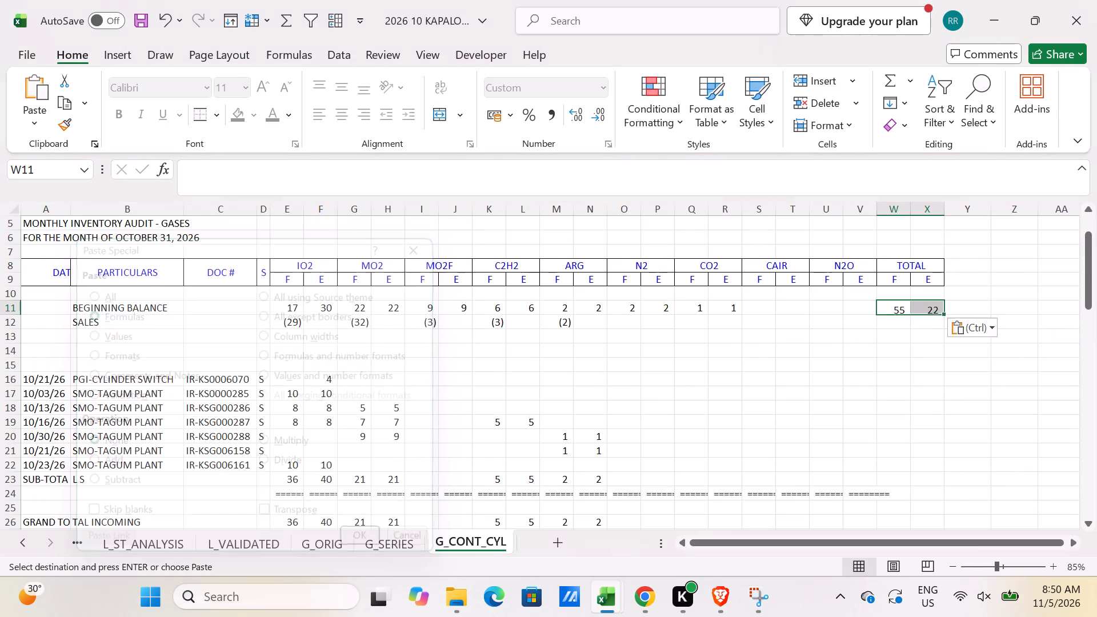
Fill the TOTAL formulas in W11:X11 down to row 72.
left_click_drag(942, 317, 932, 389)
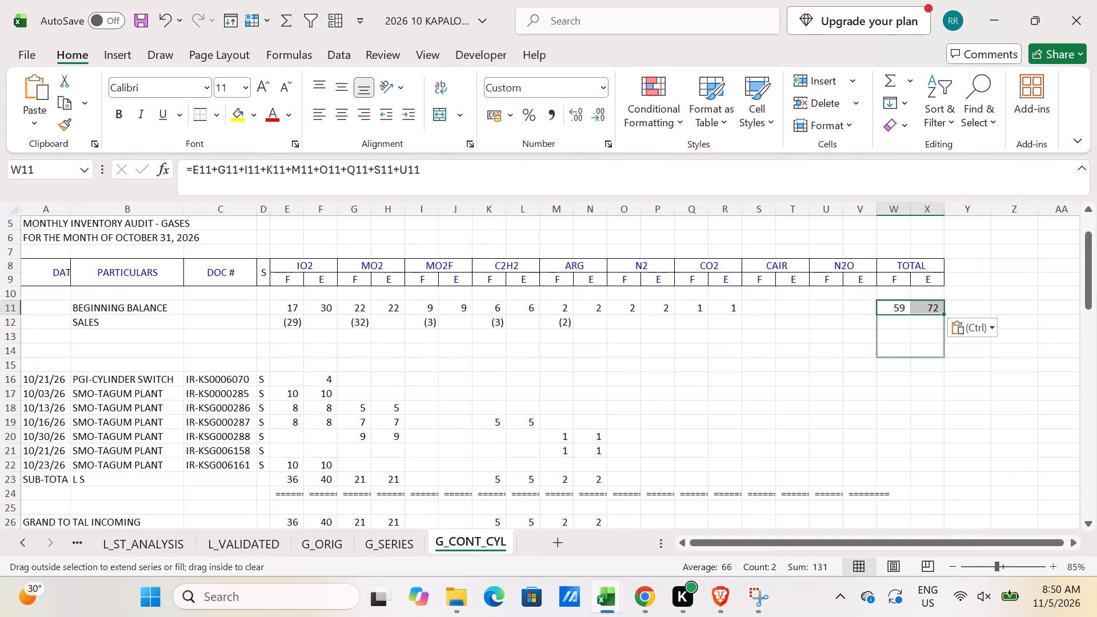
left_click_drag(932, 389, 870, 463)
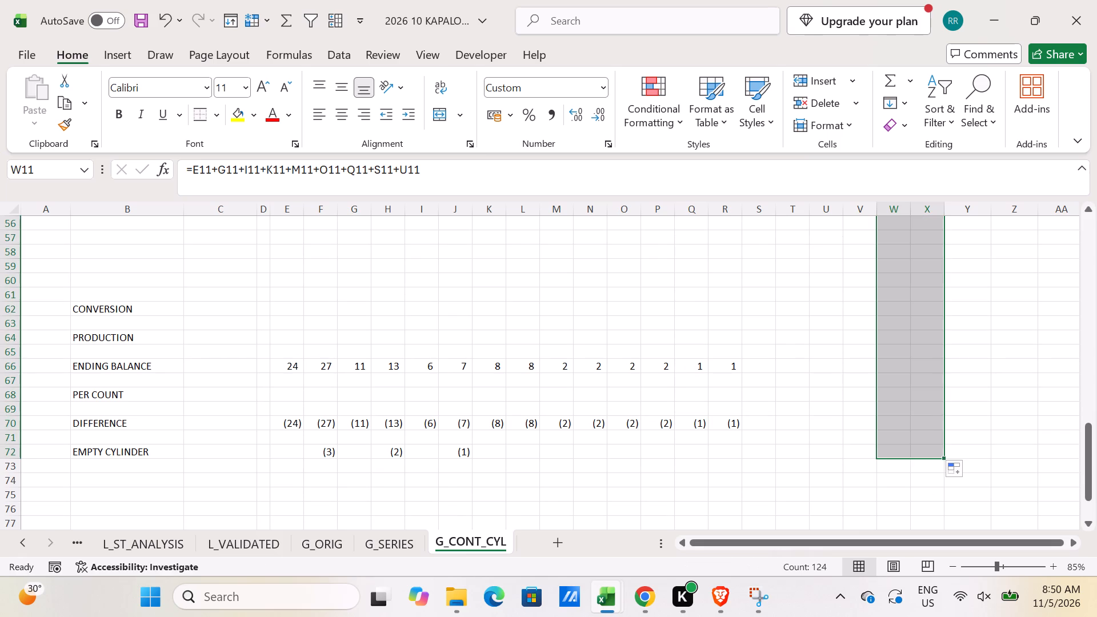
Start a Subtotal on the incoming transactions in A15:X22, grouping at each change in column B with the Sum function.
left_click_drag(1092, 464, 1059, 215)
scroll(179, 470, "down", 2)
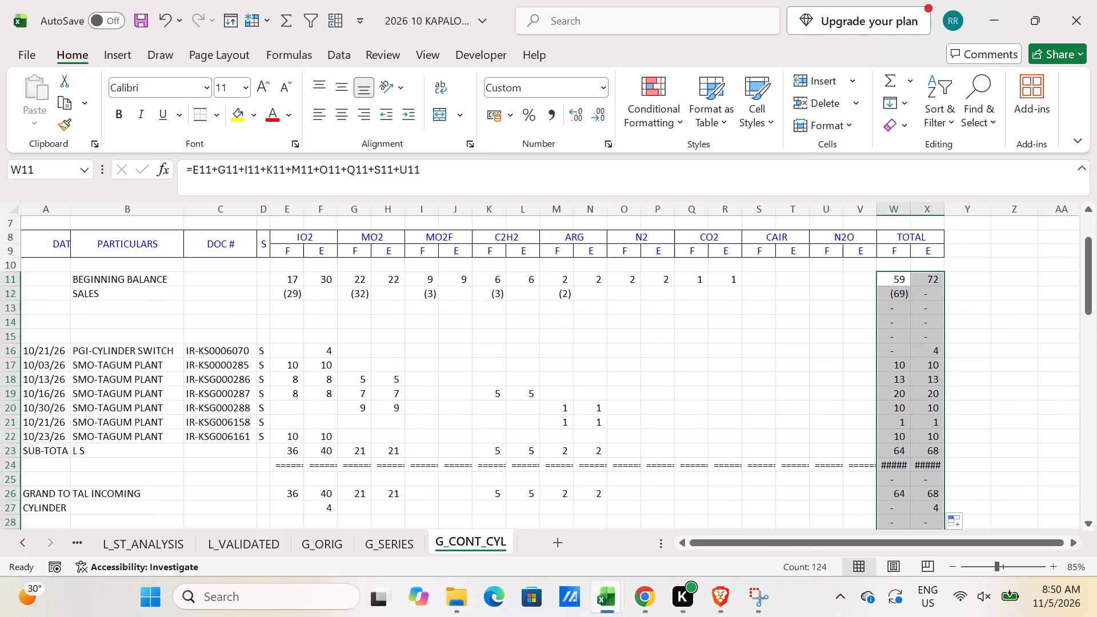
left_click(45, 336)
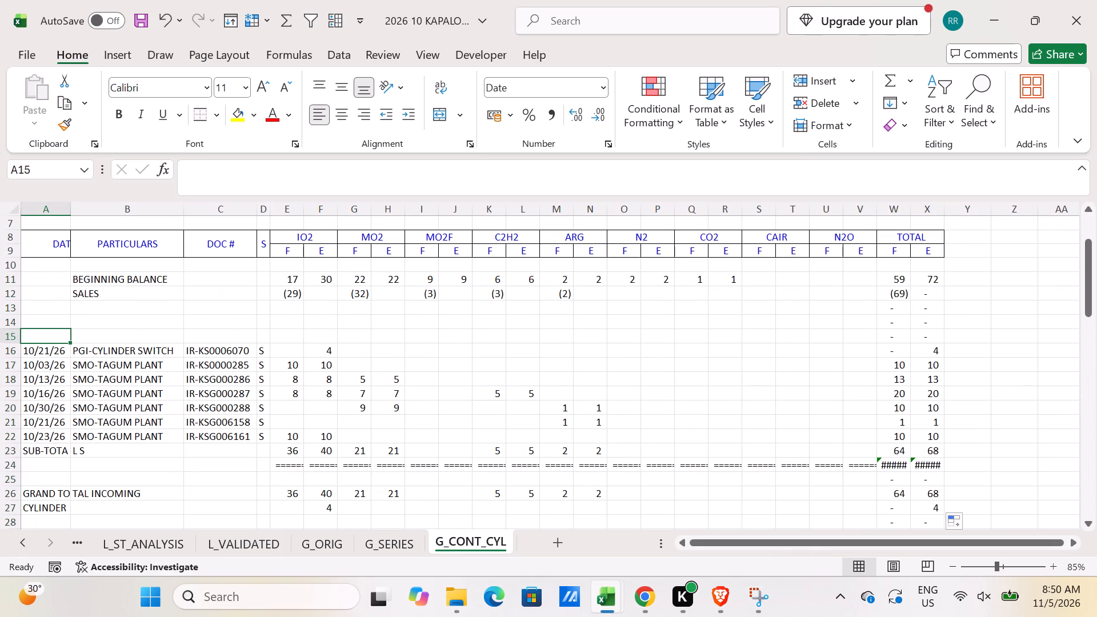
left_click(936, 434, "shift")
left_click(335, 21)
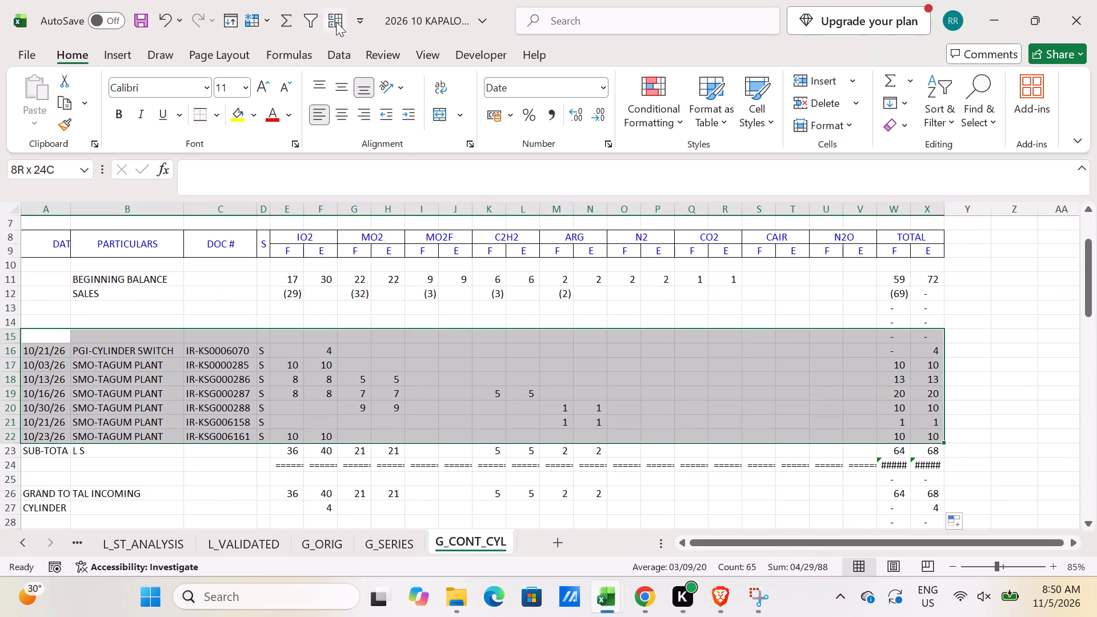
left_click(603, 395)
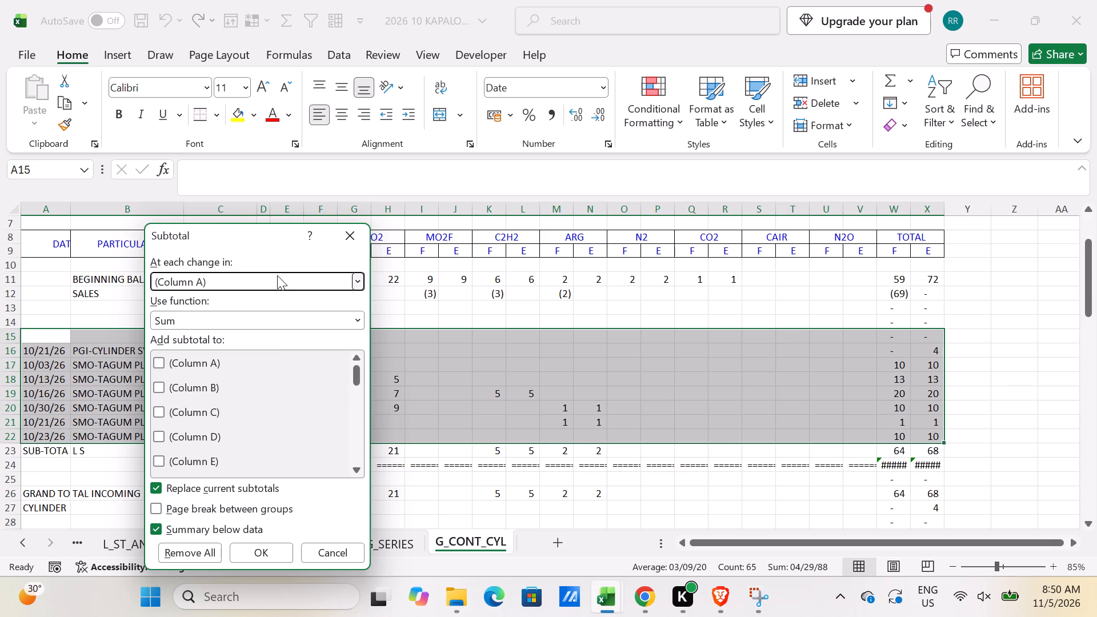
left_click(277, 275)
left_click(223, 316)
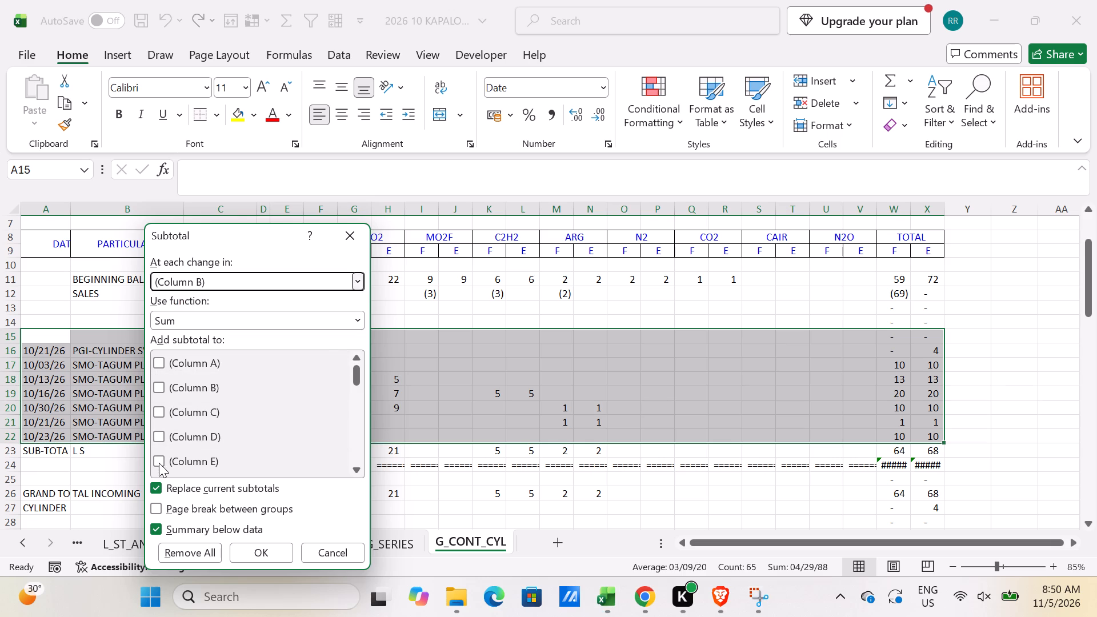
Include columns E through L in the columns being subtotalled.
left_click(159, 463)
scroll(155, 439, "down", 4)
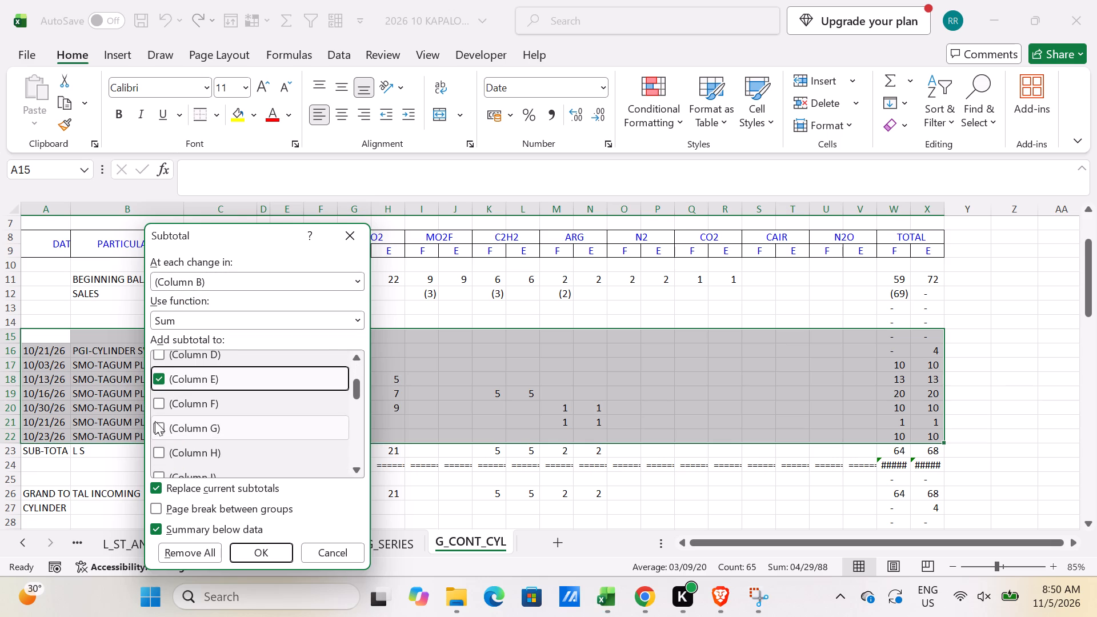
left_click(160, 403)
left_click(160, 421)
left_click(160, 451)
scroll(160, 450, "down", 2)
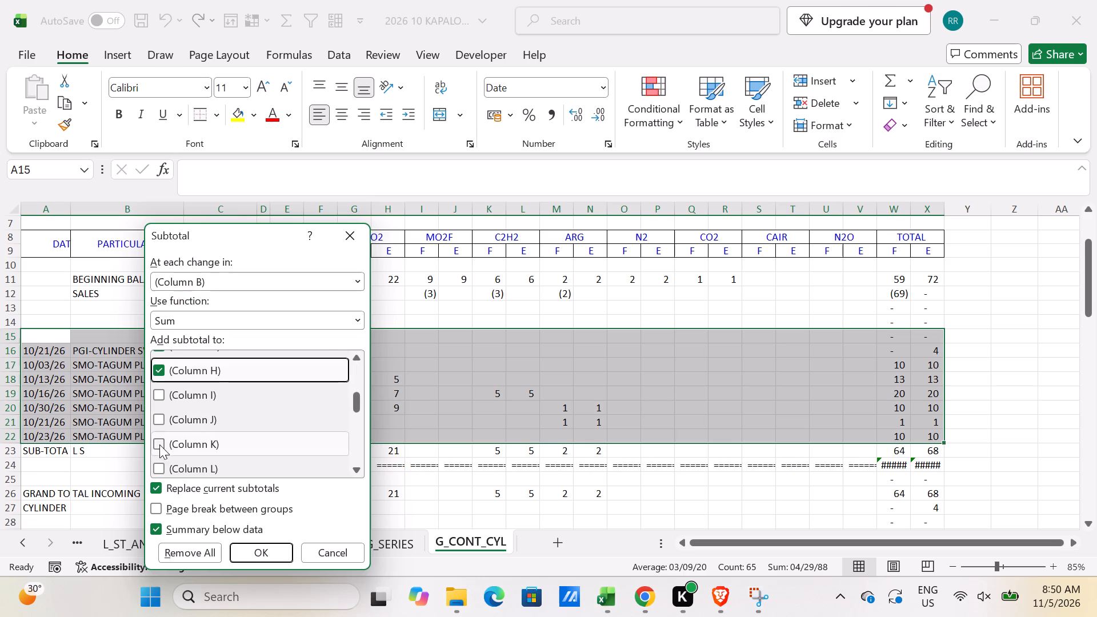
left_click(157, 398)
left_click(157, 414)
left_click(158, 441)
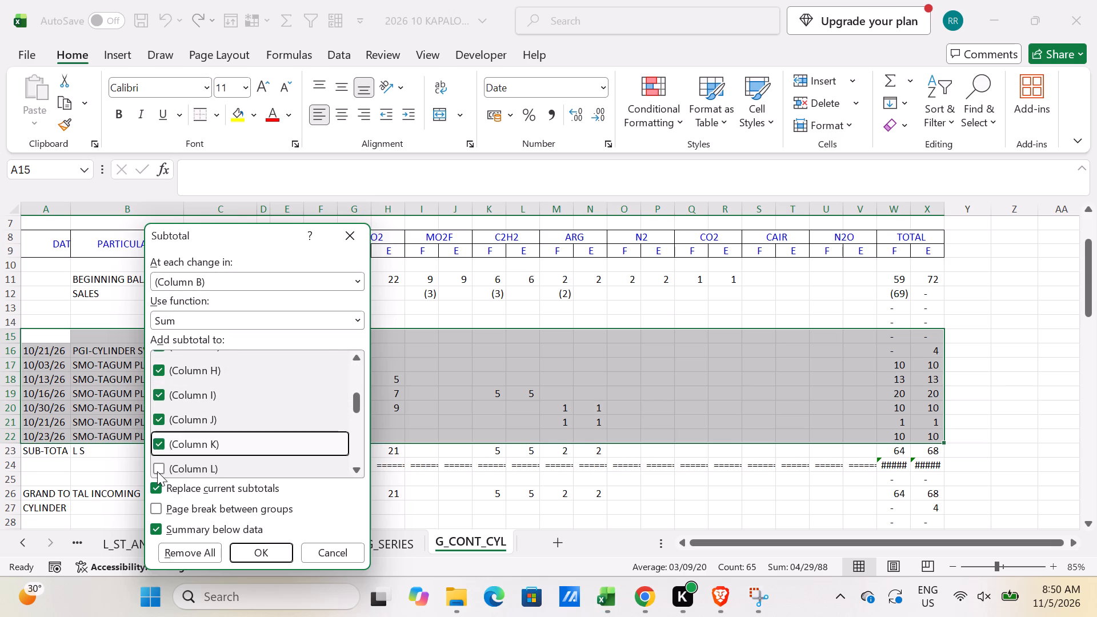
left_click(157, 471)
Include columns M through R in the columns being subtotalled.
scroll(141, 414, "down", 3)
scroll(225, 430, "down", 2)
scroll(225, 428, "up", 1)
scroll(216, 426, "down", 1)
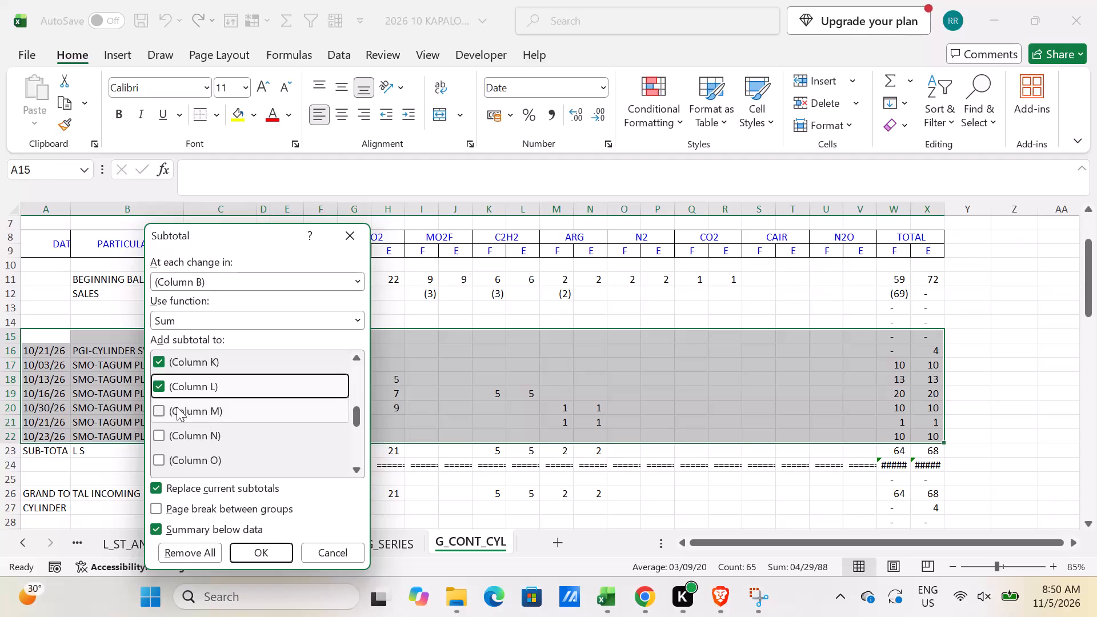
left_click(159, 407)
left_click(162, 436)
left_click(162, 454)
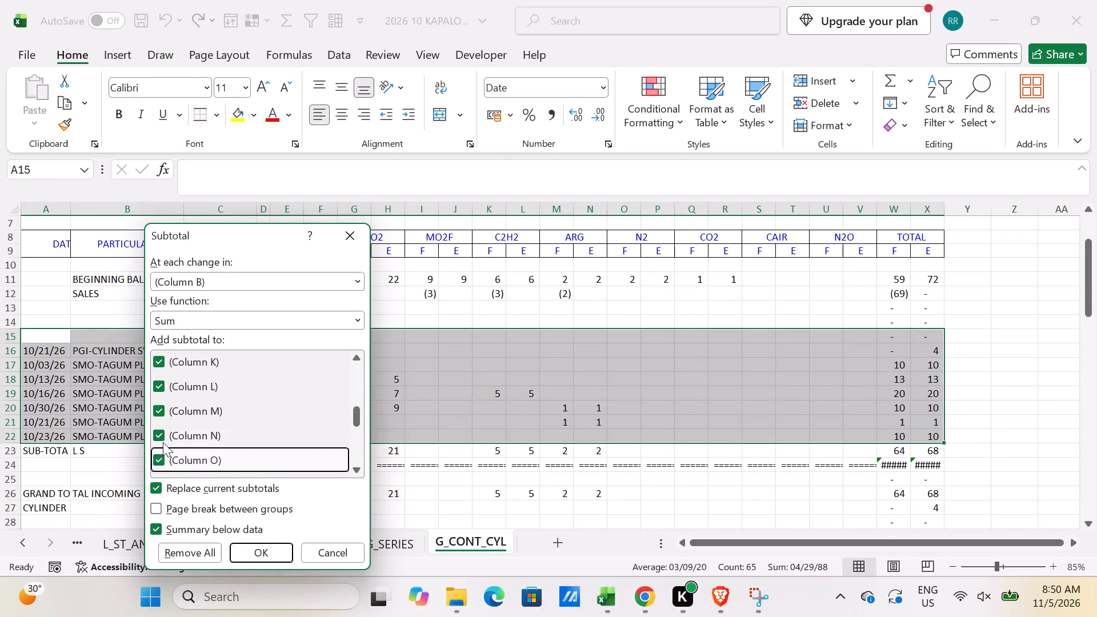
scroll(163, 439, "down", 3)
scroll(162, 388, "up", 1)
left_click(160, 398)
left_click(157, 424)
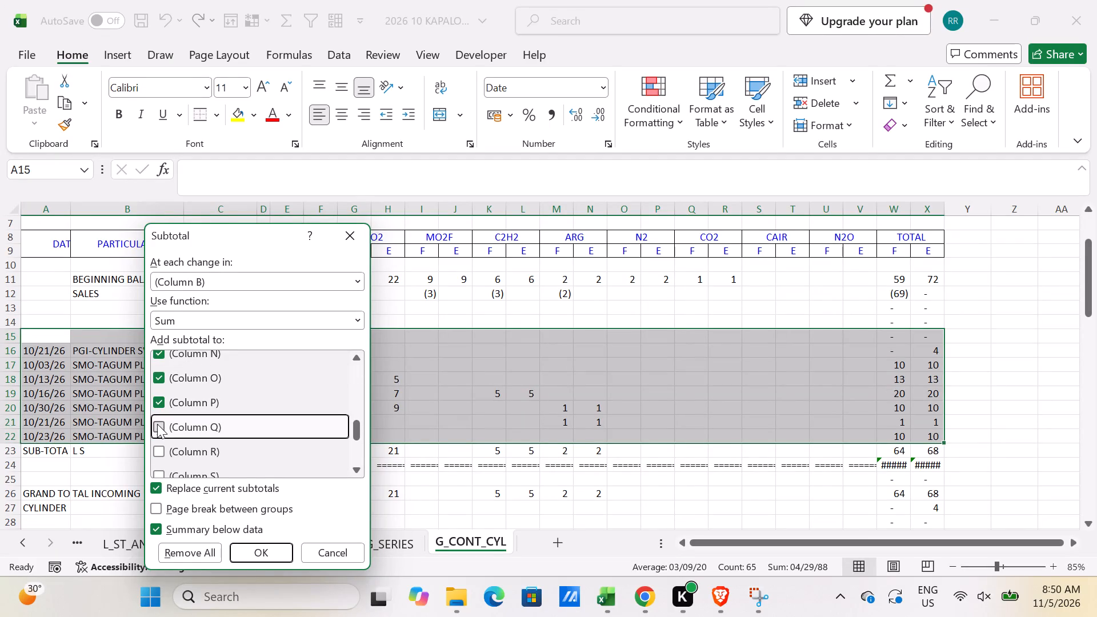
left_click(158, 451)
Include columns S through W as well and apply the Subtotal to the incoming transactions.
scroll(158, 451, "down", 2)
left_click(159, 394)
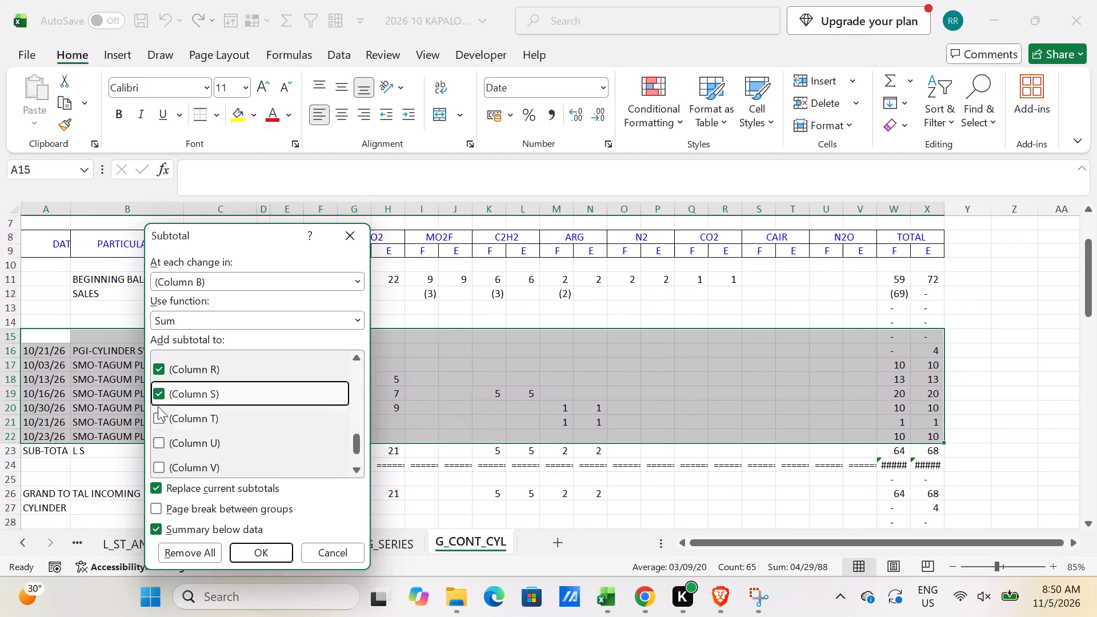
left_click(154, 420)
left_click(160, 442)
left_click(160, 467)
scroll(172, 446, "down", 2)
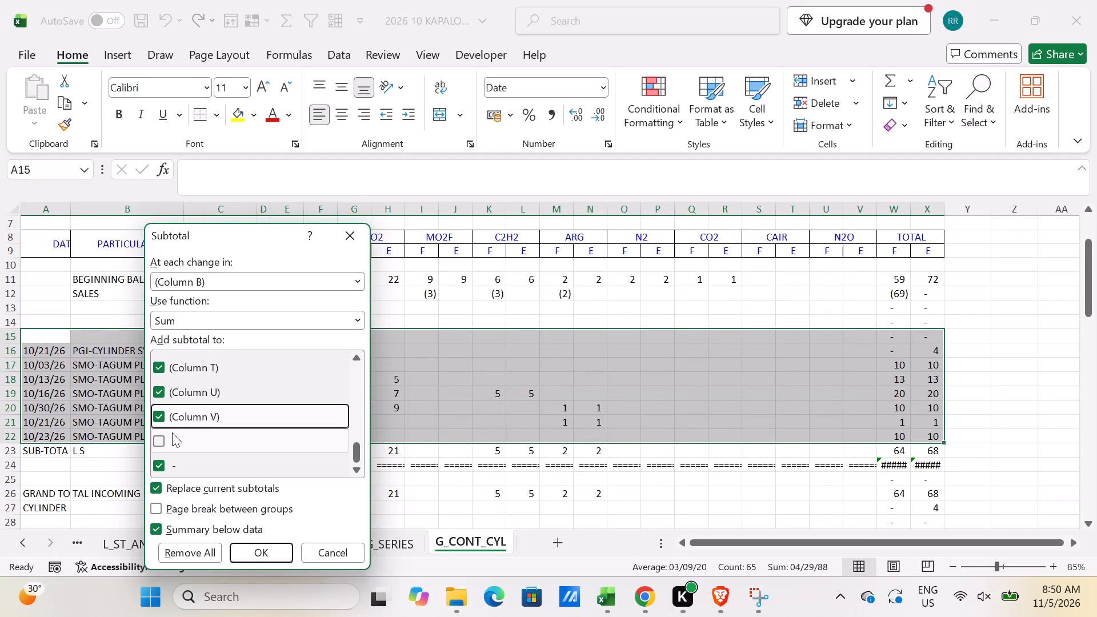
left_click(165, 436)
scroll(167, 444, "down", 1)
scroll(167, 444, "up", 1)
scroll(167, 444, "down", 2)
left_click(158, 439)
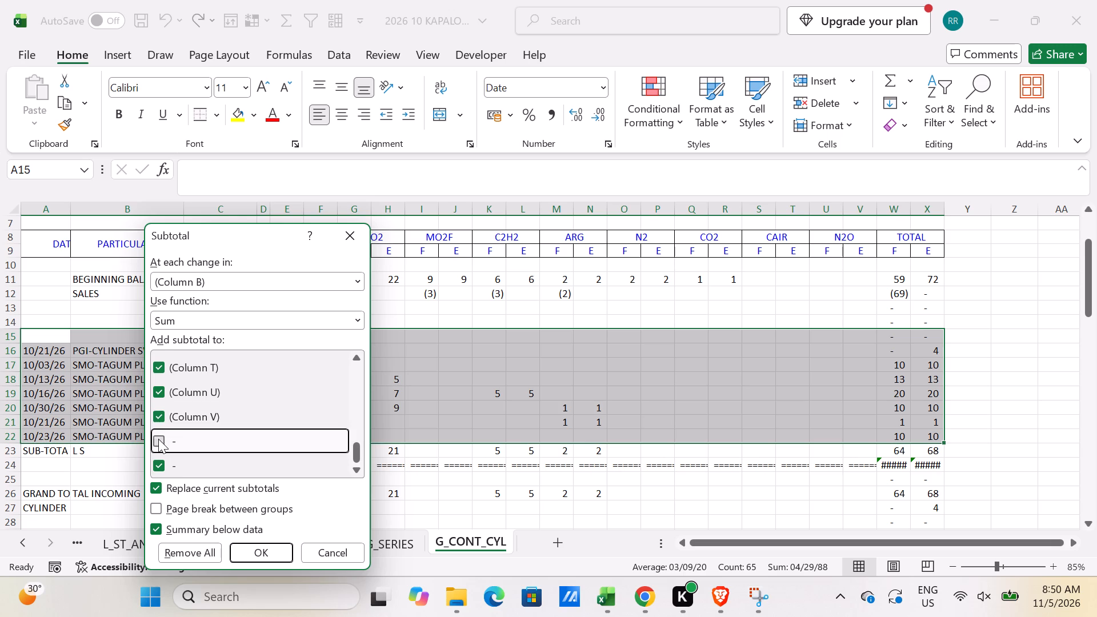
left_click(263, 548)
Apply a top and bottom border to the Grand Total row in A25:X25.
scroll(222, 422, "down", 1)
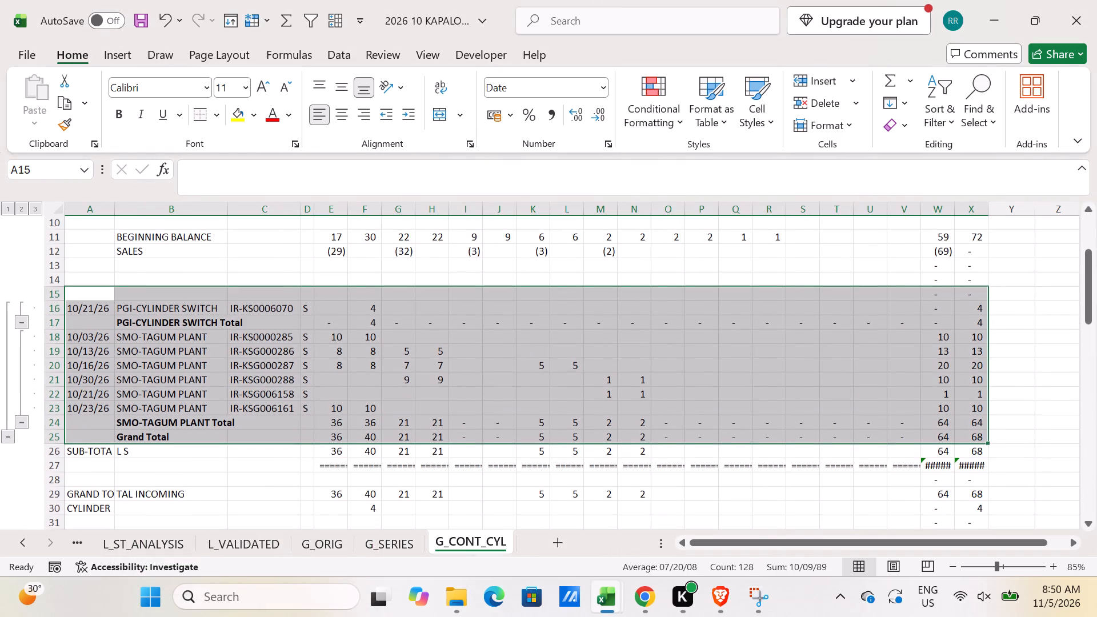
left_click_drag(94, 435, 983, 435)
key("alt+h")
type("BD")
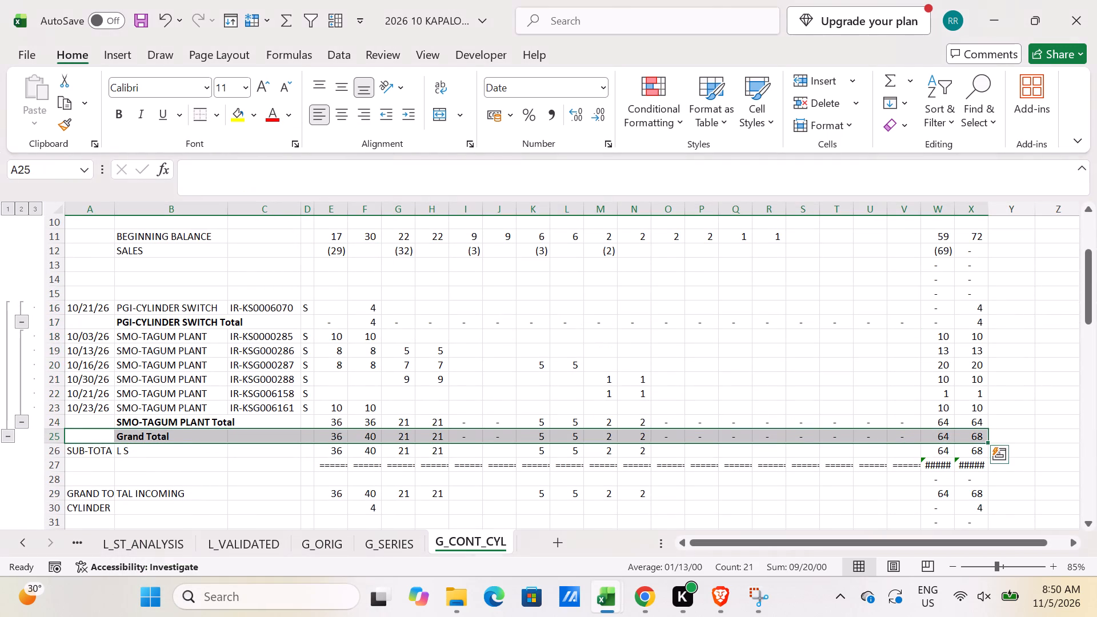
Copy the "STOCK TRANSFER" heading in A40 of the September analysis's Kapalong sheet into A15 of G_CONT_CYL.
scroll(811, 387, "up", 1)
key("alt+Tab")
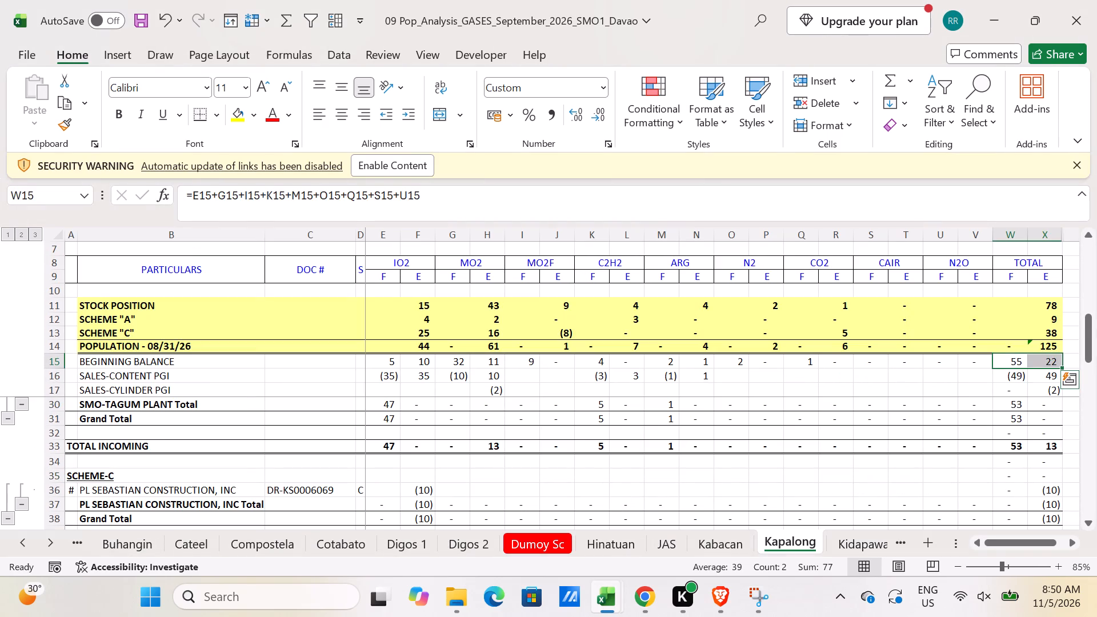
scroll(86, 474, "down", 3)
left_click(69, 420)
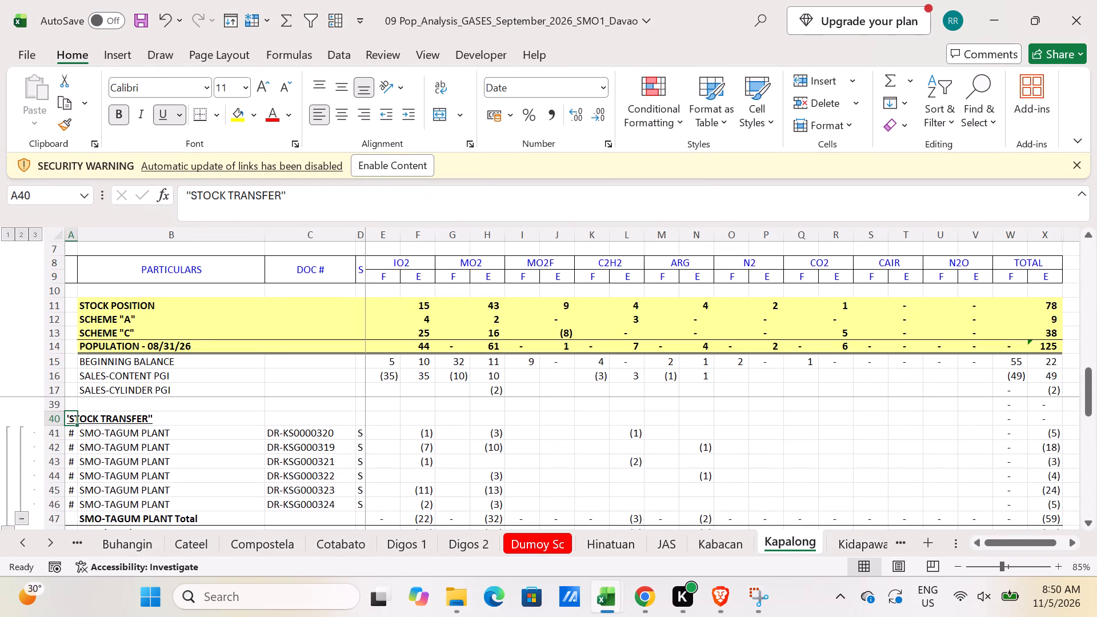
key("ctrl+c")
key("alt+Tab")
left_click(89, 338)
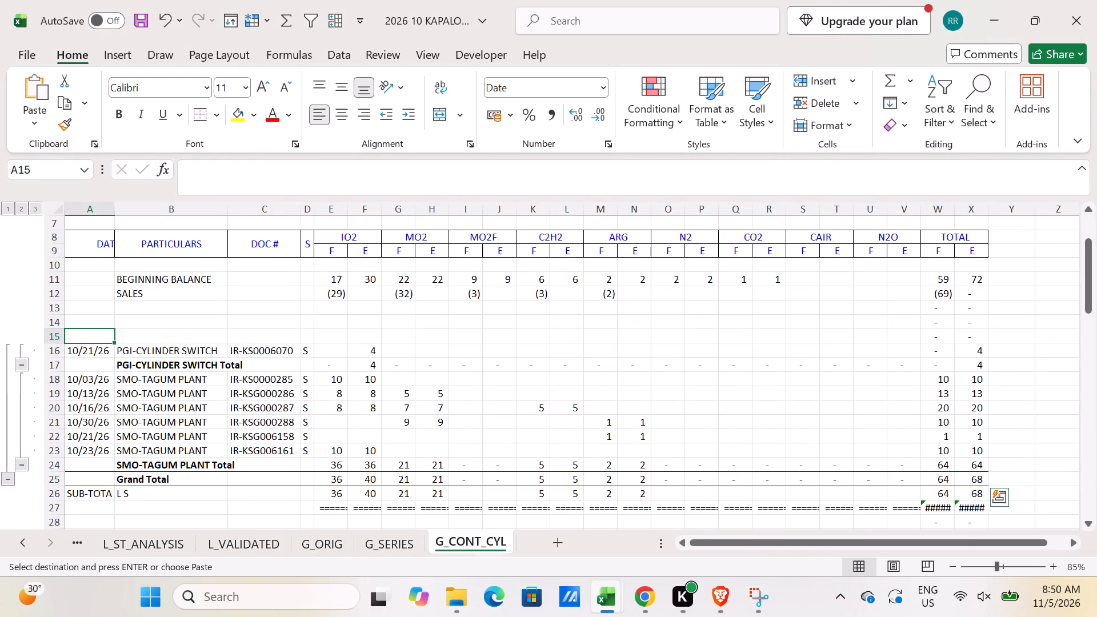
key("ctrl+v")
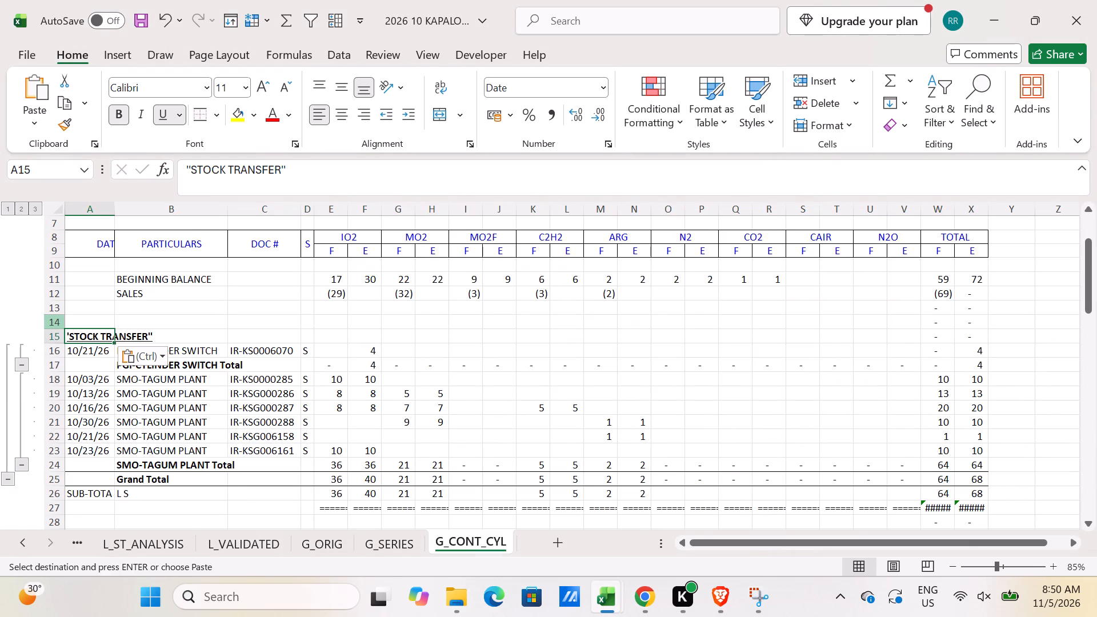
Delete the blank row 14 above the STOCK TRANSFER heading.
left_click(55, 324)
key("ctrl+minus")
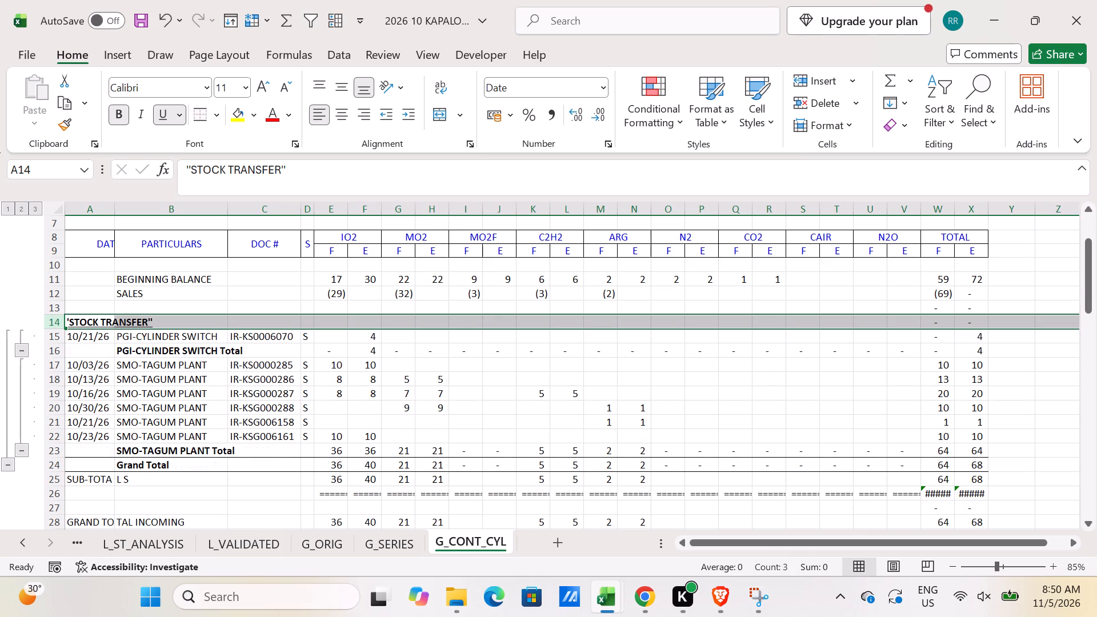
Clear the old SUB-TOTALS row and the equals-sign line beneath it in A25:V26.
scroll(245, 472, "down", 1)
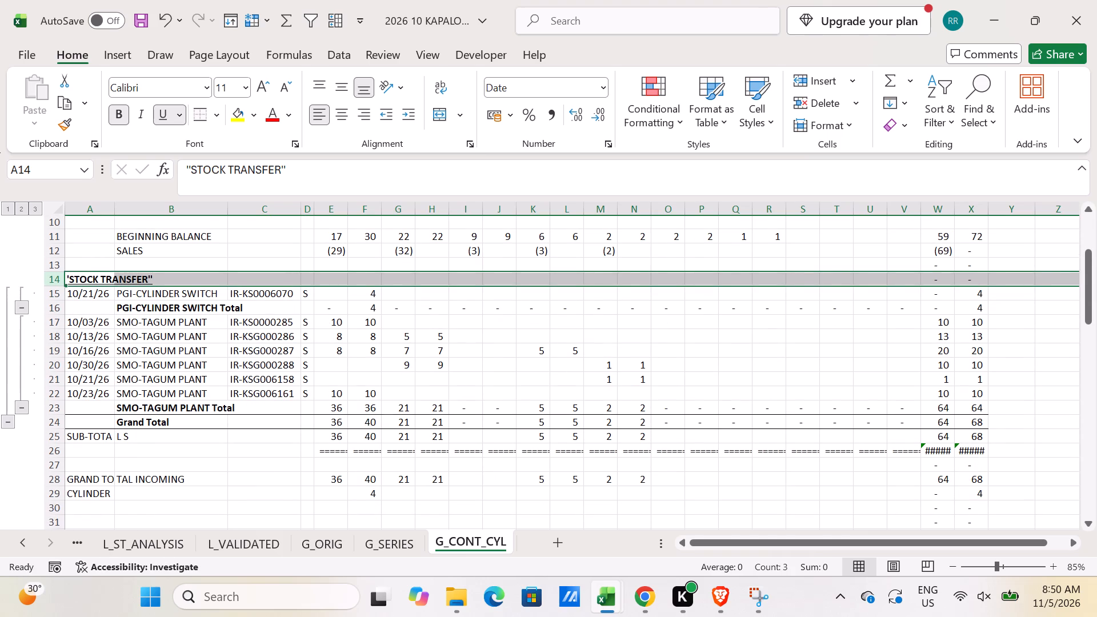
left_click(87, 435)
left_click(907, 447, "shift")
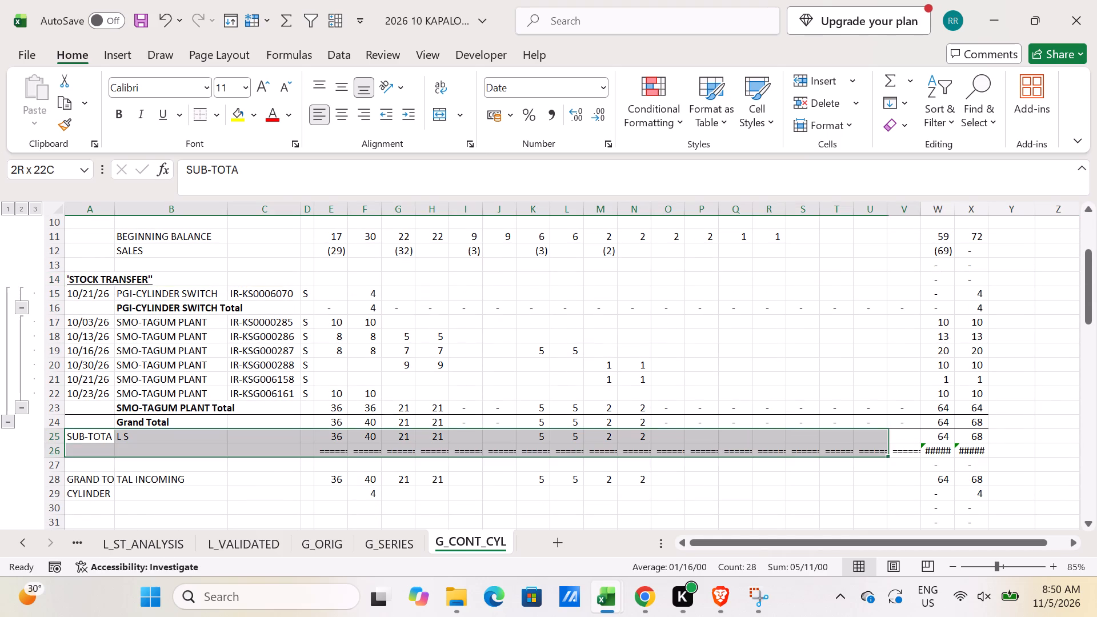
key("Delete")
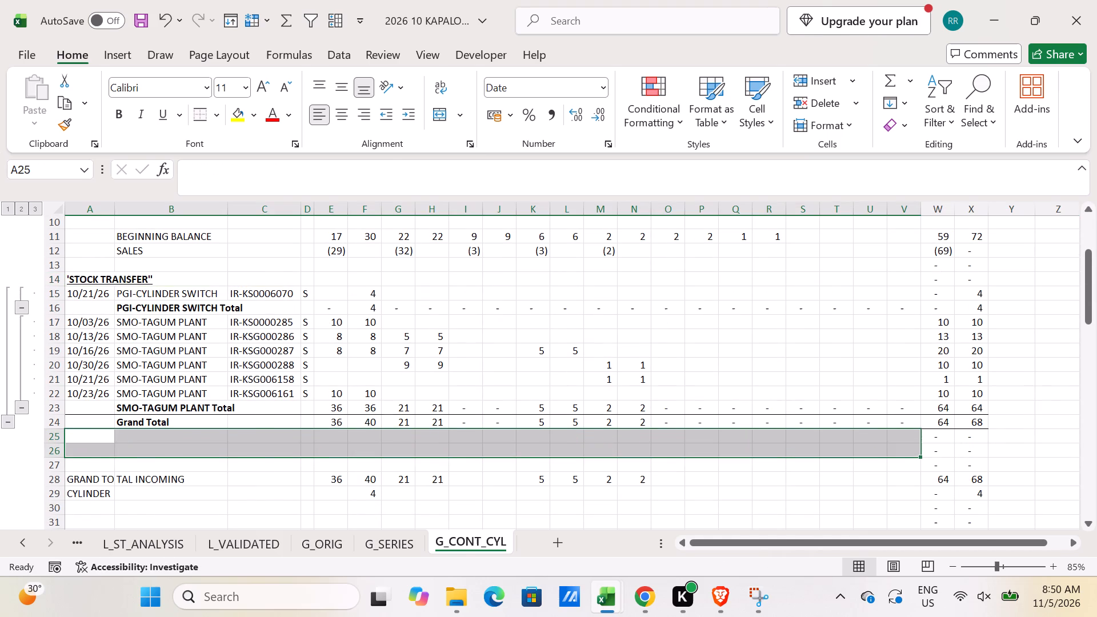
Copy the TOTAL INCOMING row 33 from the September analysis's Kapalong sheet and insert it at row 26 of G_CONT_CYL.
key("alt+Tab")
scroll(175, 436, "down", 2)
scroll(74, 482, "up", 2)
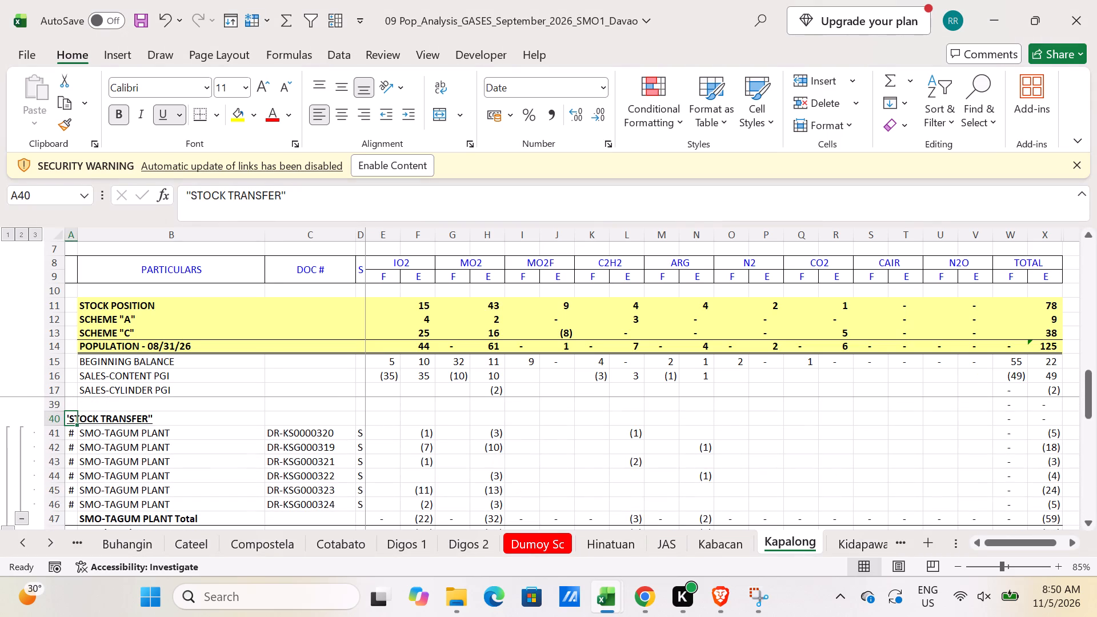
scroll(111, 456, "down", 3)
scroll(48, 474, "down", 2)
scroll(48, 474, "up", 3)
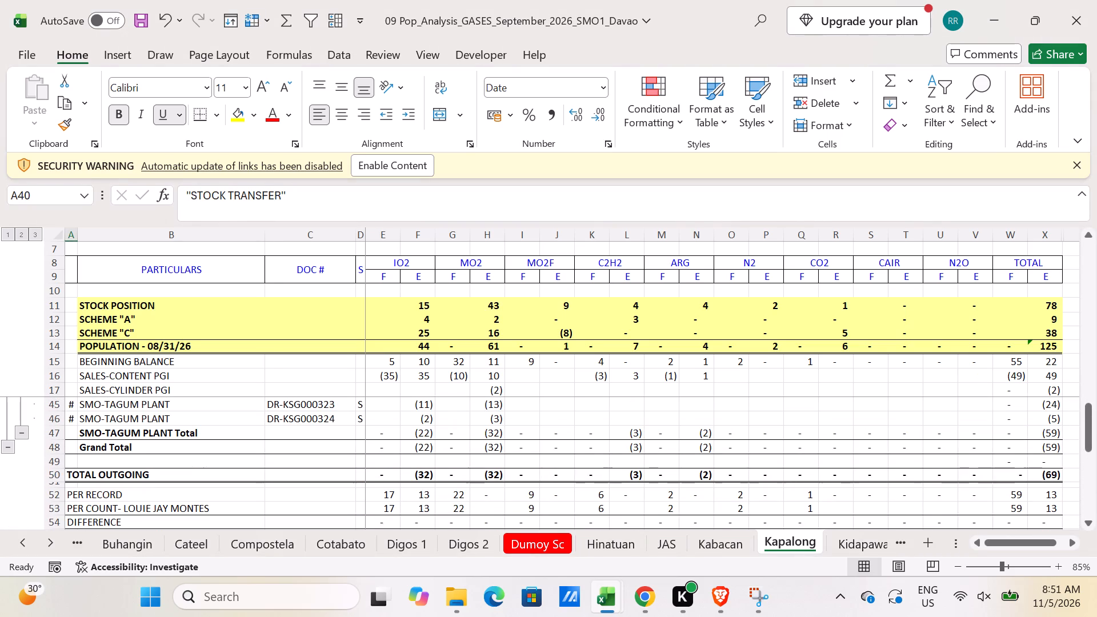
key("alt+Tab")
key("alt+Tab")
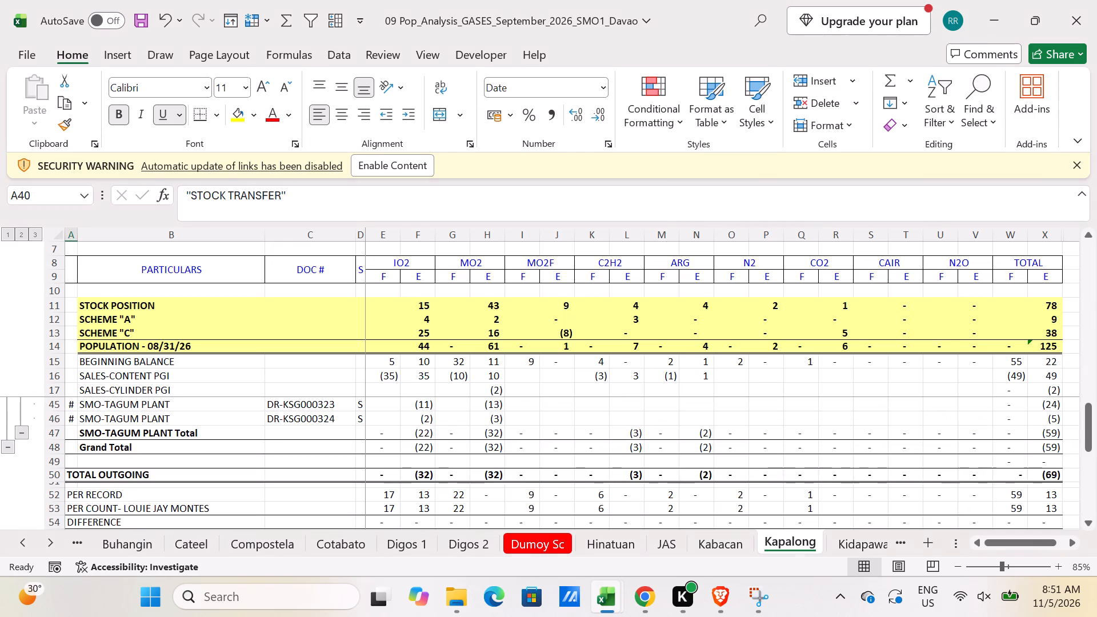
scroll(62, 483, "up", 4)
left_click(59, 404)
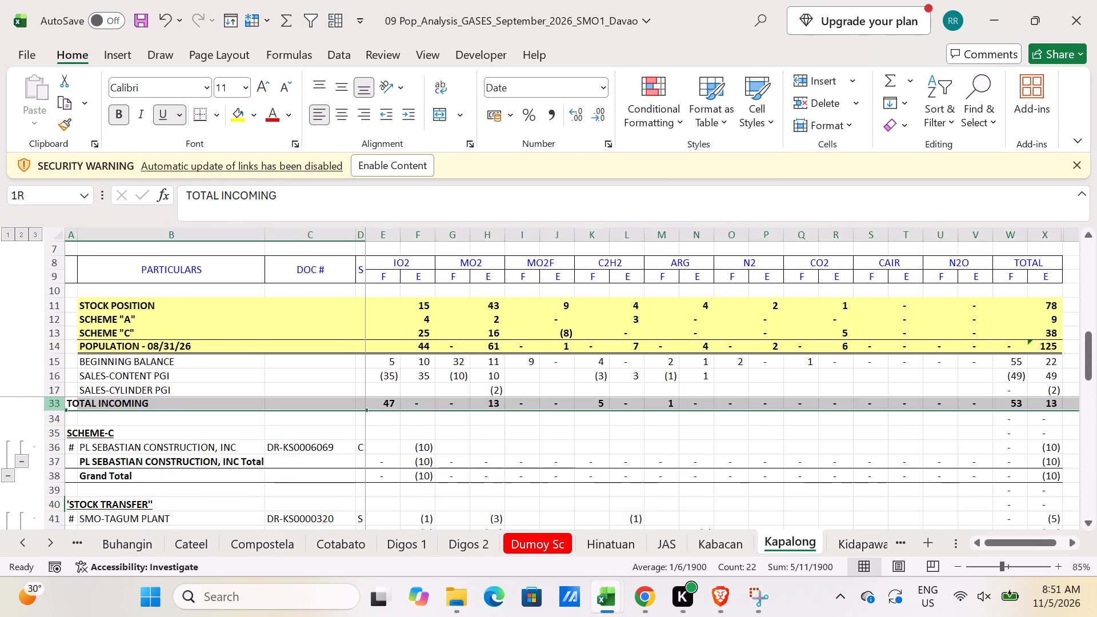
key("ctrl+c")
key("alt+Tab")
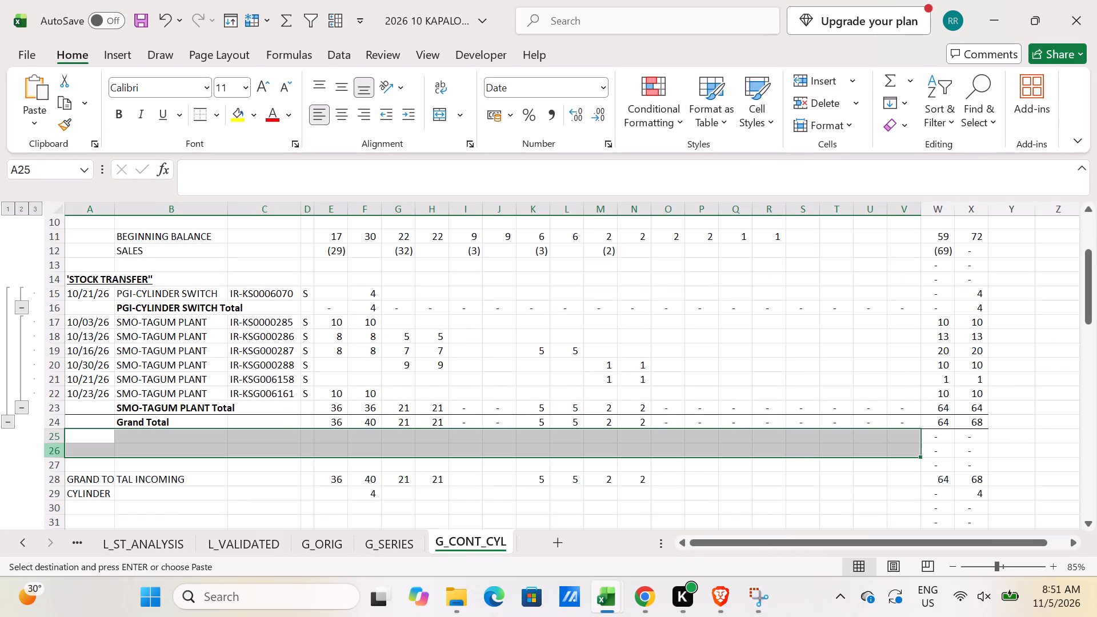
left_click(57, 449)
key("ctrl+shift+equal")
key("Escape")
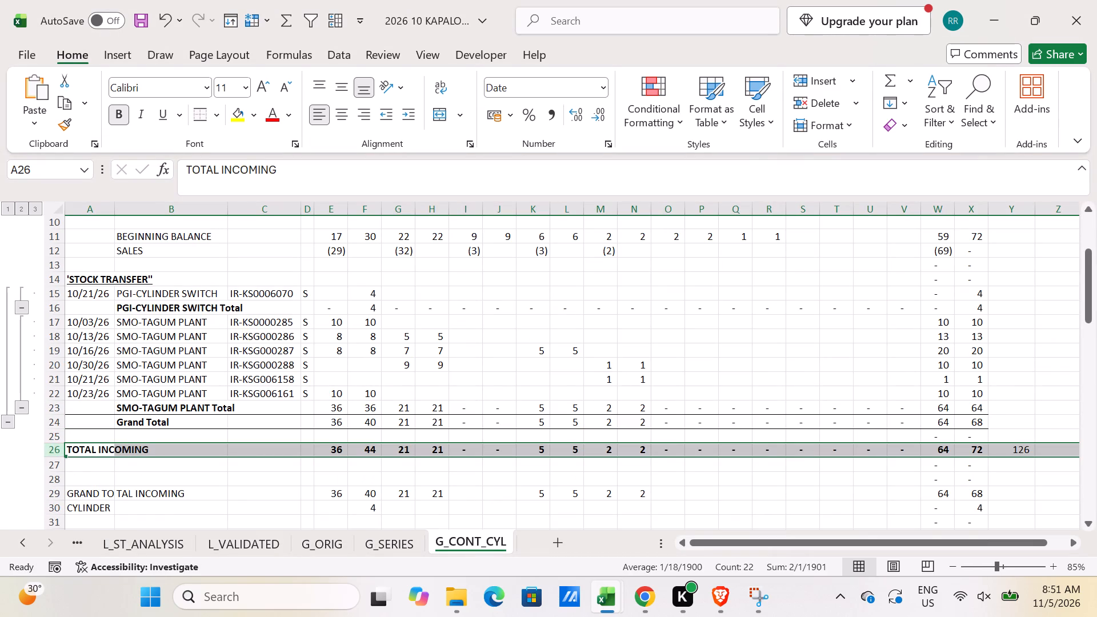
Set the TOTAL INCOMING cell E26 to =E24 and fill the formula across to V26.
left_click(329, 449)
key("equal")
left_click(332, 419)
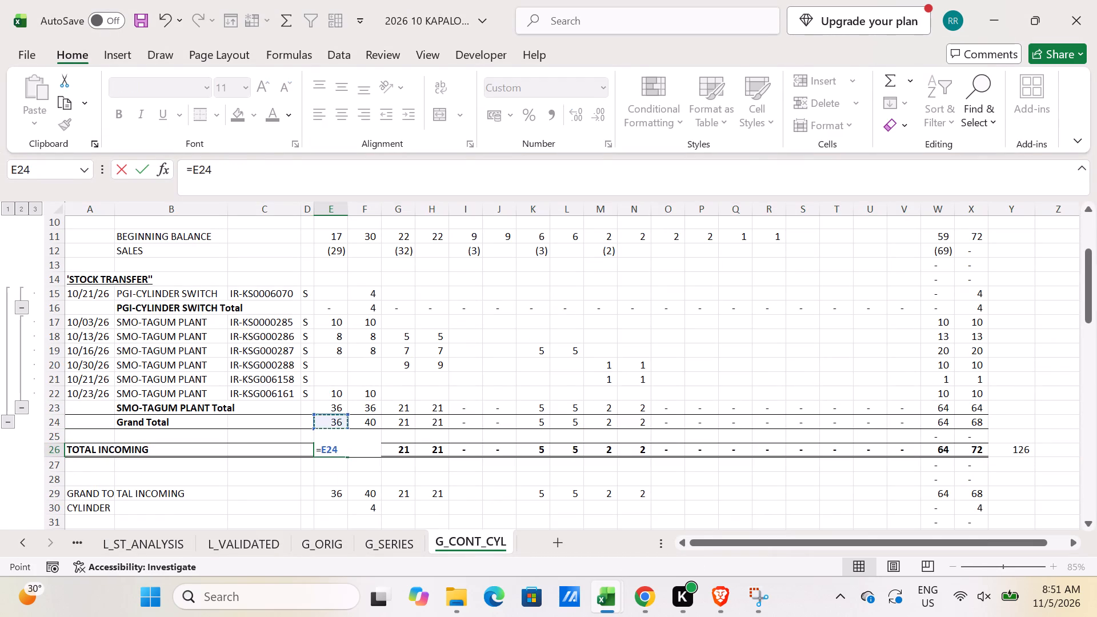
key("Return")
left_click(330, 450)
left_click_drag(344, 452, 879, 470)
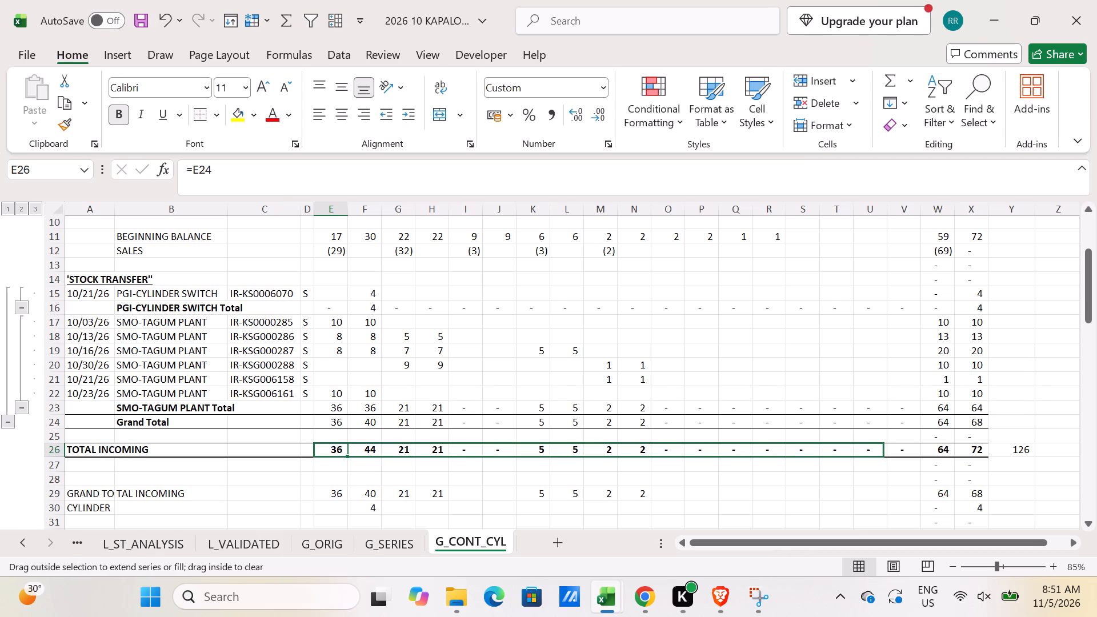
left_click_drag(879, 470, 920, 469)
Clear the contents of column Y beside the TOTAL columns.
left_click(1008, 209)
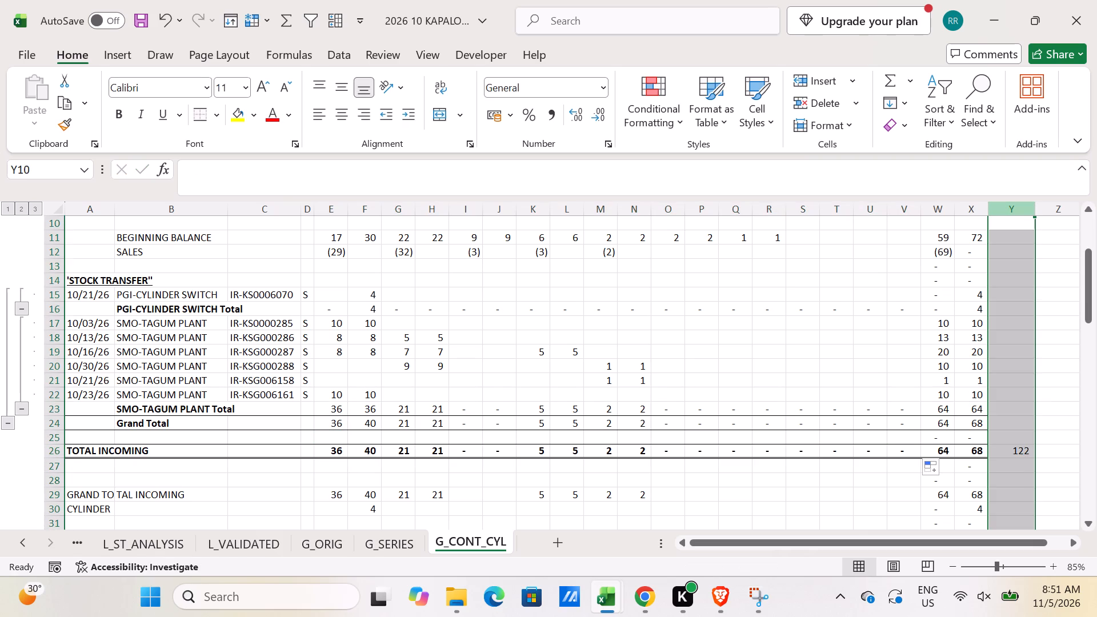
key("Delete")
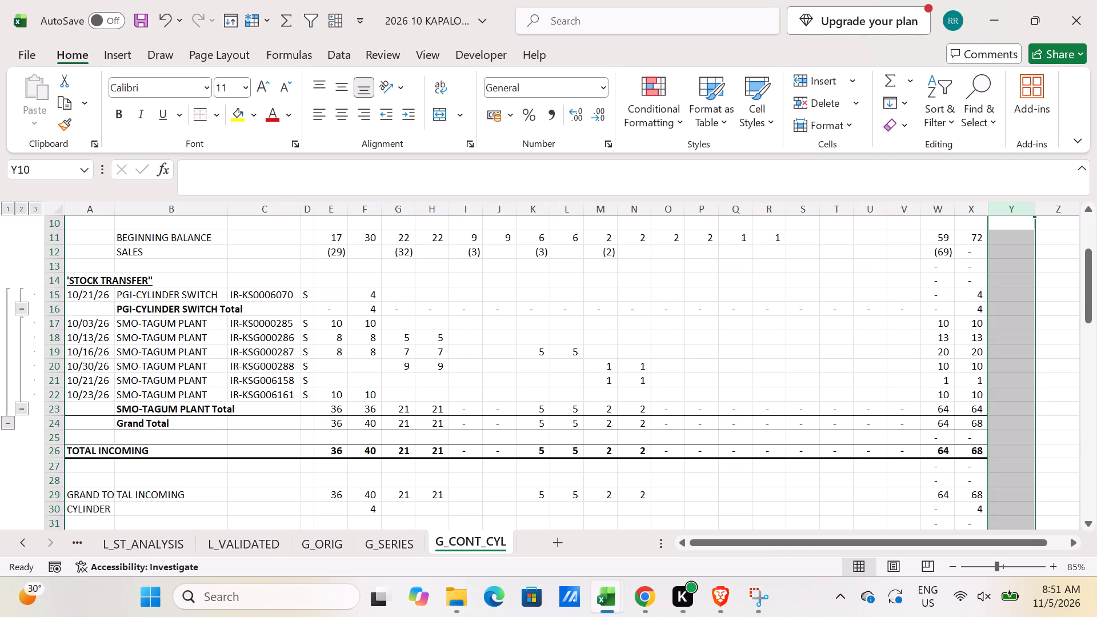
Clear the old GRAND TOTAL INCOMING and CYLINDER rows in A28:R30.
left_click(105, 481)
scroll(660, 466, "down", 2)
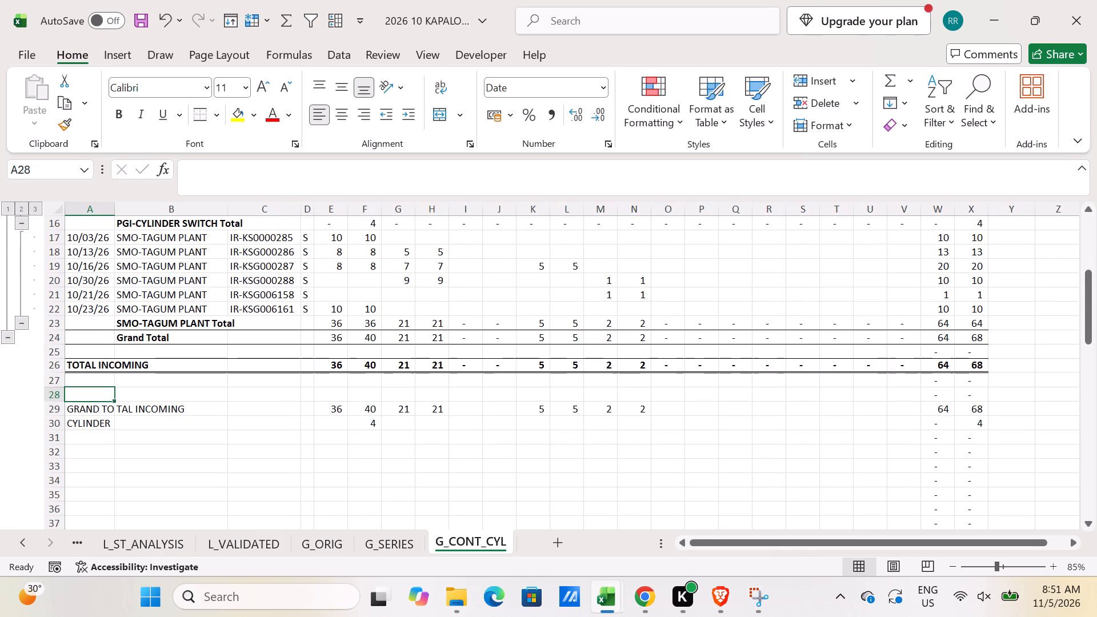
left_click(763, 427, "shift")
key("Delete")
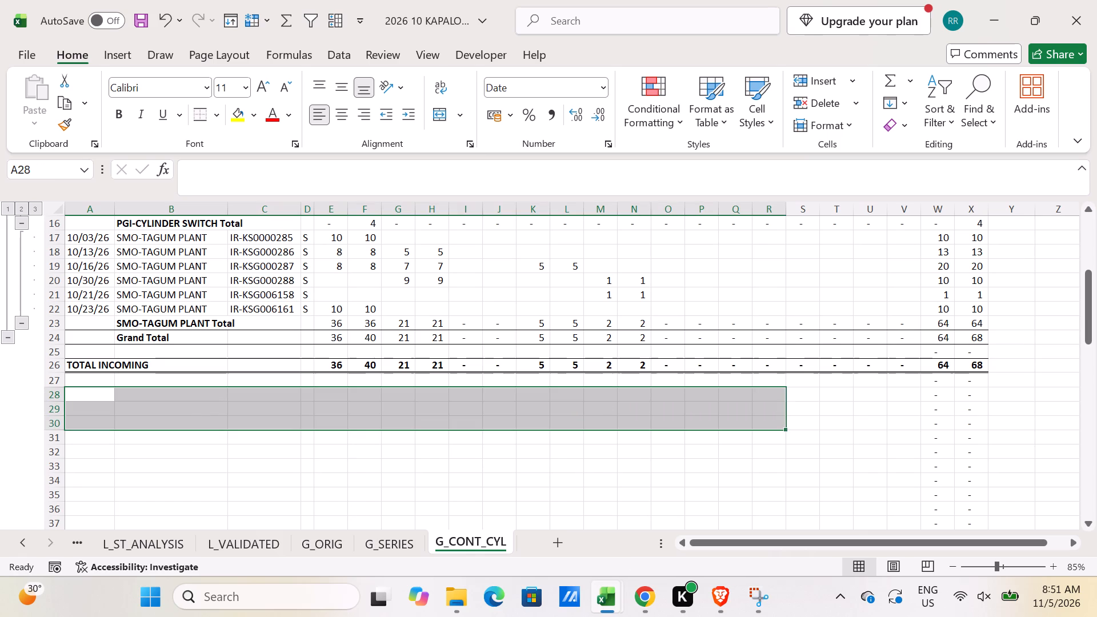
Freeze the panes at cell E13 so rows through 12 and columns A through D stay fixed.
scroll(270, 313, "down", 4)
left_click(99, 382)
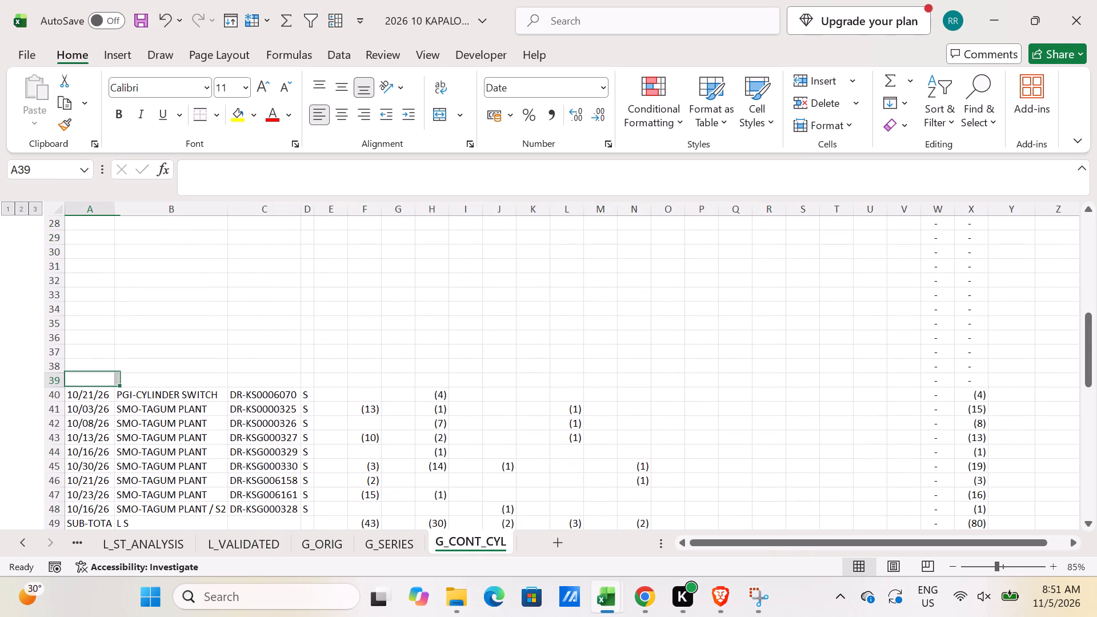
scroll(163, 371, "up", 9)
scroll(208, 363, "down", 2)
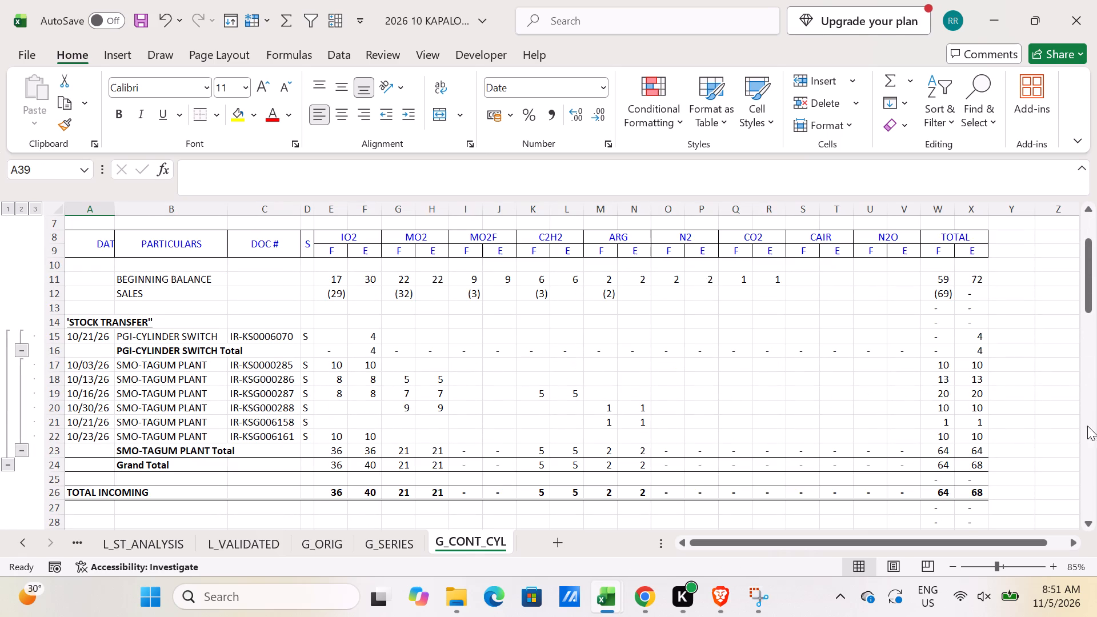
left_click(1089, 522)
left_click(341, 298)
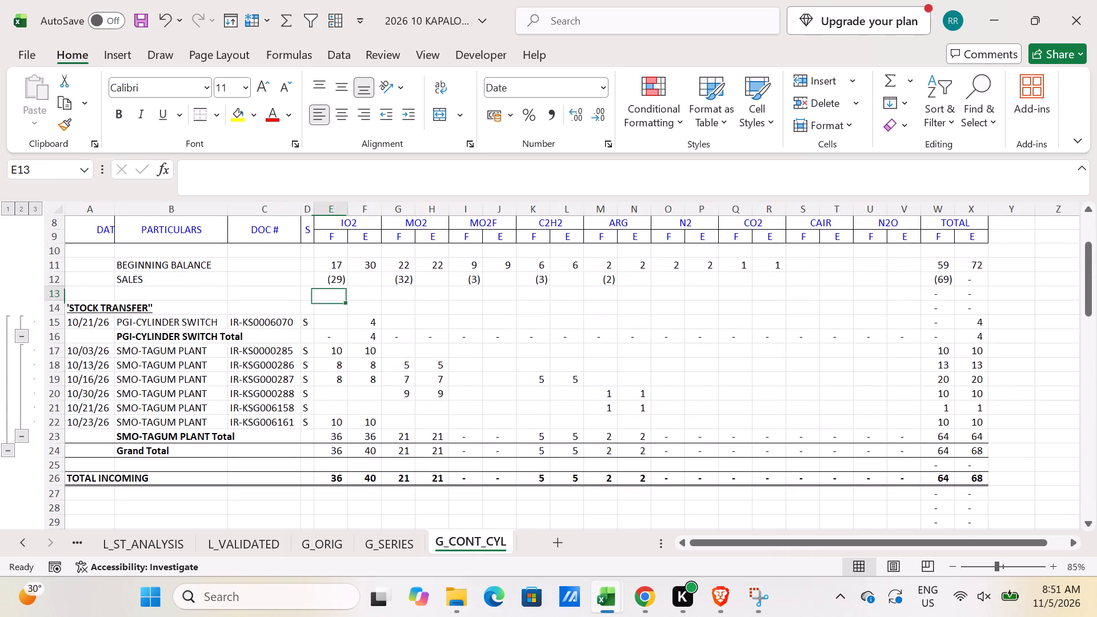
left_click(261, 22)
left_click(282, 60)
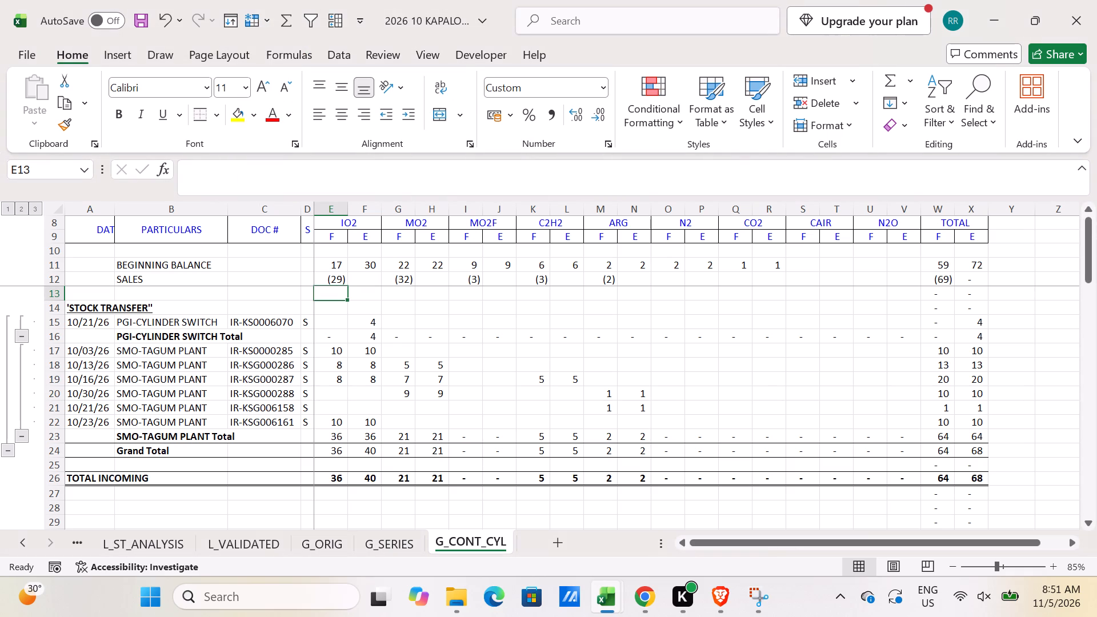
Change the SALES label in B12 to SALES-CONTENT.
left_click(168, 277)
left_click(255, 169)
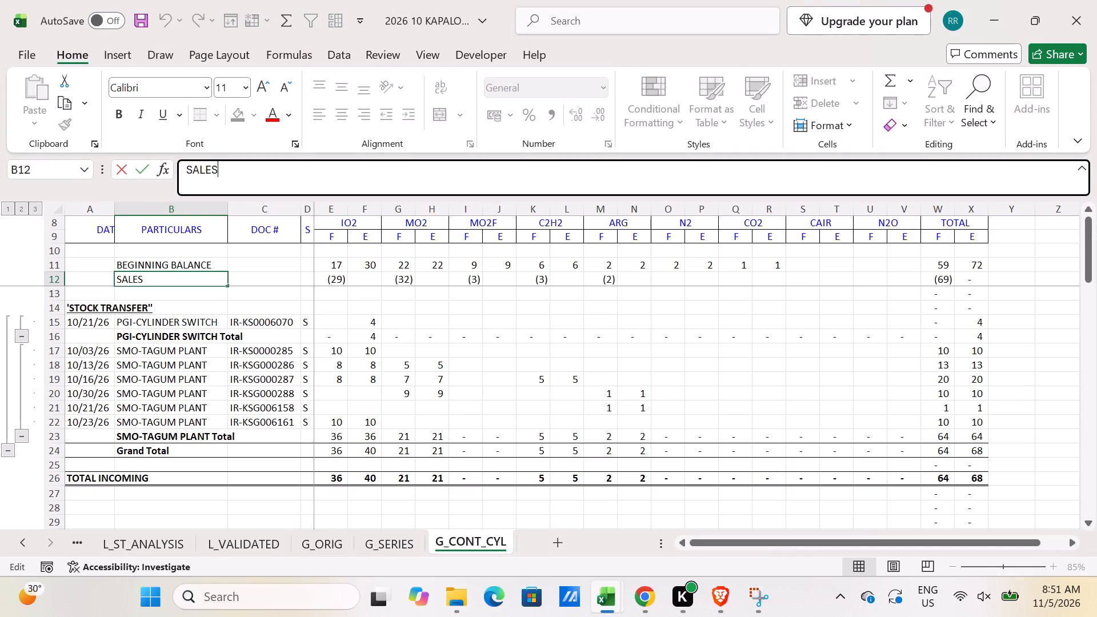
type("-CONTENT")
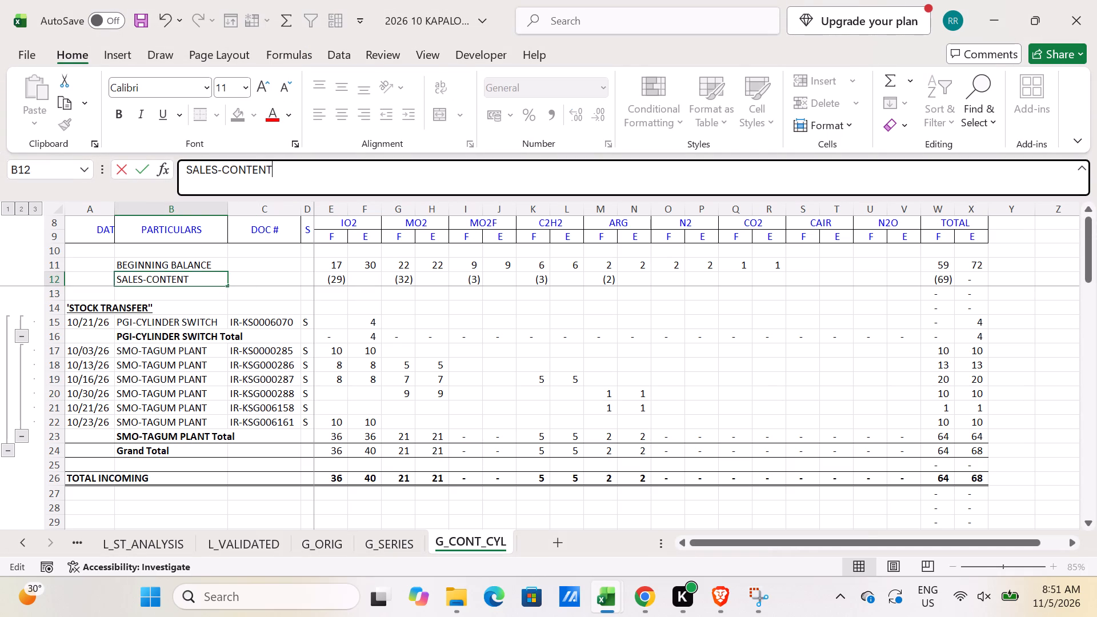
key("Return")
scroll(113, 384, "down", 2)
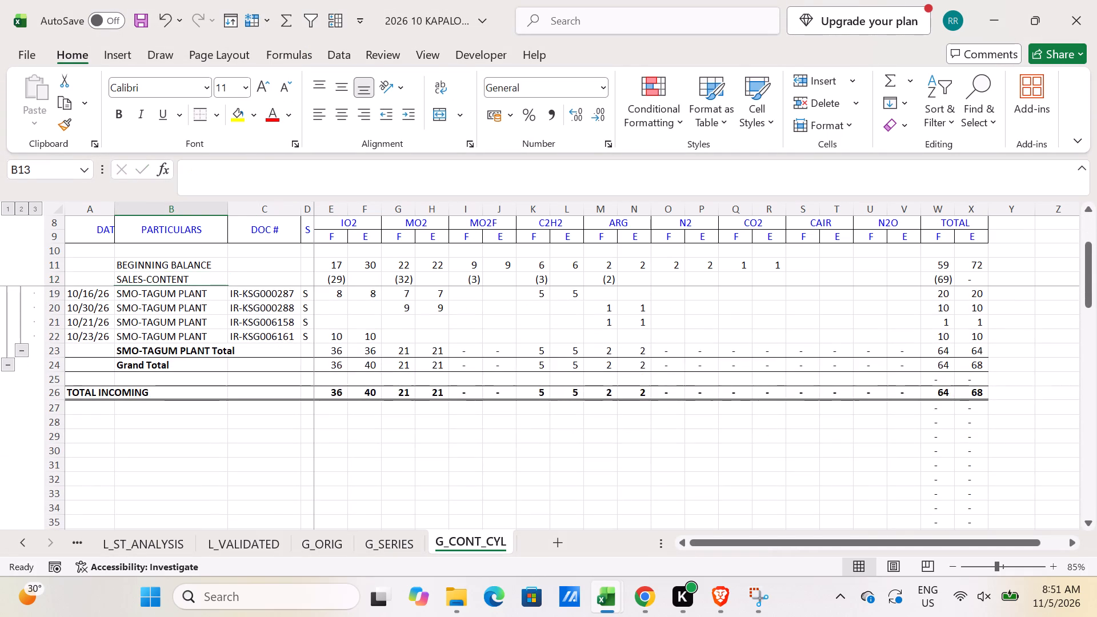
Add subtotals with a grand total for each particulars group to the outgoing cylinder rows A39:X48.
scroll(125, 476, "down", 3)
left_click(102, 451)
scroll(470, 389, "down", 4)
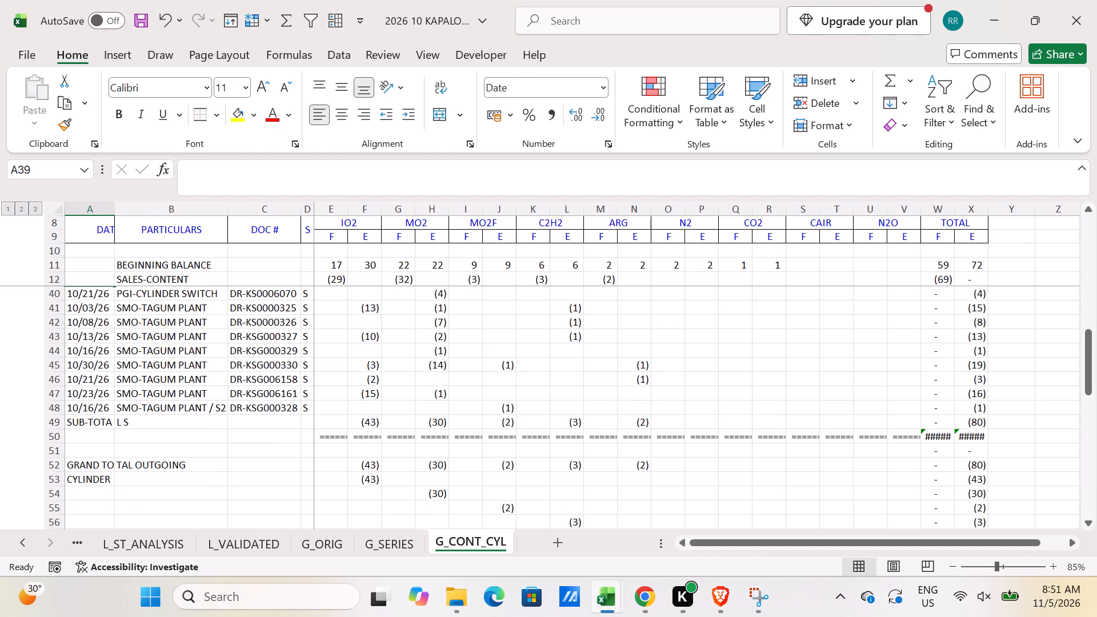
left_click(983, 414, "shift")
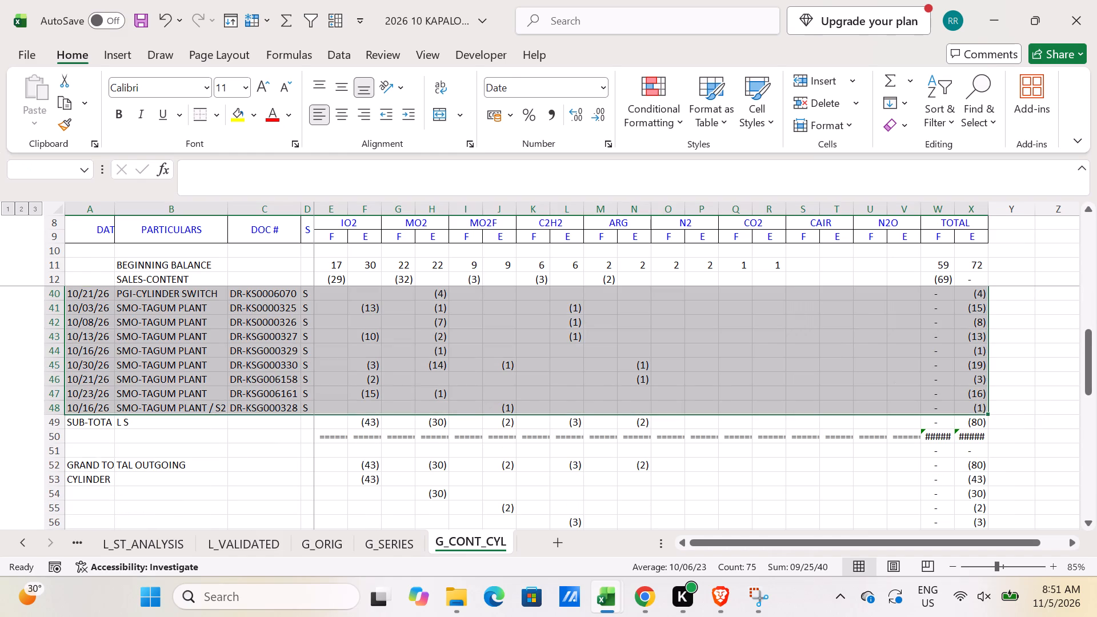
left_click(338, 23)
left_click(609, 393)
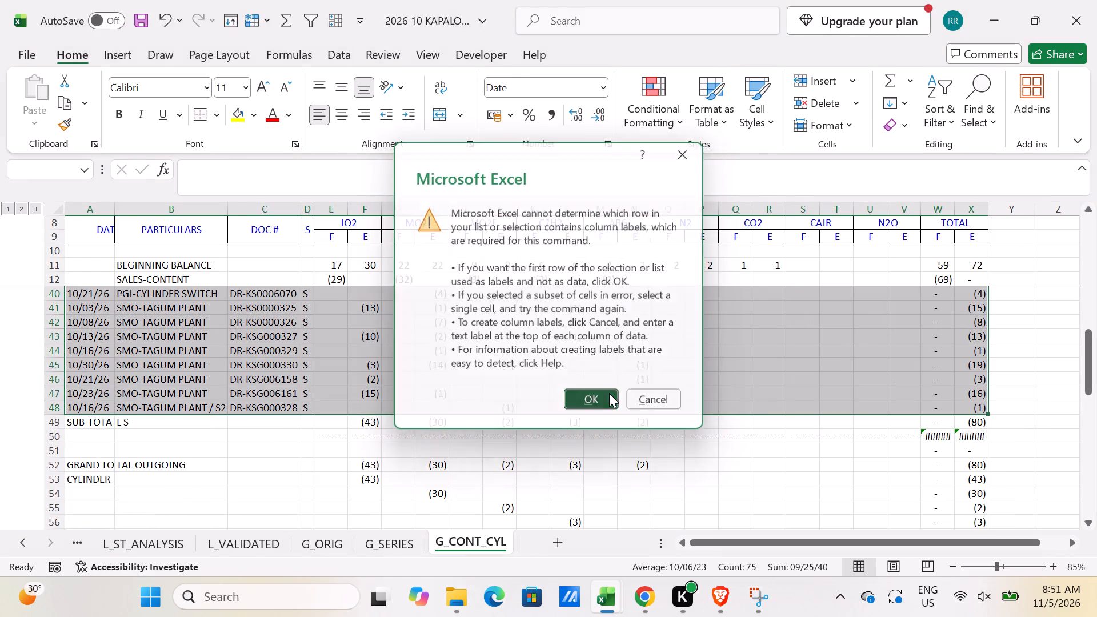
left_click(259, 545)
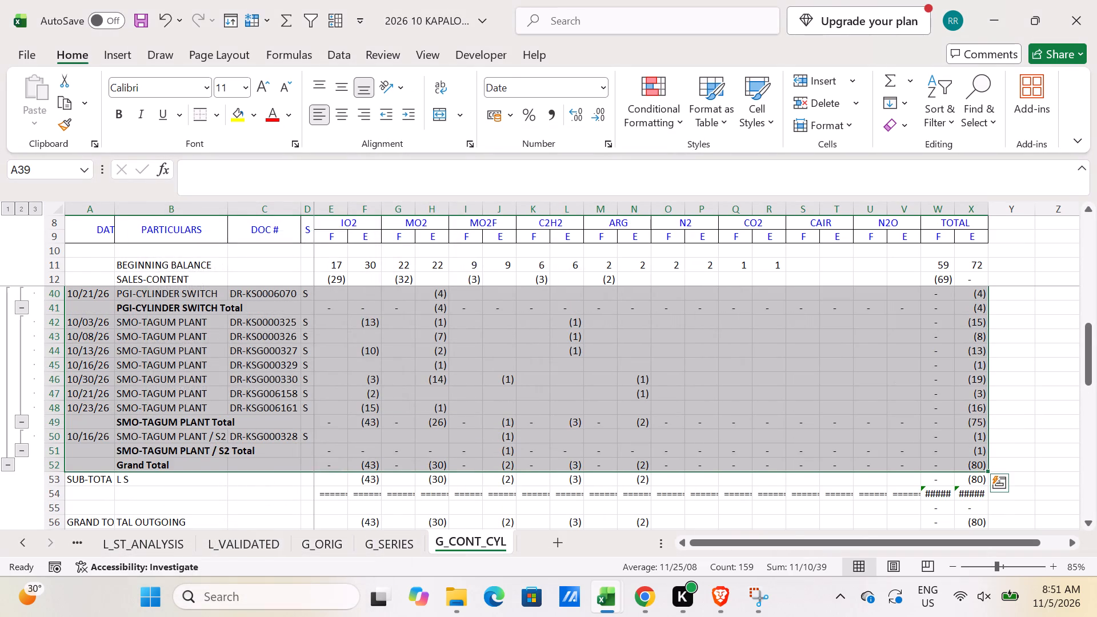
Apply top and bottom borders to the outgoing Grand Total row across A52:X52.
left_click(107, 461)
left_click(979, 466, "shift")
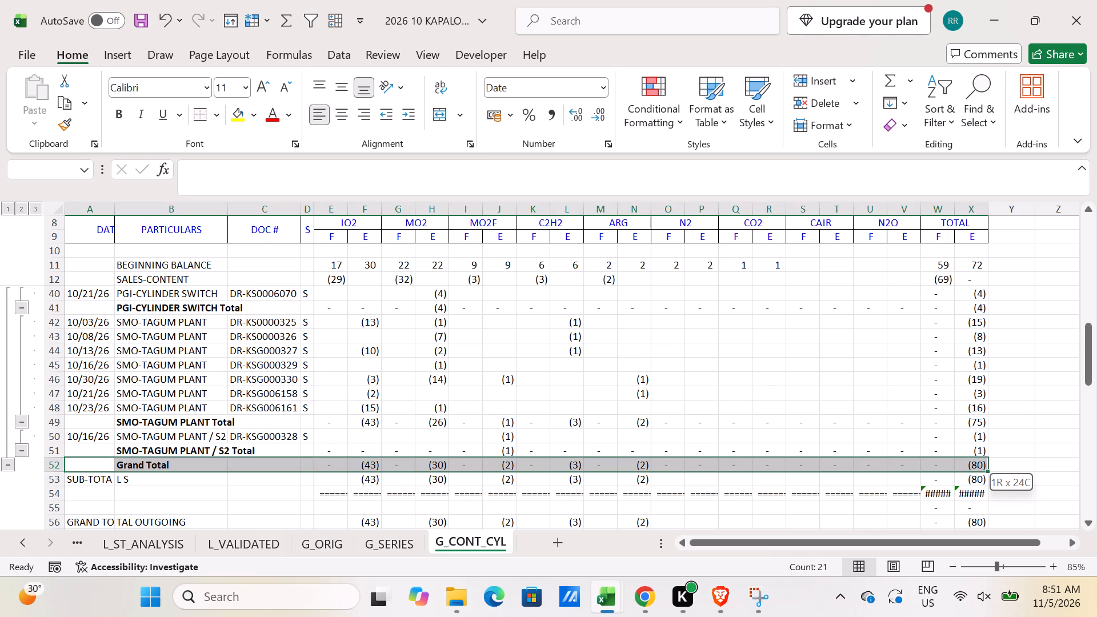
key("alt+h")
type("BD")
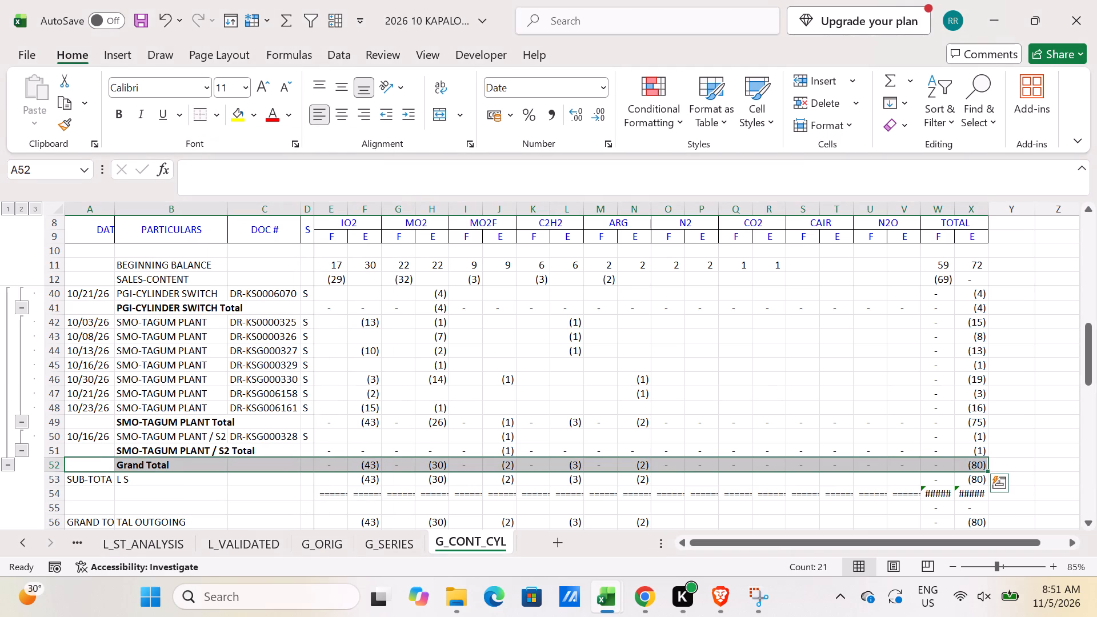
Clear the old SUB-TOTALS and dashed separator rows in A53:V54.
left_click_drag(73, 479, 83, 480)
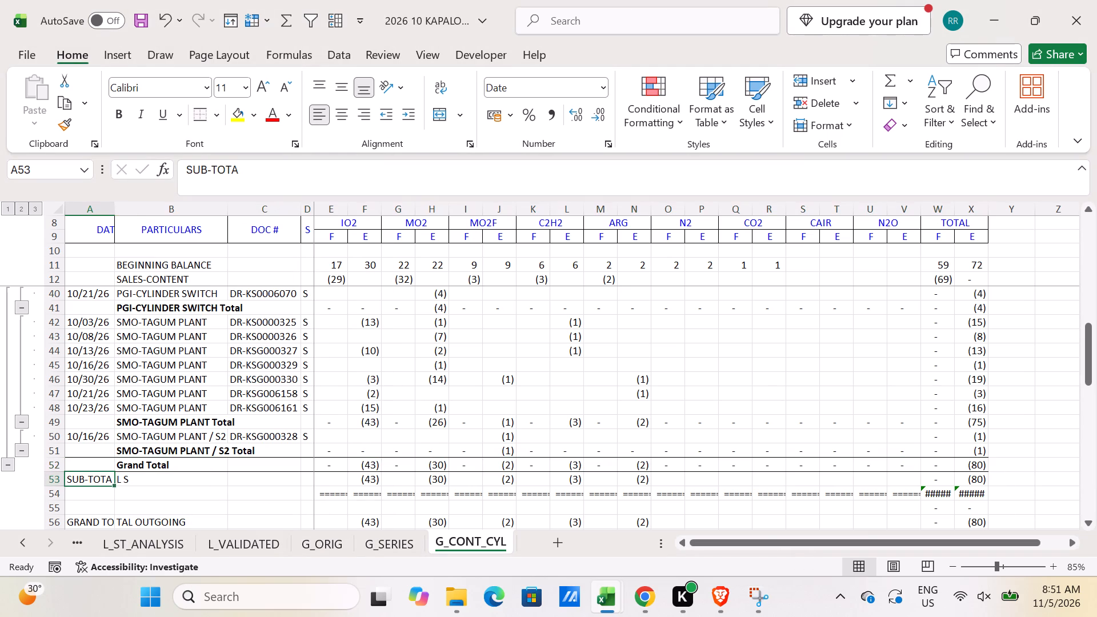
left_click(899, 487, "shift")
key("Delete")
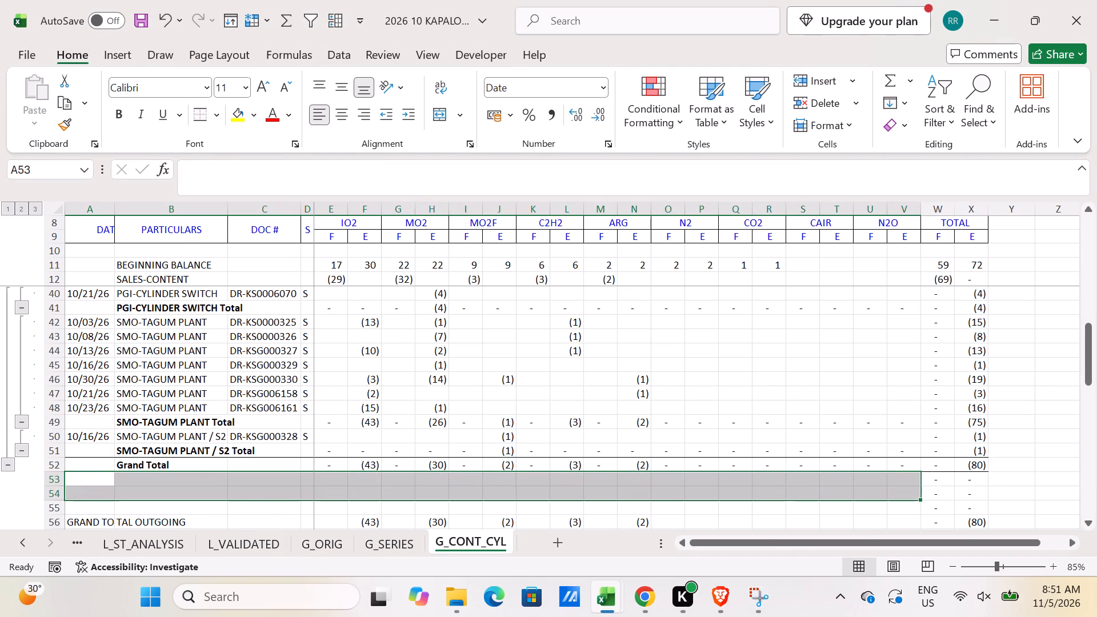
Copy the "STOCK TRANSFER" heading from the September analysis's Kapalong sheet into A39 above the outgoing rows.
scroll(808, 419, "up", 3)
key("alt+Tab")
scroll(93, 463, "down", 1)
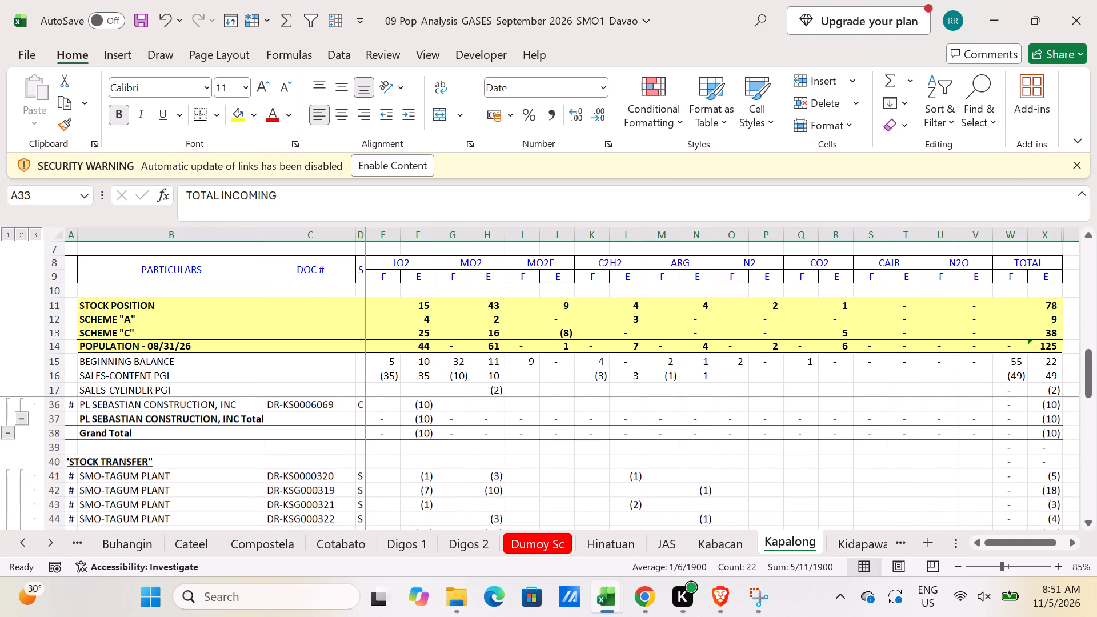
left_click(75, 462)
key("ctrl+c")
key("alt+Tab")
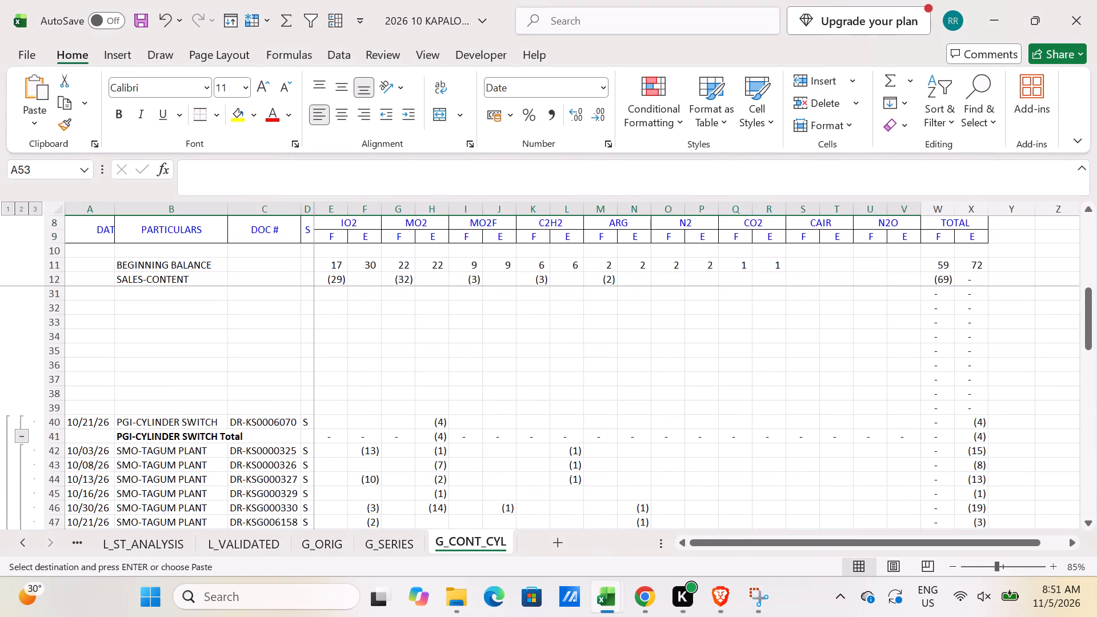
left_click(92, 411)
key("ctrl+v")
Delete the blank rows 28 to 38 between TOTAL INCOMING and the STOCK TRANSFER heading.
scroll(91, 410, "up", 3)
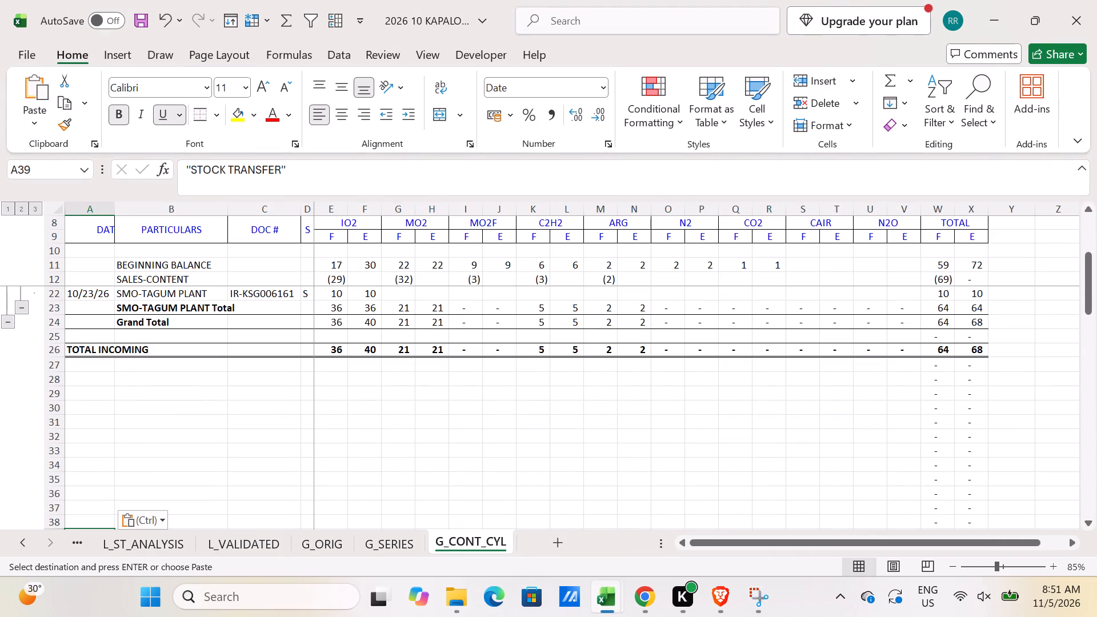
left_click_drag(62, 381, 74, 439)
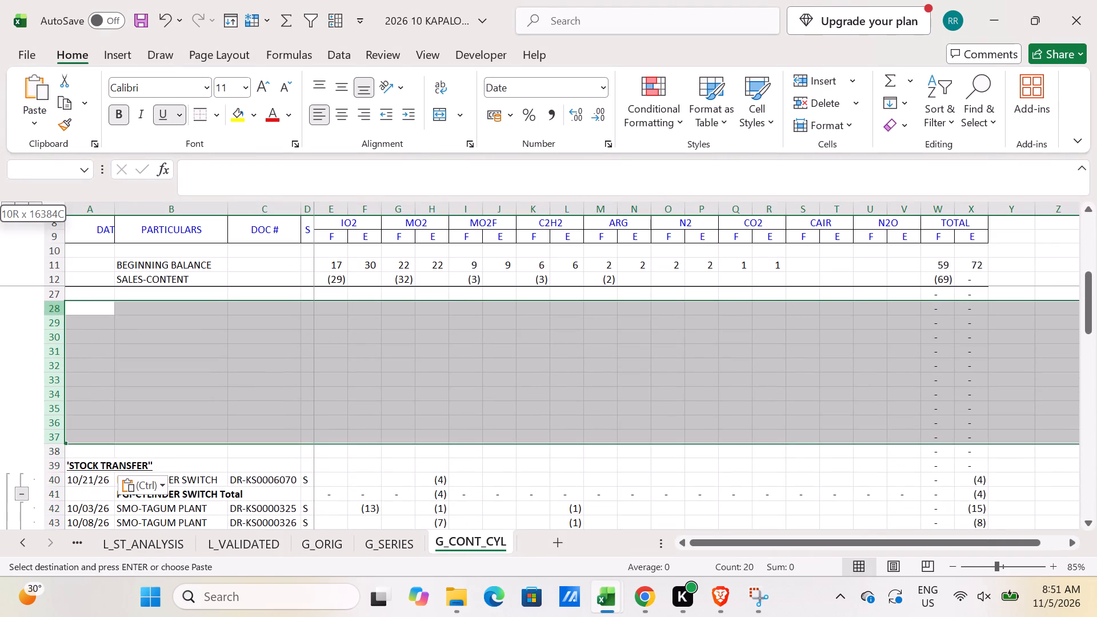
left_click_drag(74, 439, 74, 451)
key("ctrl+minus")
Copy the TOTAL OUTGOING row from the September Kapalong sheet and insert it at row 43 of G_CONT_CYL.
scroll(109, 444, "down", 3)
key("alt+Tab")
scroll(90, 402, "down", 4)
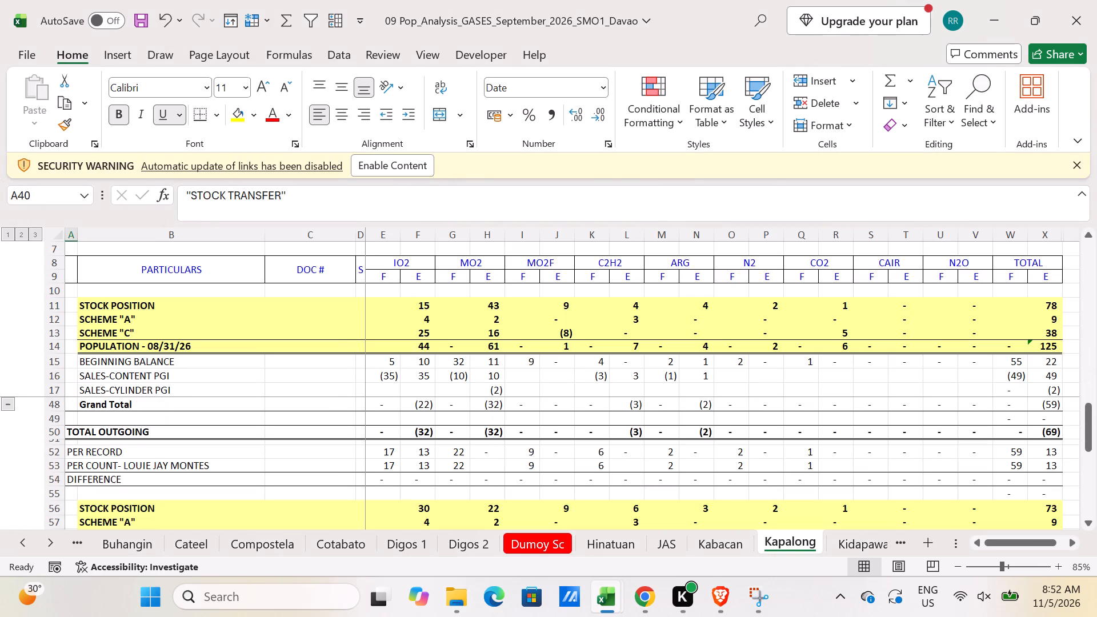
left_click(58, 433)
key("ctrl+c")
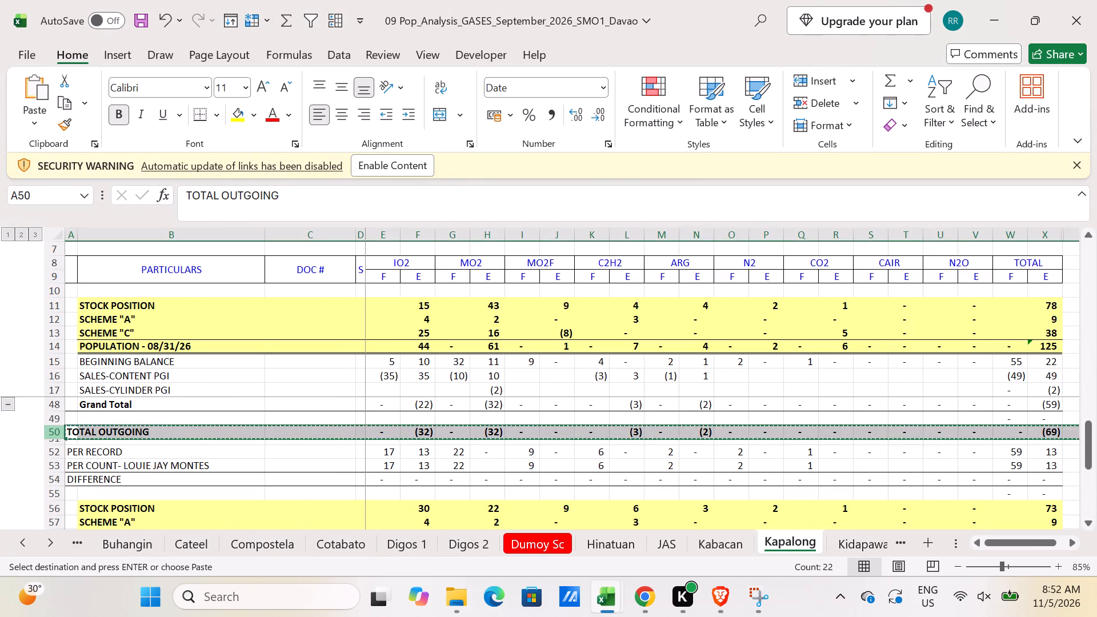
key("alt+Tab")
left_click(58, 394)
key("ctrl+shift+equal")
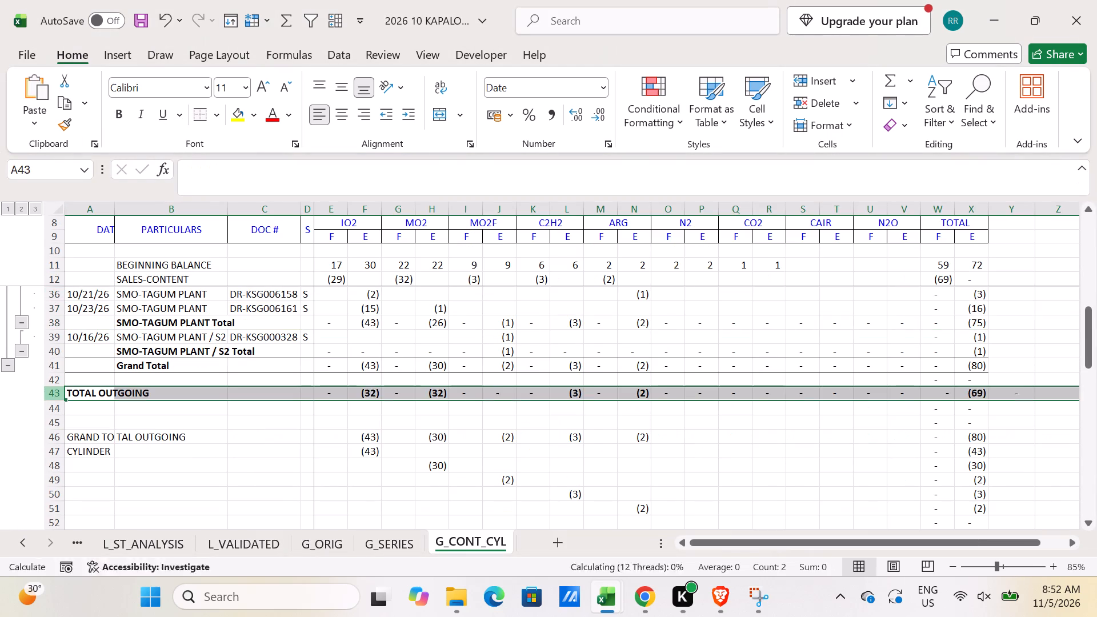
key("Escape")
Set E43 of the TOTAL OUTGOING row to =E41 and fill the formula across to column V.
left_click(329, 396)
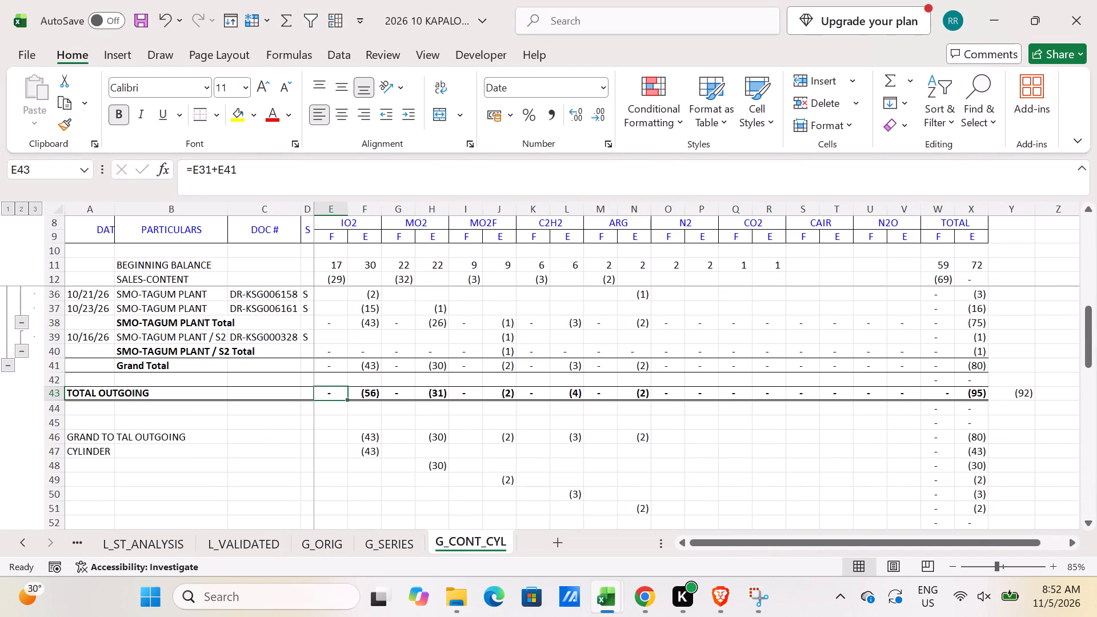
key("equal")
scroll(333, 398, "up", 6)
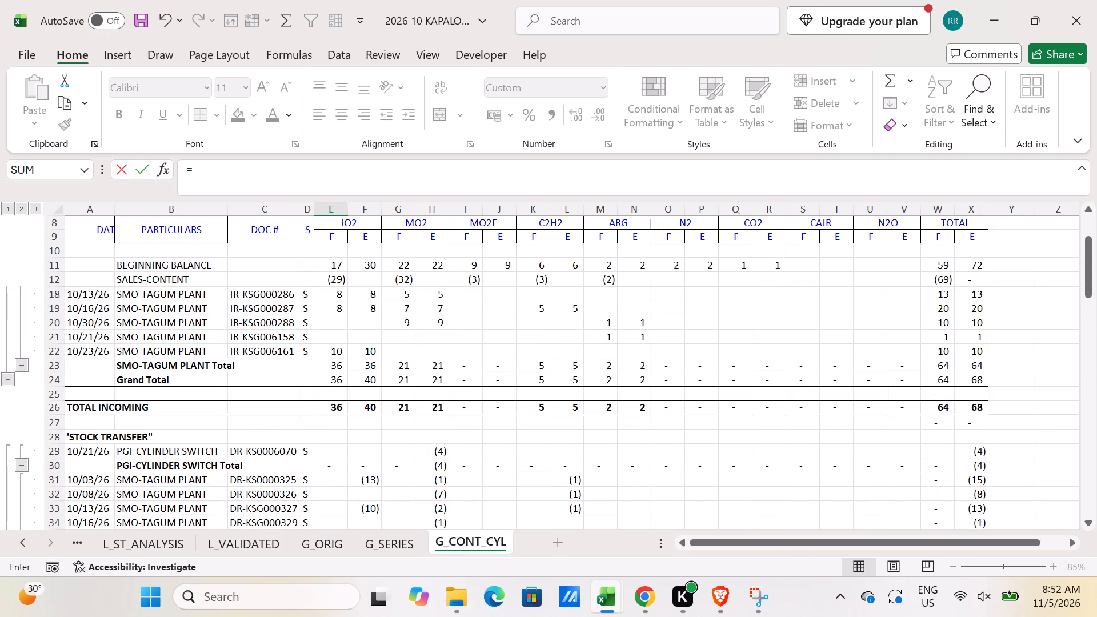
scroll(332, 414, "down", 4)
left_click(330, 445)
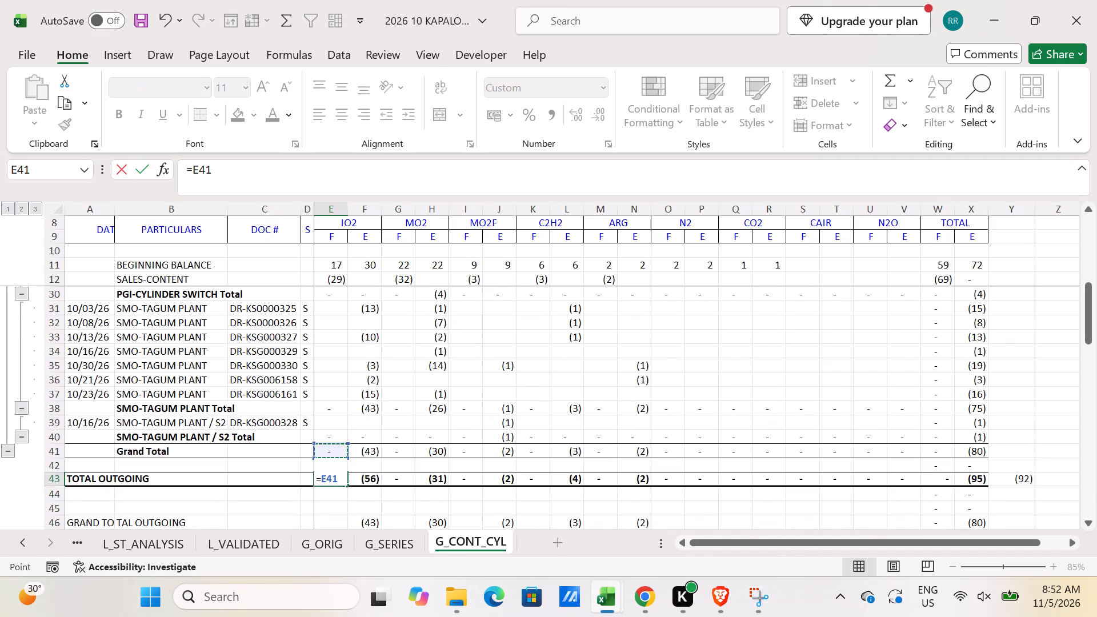
key("Return")
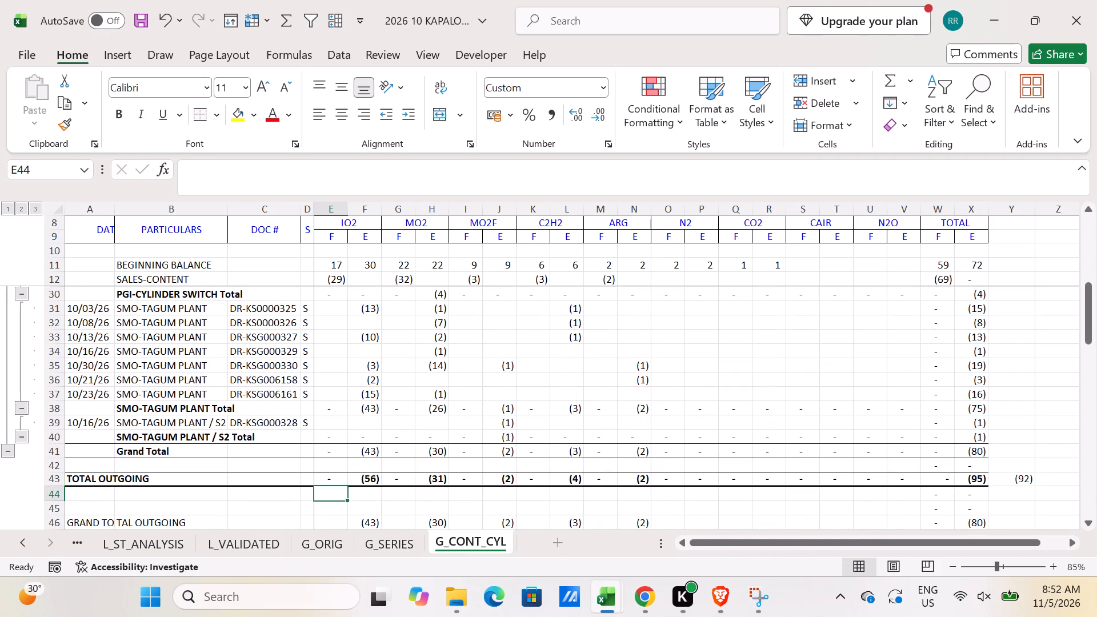
scroll(365, 493, "down", 2)
left_click(323, 396)
left_click_drag(349, 400, 482, 399)
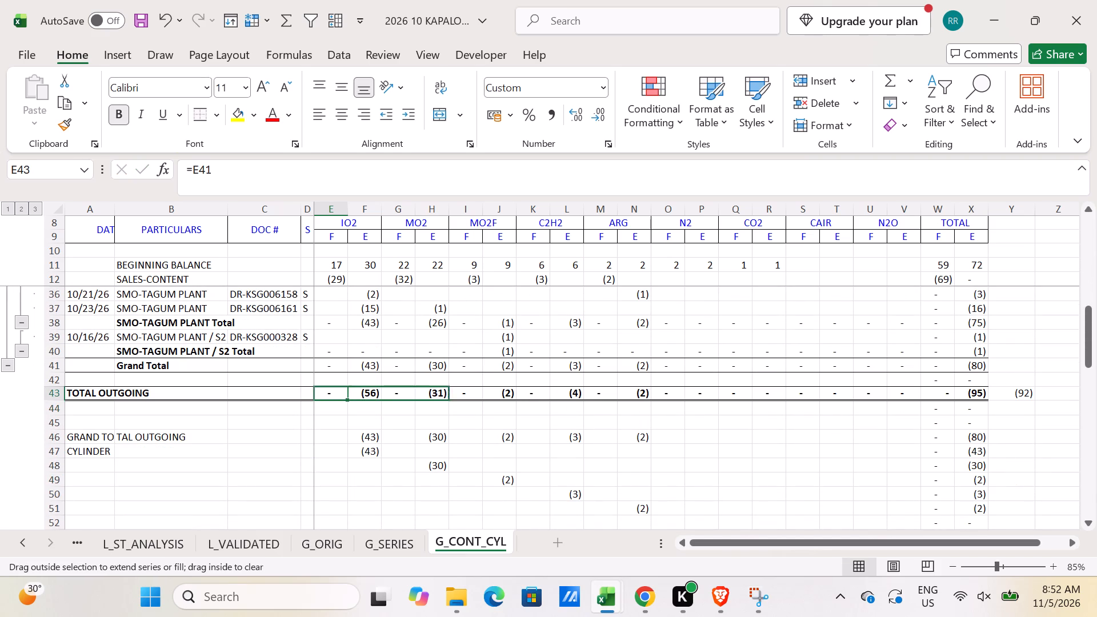
left_click_drag(482, 399, 905, 395)
Clear the old GRAND TOTAL OUTGOING, CYLINDER and CONVERSION contents in A45:V60.
scroll(814, 416, "down", 1)
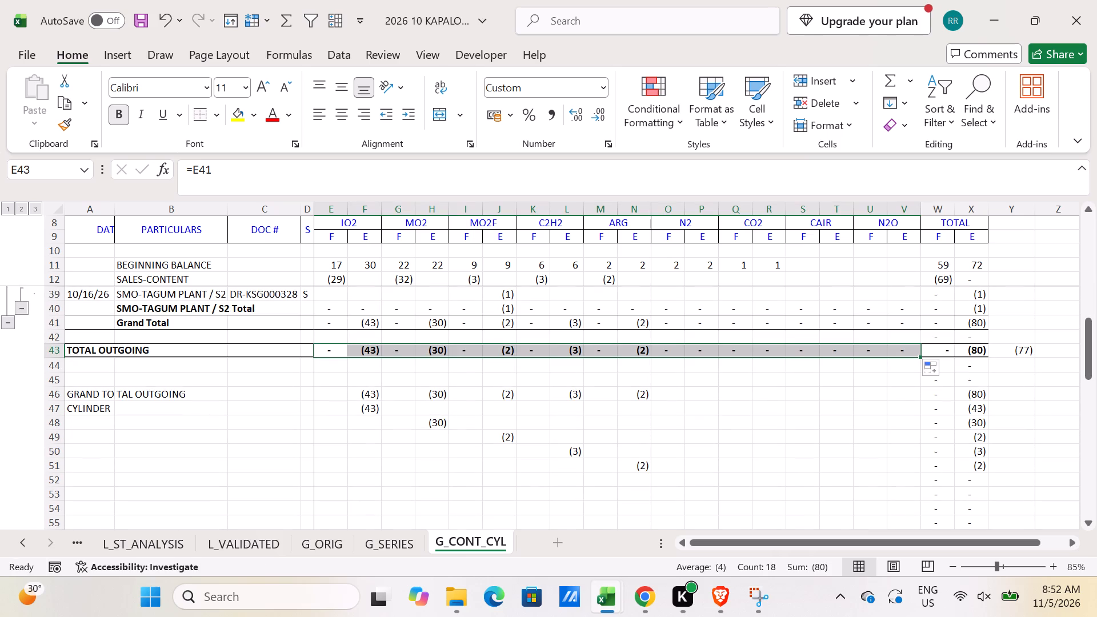
left_click(94, 379)
scroll(916, 455, "down", 3)
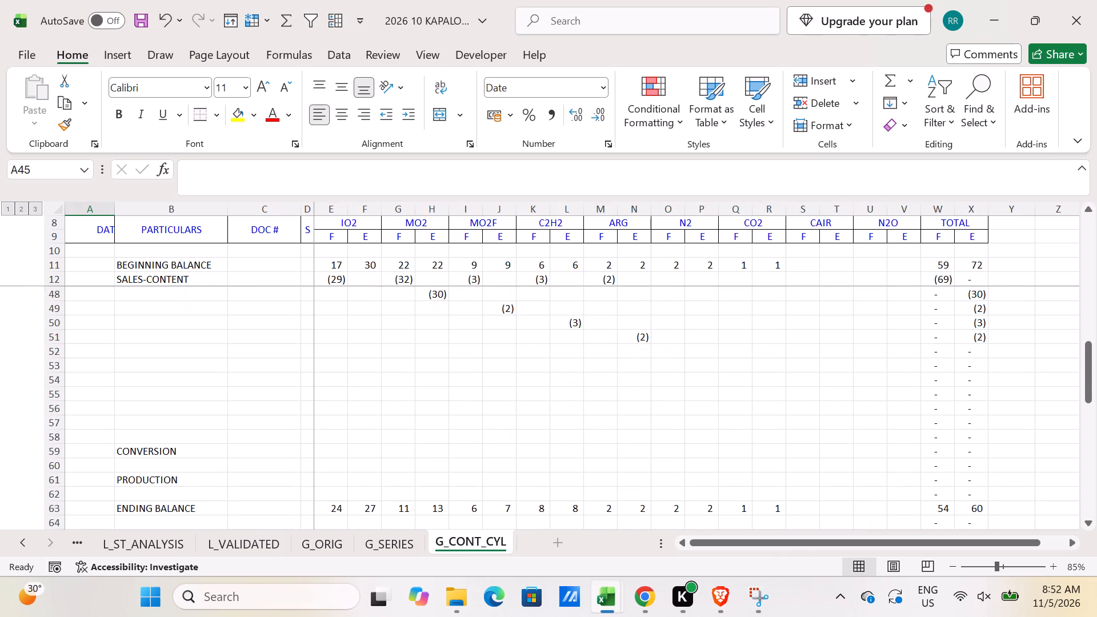
left_click(907, 447, "shift")
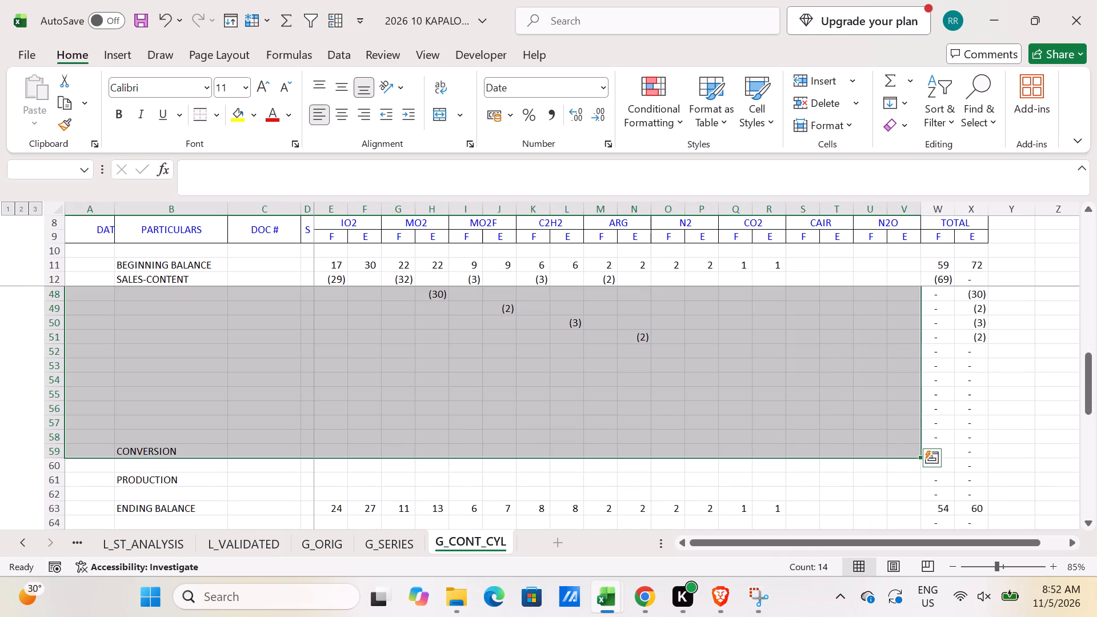
key("shift+Down")
key("Delete")
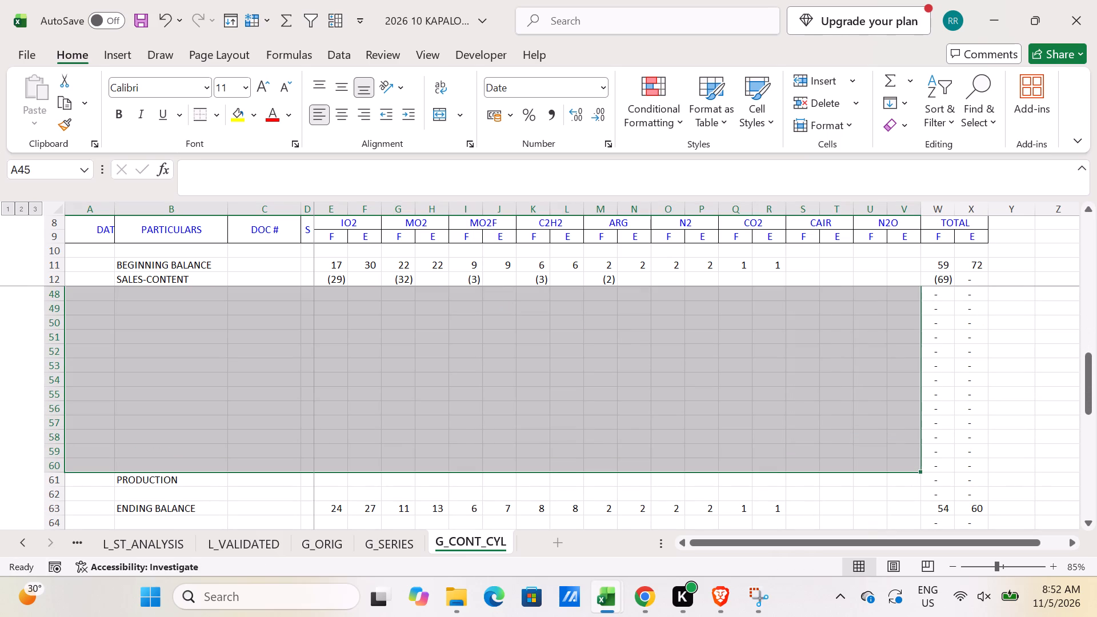
Delete the emptied rows 45 to 59 below TOTAL OUTGOING.
scroll(827, 355, "up", 2)
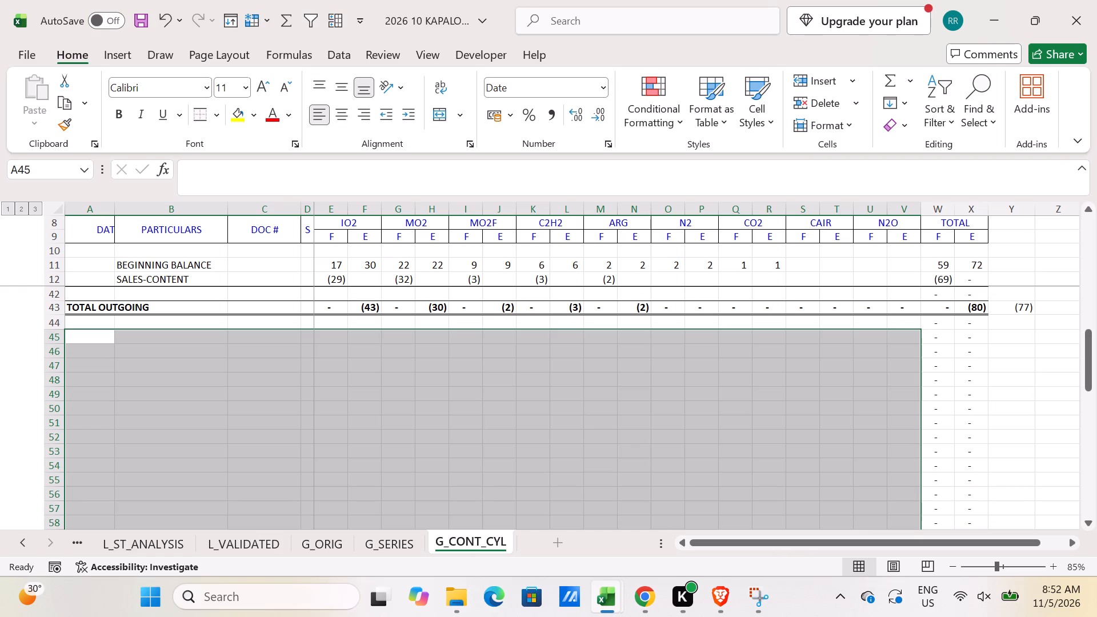
left_click_drag(55, 338, 55, 547)
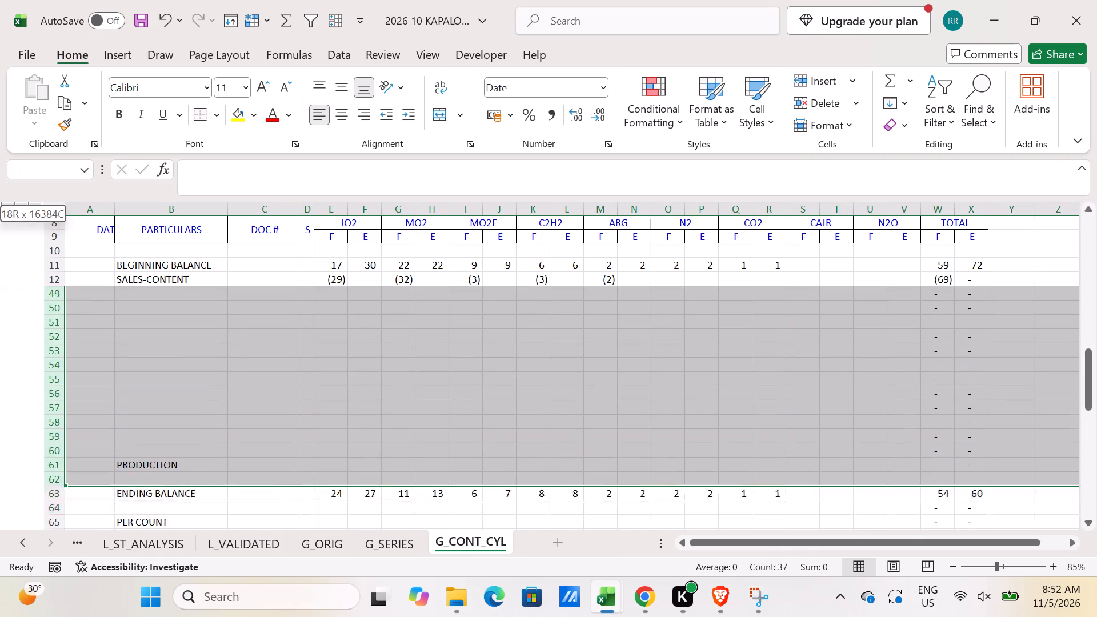
left_click_drag(55, 547, 82, 408)
scroll(82, 408, "up", 1, "ctrl")
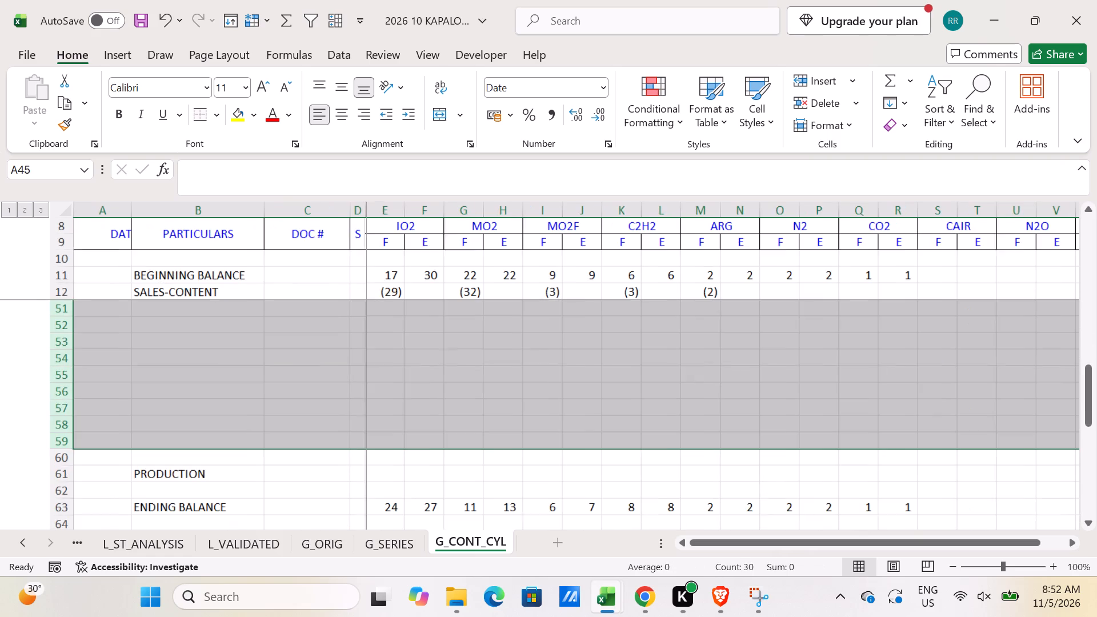
scroll(82, 408, "down", 1, "ctrl")
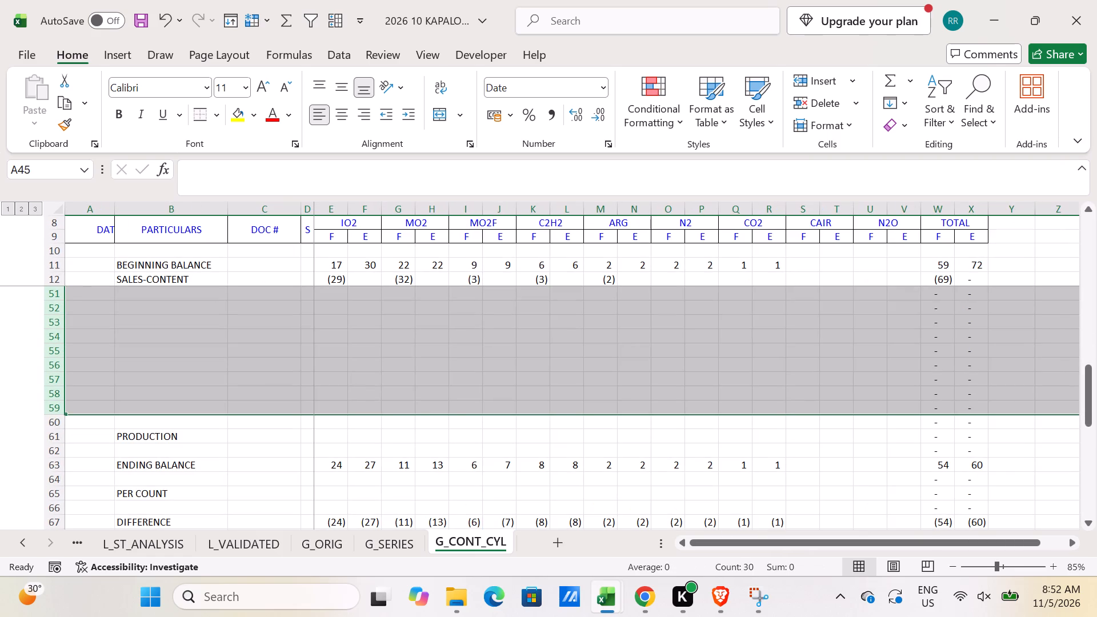
key("ctrl+minus")
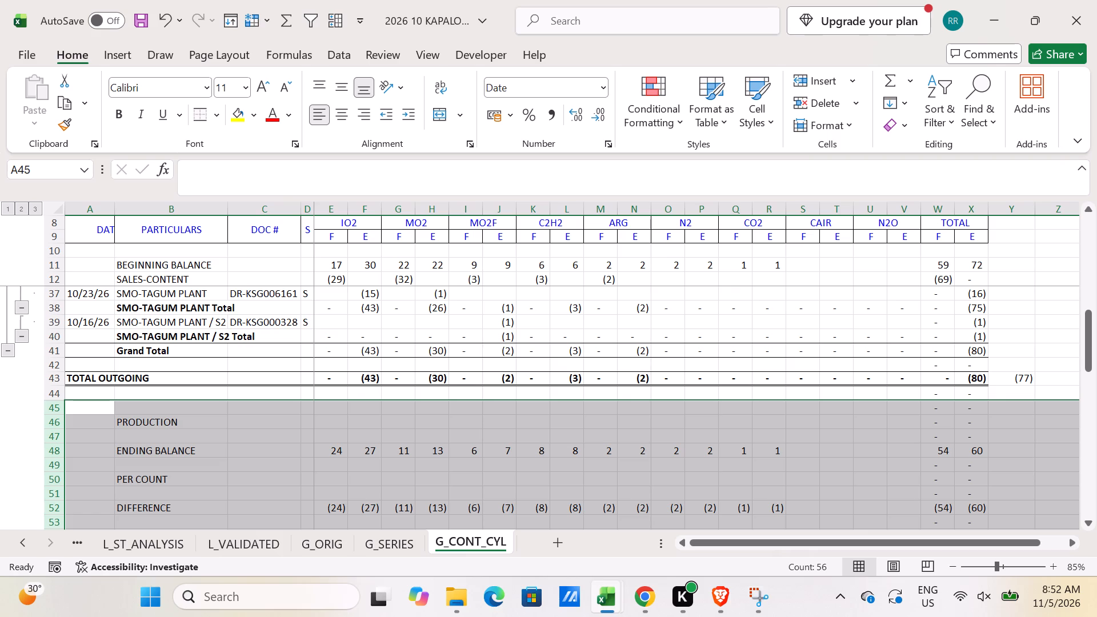
Copy the PER RECORD, PER COUNT and DIFFERENCE rows 52 to 54 from the September Kapalong sheet and insert them at row 45 of G_CONT_CYL.
key("alt+Tab")
scroll(121, 428, "down", 1)
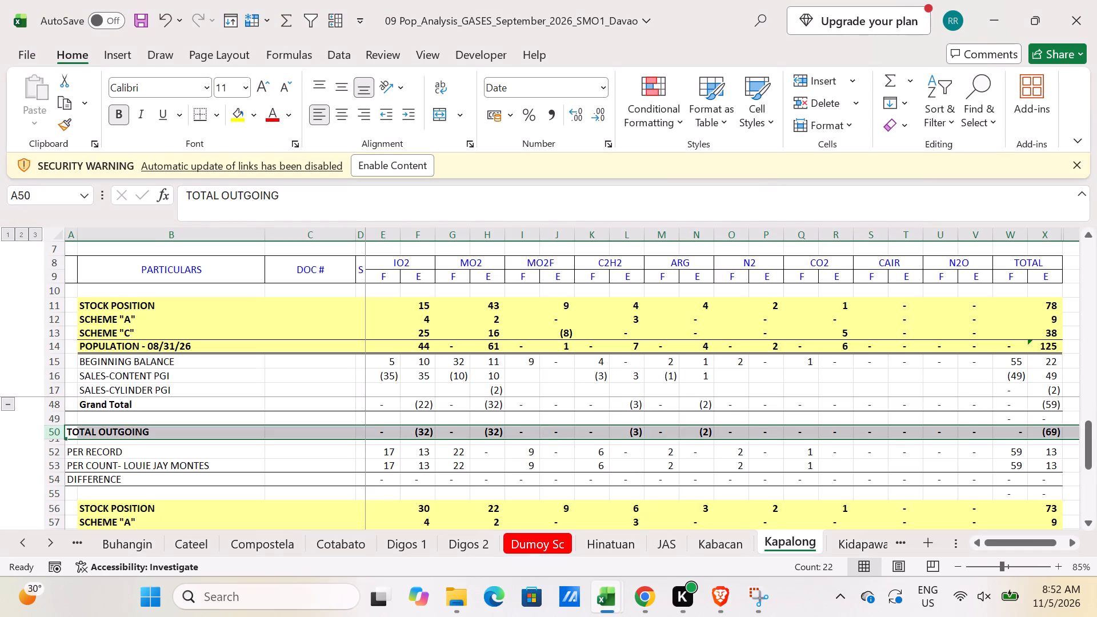
left_click_drag(55, 408, 52, 436)
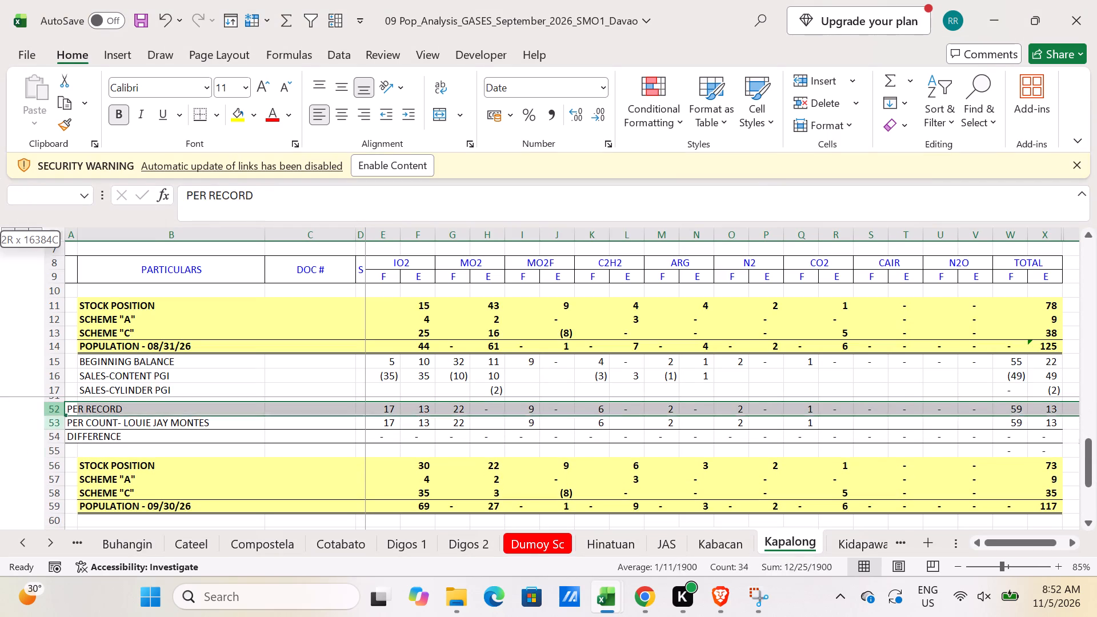
left_click_drag(52, 436, 56, 431)
key("ctrl+c")
key("alt+Tab")
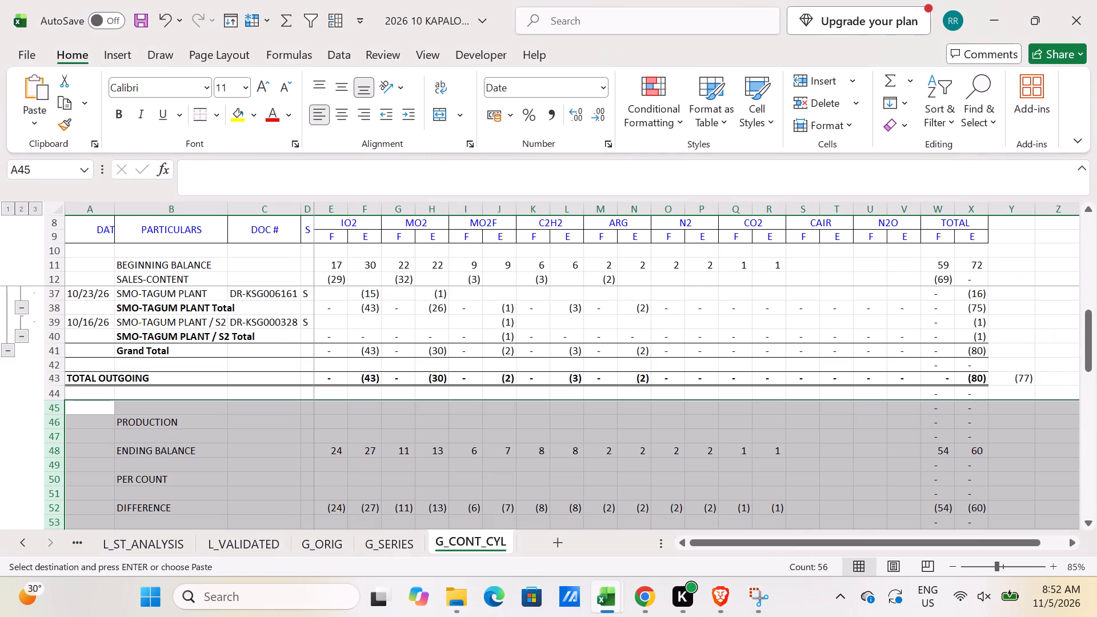
left_click(58, 407)
key("ctrl+shift+equal")
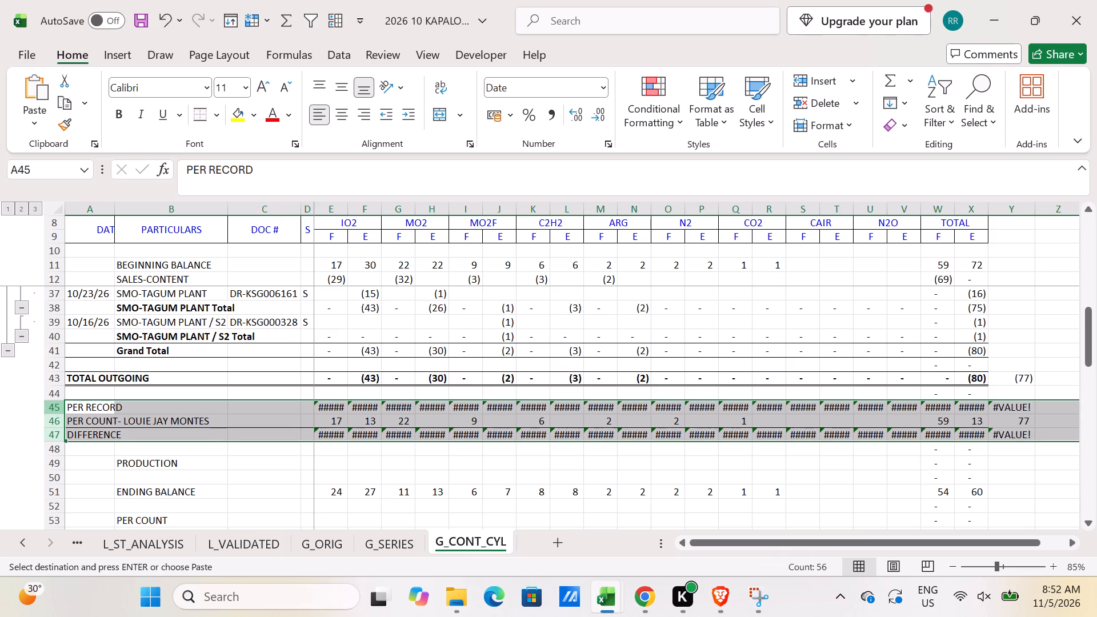
key("Escape")
Set PER RECORD cell E45 on G_CONT_CYL to =E11+E12+E26+E43 and fill the formula across to column V.
left_click(329, 404)
key("equal")
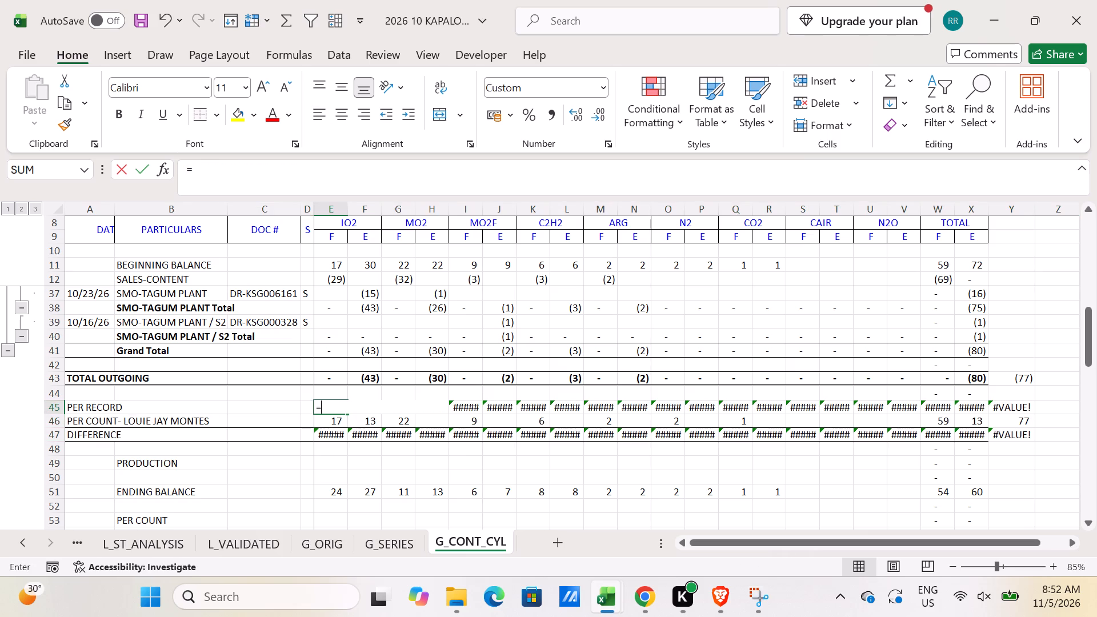
left_click(339, 265)
key("plus")
left_click(330, 282)
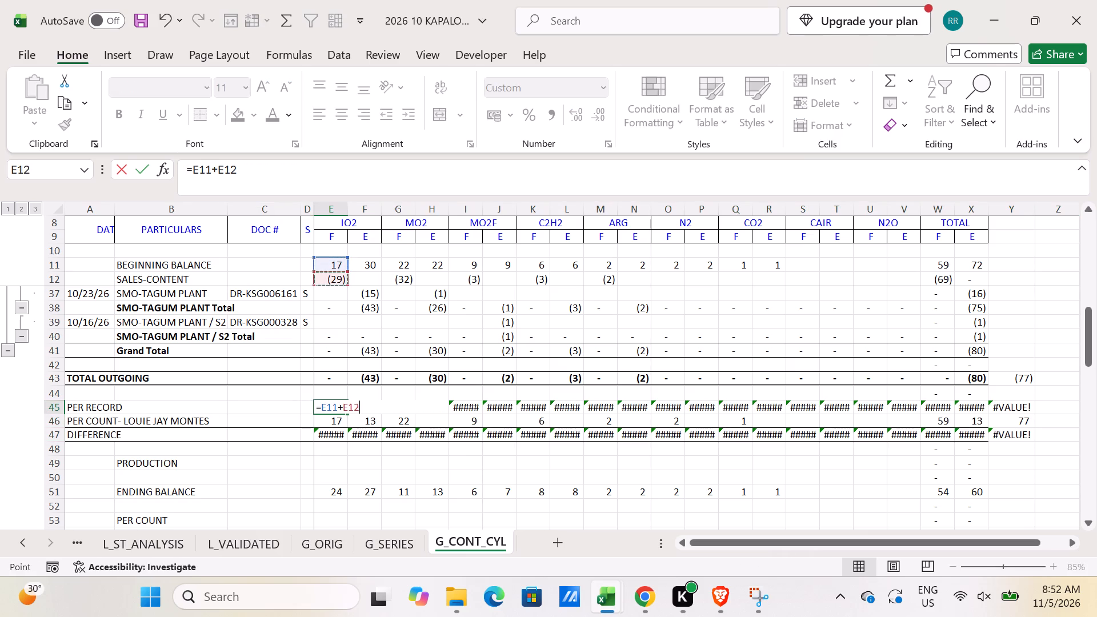
key("plus")
scroll(329, 403, "up", 5)
left_click(335, 348)
key("plus")
scroll(330, 395, "down", 4)
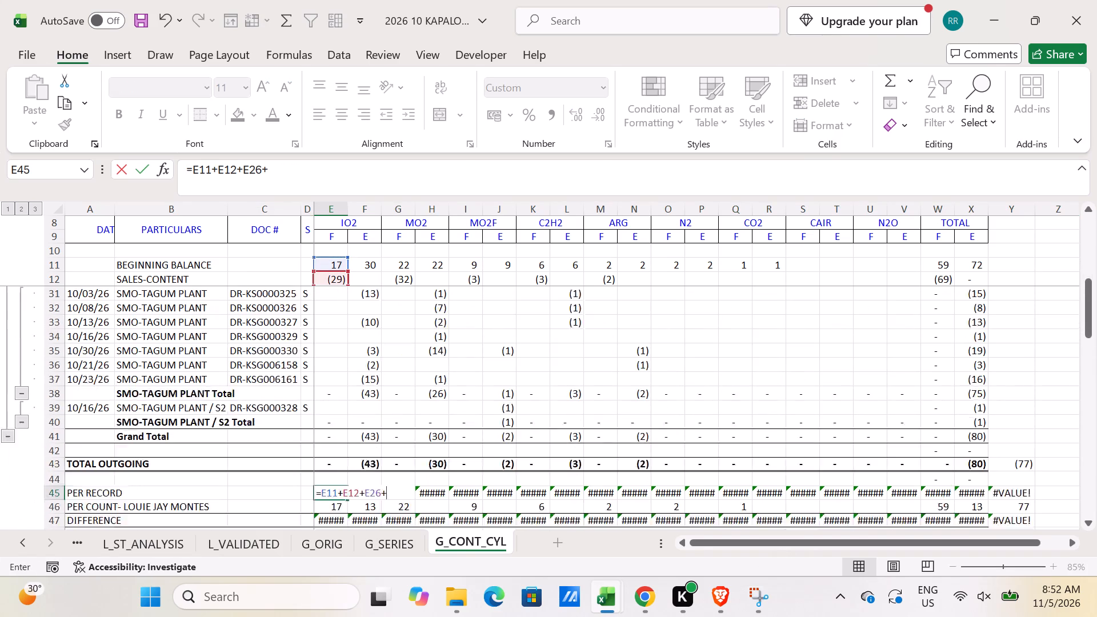
left_click(325, 419)
key("Return")
left_click(332, 444)
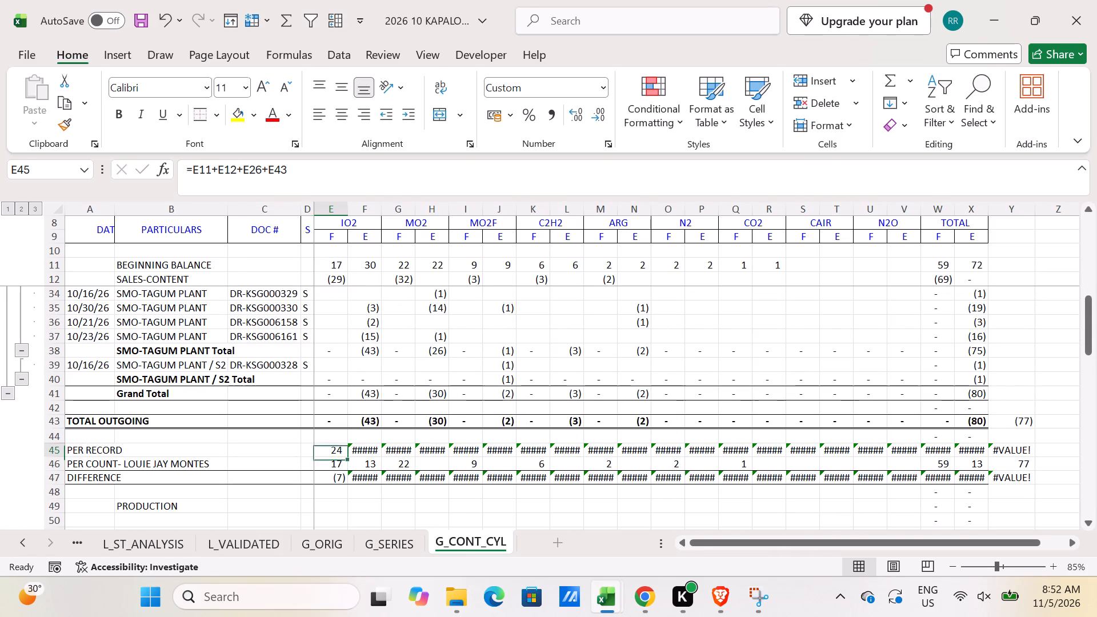
left_click_drag(344, 454, 916, 472)
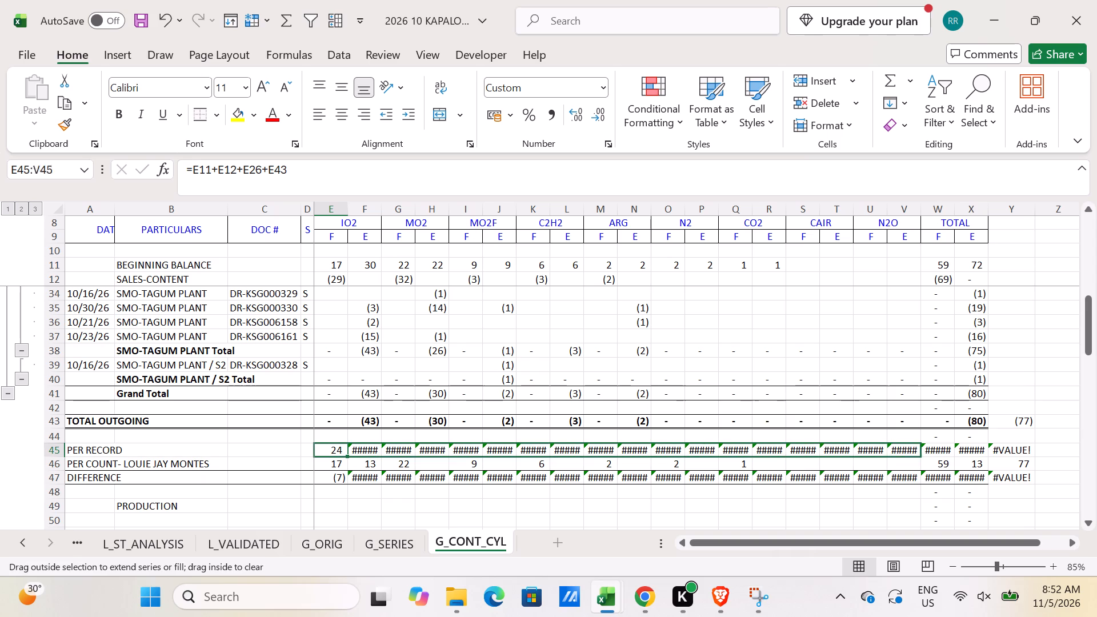
Clear the old PER COUNT values in E46:V46 and the check formulas in column Y.
left_click_drag(338, 463, 932, 461)
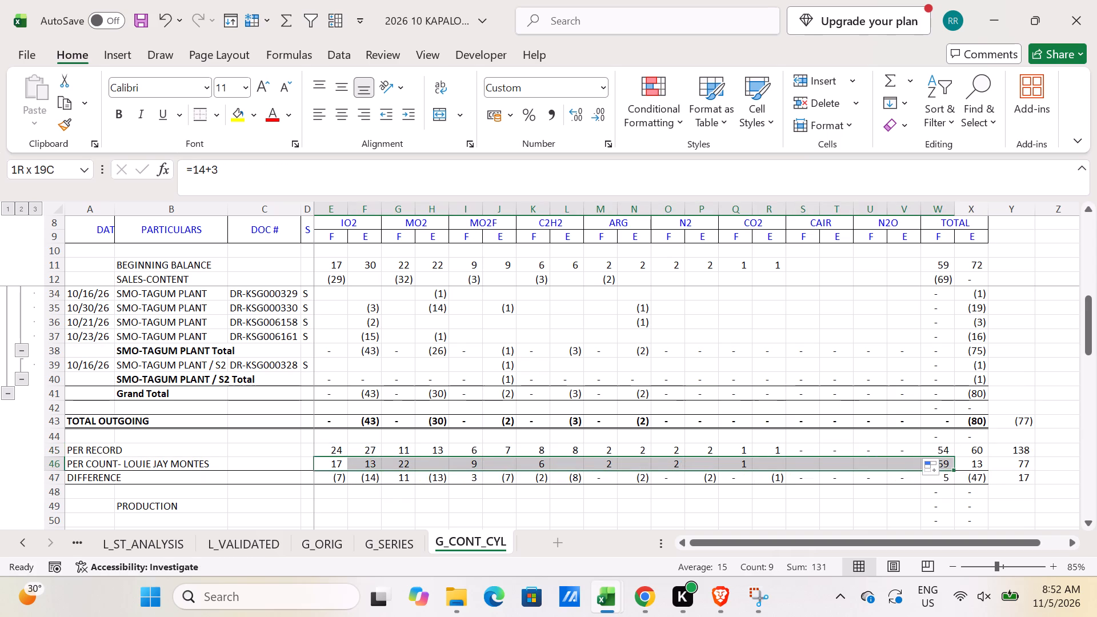
left_click_drag(932, 461, 919, 460)
key("Delete")
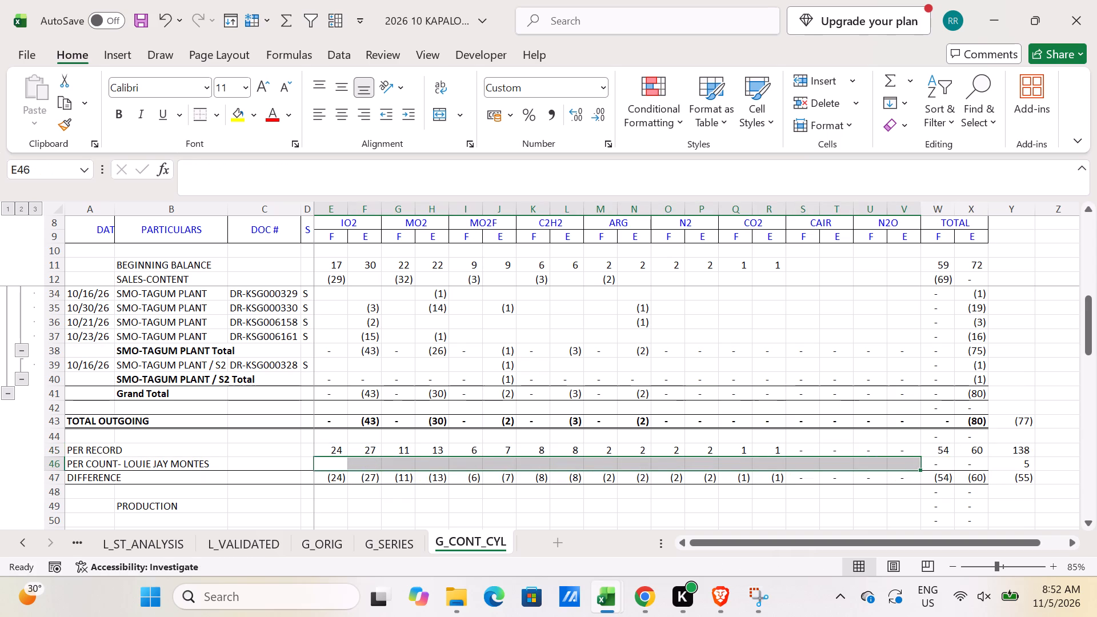
left_click(1015, 206)
key("Delete")
Delete the leftover PRODUCTION to EMPTY CYLINDER rows from row 49 down, below the DIFFERENCE row.
scroll(654, 468, "down", 1)
scroll(407, 445, "down", 2)
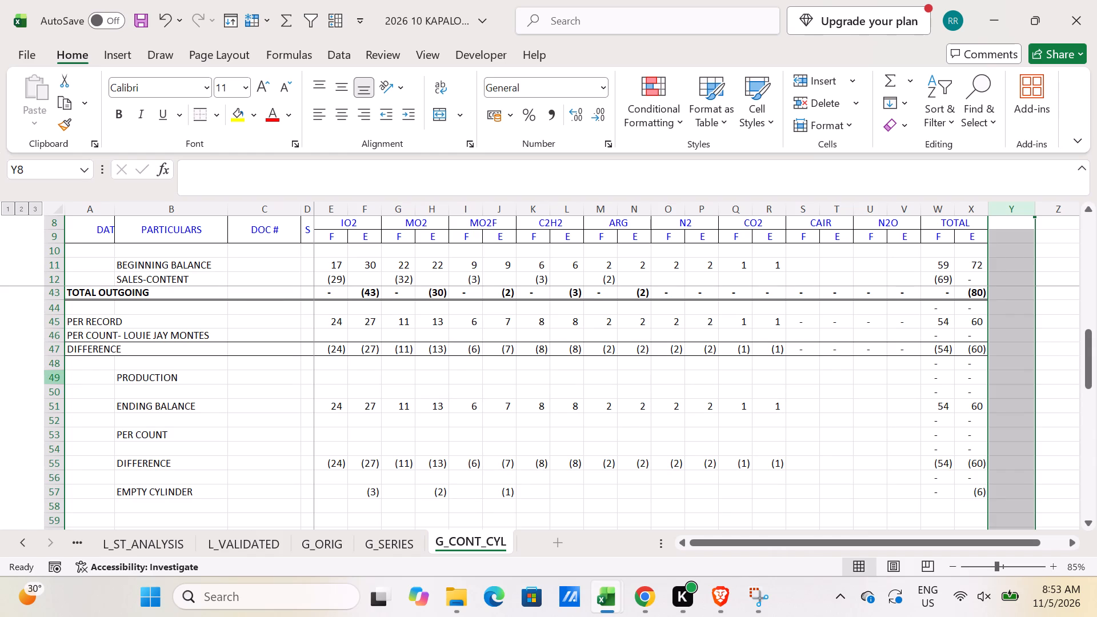
left_click_drag(57, 376, 74, 438)
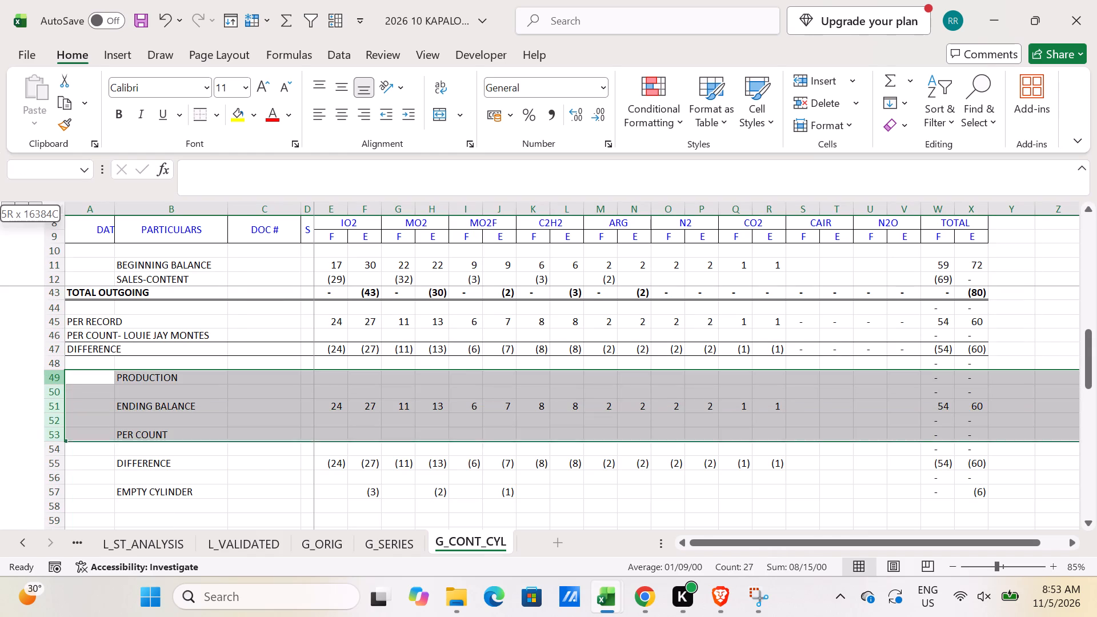
left_click_drag(74, 438, 75, 529)
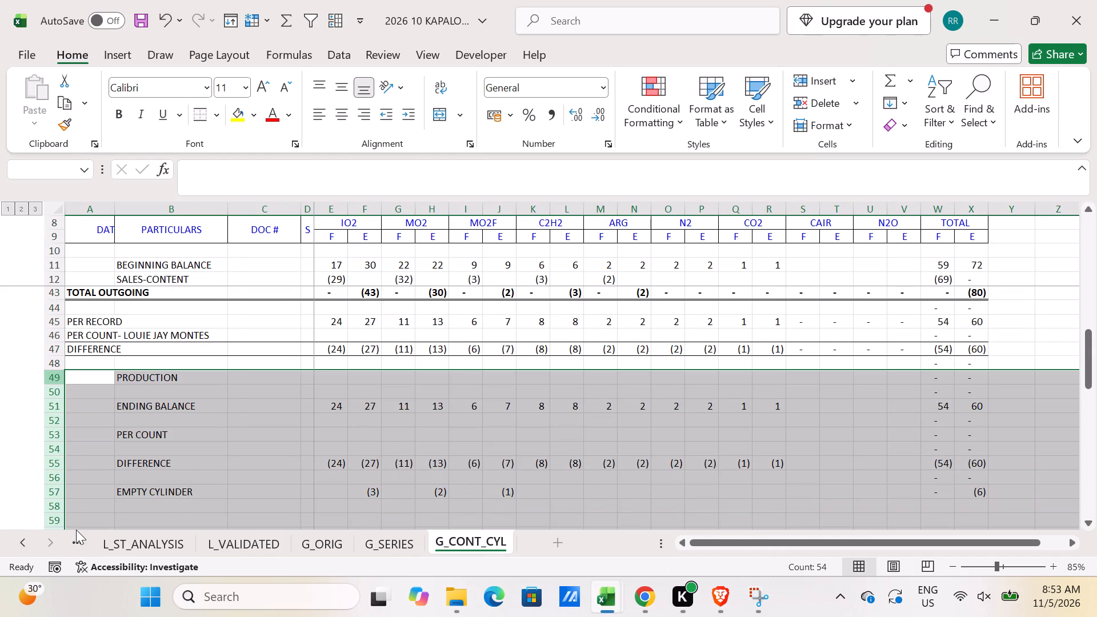
key("ctrl+minus")
scroll(303, 479, "up", 2)
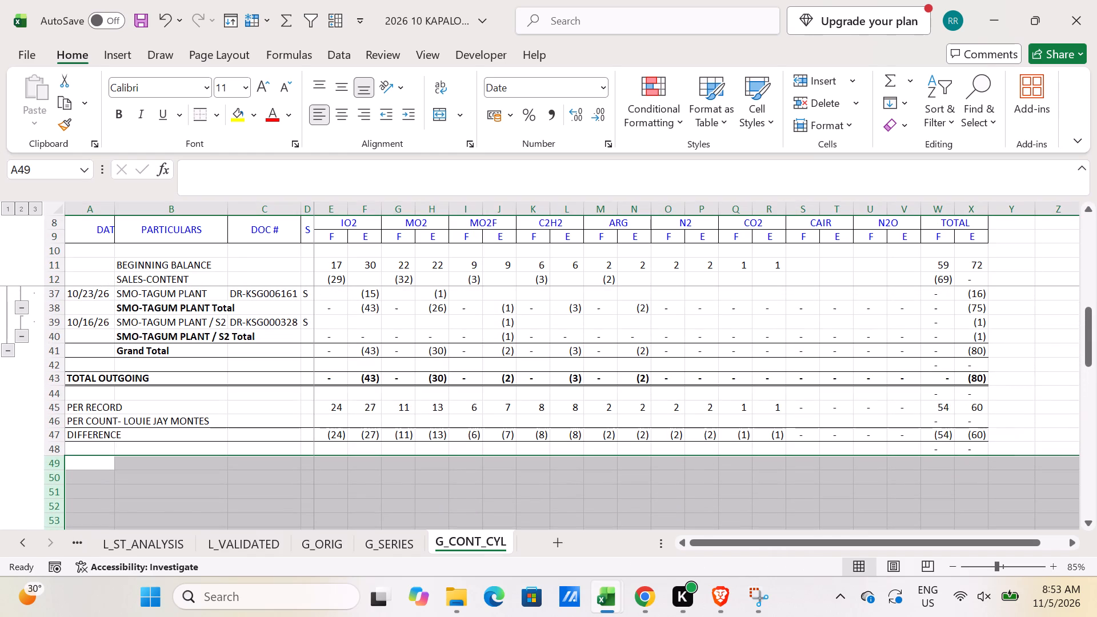
Set the sheet to landscape, scaled to 1 page wide by 1 page tall, and check its print preview.
left_click(239, 53)
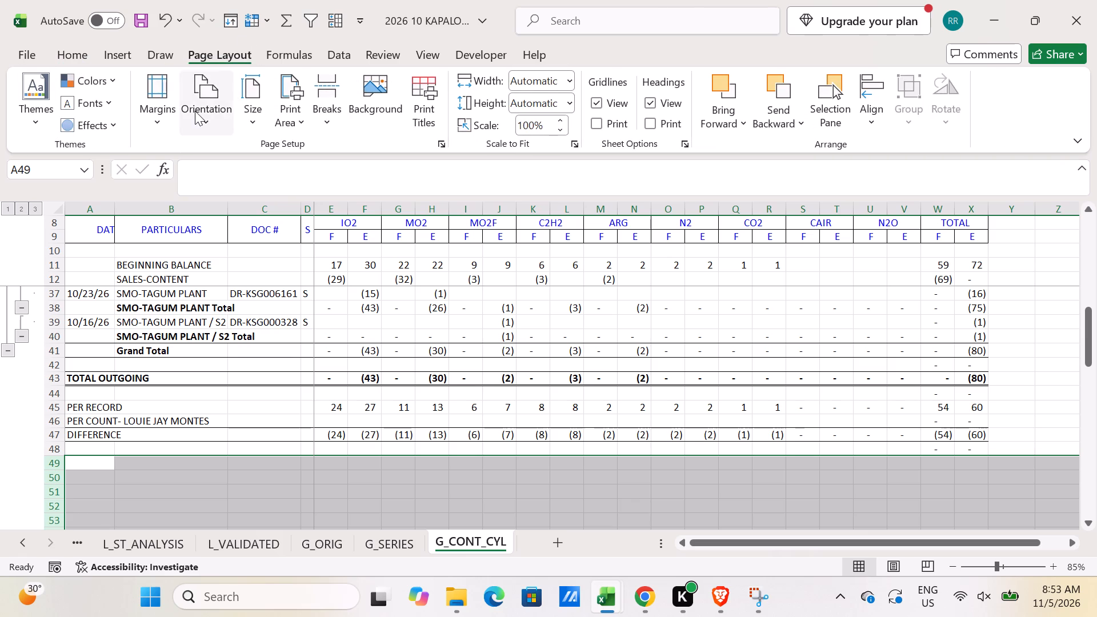
left_click(195, 111)
left_click(215, 209)
left_click(552, 84)
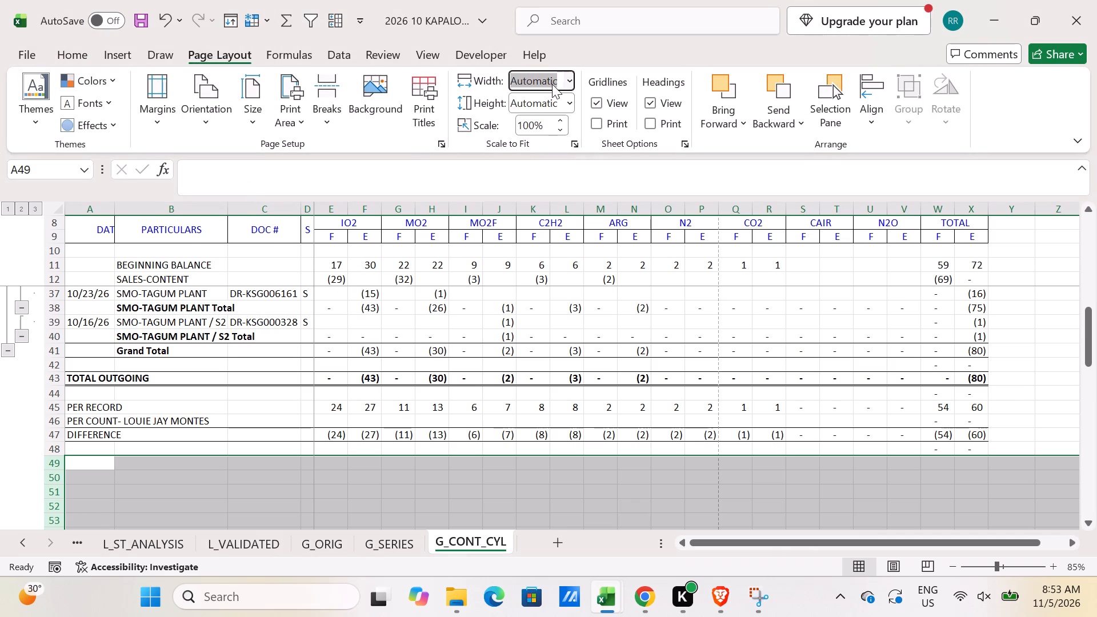
left_click(567, 79)
left_click(563, 120)
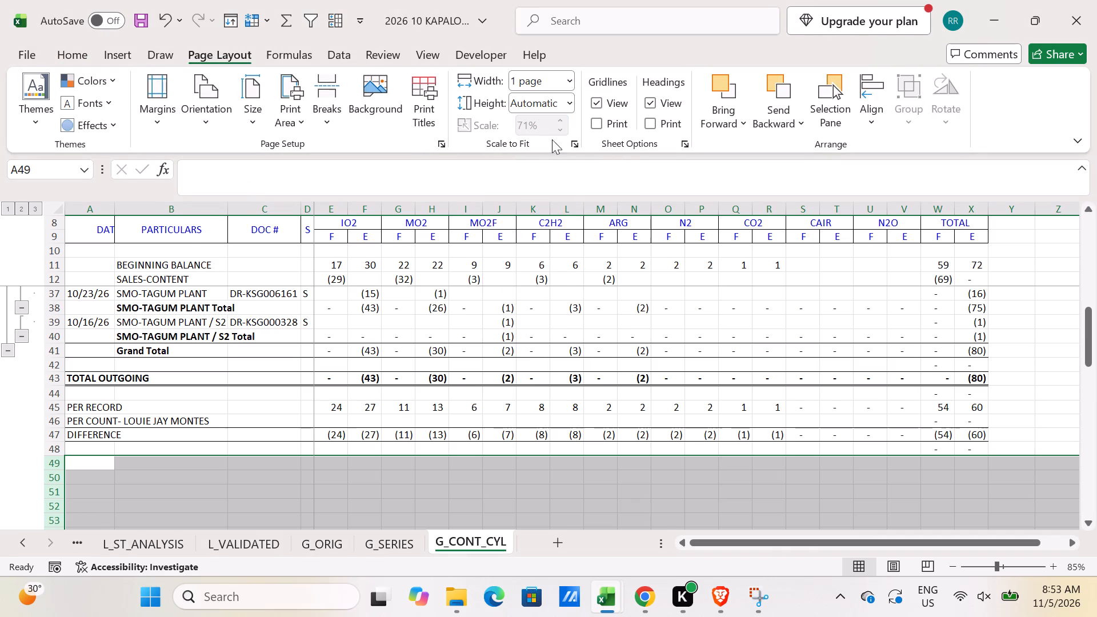
left_click(565, 105)
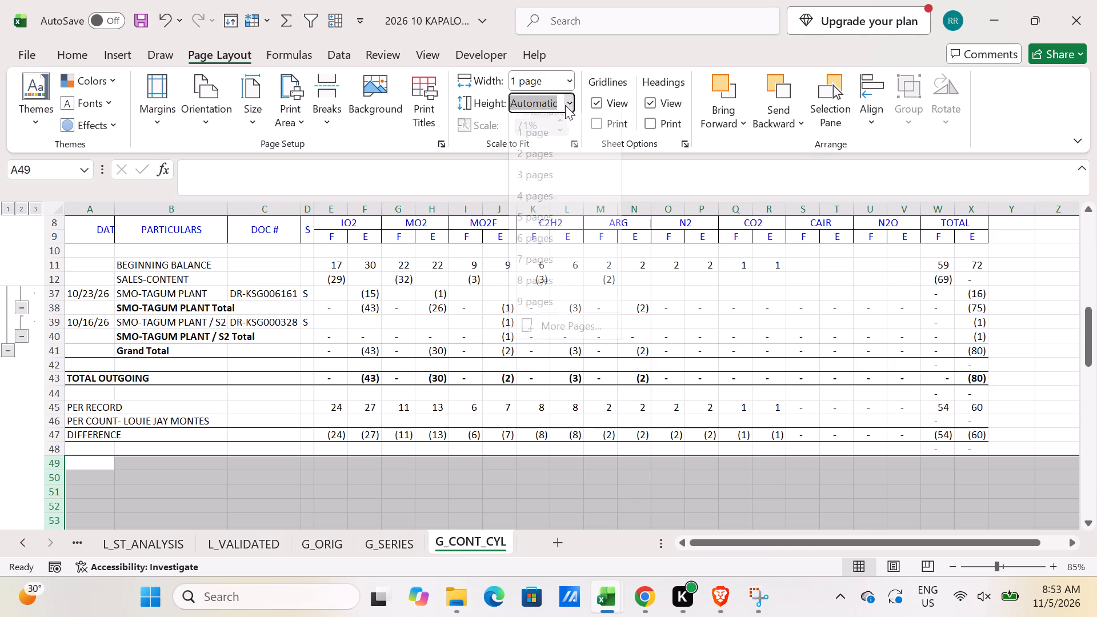
left_click(549, 149)
left_click(491, 330)
scroll(491, 330, "up", 4)
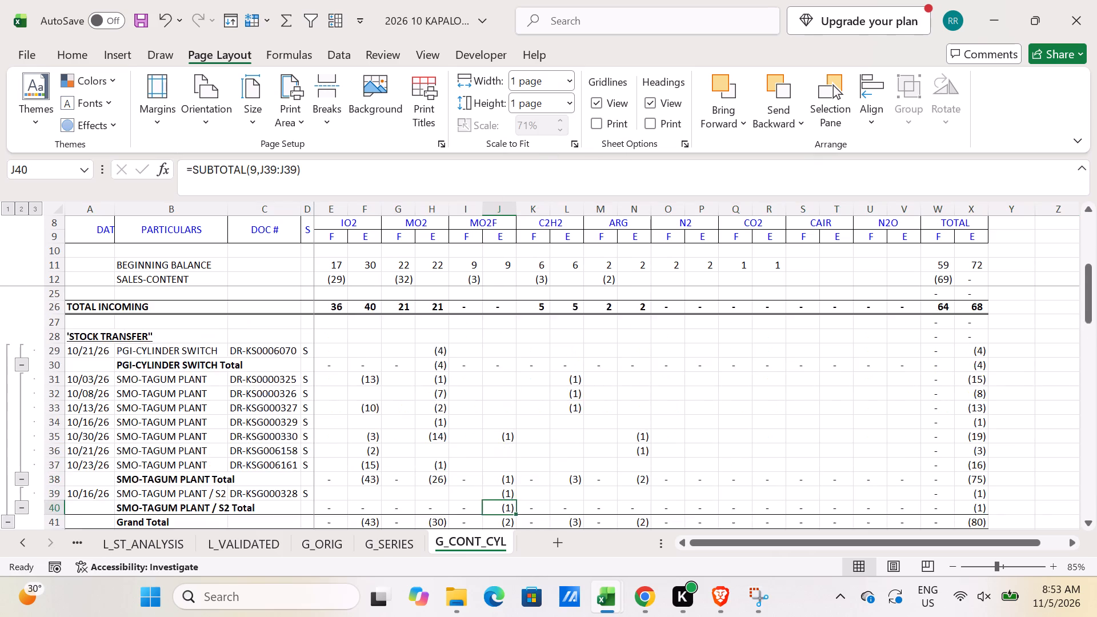
scroll(491, 330, "up", 9)
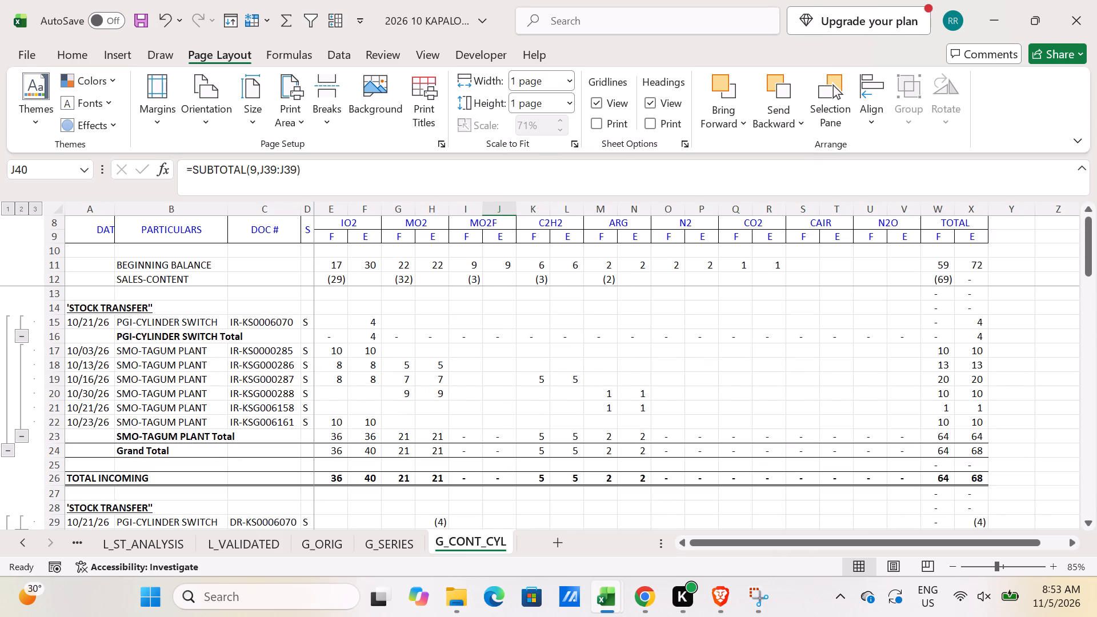
key("ctrl+p")
key("Escape")
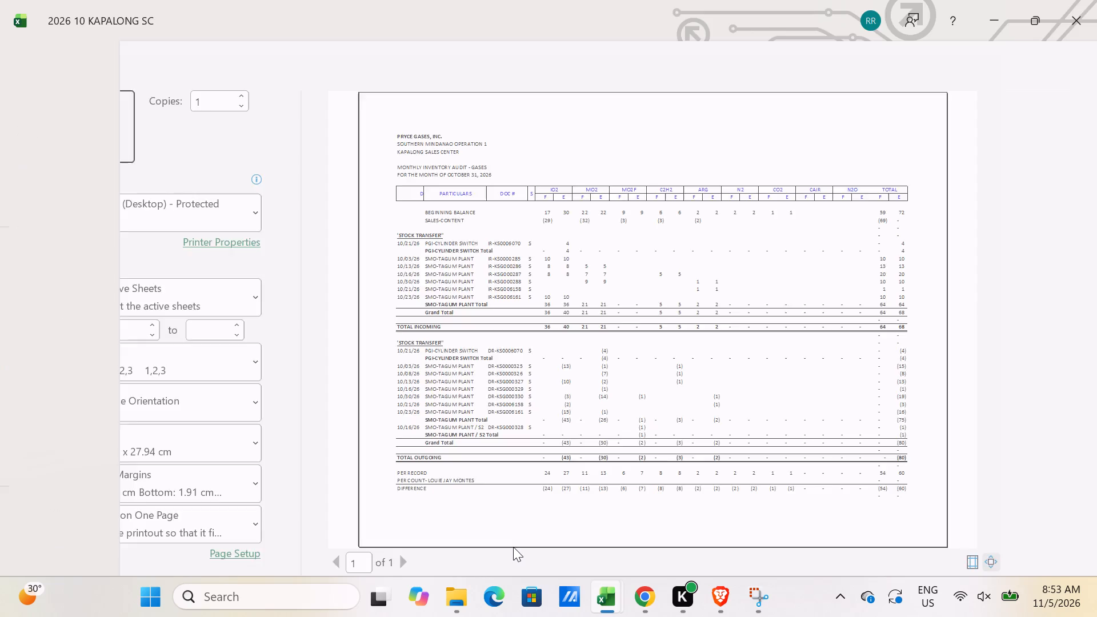
Duplicate the G_CONT_CYL sheet after itself and rename the copy G_FULL_MT.
left_click_drag(475, 538, 554, 542)
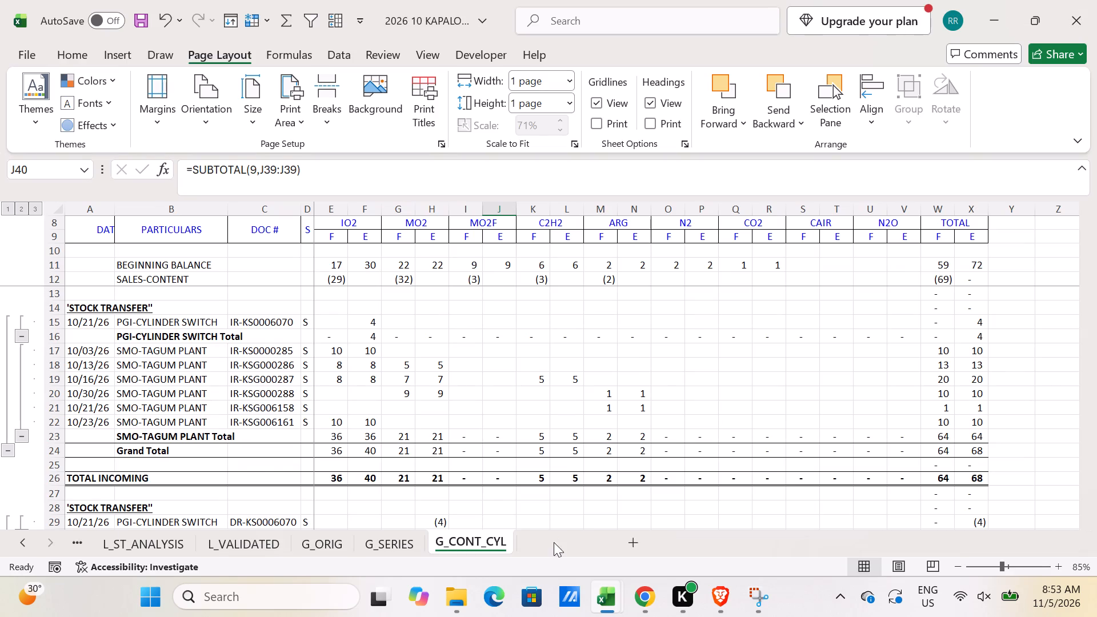
double_click(502, 540)
type("G_FULL_MT")
key("Return")
Change the IO2 subheadings E9:F9 on G_CONT_CYL to CONT and CYL, and fill the pair across to column X.
left_click(345, 548)
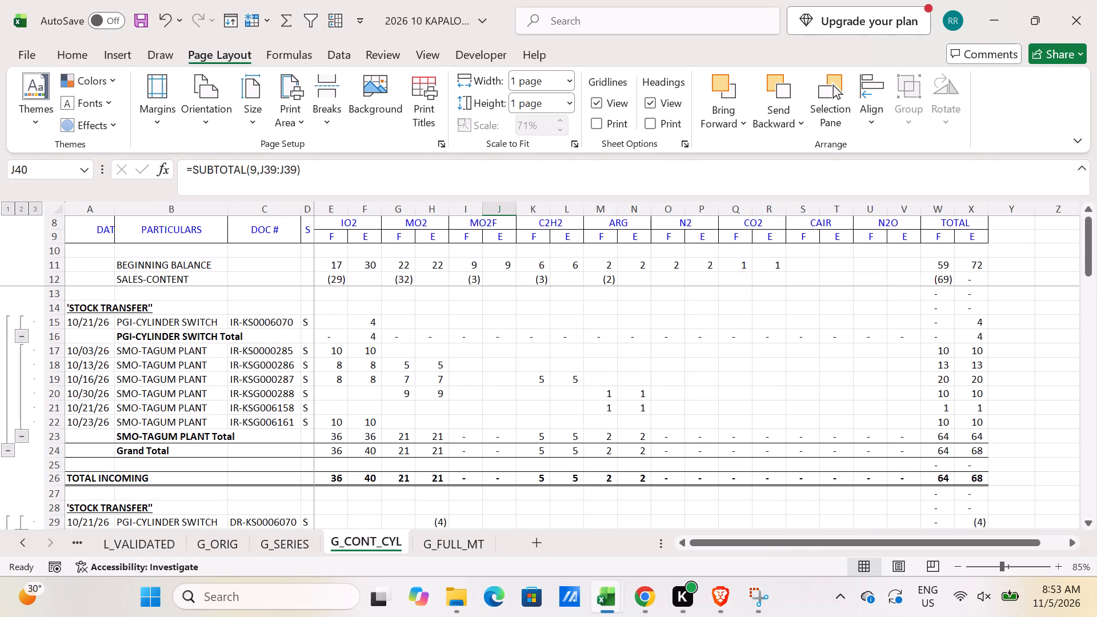
left_click(345, 231)
type("CONT")
key("Right")
type("CYL")
key("Left")
key("shift+Right")
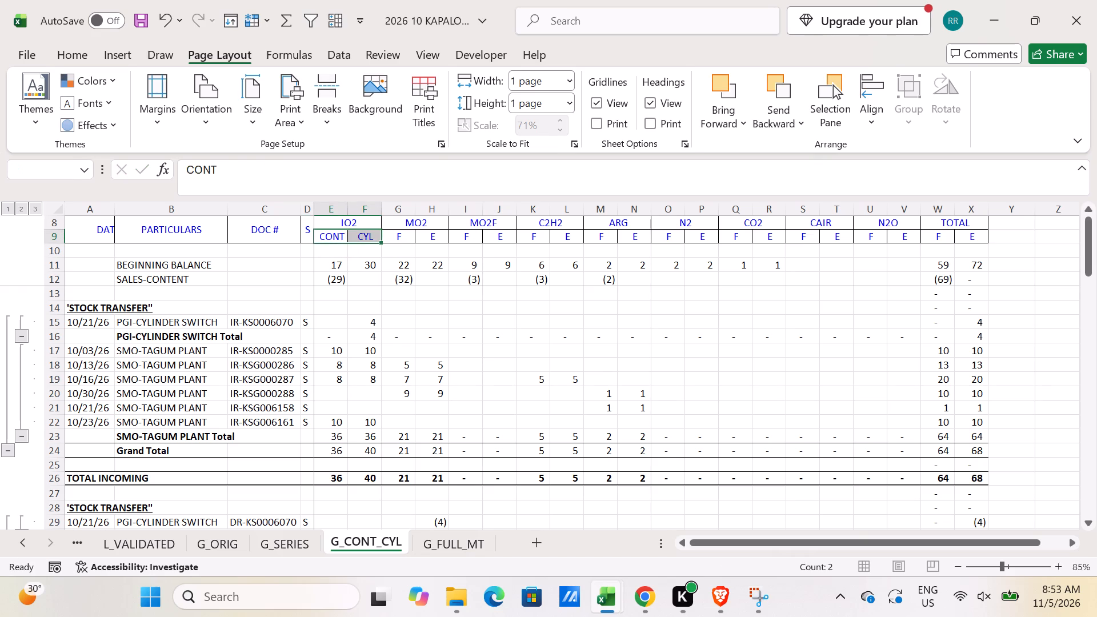
left_click_drag(381, 242, 830, 246)
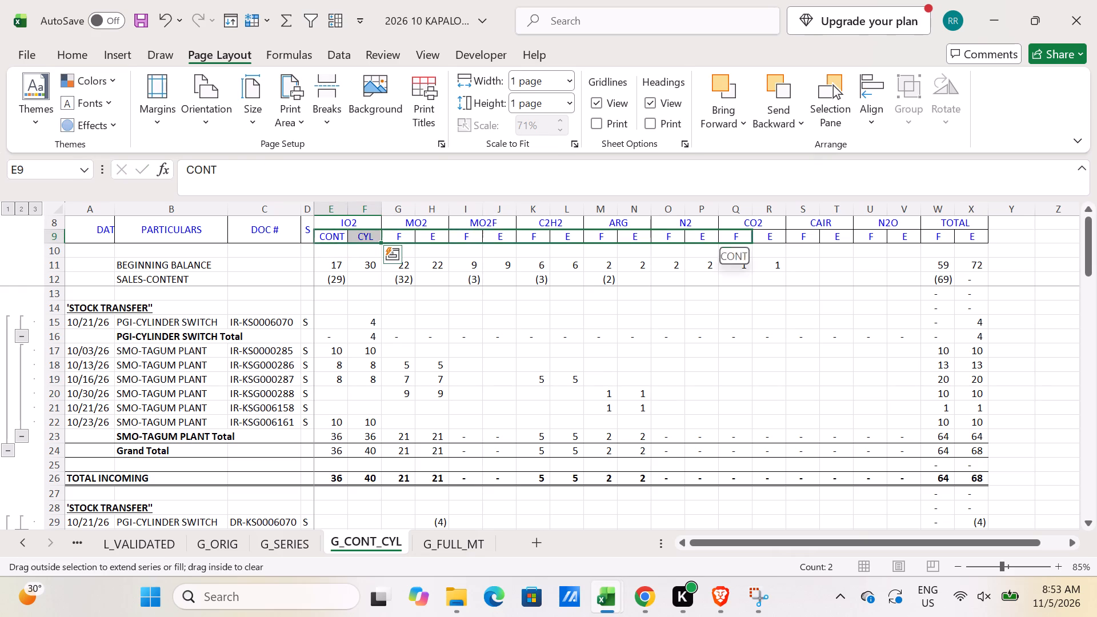
left_click_drag(830, 246, 984, 246)
Enter the check formula =X11+W11-G_CONT_CYL!X11 in Y11 of G_FULL_MT and fill it down to row 47.
left_click(462, 545)
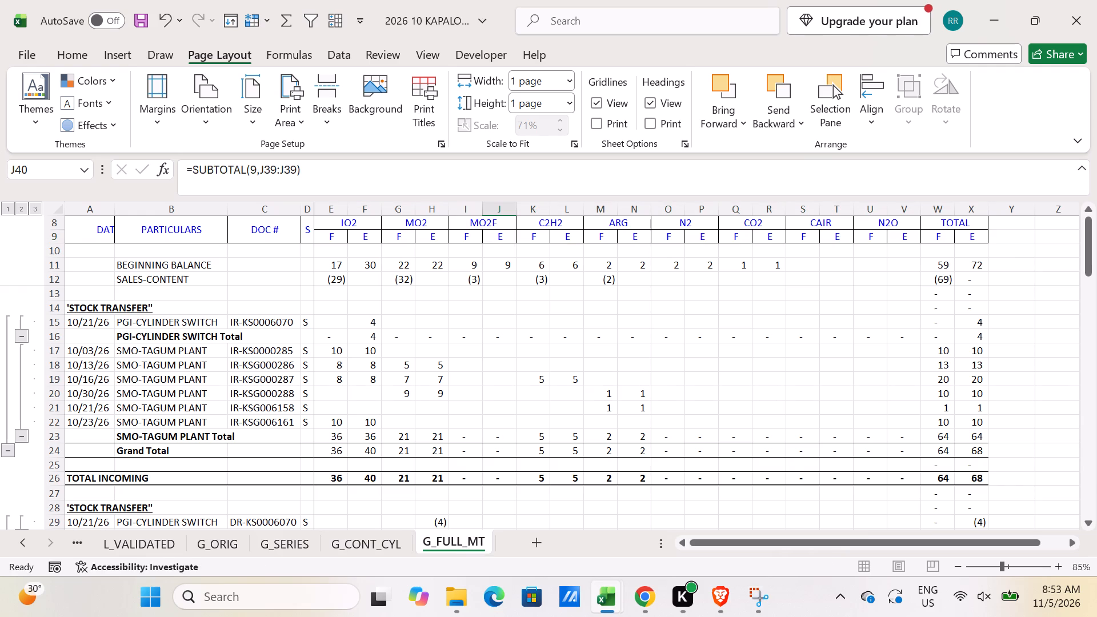
left_click(1004, 264)
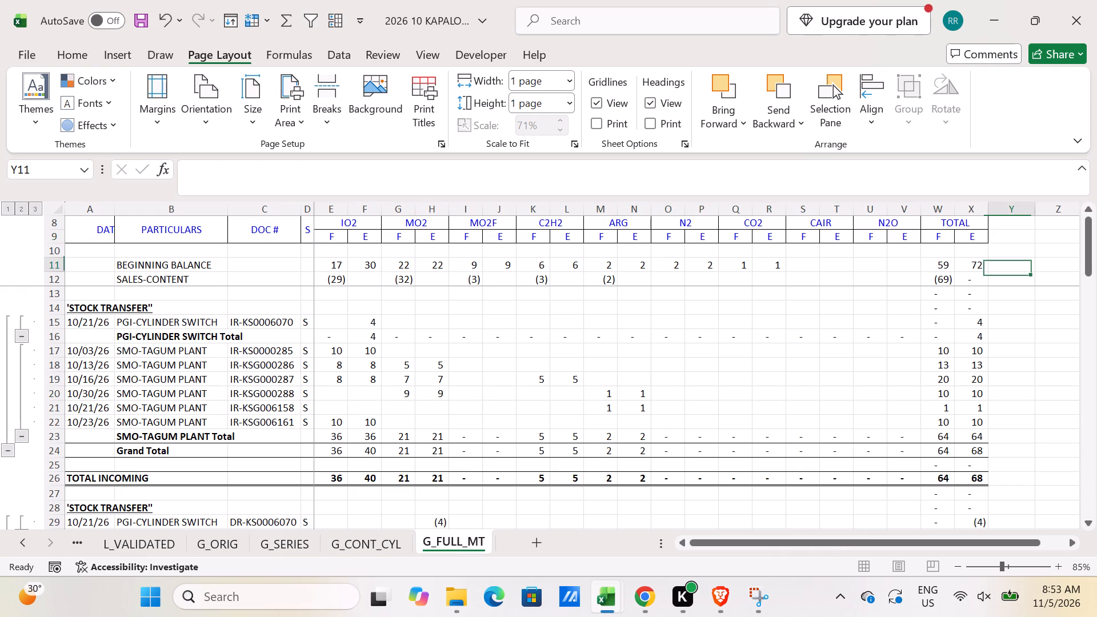
key("equal")
left_click(973, 259)
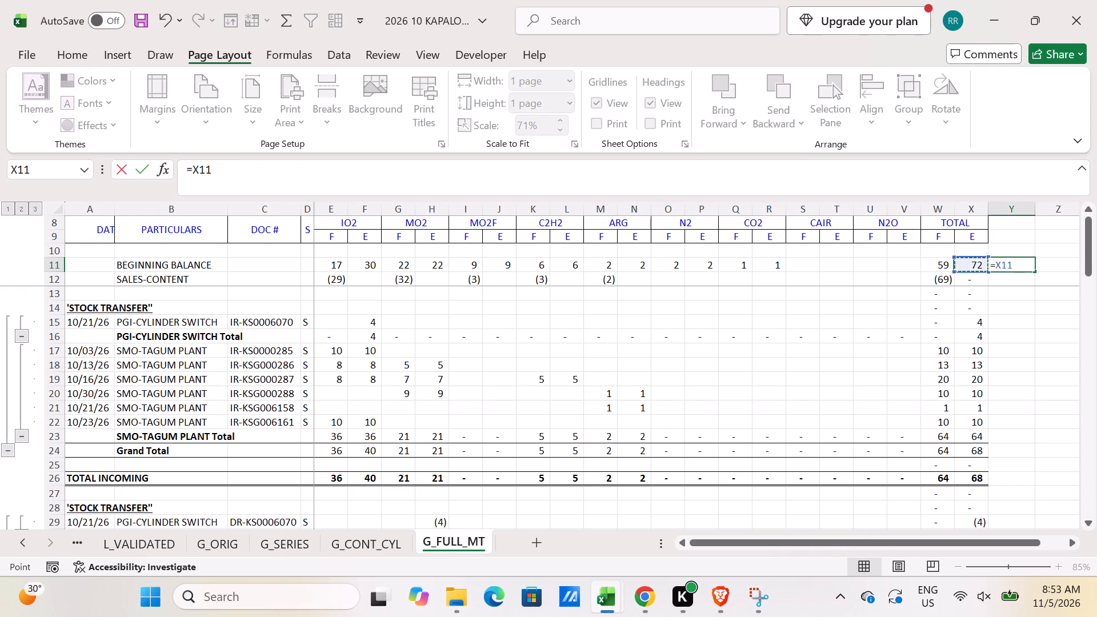
key("plus")
left_click(934, 264)
key("minus")
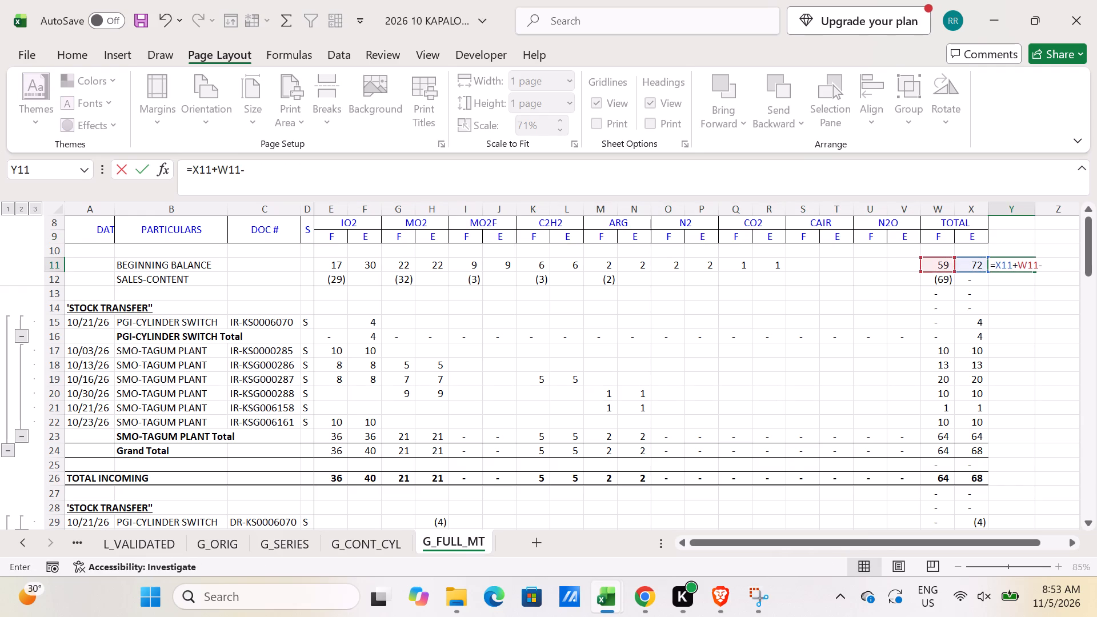
left_click(379, 543)
left_click(975, 267)
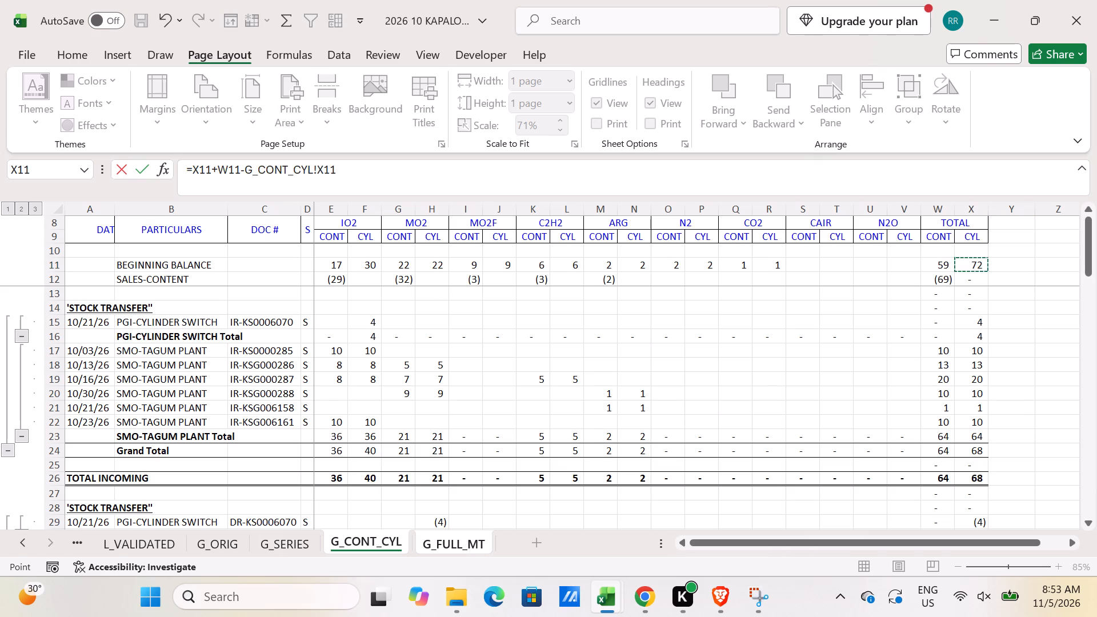
key("Return")
left_click(1012, 264)
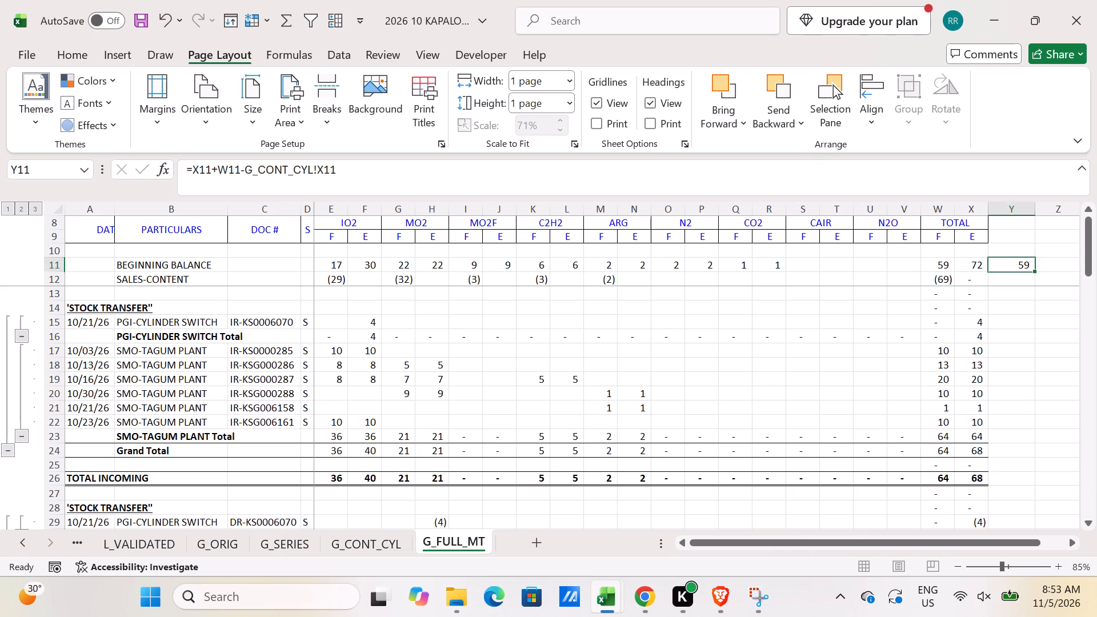
left_click_drag(1031, 270, 1011, 584)
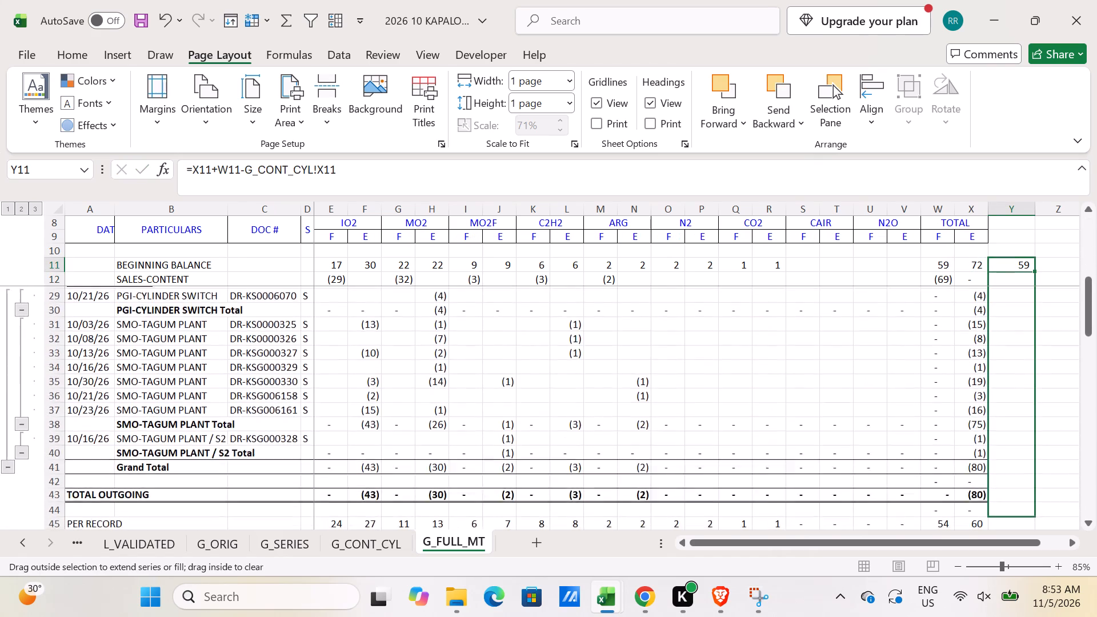
left_click_drag(1011, 584, 1008, 516)
scroll(677, 418, "up", 4)
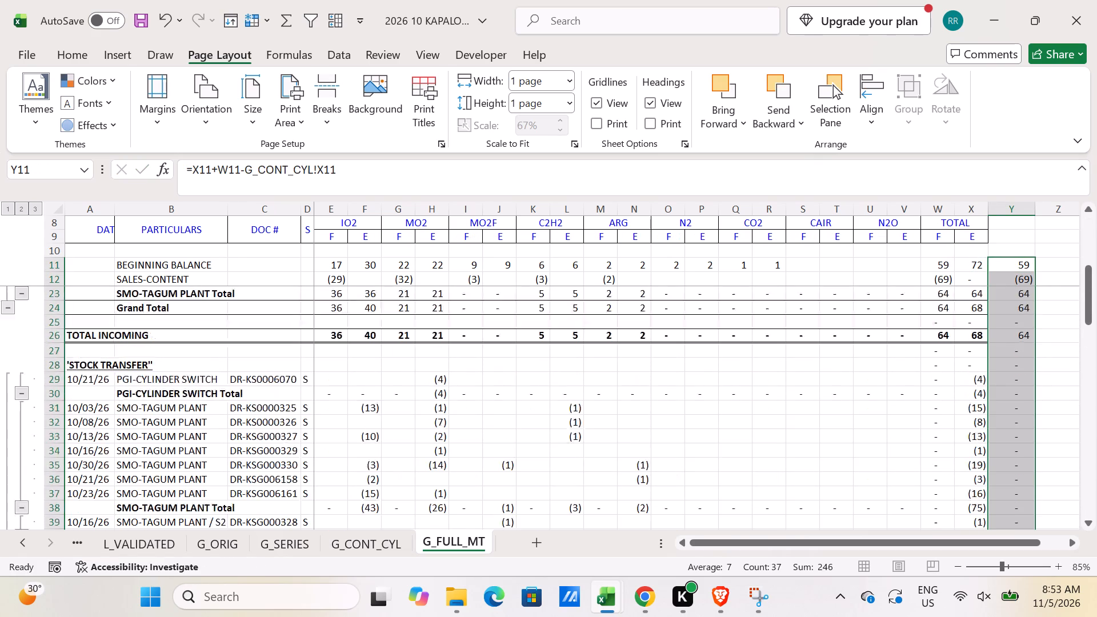
scroll(229, 351, "up", 9)
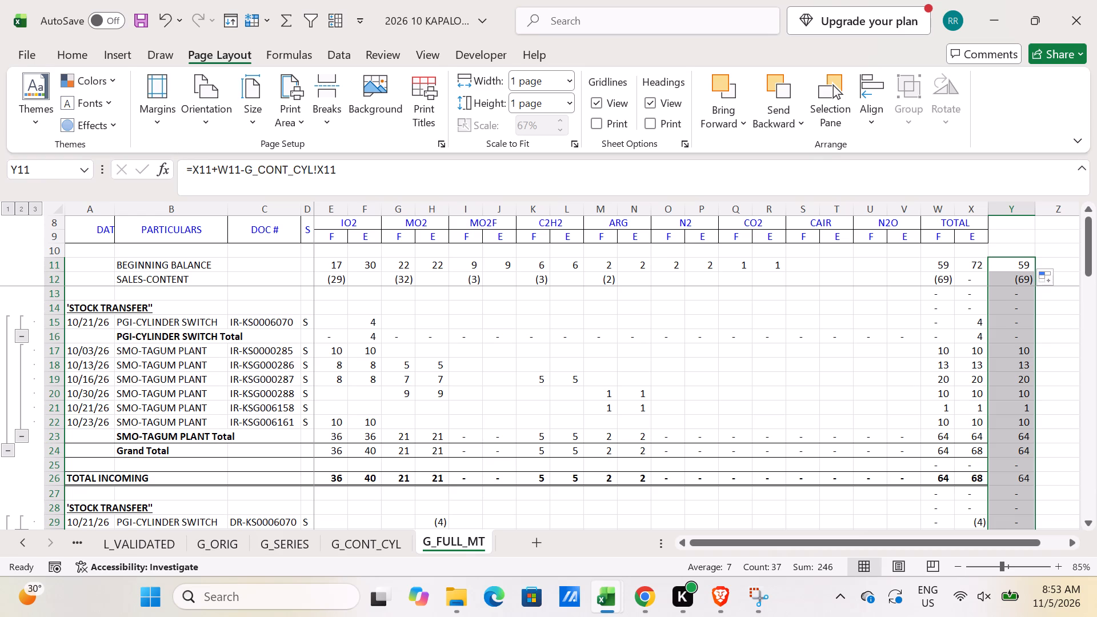
Copy PER RECORD E52:V52 from the September Kapalong sheet and paste it as values into G_FULL_MT's BEGINNING BALANCE row at E11.
key("alt+Tab")
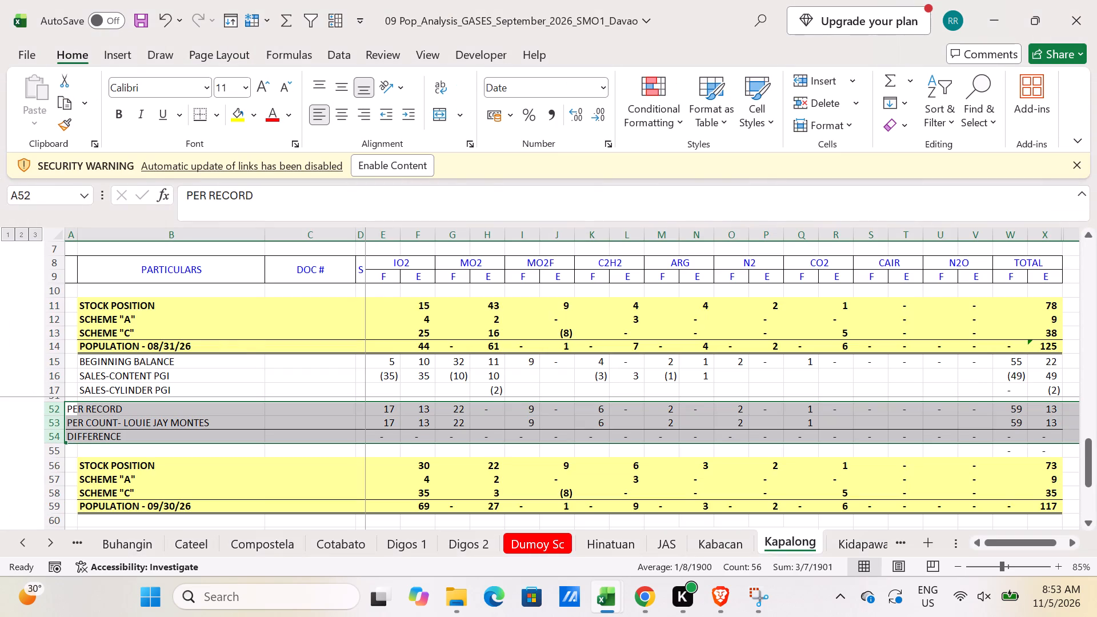
left_click_drag(387, 407, 863, 407)
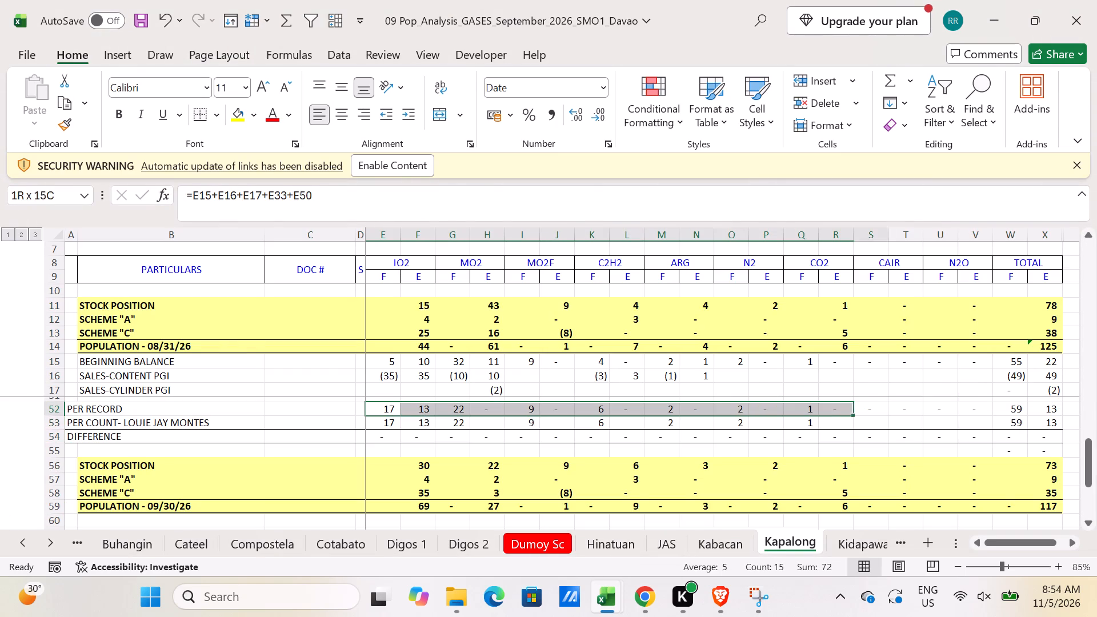
left_click_drag(863, 407, 972, 407)
key("ctrl+c")
key("alt+Tab")
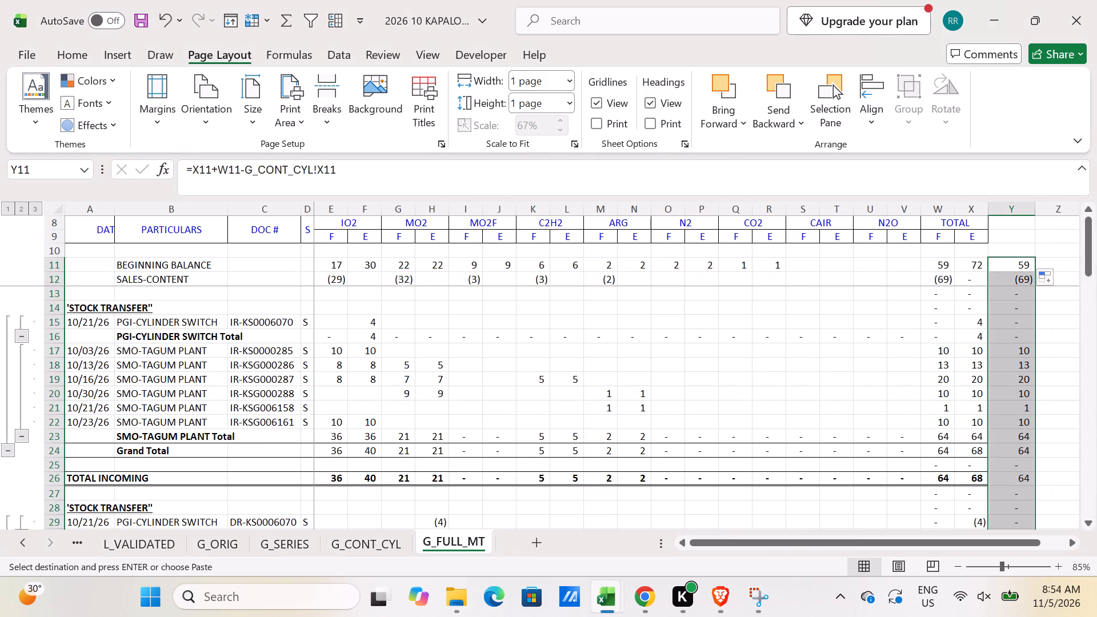
left_click(337, 264)
key("alt+e")
type("SV")
key("Return")
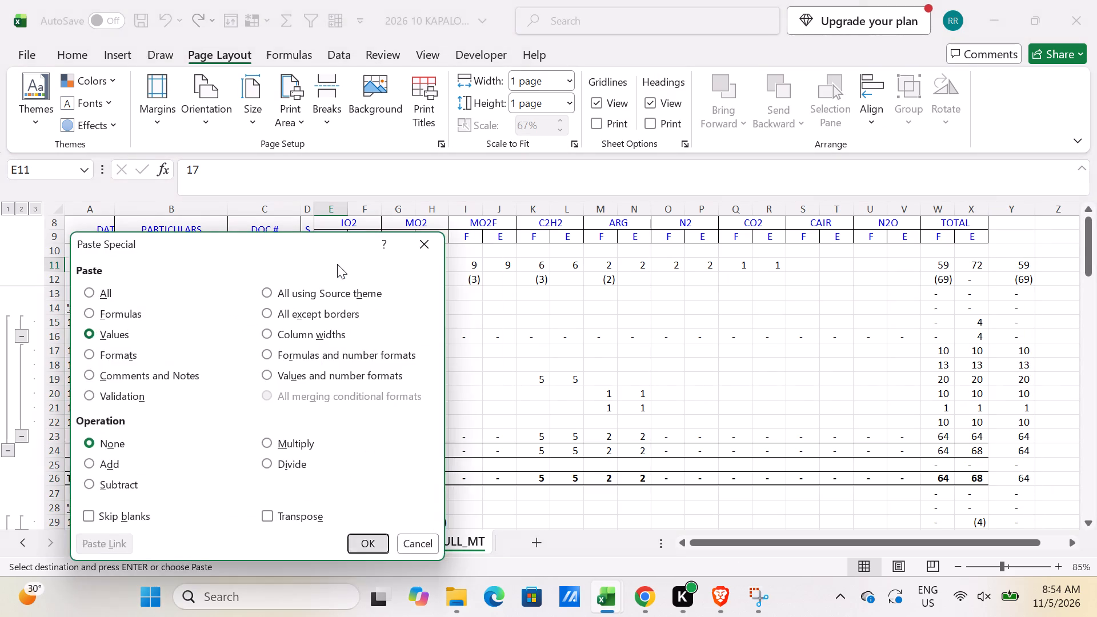
In the SALES-CONTENT row of G_FULL_MT, enter =-E12 in F12 and =-G12 in H12 for the IO2 and MO2 empties.
left_click(371, 279)
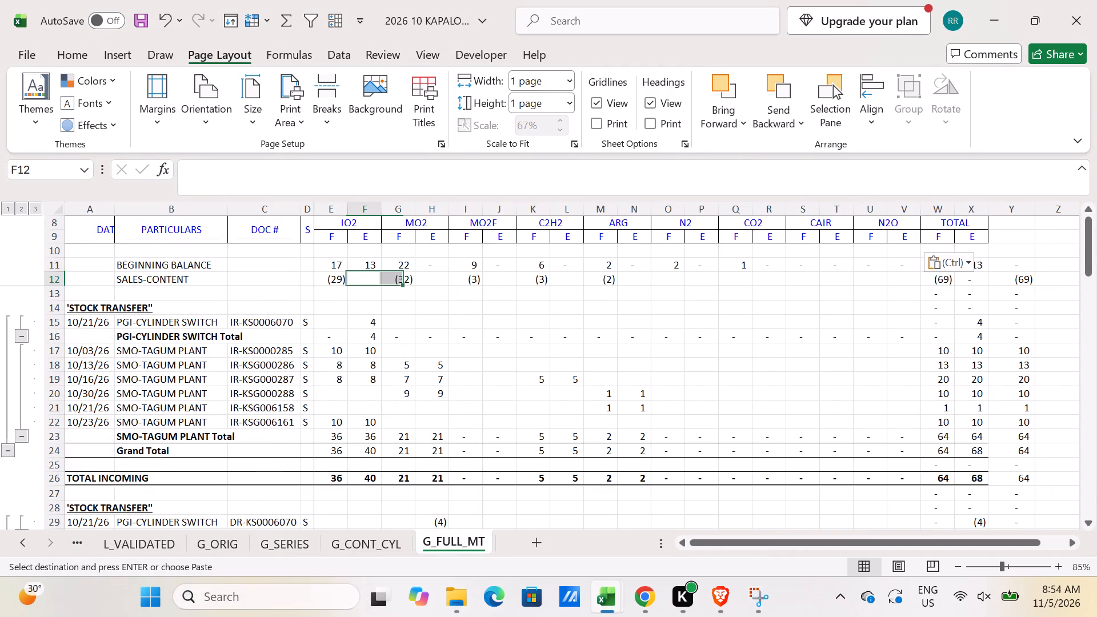
type("=-")
key("Left")
key("Return")
key("Up")
key("Right")
key("Right")
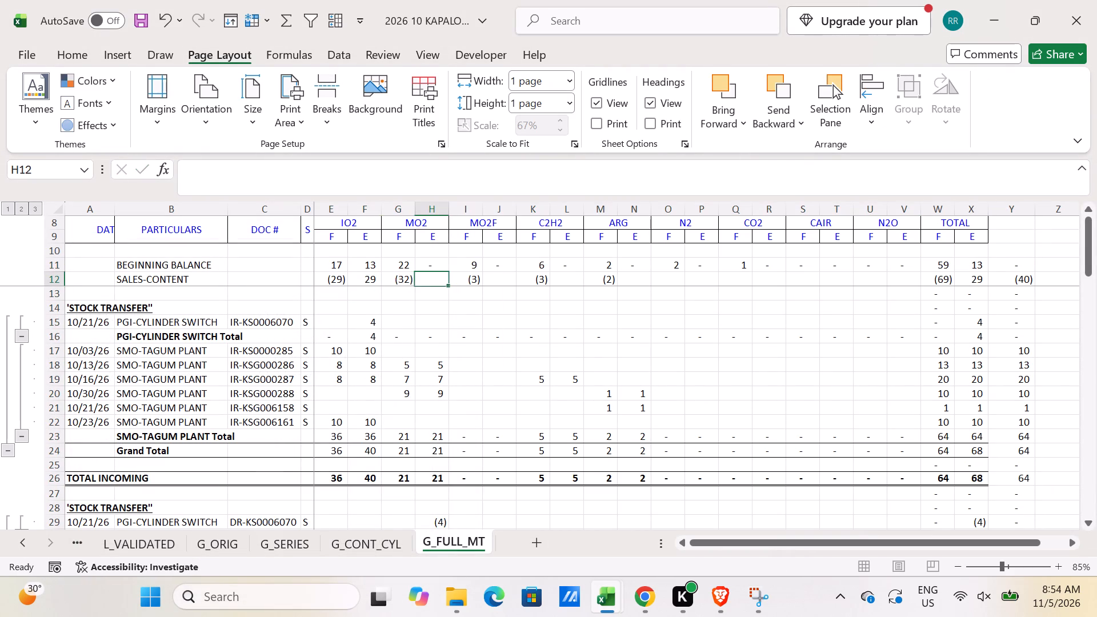
type("=-")
key("Left")
key("Return")
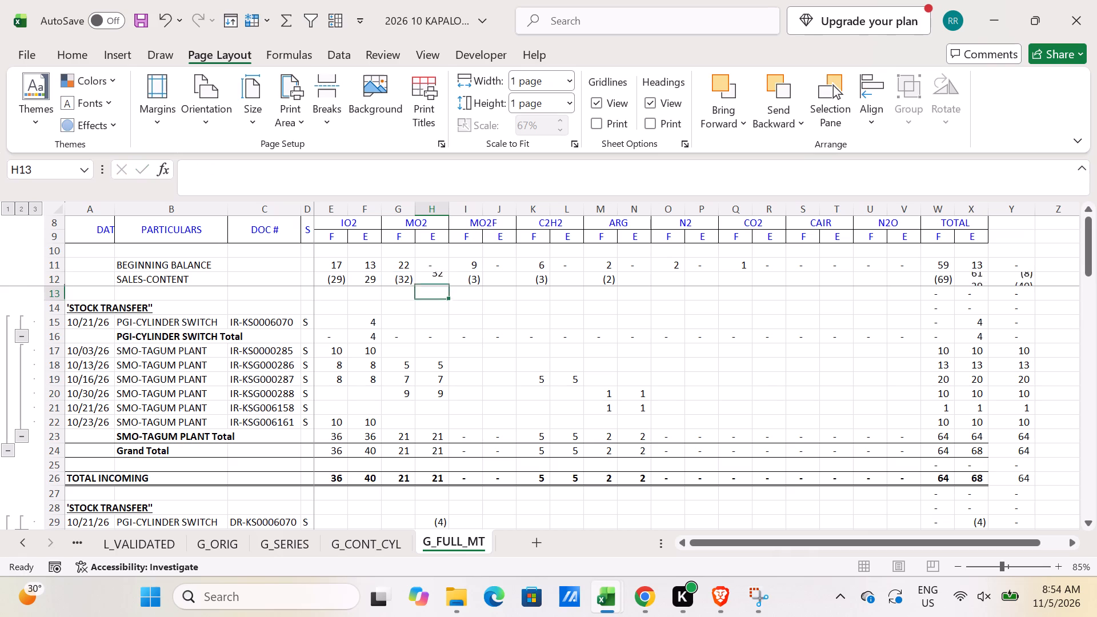
Enter =-I12 in J12, =-K12 in L12 and =-M12 in N12 for the MO2F, C2H2 and ARG empties.
key("Up")
key("Right")
key("Right")
type("=-")
key("Left")
key("Return")
key("Up")
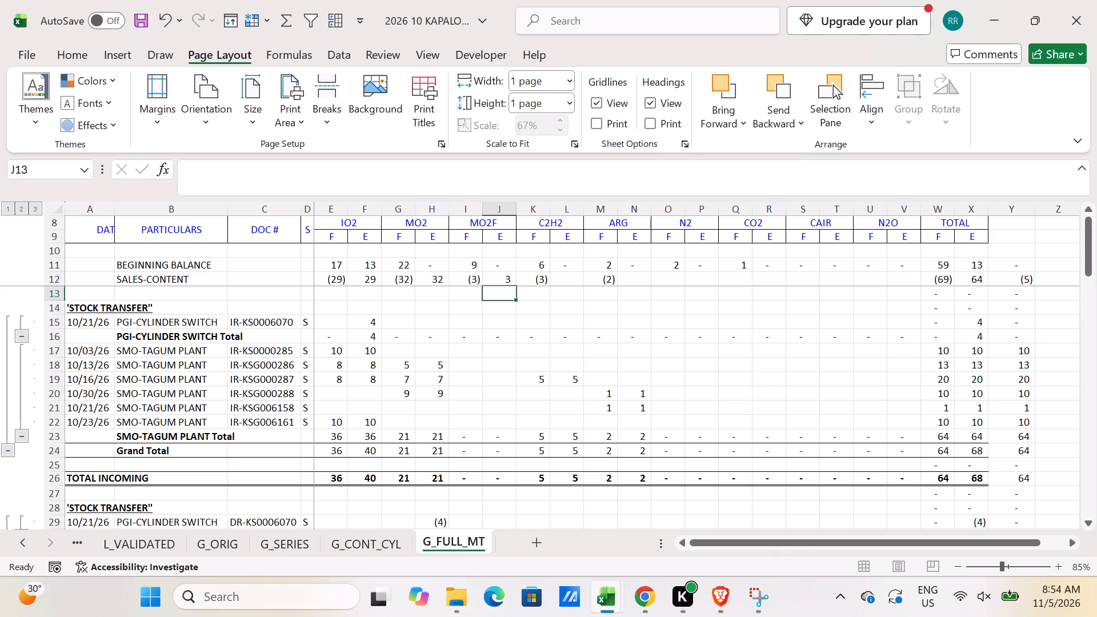
key("Right")
key("Right")
type("=-")
key("Left")
key("Return")
key("Up")
key("Right")
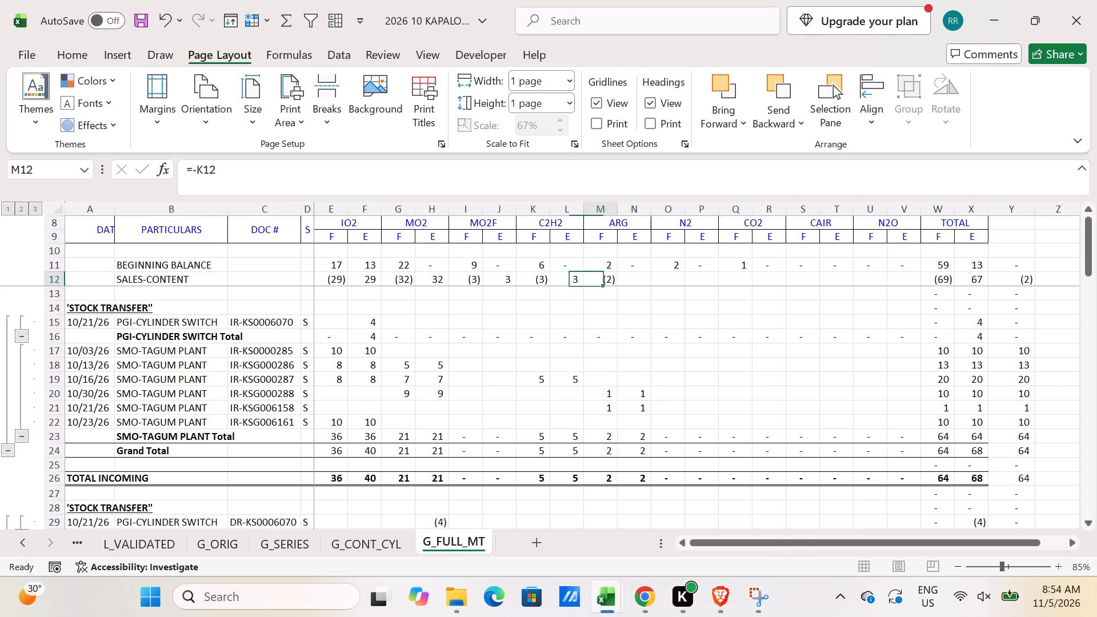
key("Right")
type("=-")
key("Left")
key("Return")
Clear the empty-cylinder (E) quantities of the incoming SMO-TAGUM PLANT rows 17 to 22 for IO2, MO2, C2H2 and ARG.
key("Left")
key("Left")
key("Left")
key("Left")
key("Left")
key("Left")
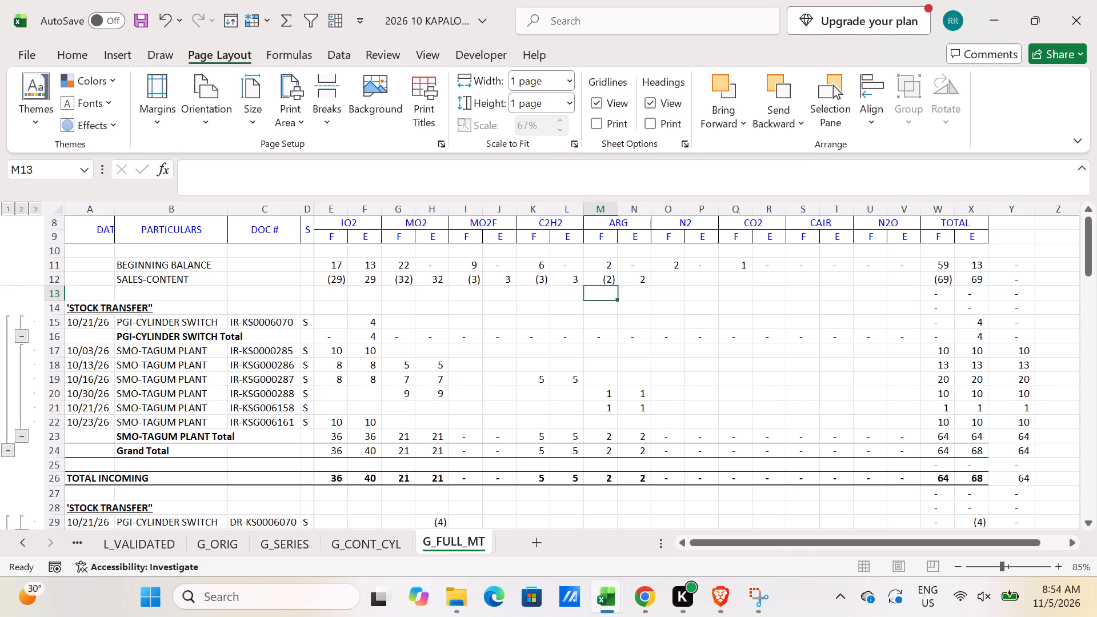
key("Down")
key("Down")
key("Left")
key("Left")
key("Down")
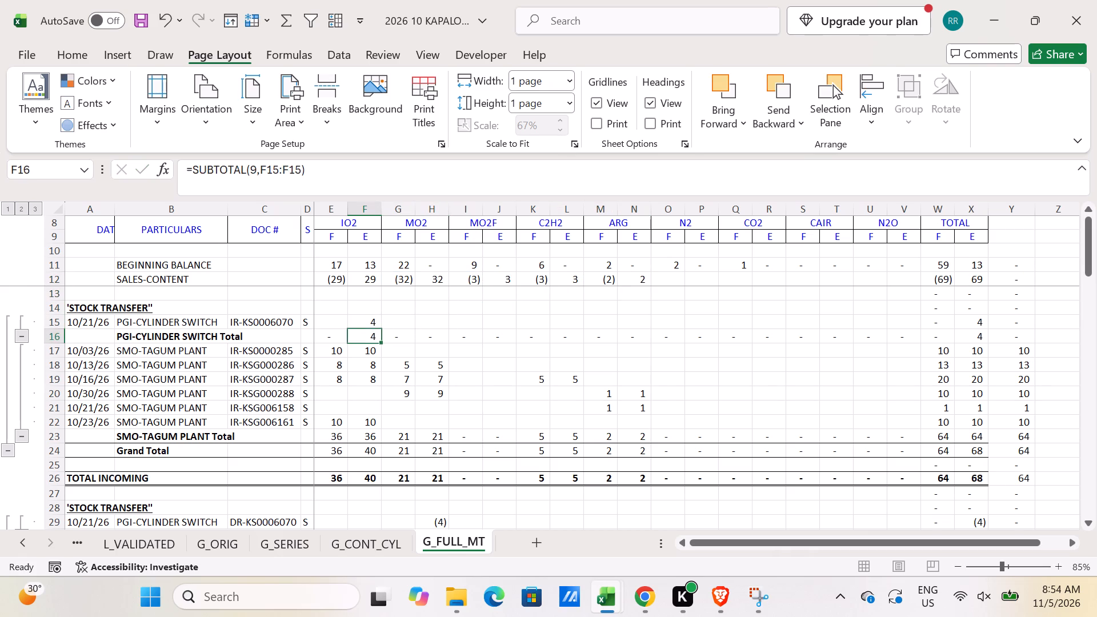
key("Down")
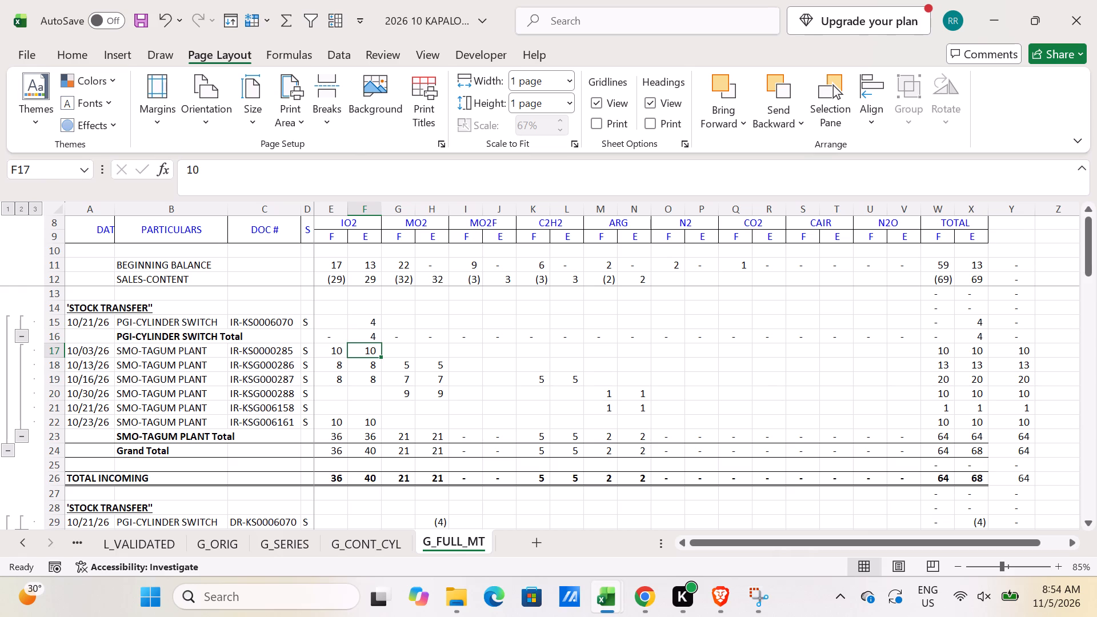
left_click_drag(363, 349, 358, 420)
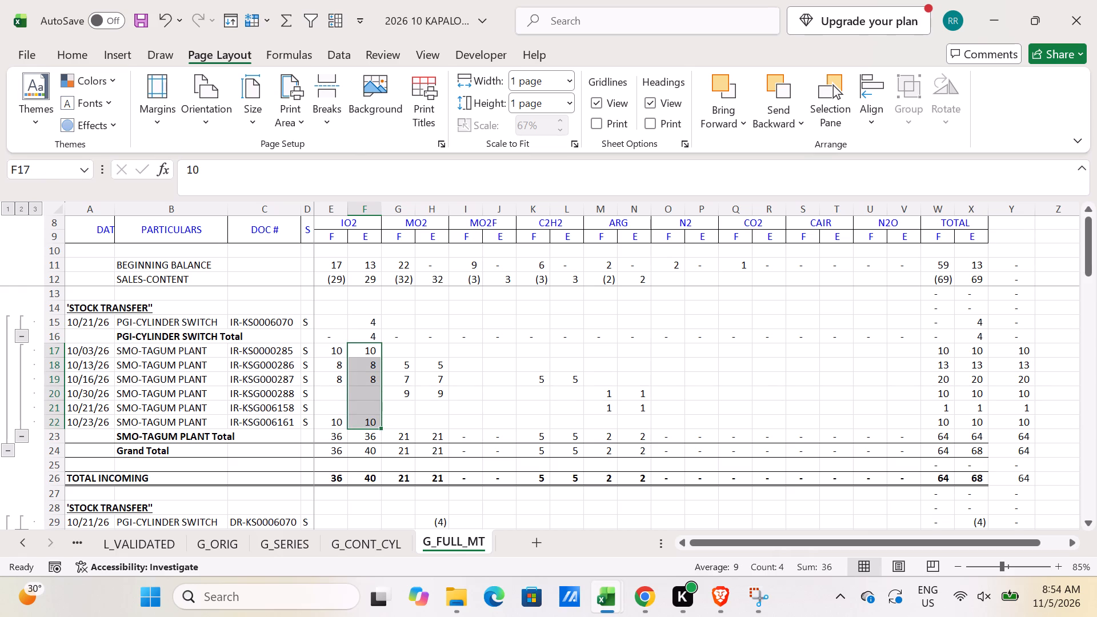
key("Delete")
left_click_drag(425, 356, 429, 408)
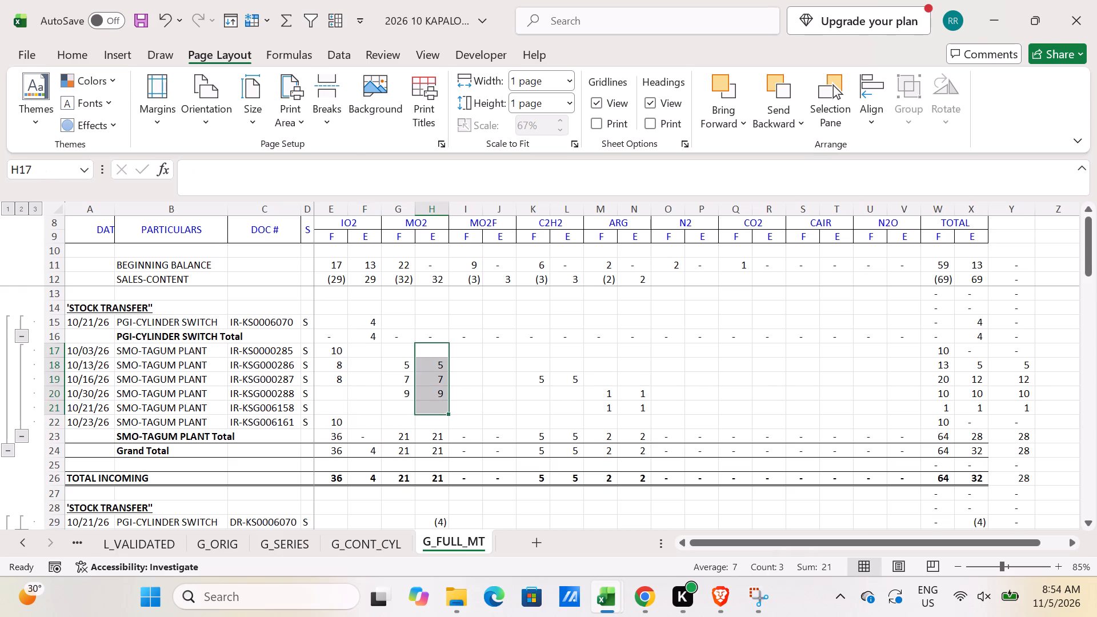
key("Delete")
left_click(579, 378)
key("Delete")
left_click_drag(634, 386, 635, 414)
key("Delete")
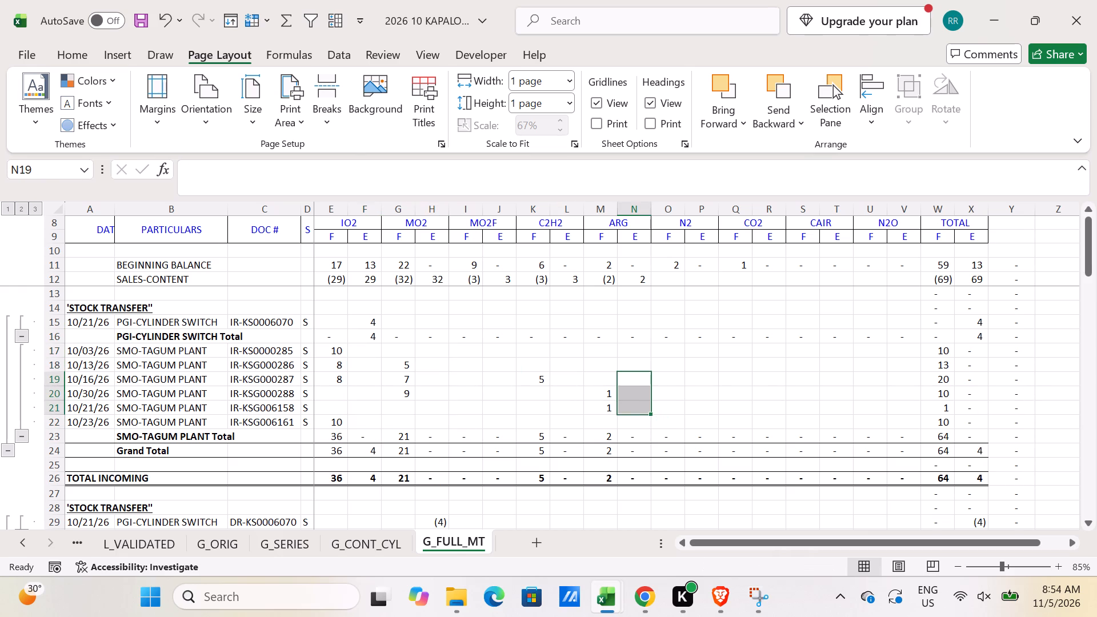
Save the workbook.
scroll(608, 412, "down", 4)
scroll(489, 412, "down", 4)
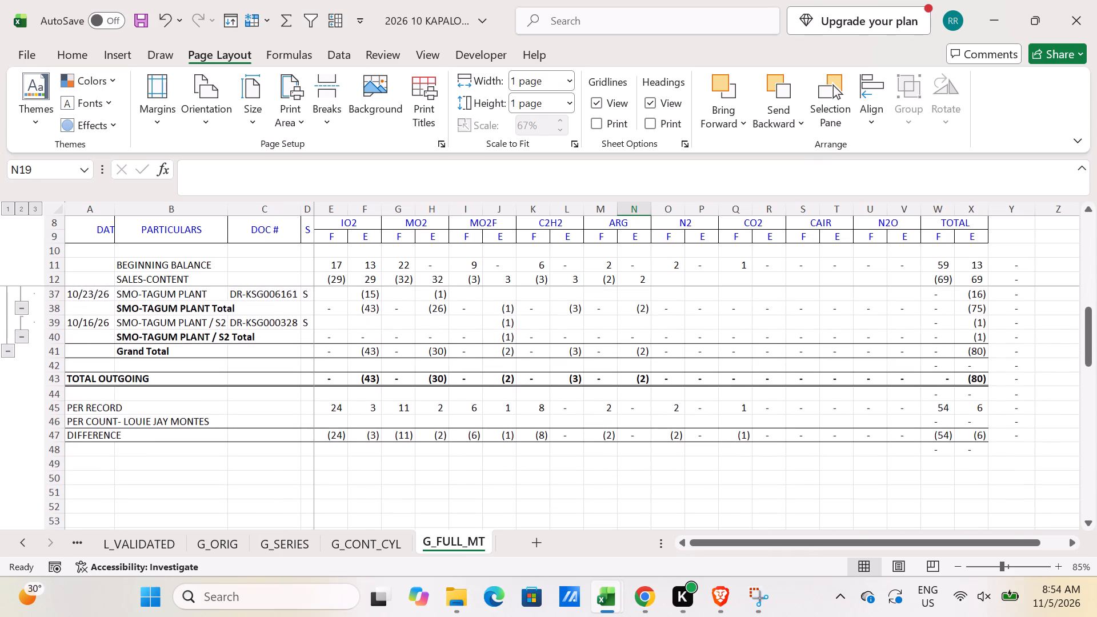
left_click(141, 15)
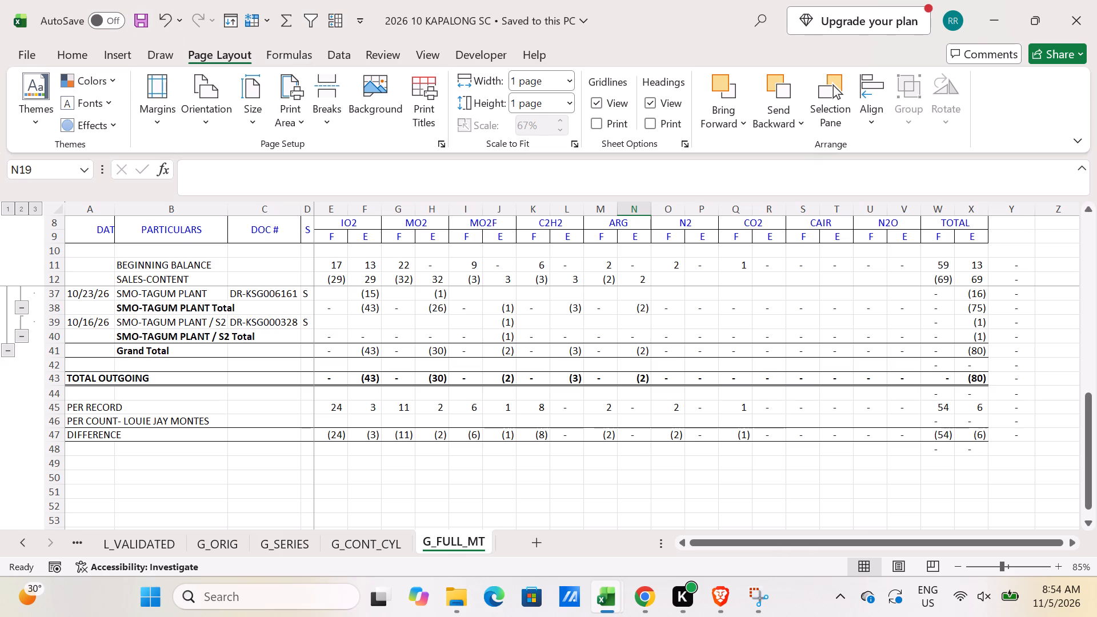
Review G_FULL_MT's incoming, outgoing and PER RECORD rows along with the column Y check.
scroll(322, 332, "up", 15)
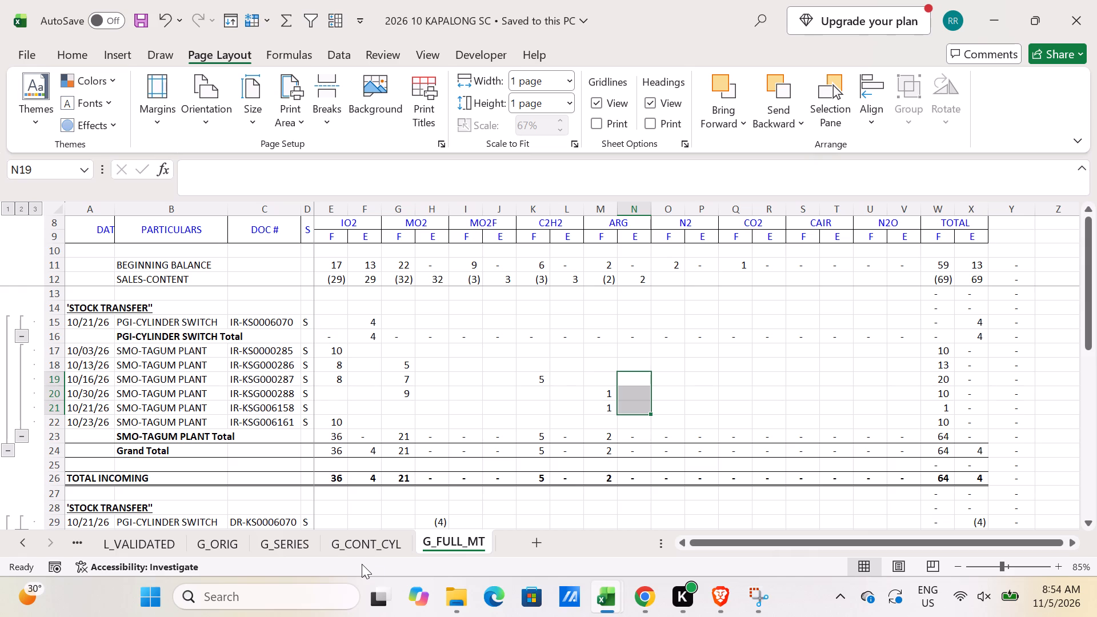
scroll(337, 460, "down", 3)
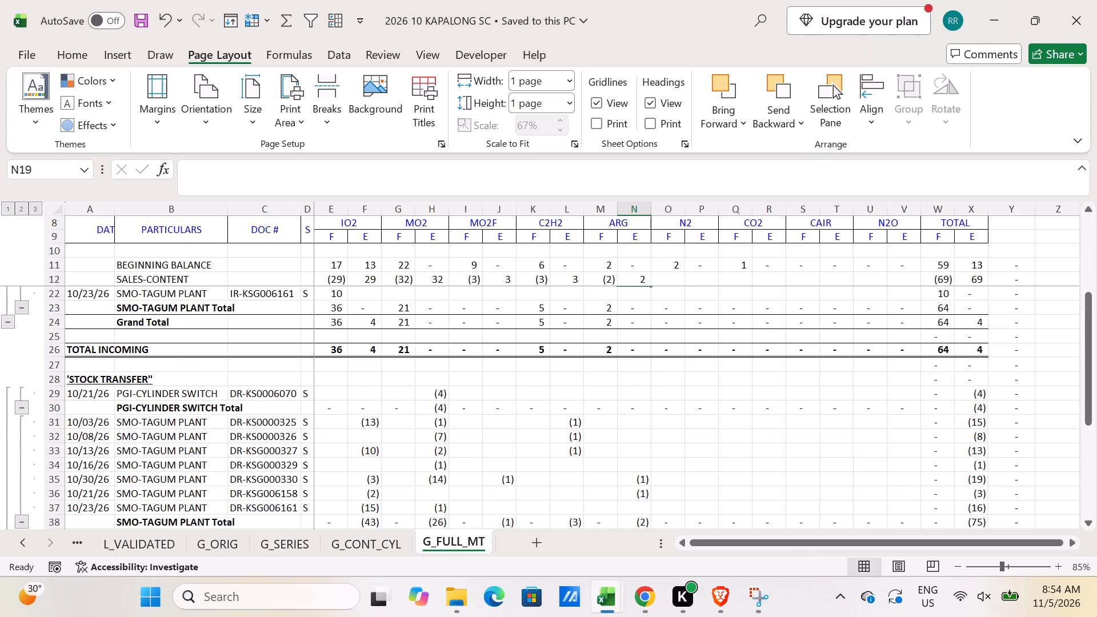
scroll(337, 463, "down", 5)
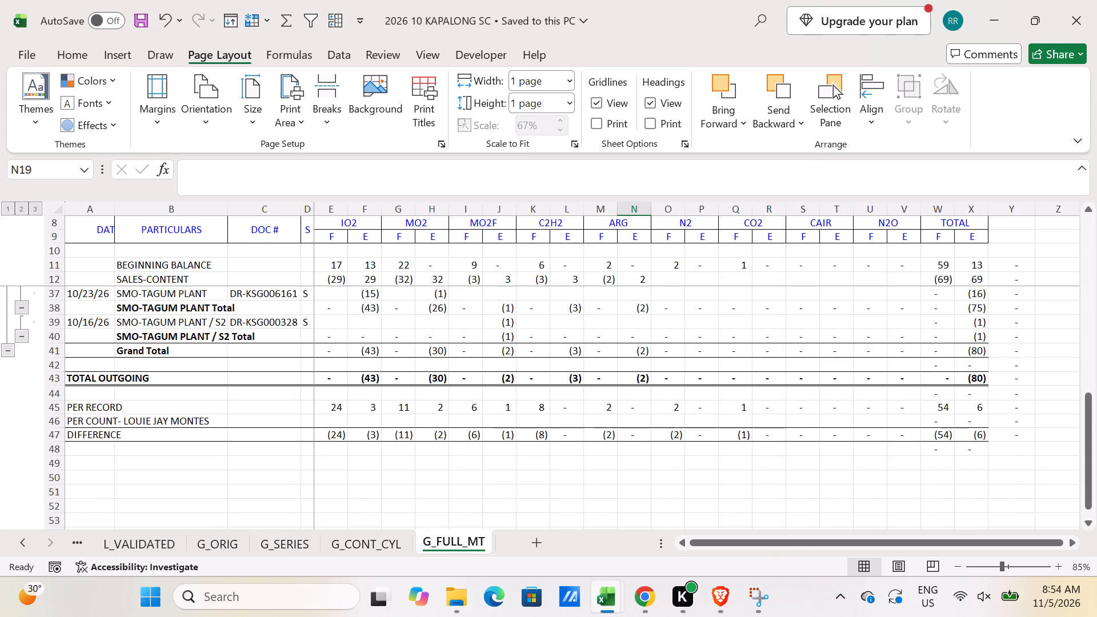
scroll(345, 470, "up", 2)
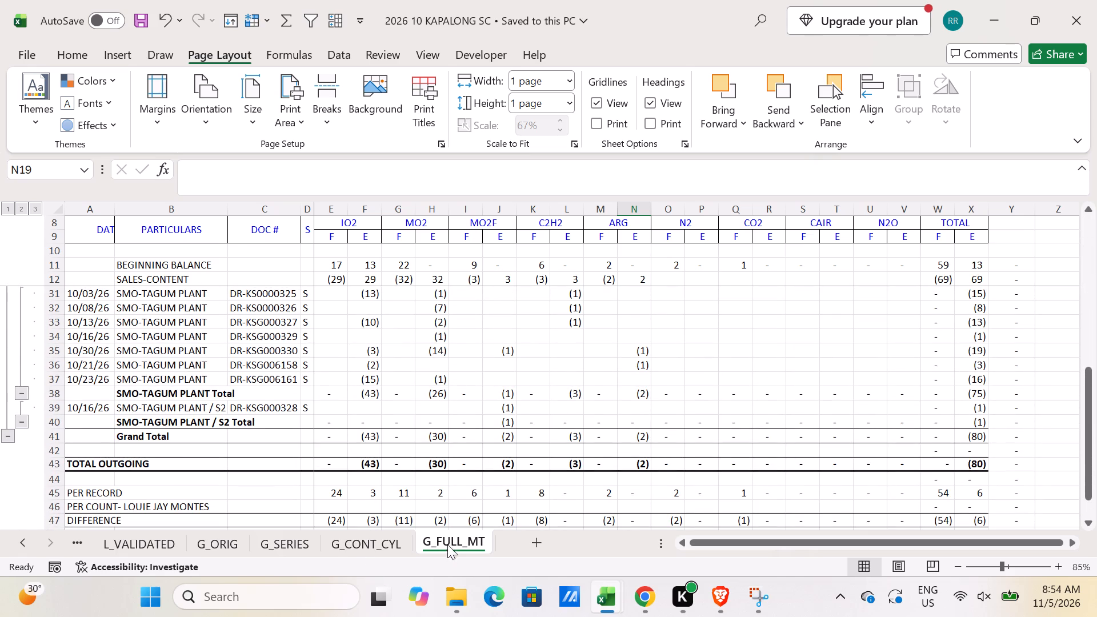
Duplicate the G_FULL_MT sheet after itself and rename the copy G_ST_ANALYSIS.
left_click_drag(459, 534, 520, 544)
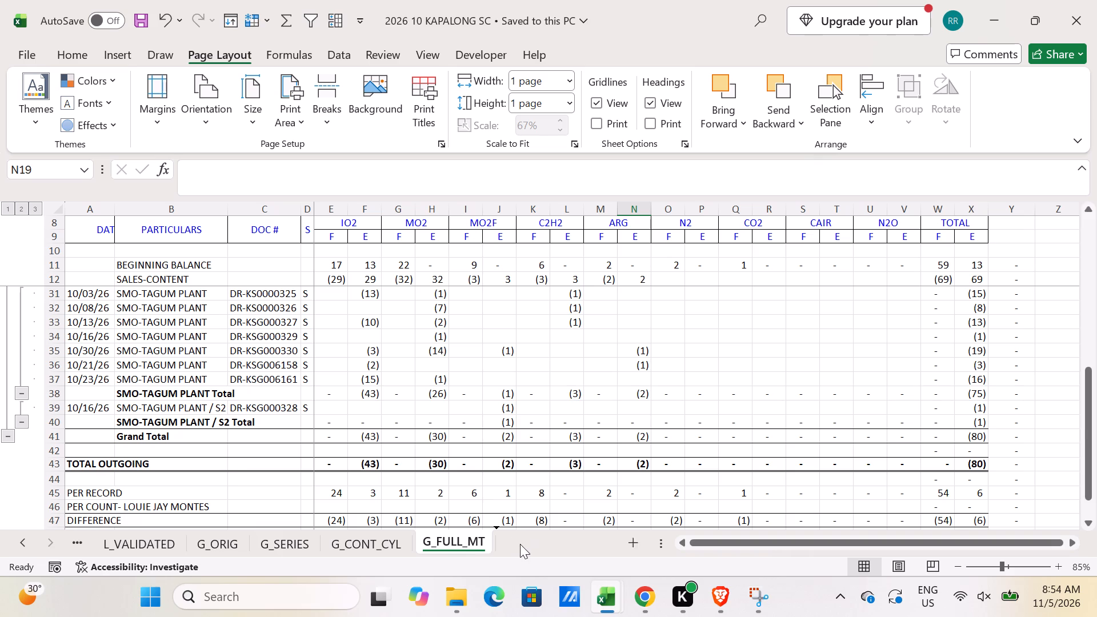
double_click(463, 537)
type("G_ST_ANALYSIS")
key("Return")
Copy rows 56:59, STOCK POSITION to POPULATION - 09/30/26, from the September Kapalong sheet and insert them above BEGINNING BALANCE in G_ST_ANALYSIS.
key("alt+Tab")
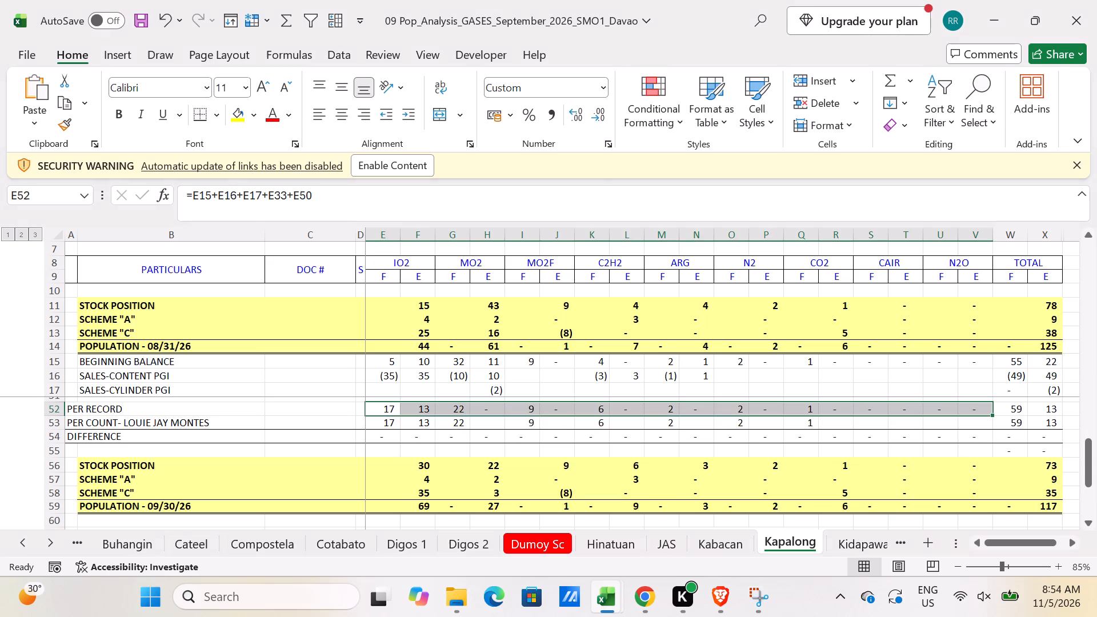
scroll(158, 454, "down", 2)
scroll(75, 417, "up", 1)
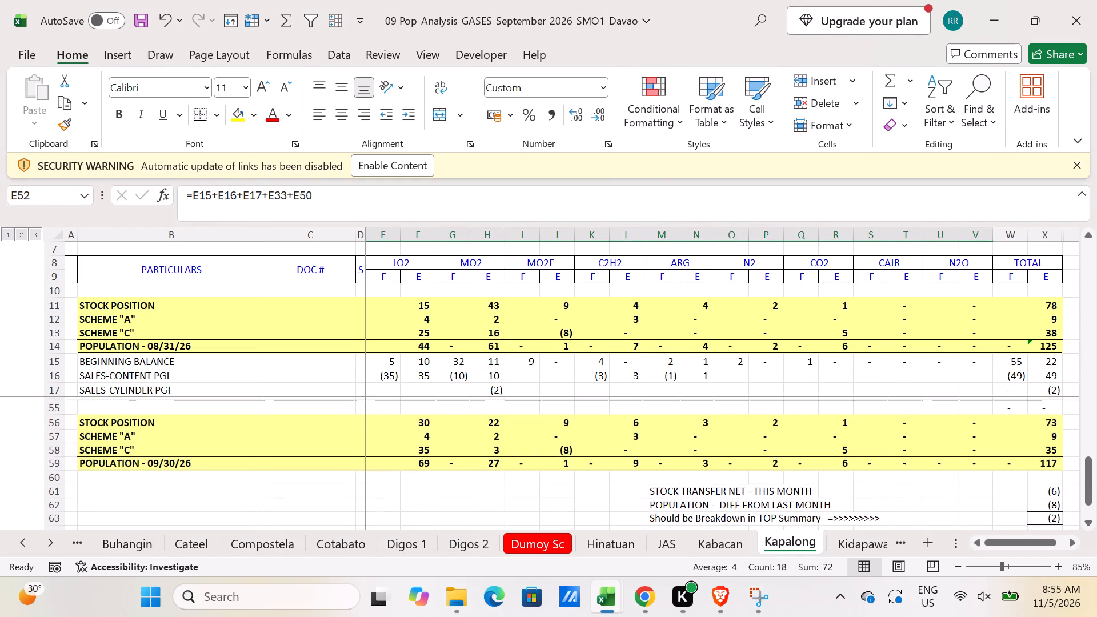
left_click_drag(58, 424, 58, 460)
key("ctrl+c")
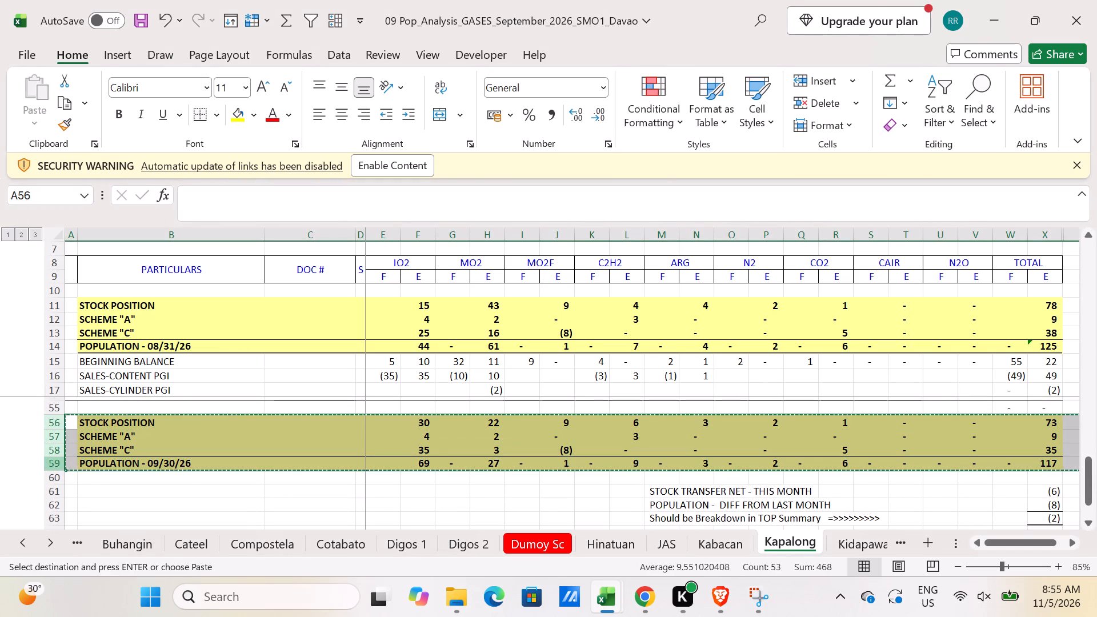
key("alt+Tab")
left_click(53, 265)
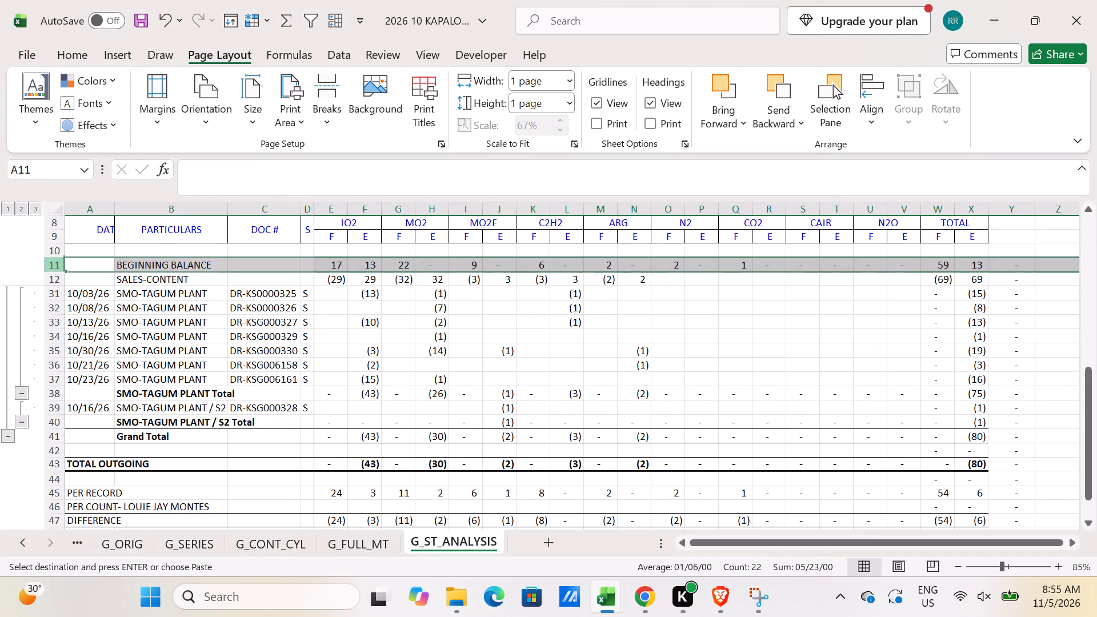
key("ctrl+shift+equal")
Copy E56:V58 from the September Kapalong sheet and paste it as values at E11 of G_ST_ANALYSIS.
key("alt+Tab")
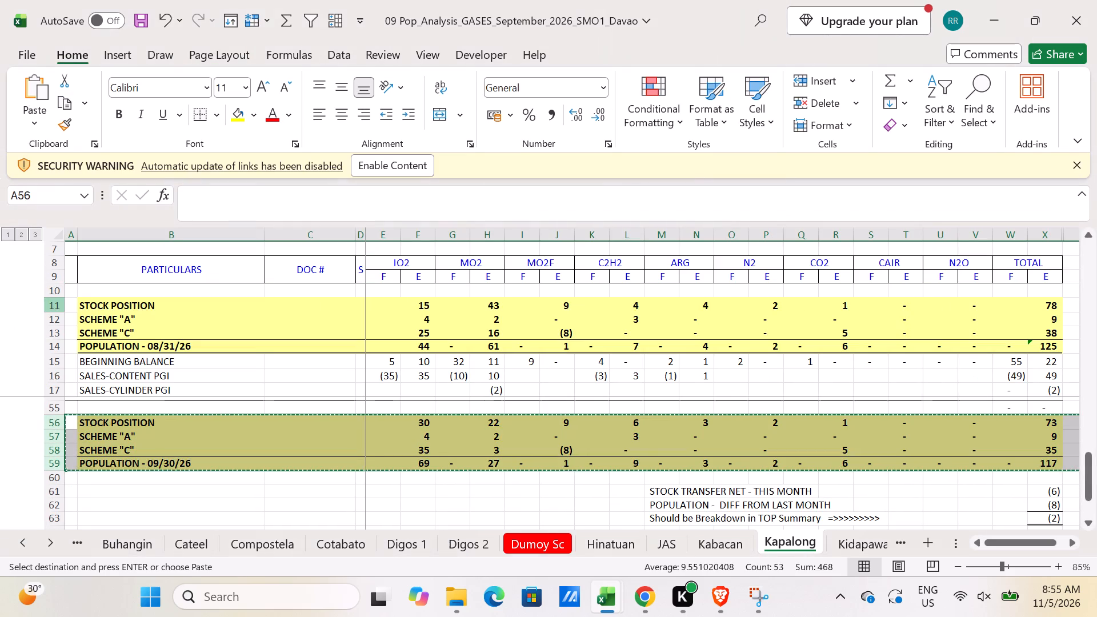
left_click_drag(386, 422, 955, 451)
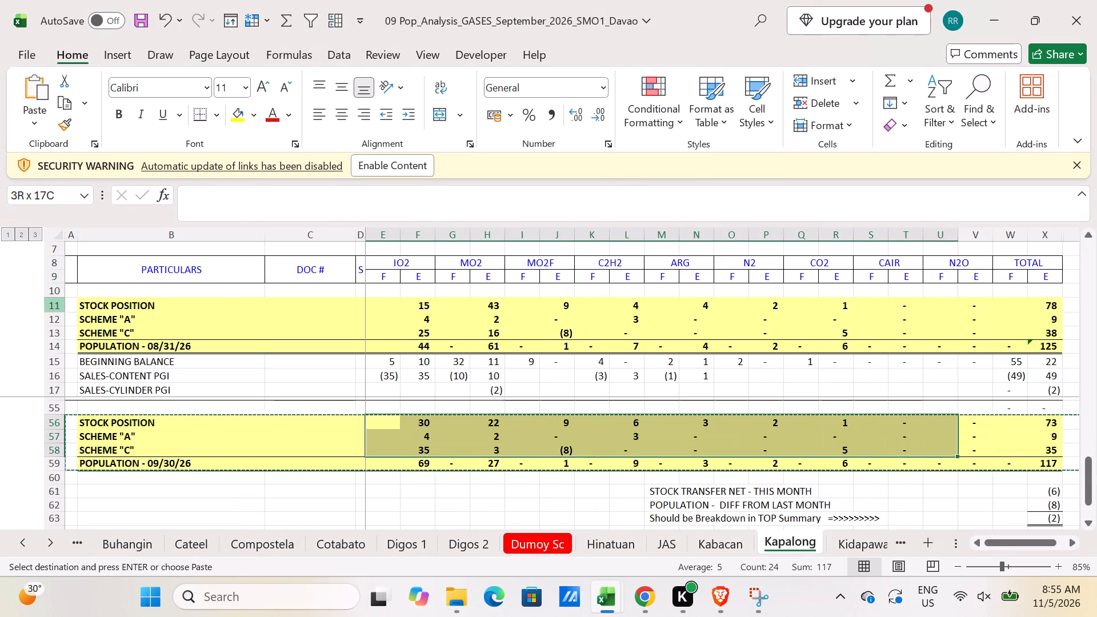
left_click_drag(955, 451, 966, 451)
key("ctrl+c")
key("alt+Tab")
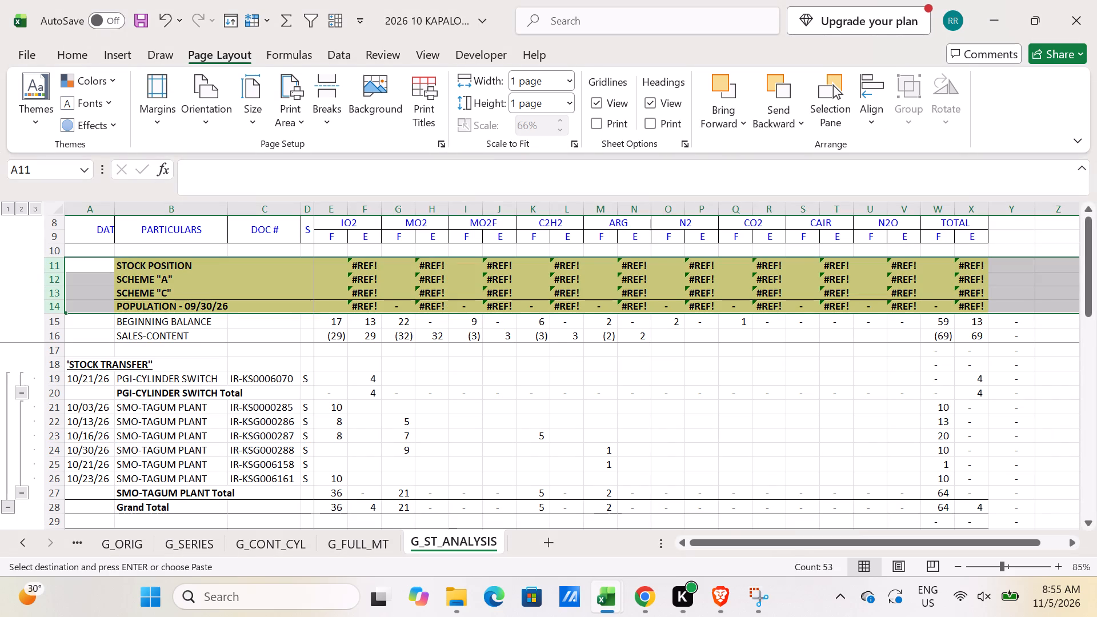
left_click(337, 265)
key("alt+e")
type("SV")
key("Return")
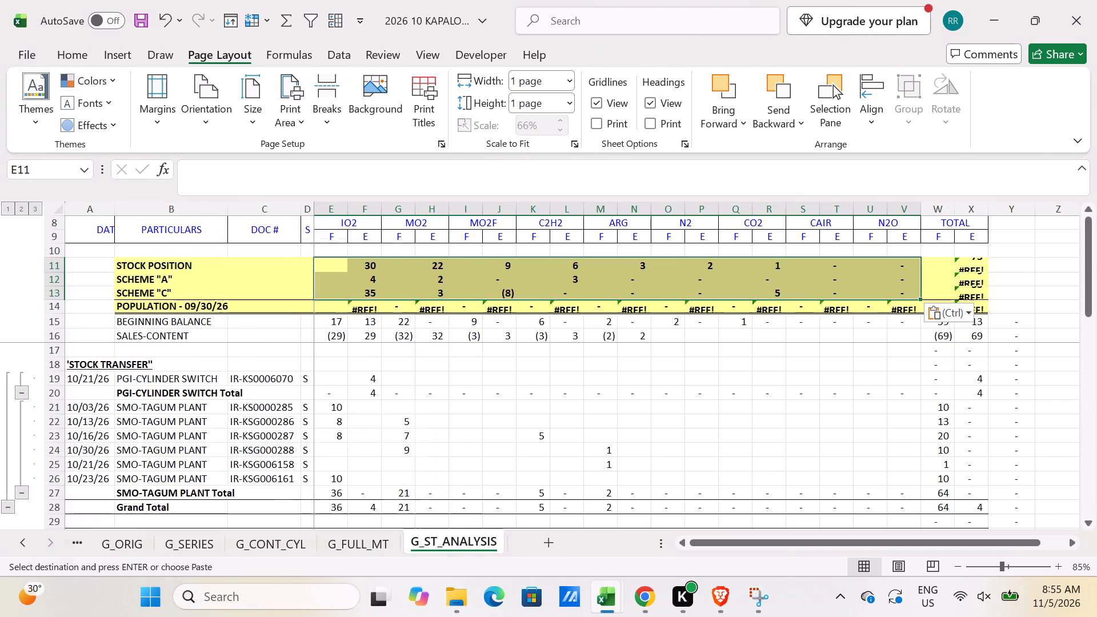
Collapse the G_ST_ANALYSIS row outline to level 2.
scroll(348, 406, "down", 3)
scroll(329, 512, "down", 3)
scroll(337, 445, "down", 3)
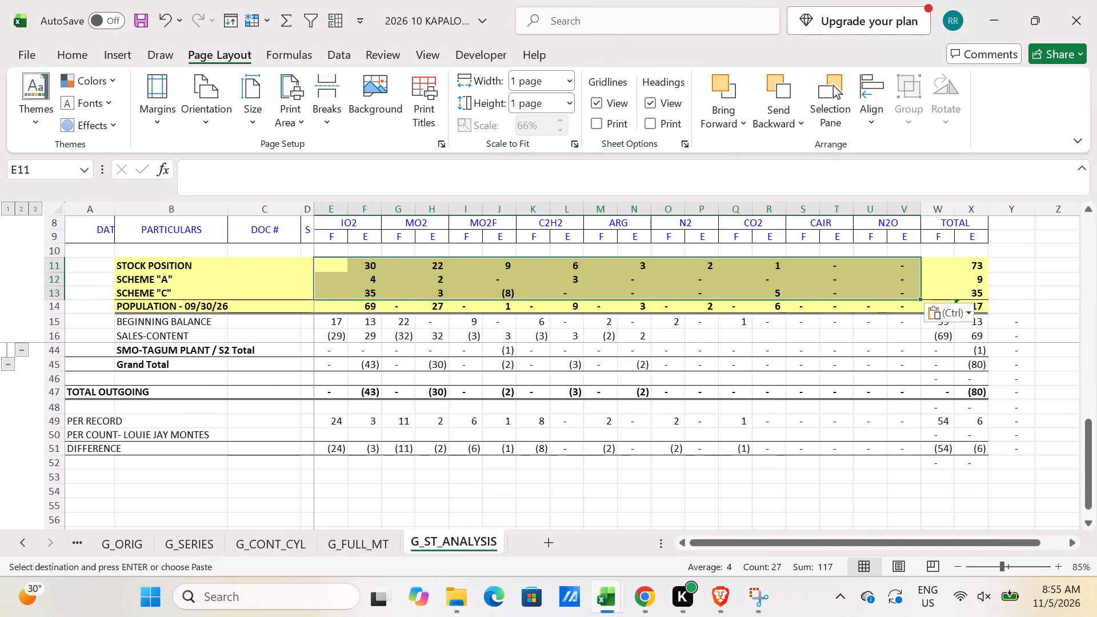
left_click(22, 210)
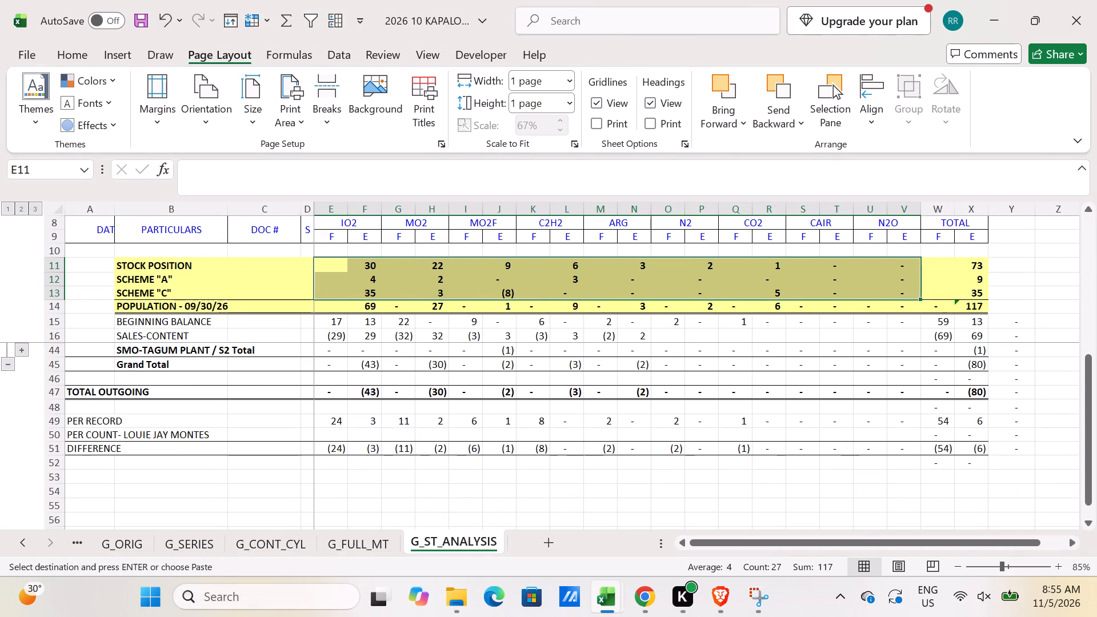
Hide columns C:D on G_ST_ANALYSIS and narrow column A to a thin strip.
left_click_drag(266, 210, 305, 210)
right_click(267, 212)
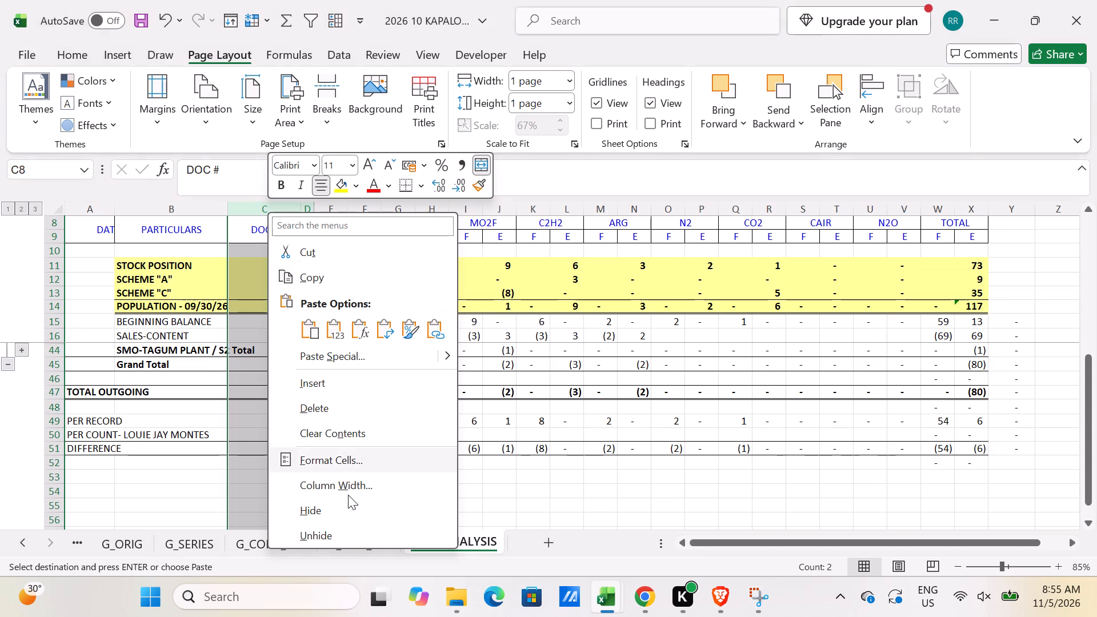
left_click(346, 509)
left_click_drag(113, 202, 74, 211)
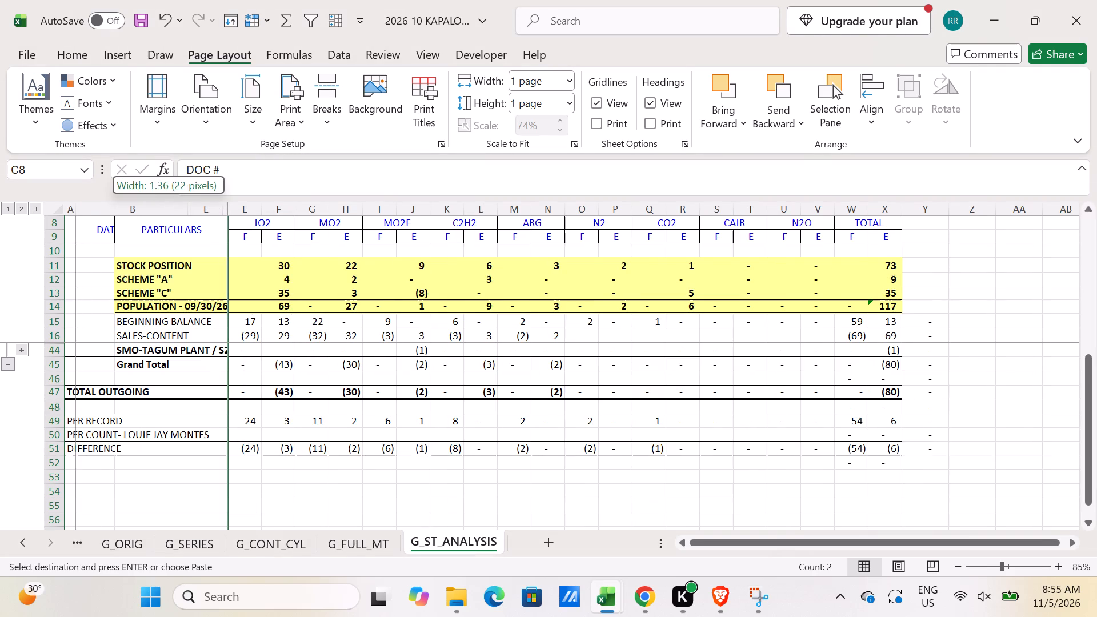
left_click_drag(74, 211, 71, 214)
Copy the closing stock position and population block starting at row 56 of the September Kapalong sheet and insert it at row 53 of G_ST_ANALYSIS.
key("alt+Tab")
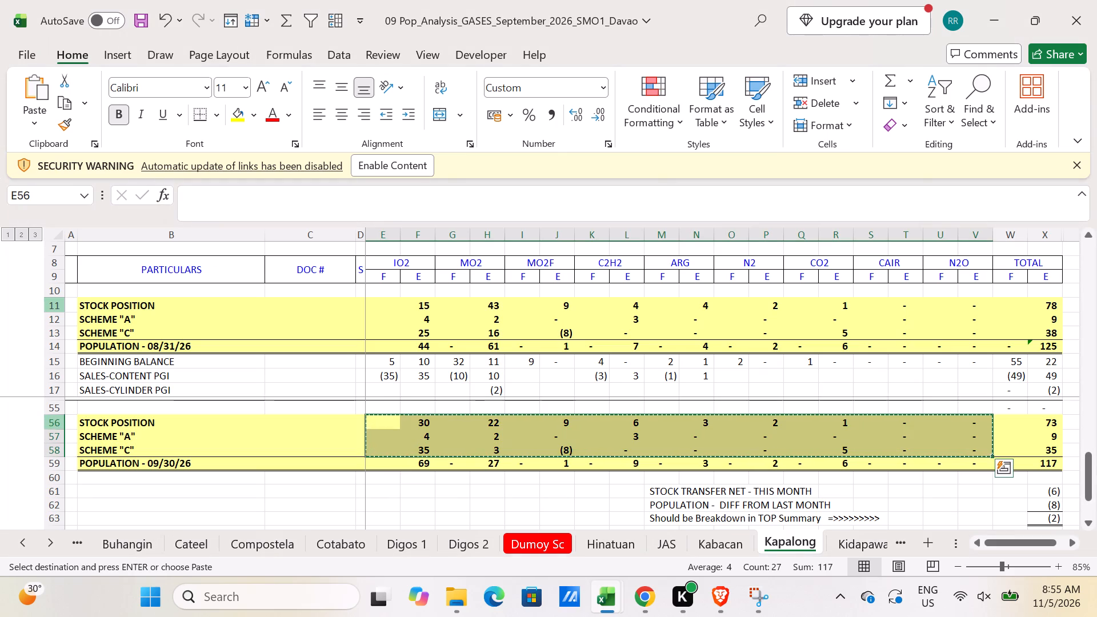
left_click_drag(58, 421, 113, 494)
key("ctrl+c")
key("alt+Tab")
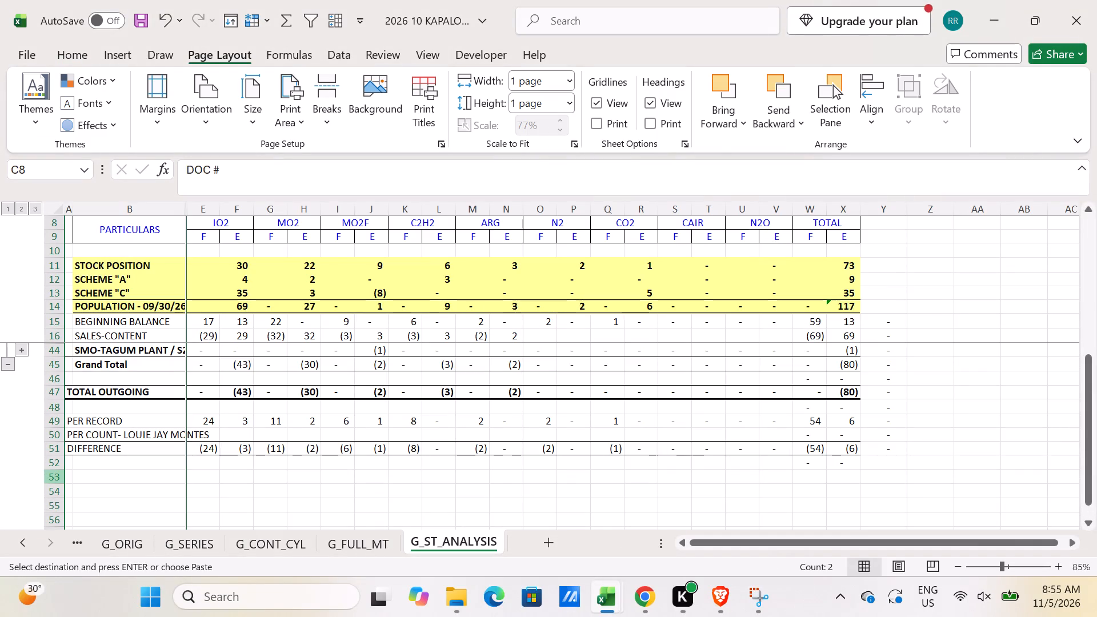
left_click(57, 475)
key("ctrl+shift+equal")
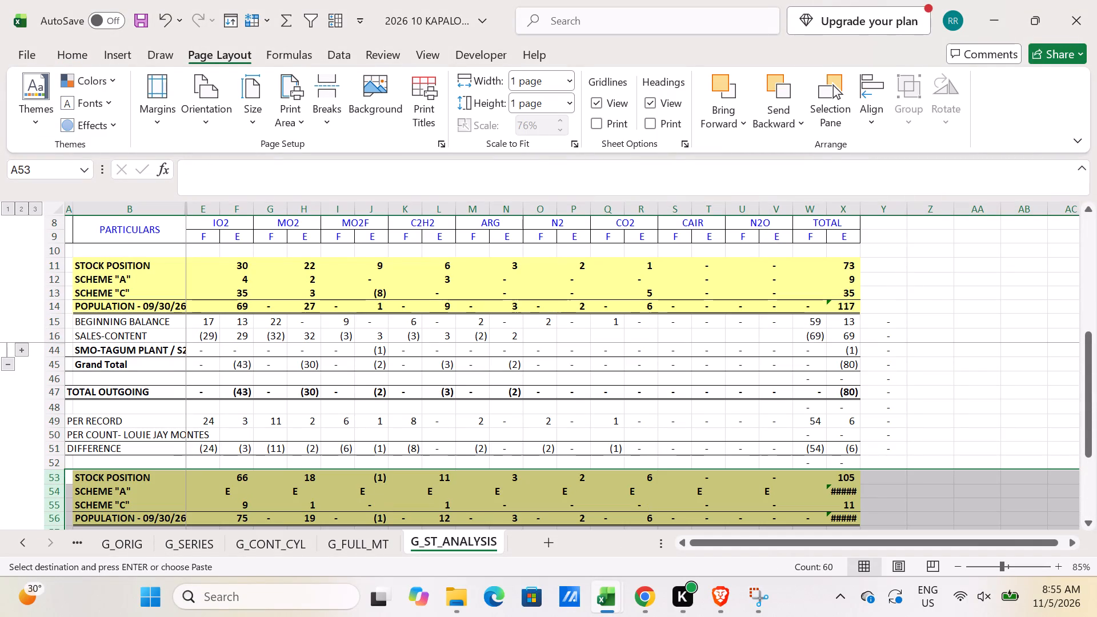
Change the date in the closing population label in B56 of G_ST_ANALYSIS to 10/31/26.
left_click(117, 518)
left_click(274, 174)
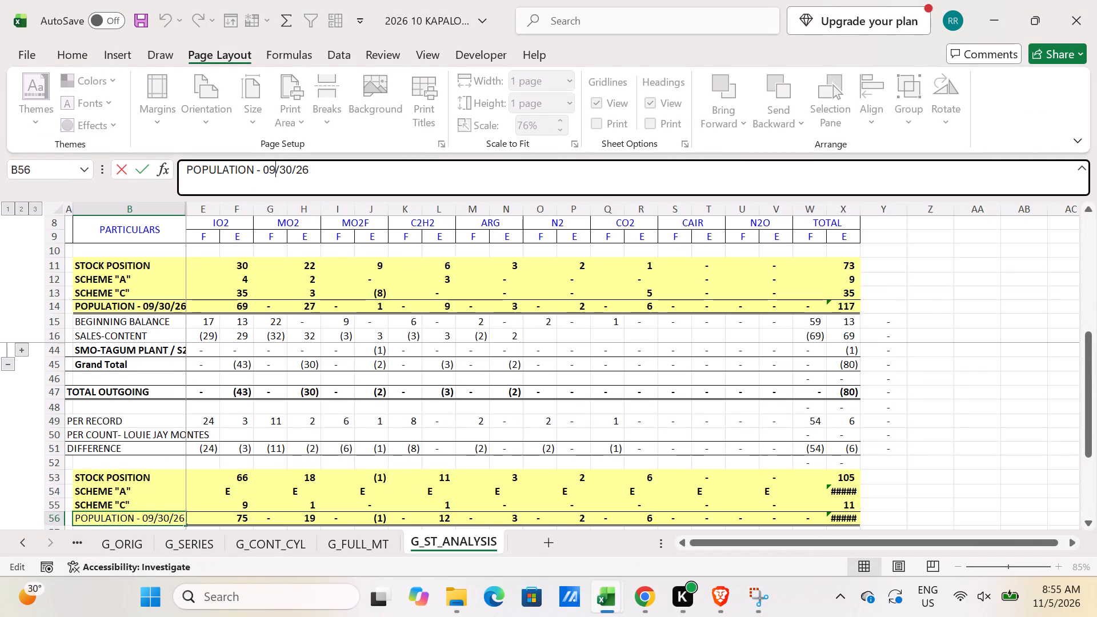
key("BackSpace")
key("BackSpace")
type("10")
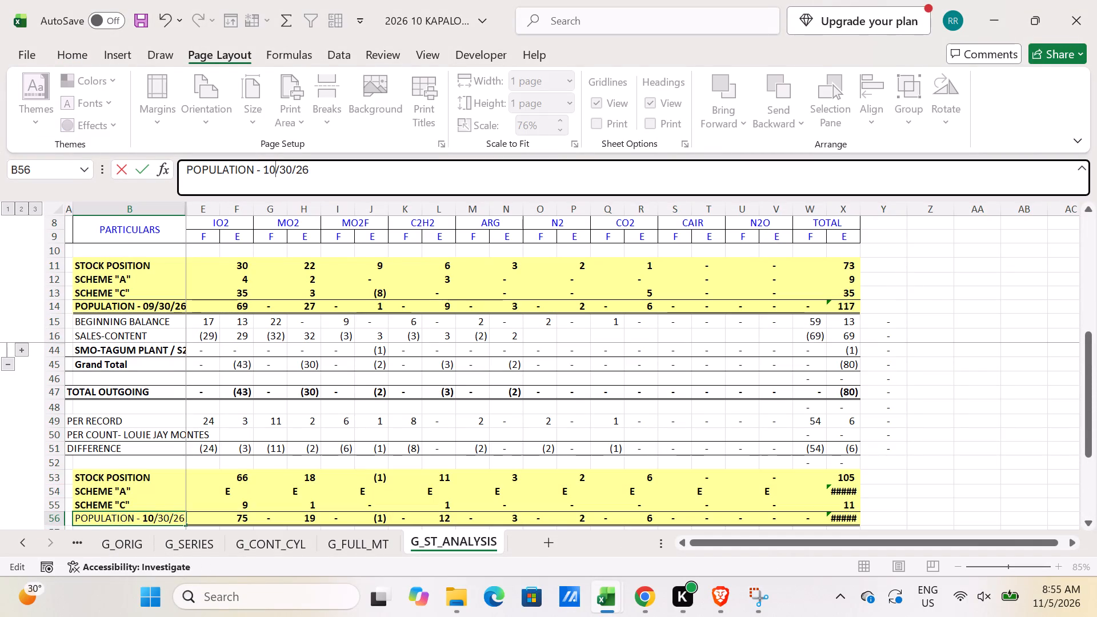
key("Right")
key("Right")
key("Right")
key("BackSpace")
key("1")
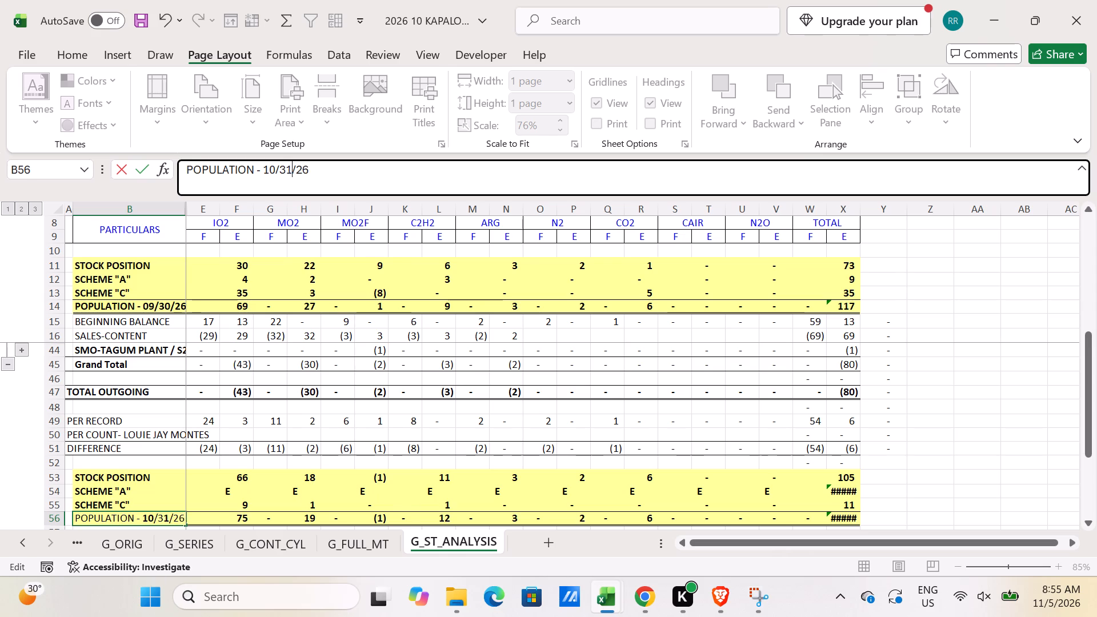
key("Return")
Rebuild the closing IO2 stock position in F53 with the formula =F11+F30+E30+F47+E47.
left_click(243, 467)
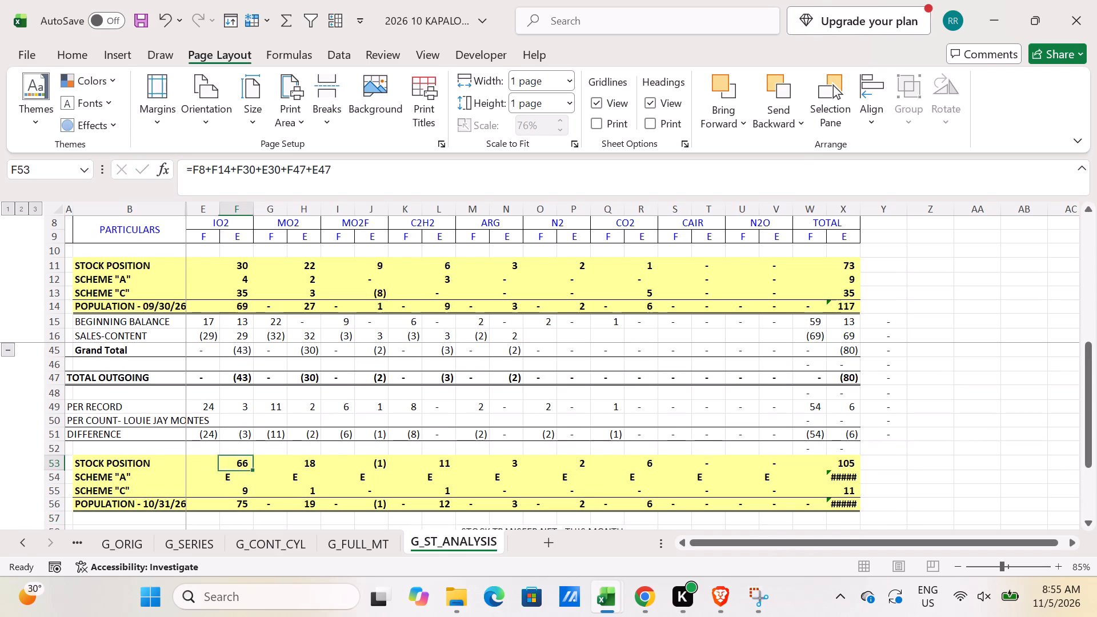
key("equal")
left_click(241, 262)
key("plus")
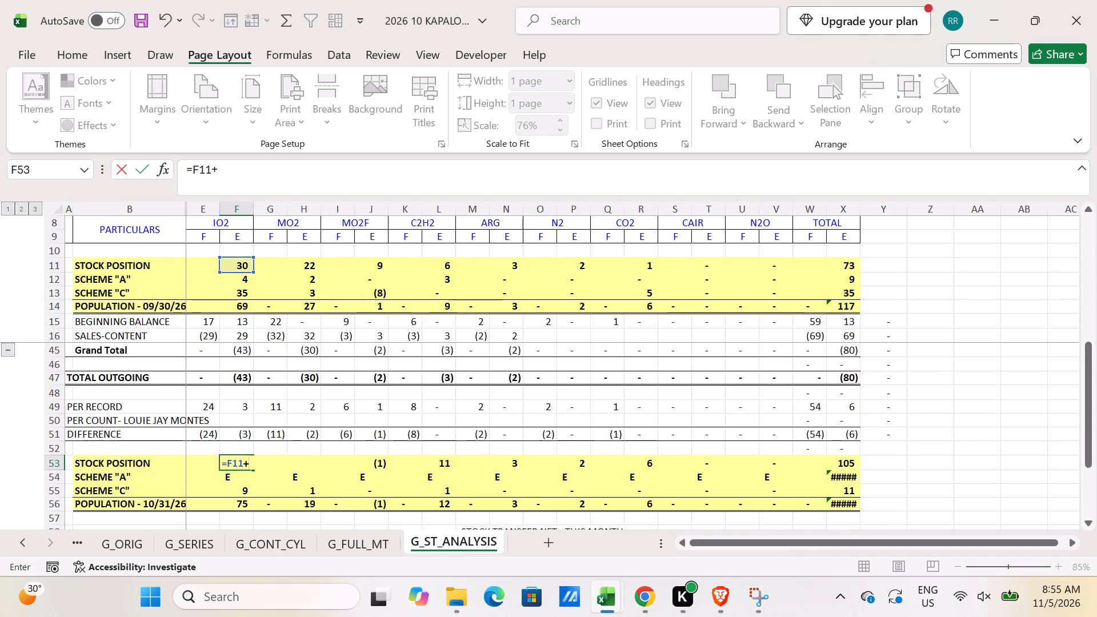
scroll(233, 377, "up", 12)
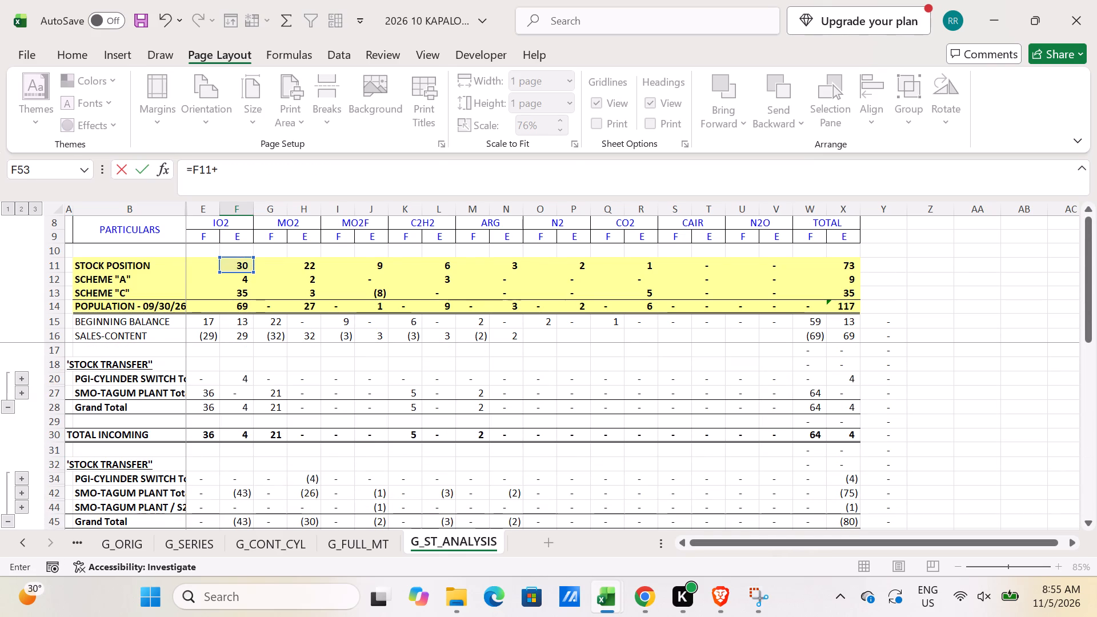
left_click(246, 435)
key("plus")
left_click(207, 437)
key("plus")
scroll(215, 450, "down", 3)
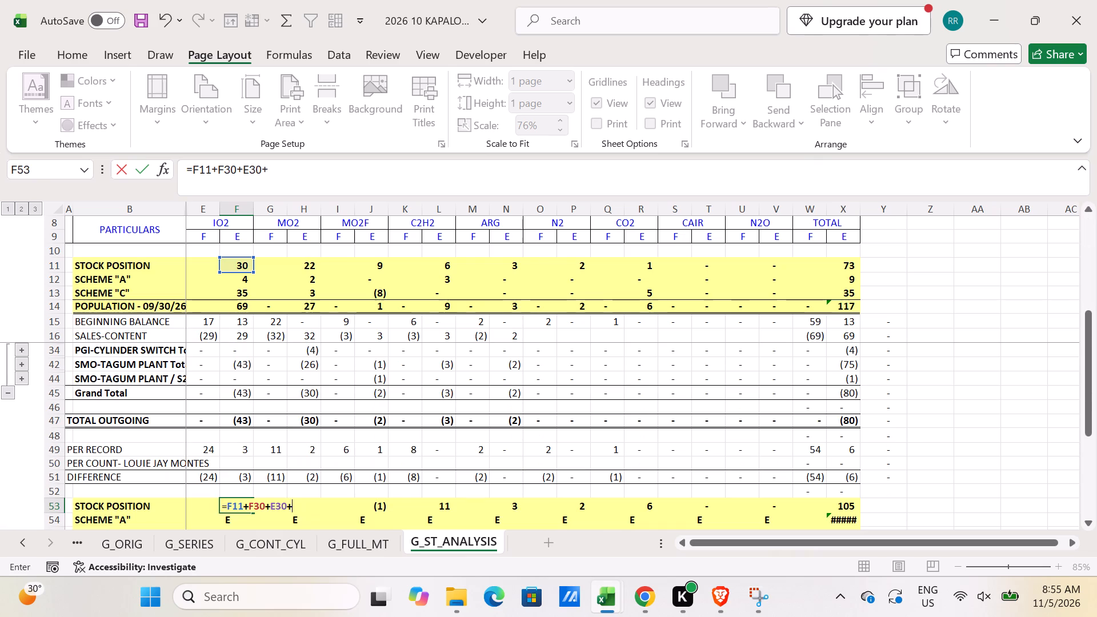
left_click(240, 422)
key("plus")
left_click(196, 423)
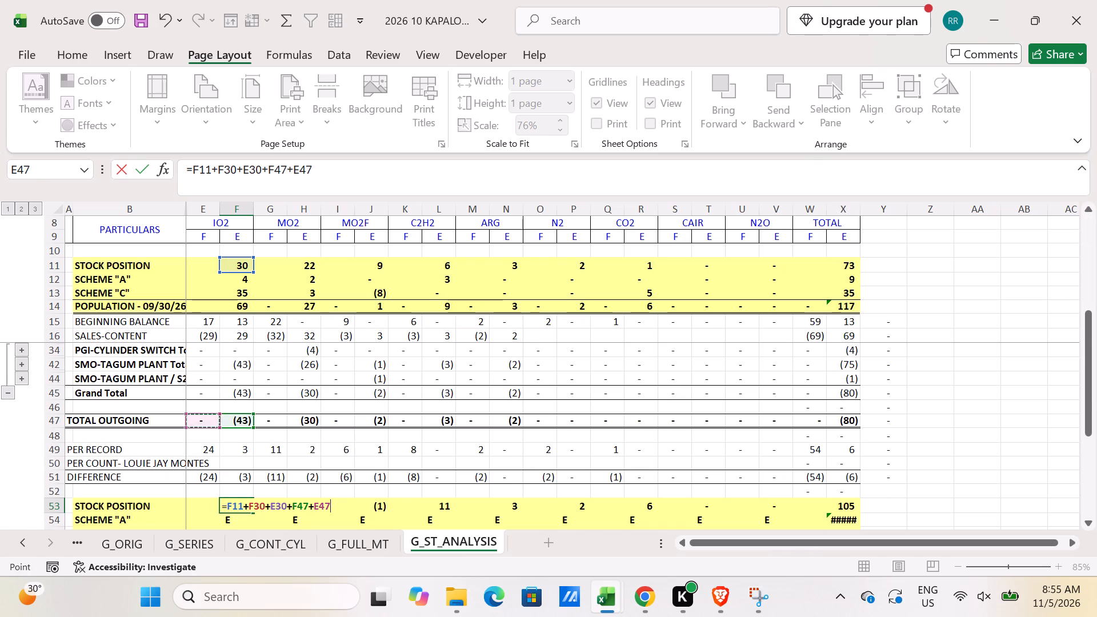
key("Return")
Link the closing IO2 Scheme "A" in F54 to F12 and Scheme "C" in F55 to F13.
key("equal")
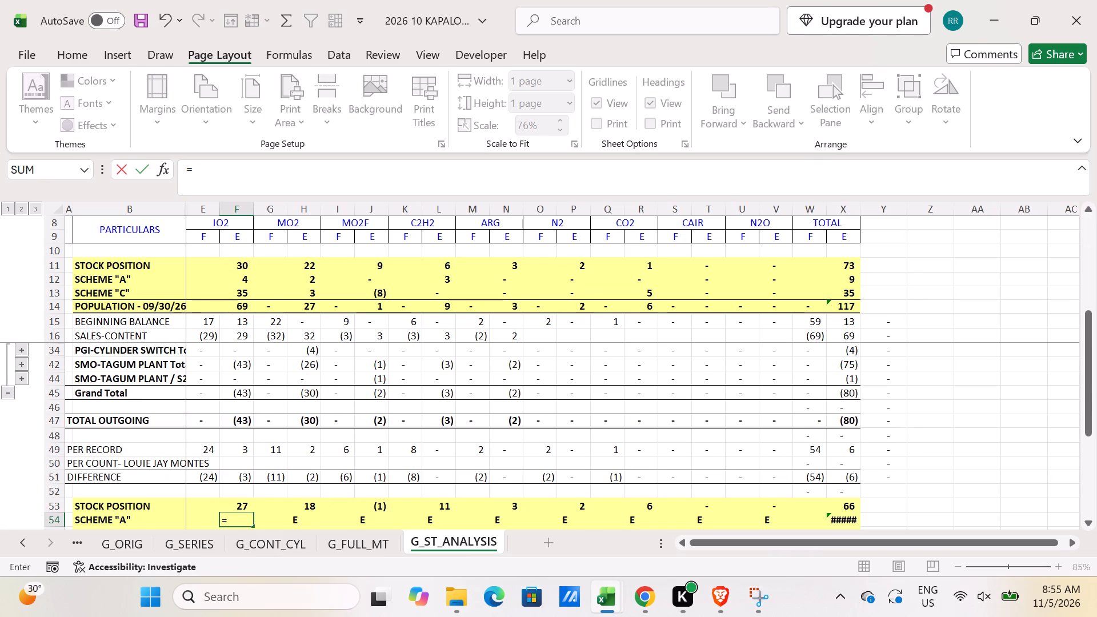
left_click(243, 278)
scroll(268, 418, "up", 7)
key("Return")
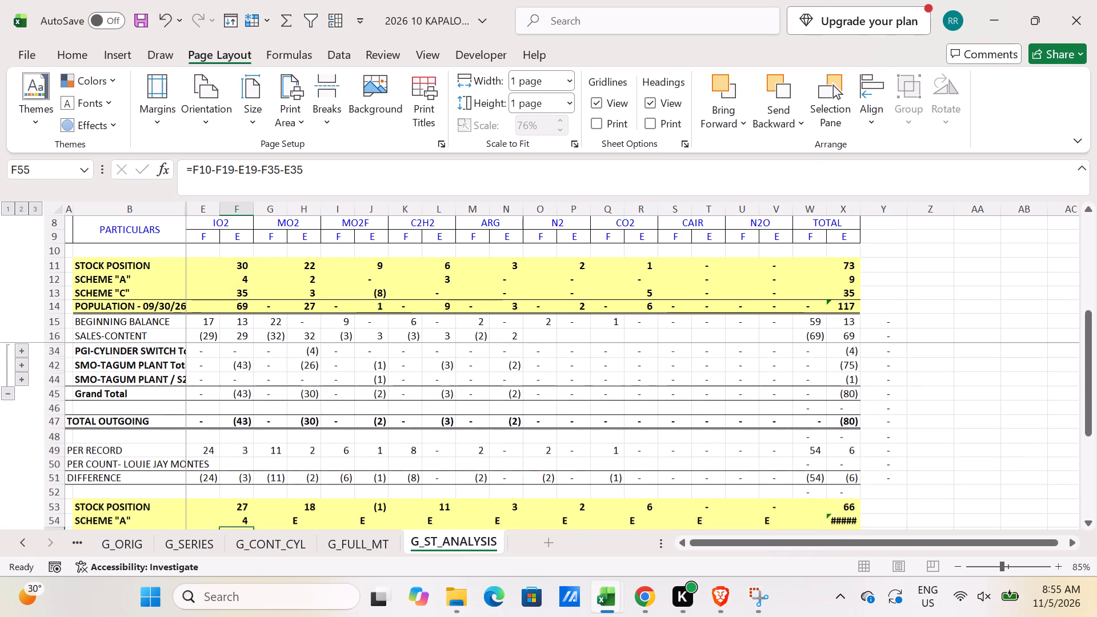
key("equal")
left_click(242, 289)
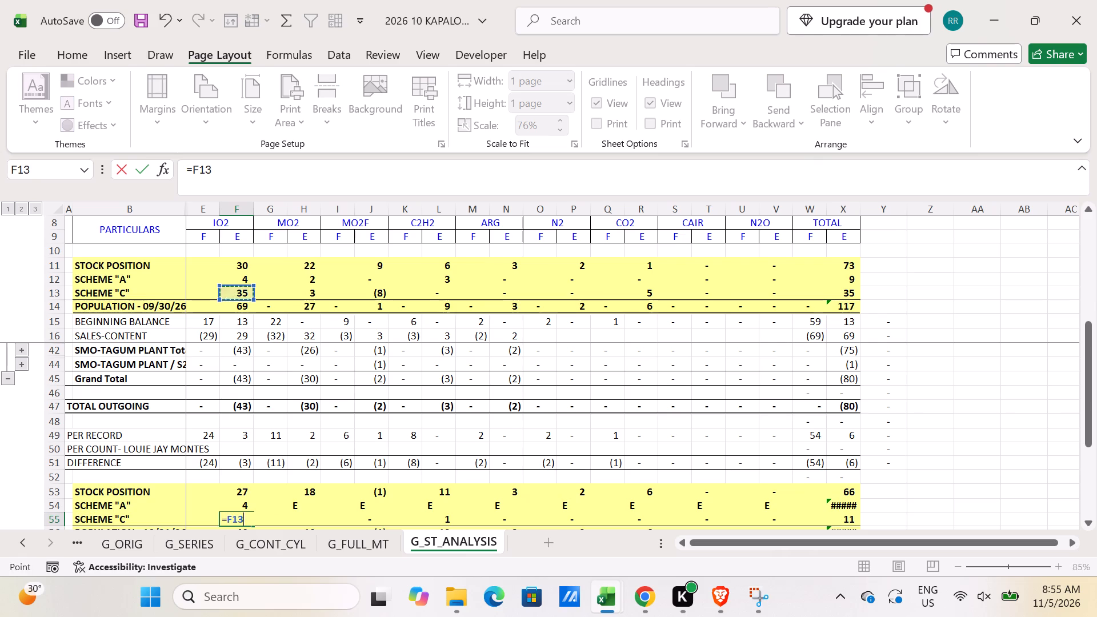
key("Return")
scroll(267, 459, "down", 1)
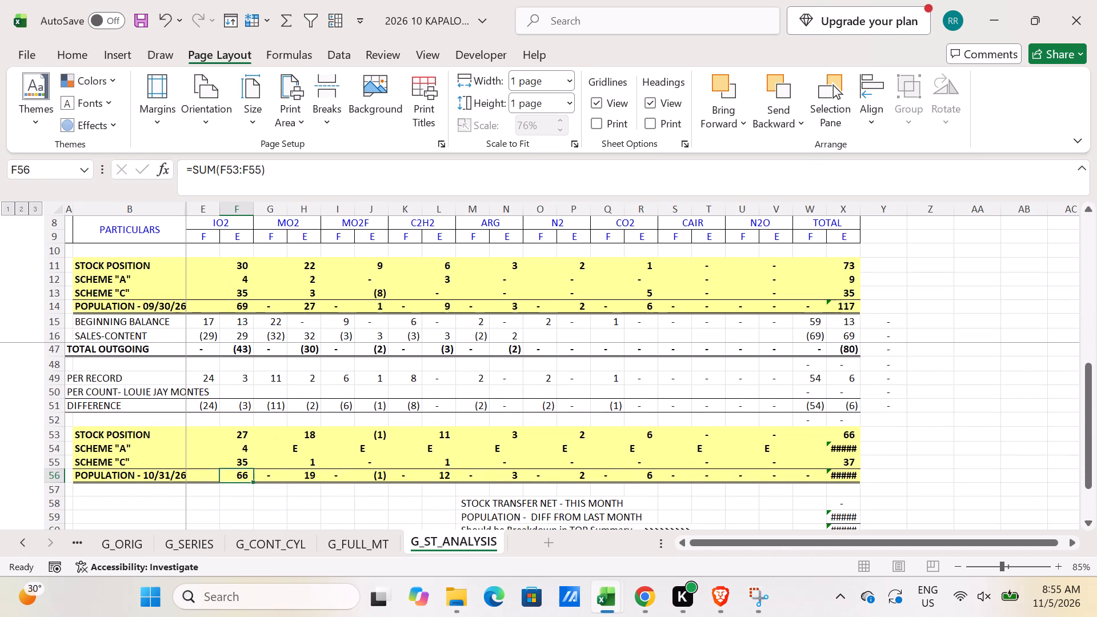
Fill the closing block formulas in E53:F55 across all gas columns through column V.
scroll(258, 458, "up", 1)
left_click_drag(199, 481, 233, 506)
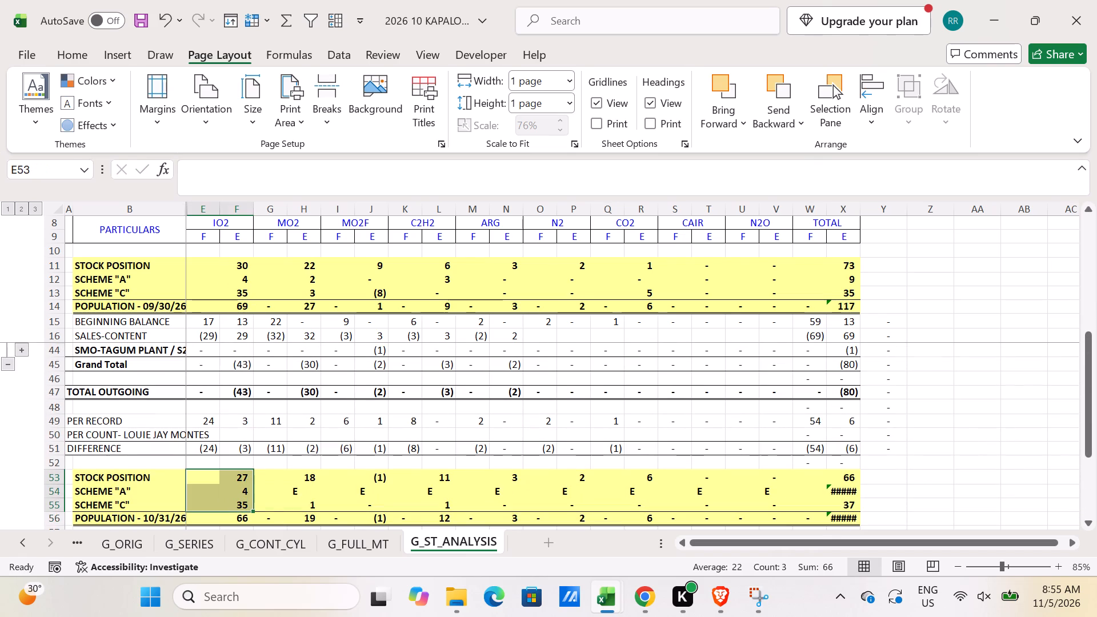
left_click_drag(250, 509, 777, 520)
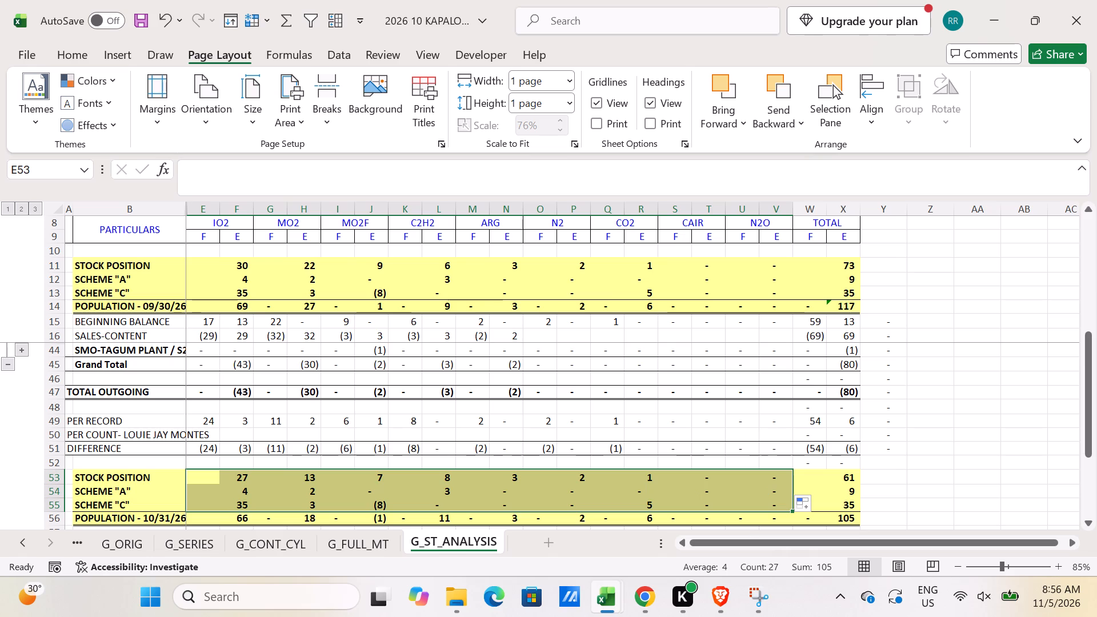
Set the POPULATION - DIFF FROM LAST MONTH formula in X59 to =X56-X14.
scroll(777, 520, "up", 2)
scroll(777, 520, "down", 3)
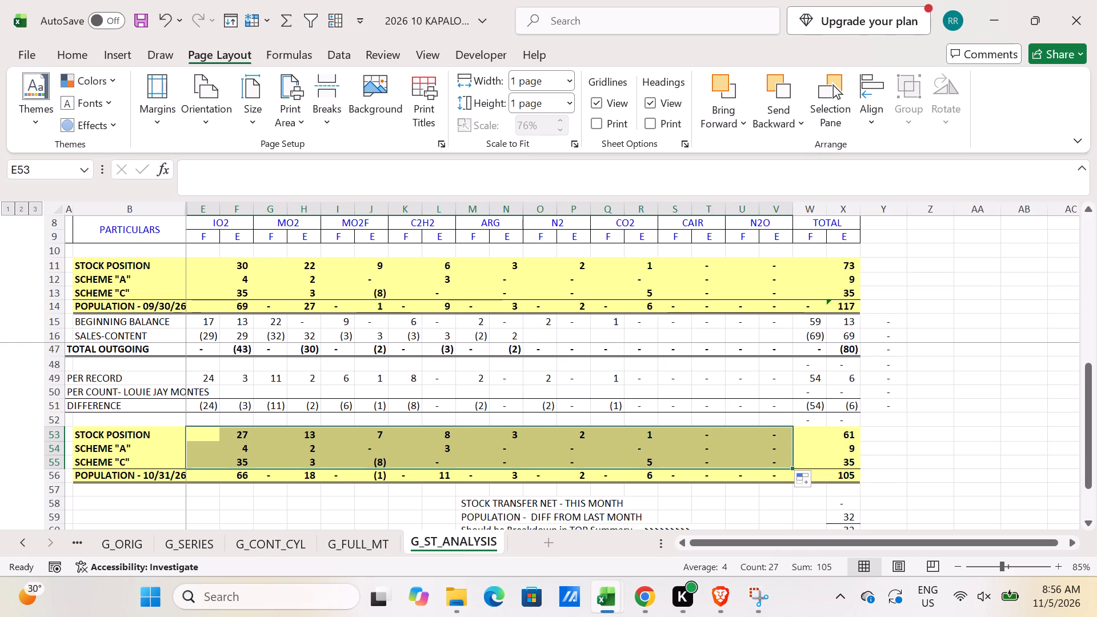
key("alt+Tab")
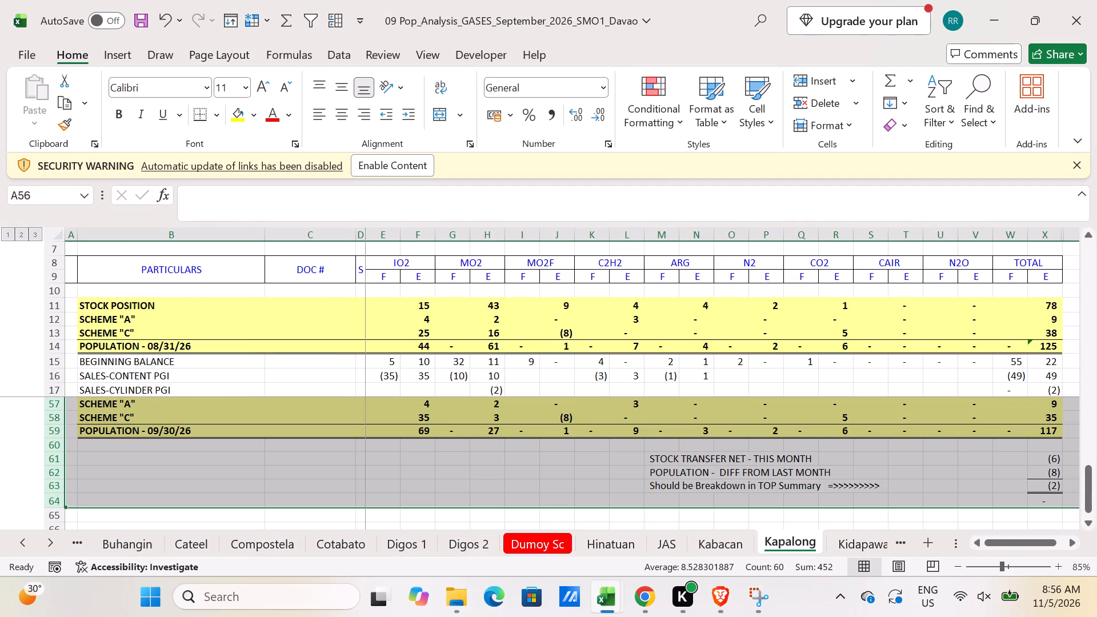
key("alt+Tab")
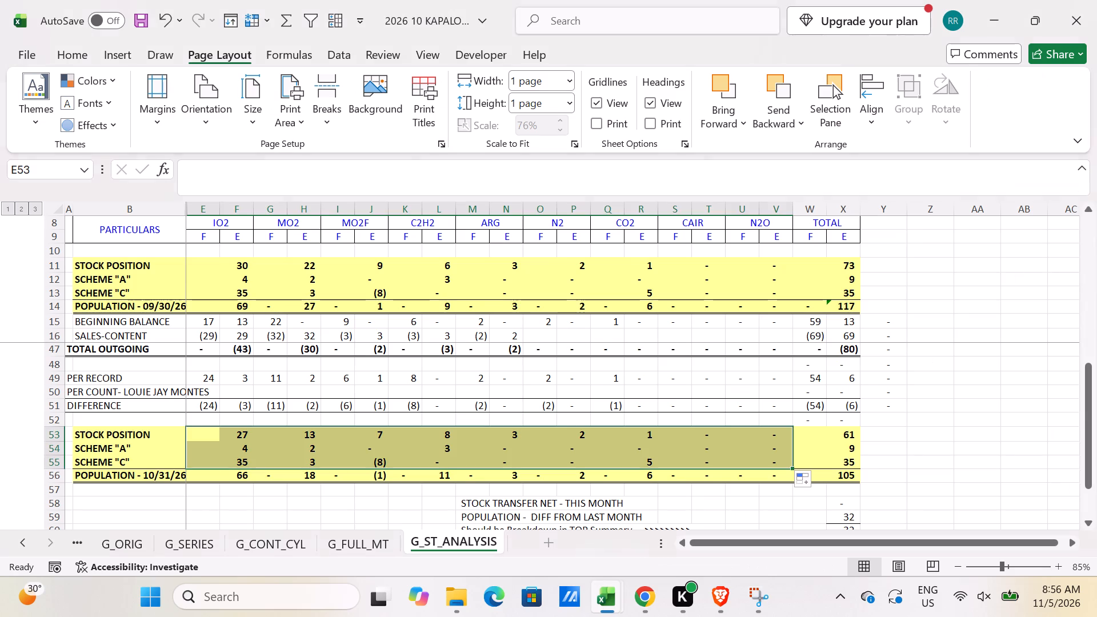
scroll(753, 499, "down", 2)
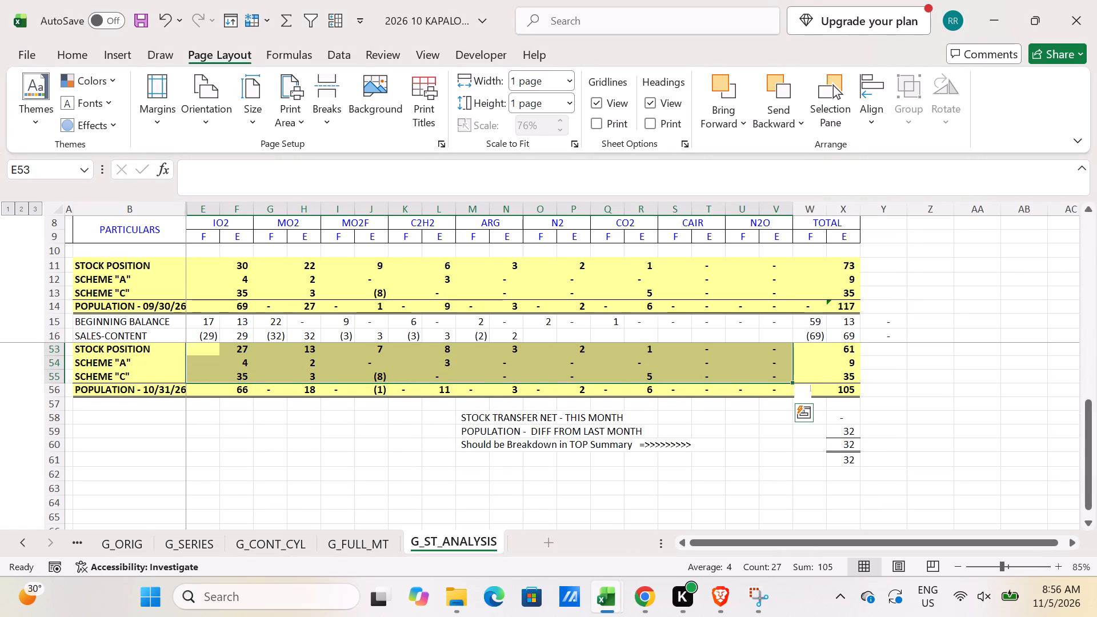
left_click(842, 428)
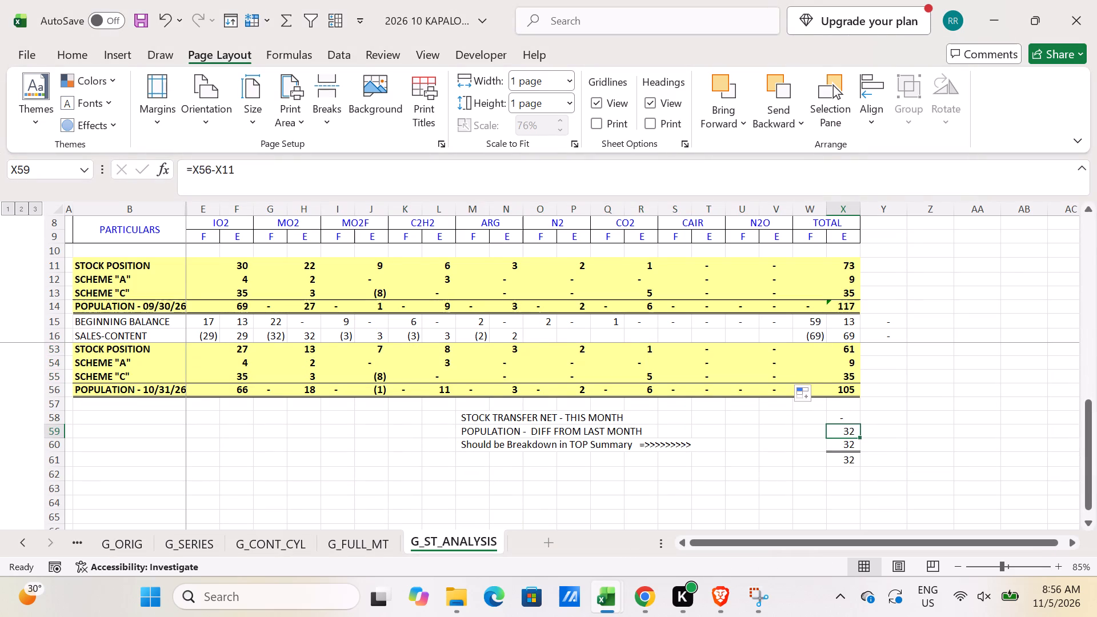
key("equal")
left_click(837, 392)
key("minus")
left_click(836, 311)
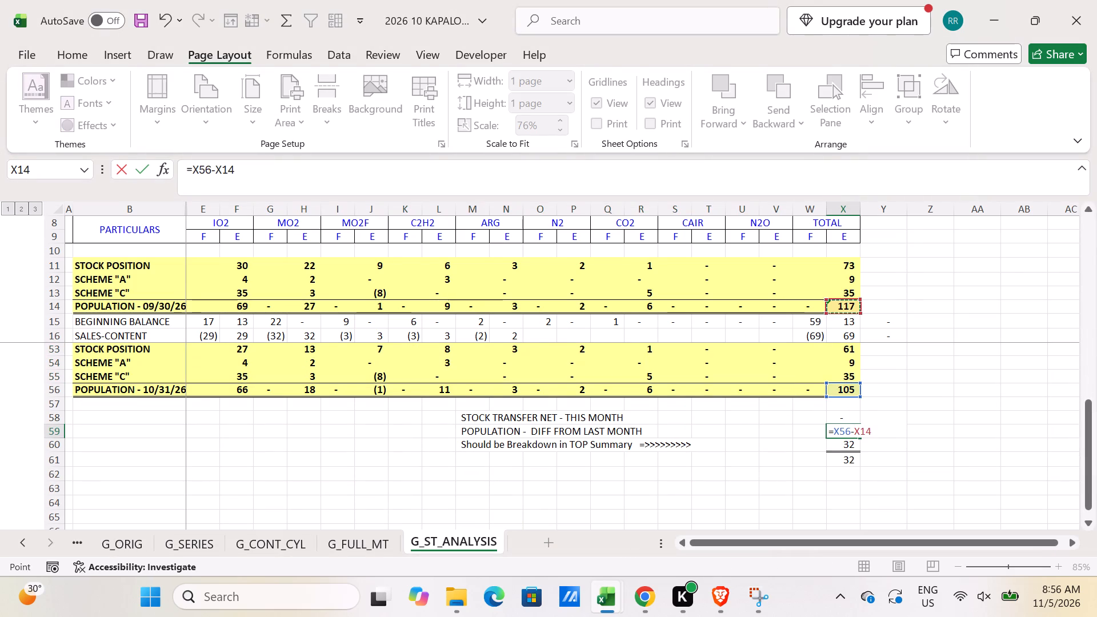
key("Return")
key("alt+Tab")
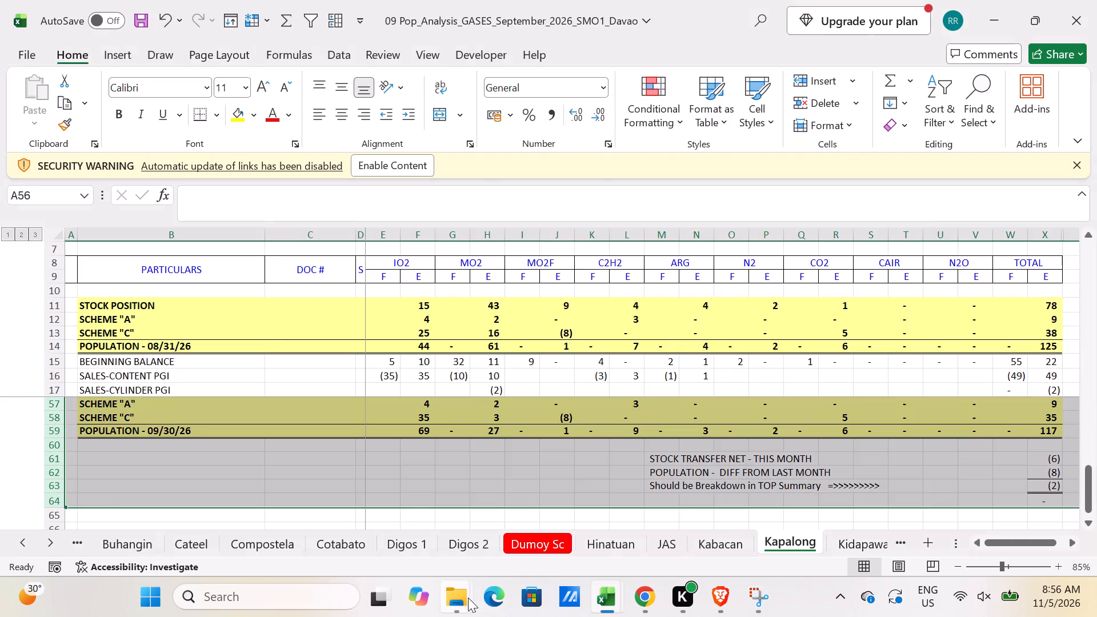
key("alt+Tab")
Set the page orientation of G_ST_ANALYSIS to portrait.
left_click(201, 117)
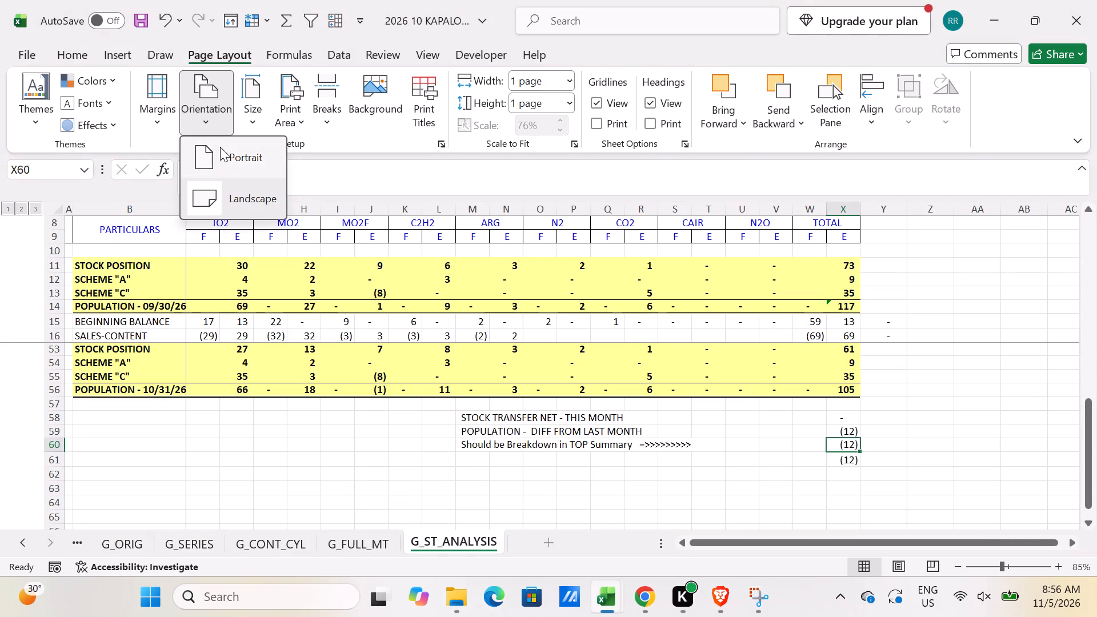
left_click(223, 149)
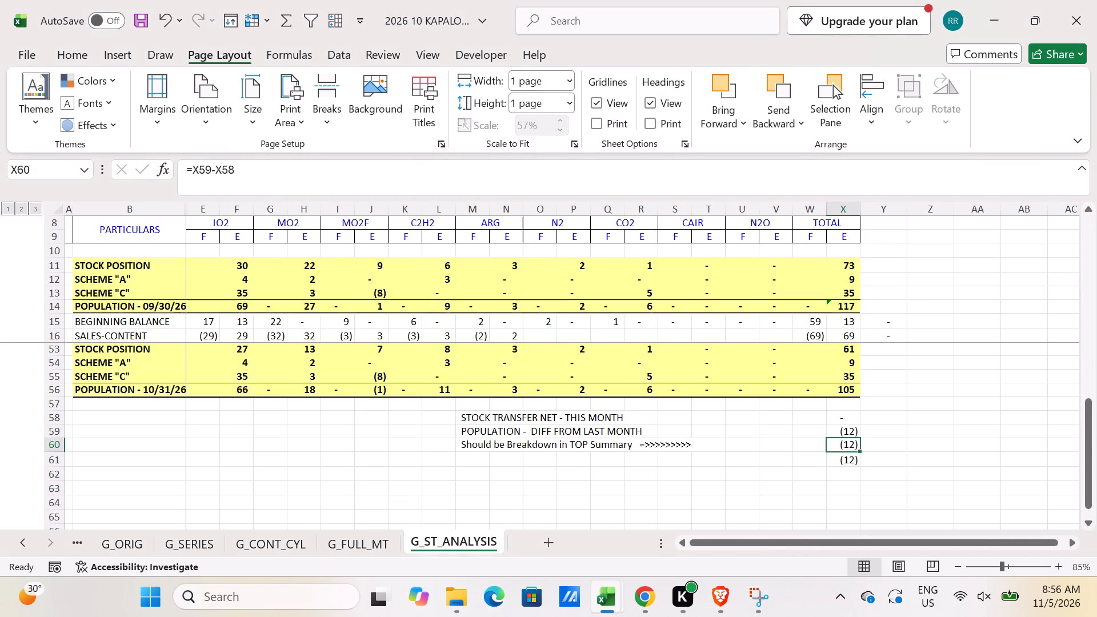
Hide check column Y on G_ST_ANALYSIS.
left_click(879, 209)
right_click(879, 209)
left_click(928, 499)
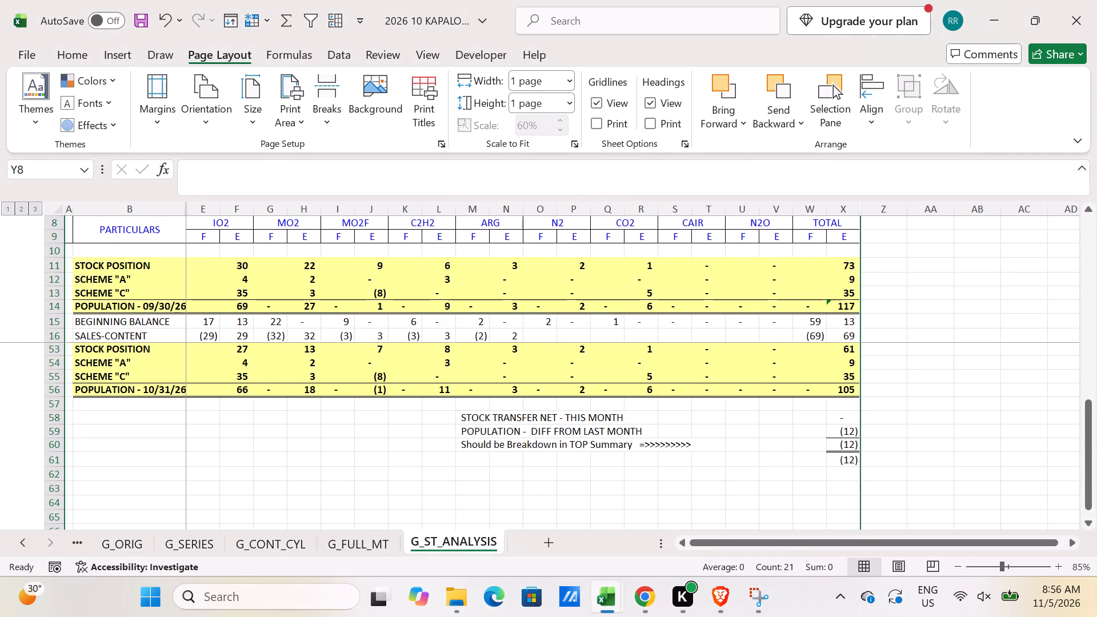
Look over the finished G_ST_ANALYSIS sheet and save the workbook.
left_click(318, 447)
scroll(318, 447, "up", 12)
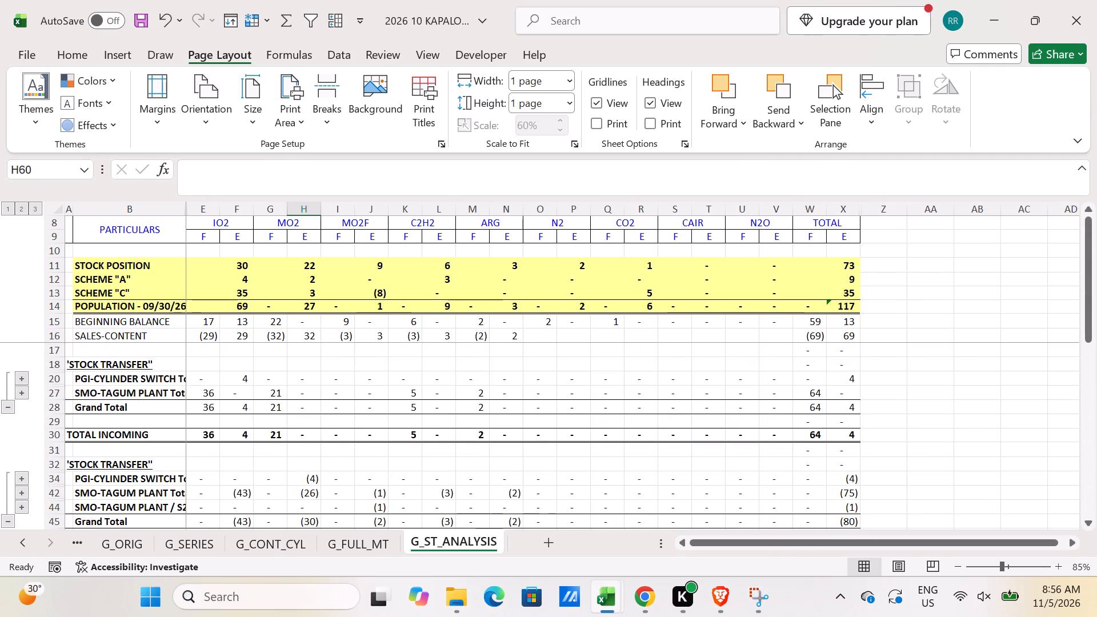
scroll(402, 412, "down", 5)
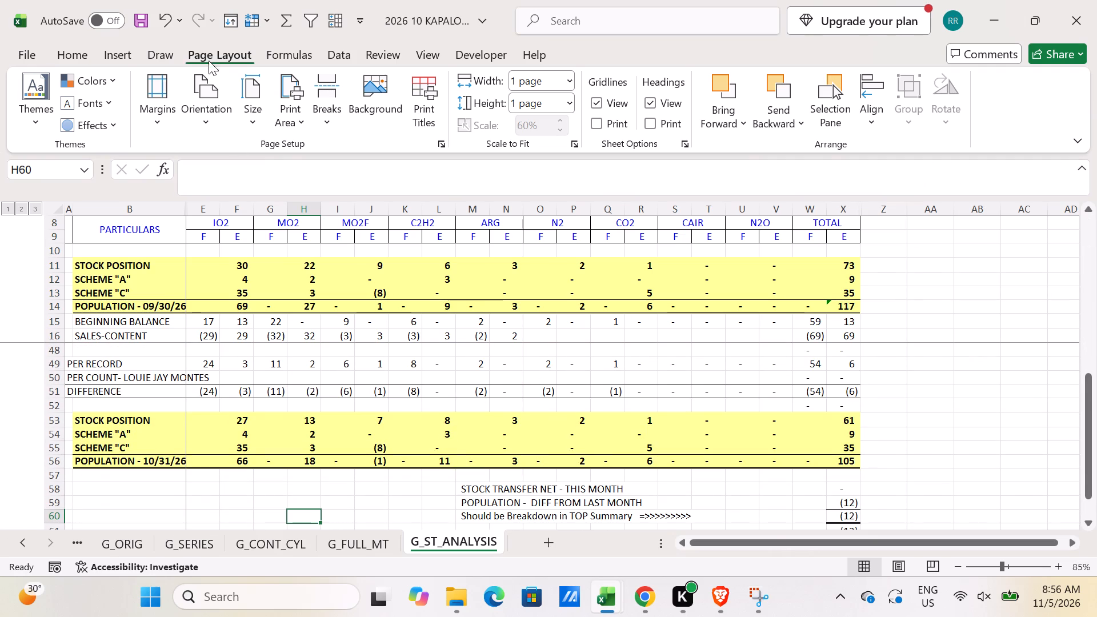
left_click(141, 18)
Duplicate the G_FULL_MT sheet after G_ST_ANALYSIS and name the copy G_VALIDATED.
scroll(429, 481, "down", 1)
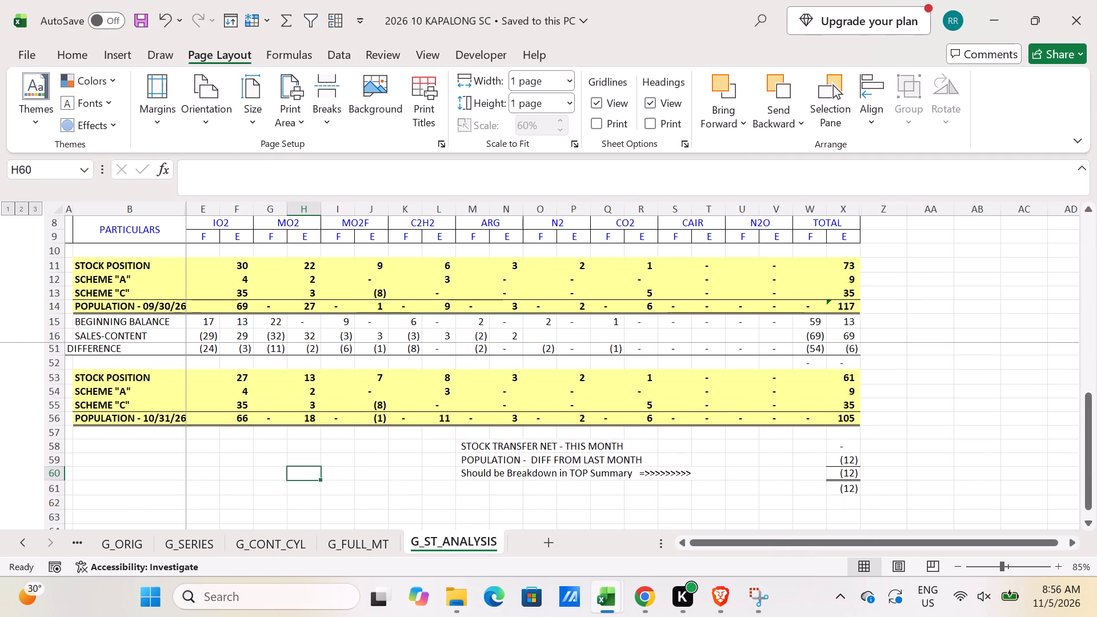
left_click_drag(371, 538, 528, 541)
double_click(462, 536)
type("G_VALIDATED")
key("Return")
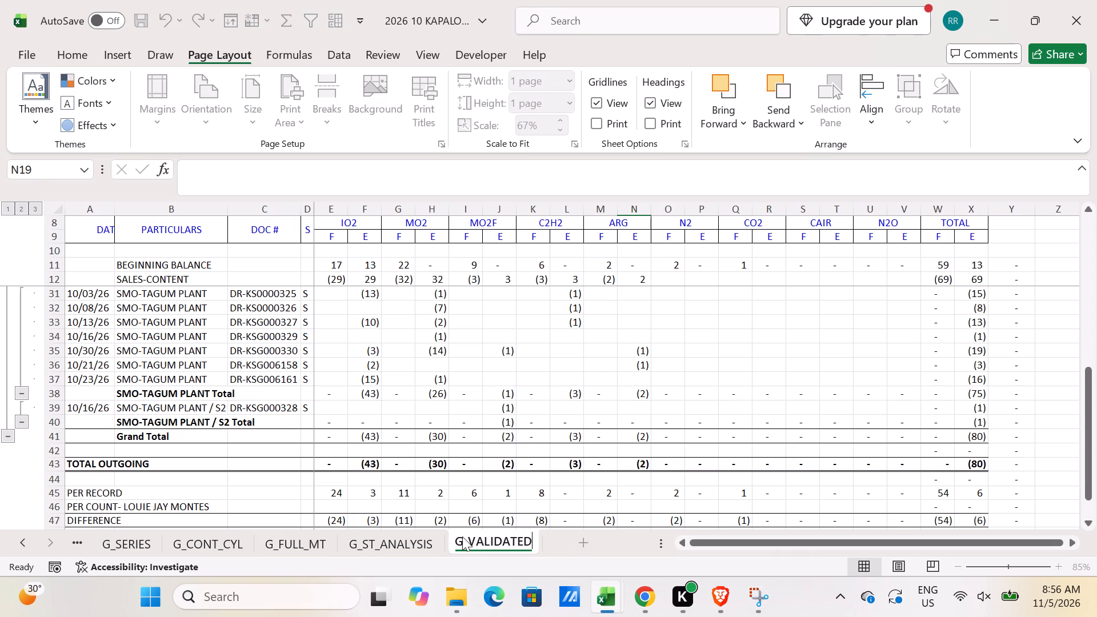
Remove all subtotals from the stock transfer range A14:X43 on G_VALIDATED.
scroll(415, 504, "up", 15)
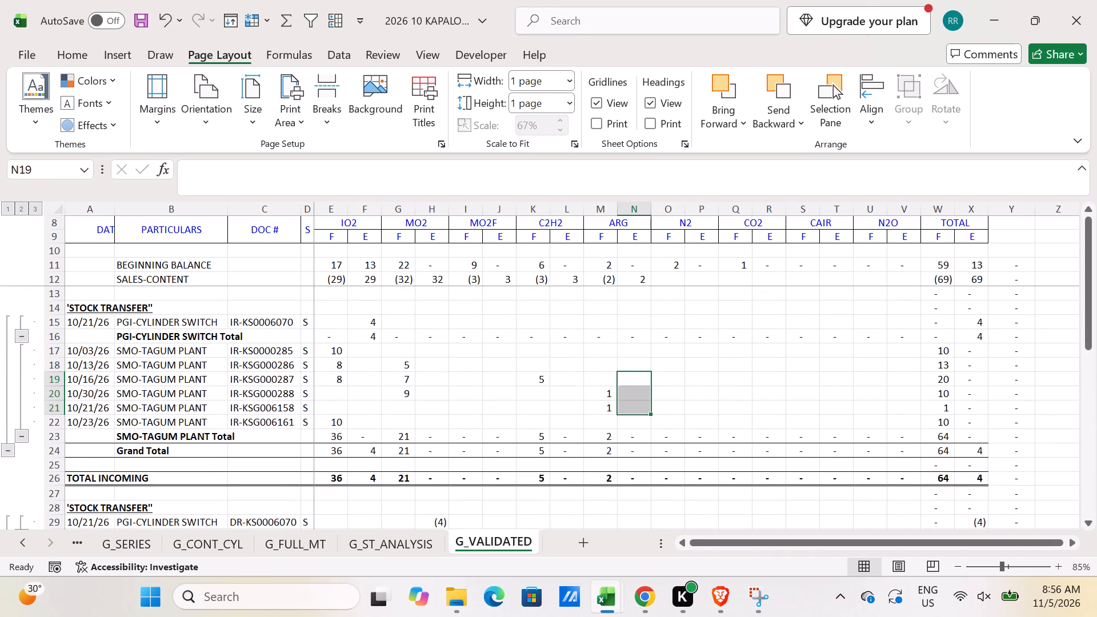
left_click(100, 307)
scroll(461, 367, "down", 4)
scroll(799, 435, "down", 2)
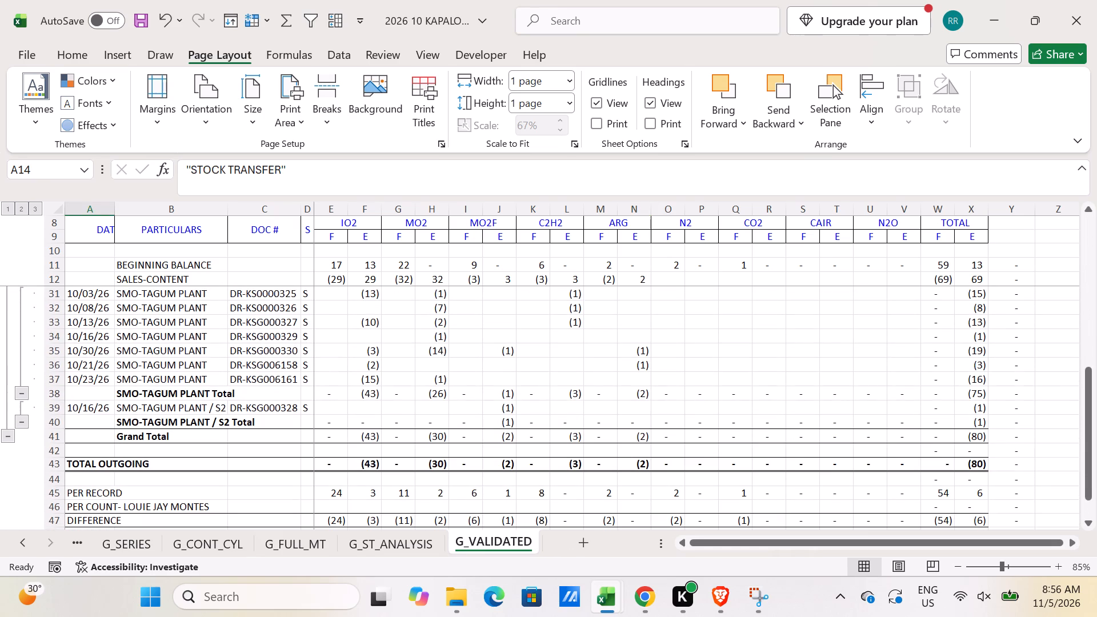
left_click(975, 465, "shift")
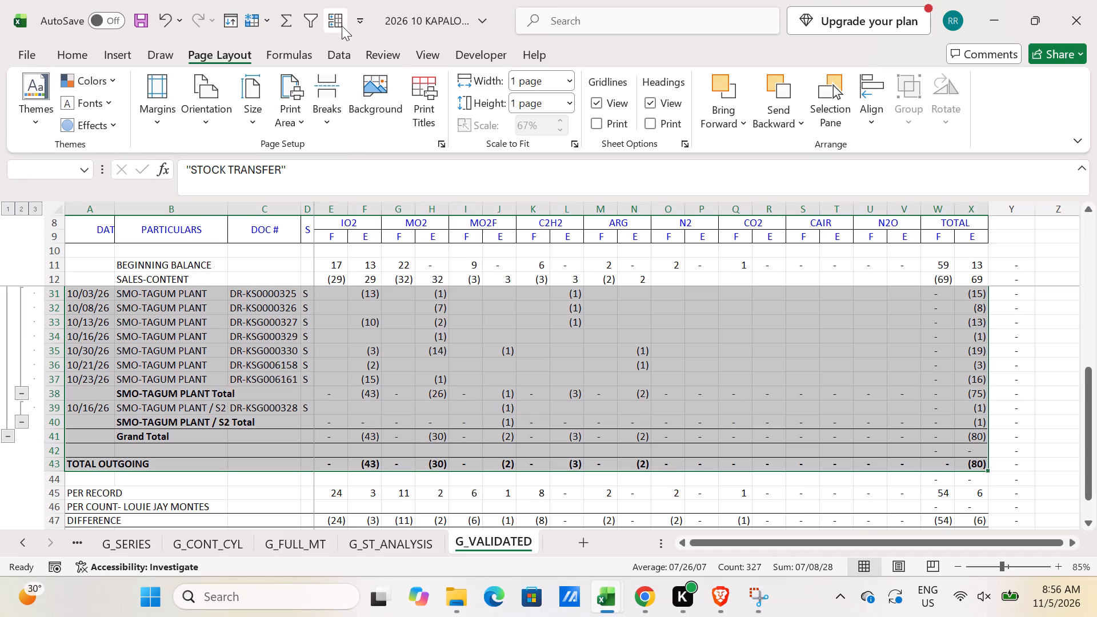
left_click(342, 19)
left_click(589, 393)
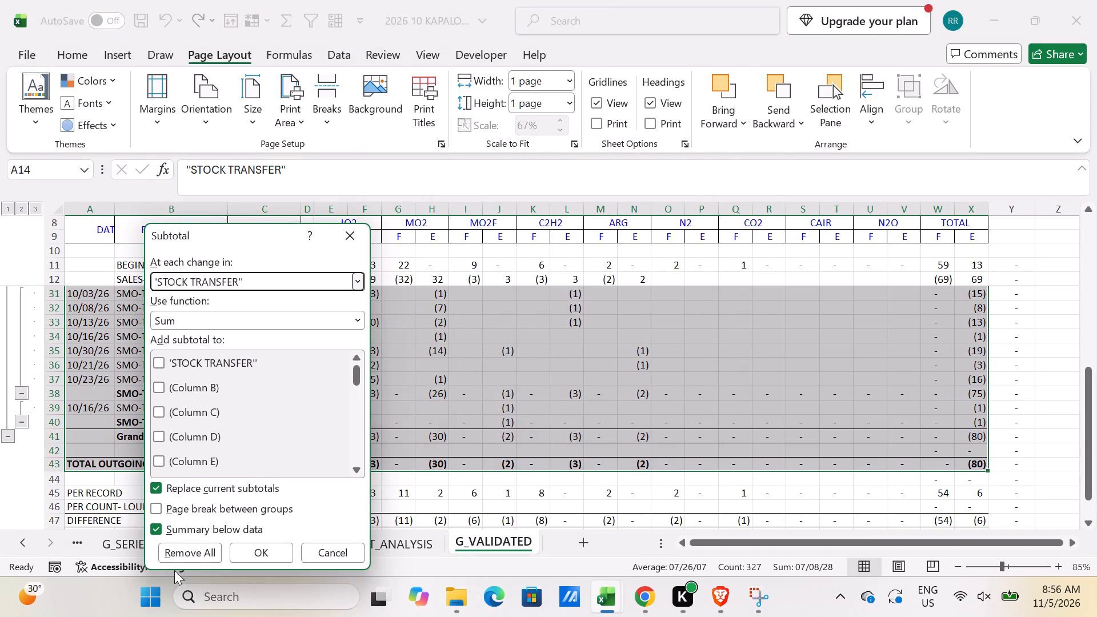
left_click_drag(195, 558, 203, 556)
left_click(592, 336)
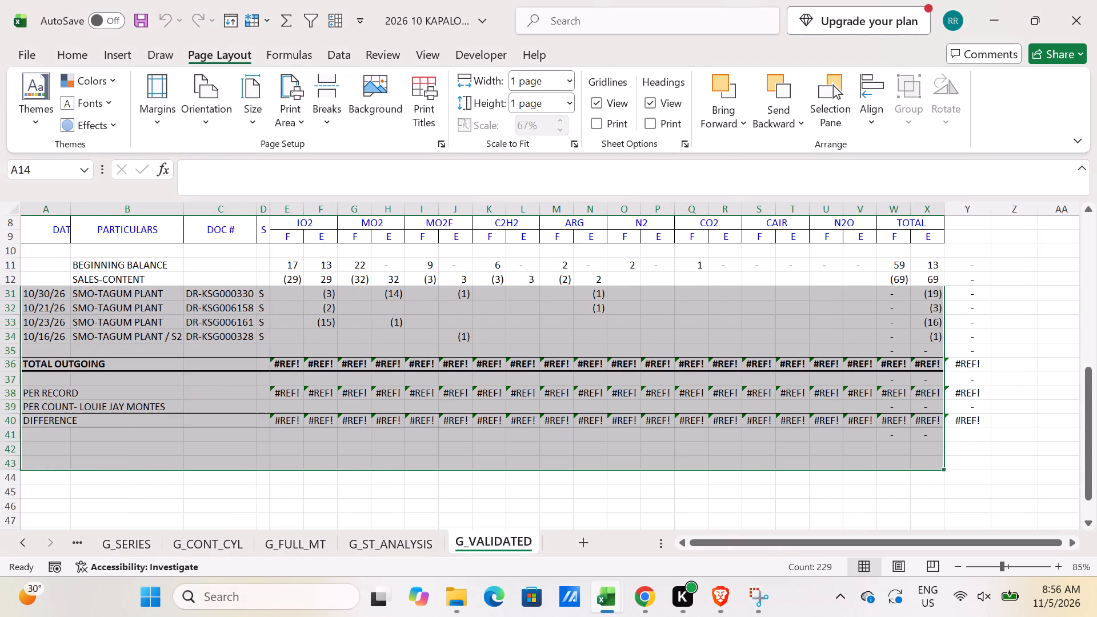
Sort the stock transfer rows A14:X34 by Column A oldest to newest, with Column C A to Z as the second level.
left_click(926, 333, "shift")
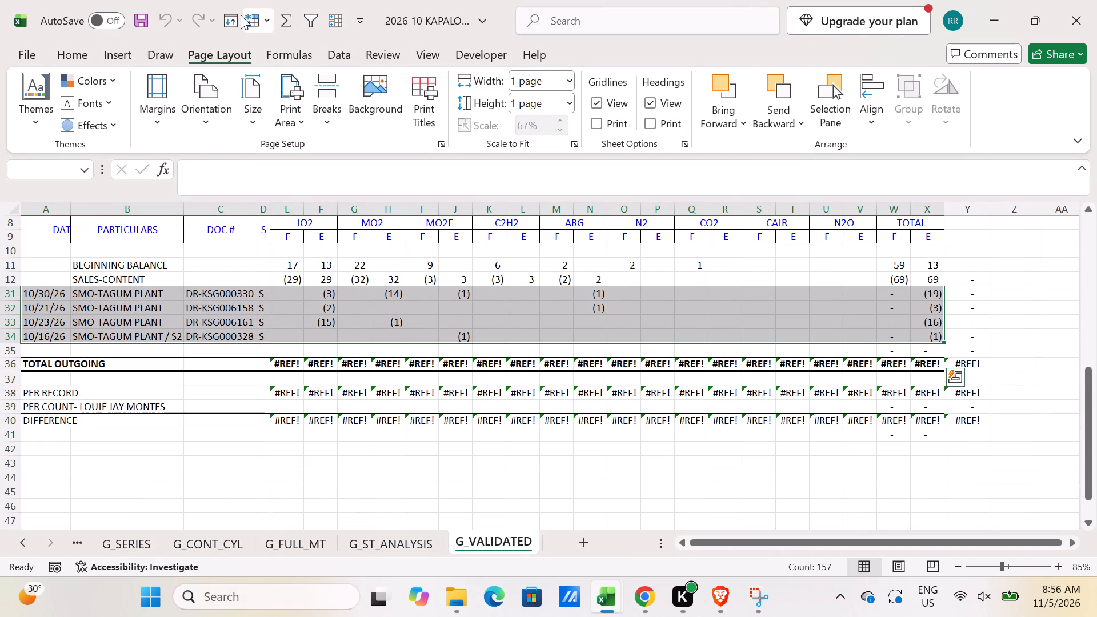
left_click(234, 17)
left_click(161, 343)
left_click(123, 358)
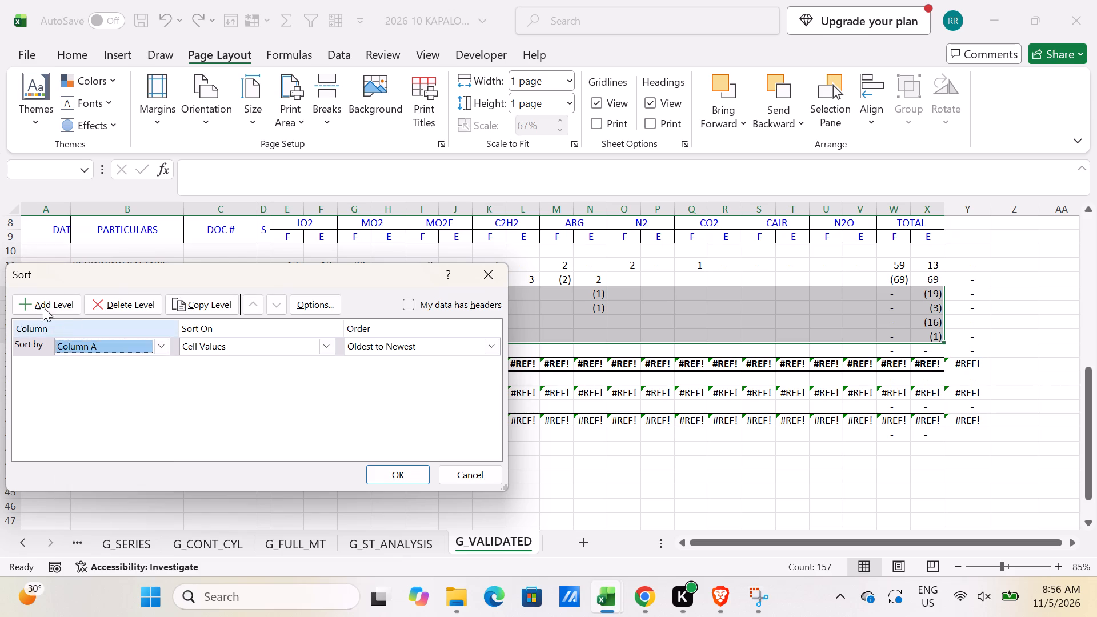
left_click(35, 302)
left_click(110, 370)
left_click(109, 404)
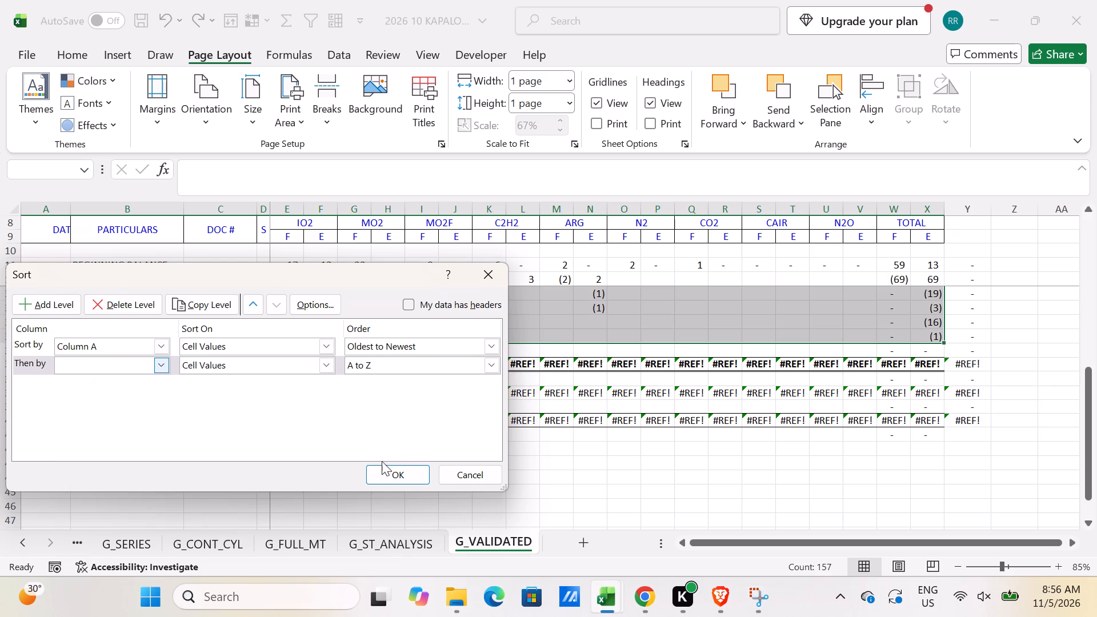
left_click(401, 480)
Apply top, inside horizontal and bottom borders to the sorted stock transfer rows A14:X29.
scroll(638, 419, "up", 3)
left_click(932, 401, "shift")
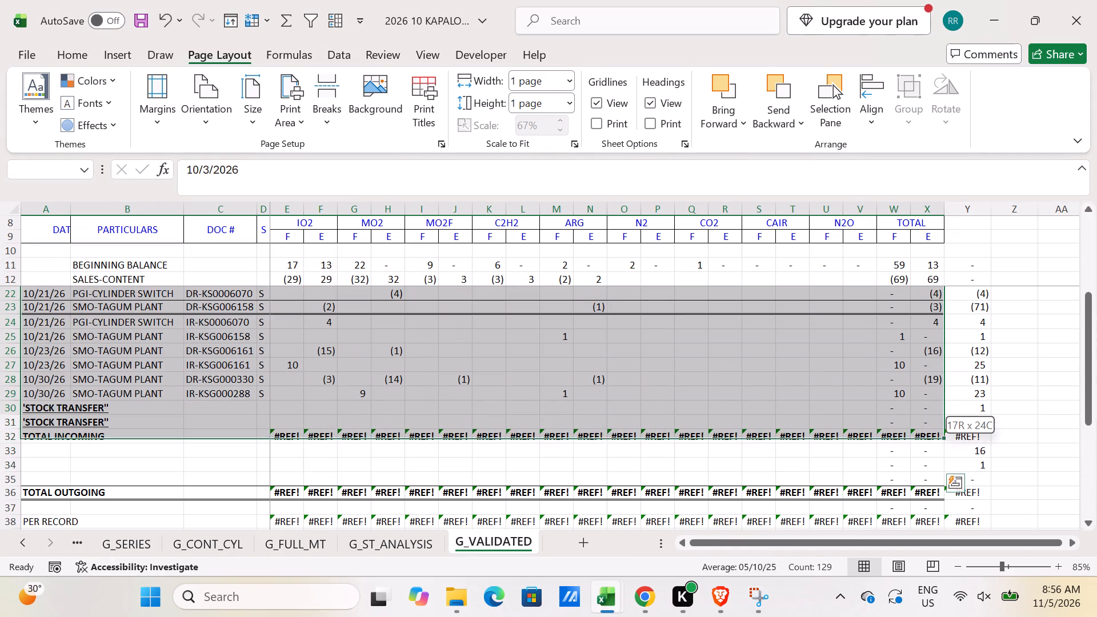
left_click(918, 390, "shift")
right_click(538, 343)
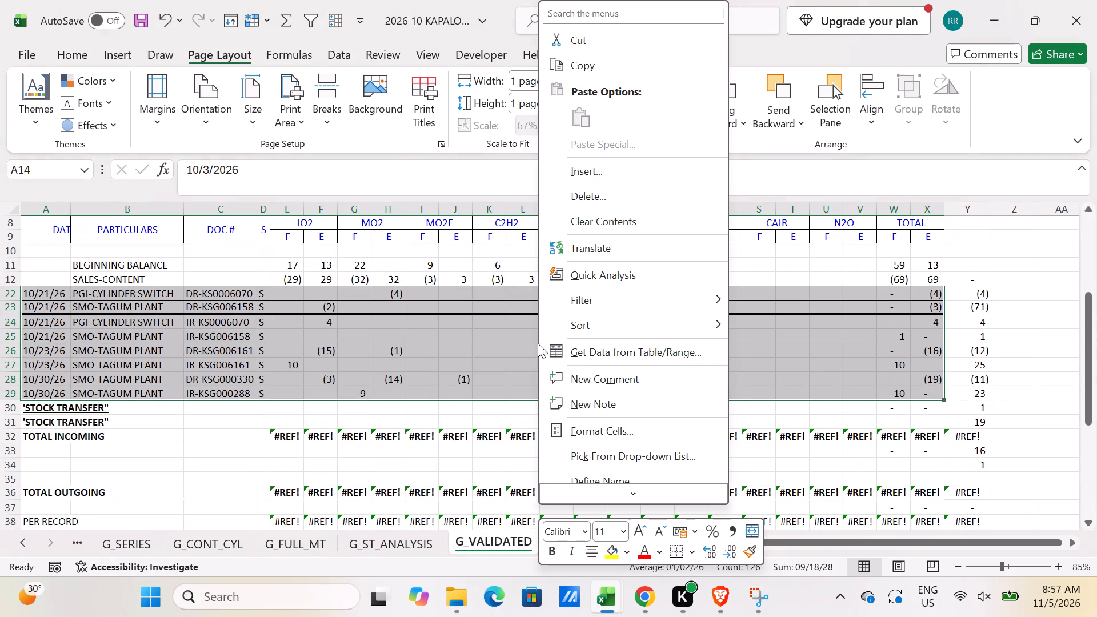
left_click(601, 428)
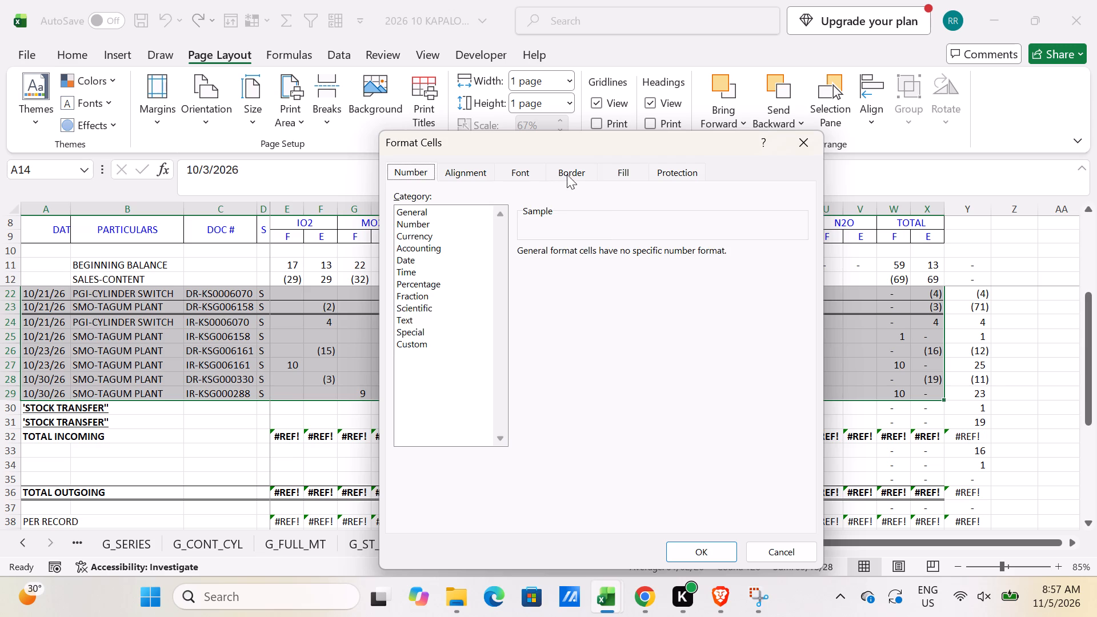
left_click(567, 174)
left_click(543, 287)
left_click(543, 322)
left_click(543, 359)
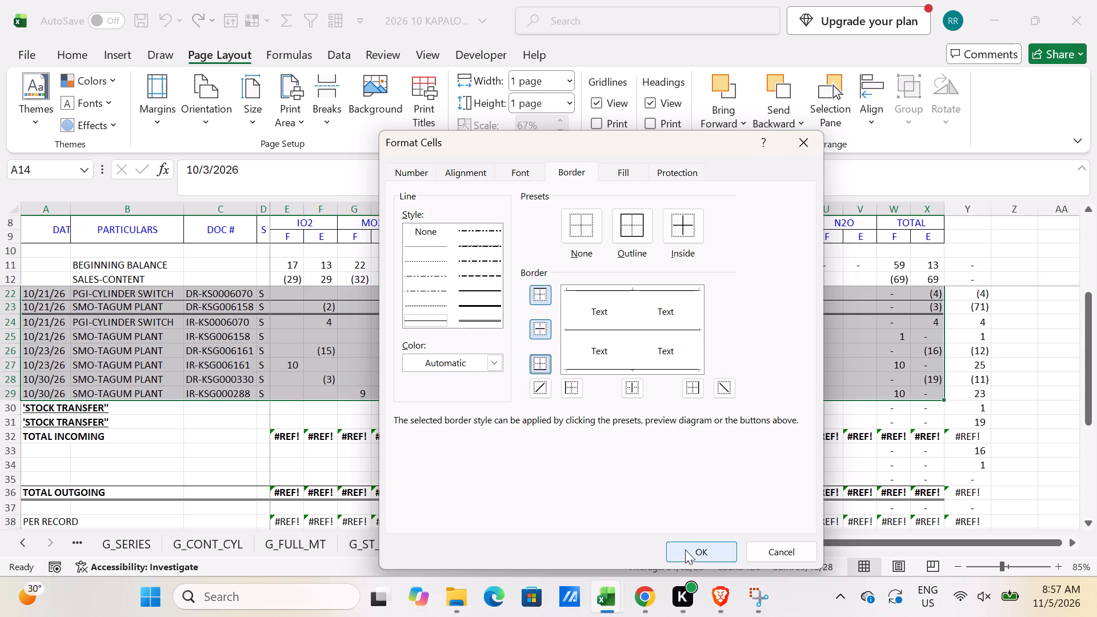
left_click(688, 557)
Delete rows 30 to 36, from the leftover STOCK TRANSFER headings through TOTAL OUTGOING.
scroll(137, 440, "down", 2)
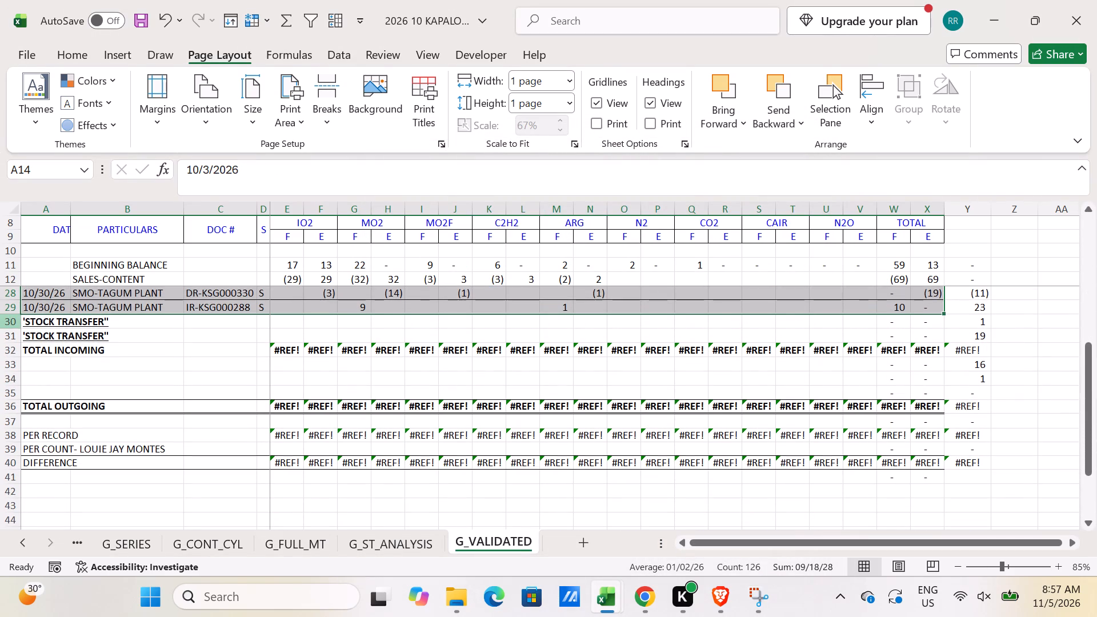
left_click_drag(11, 320, 35, 400)
key("ctrl+minus")
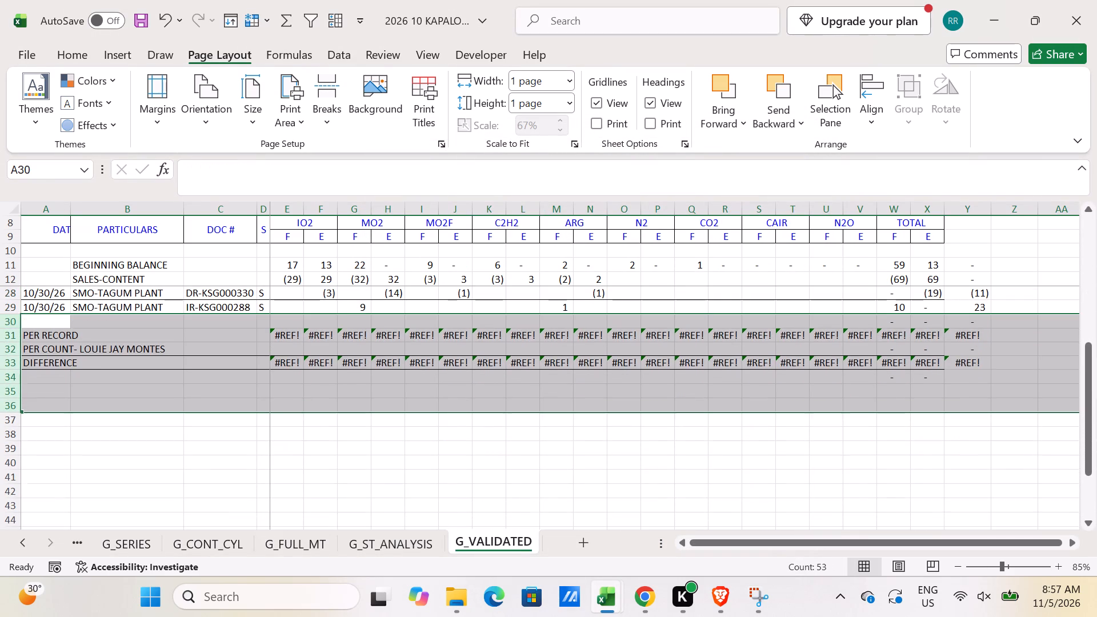
Enter =SUM(E11:E29) in the PER RECORD cell E31 and fill it across to V31.
left_click(287, 339)
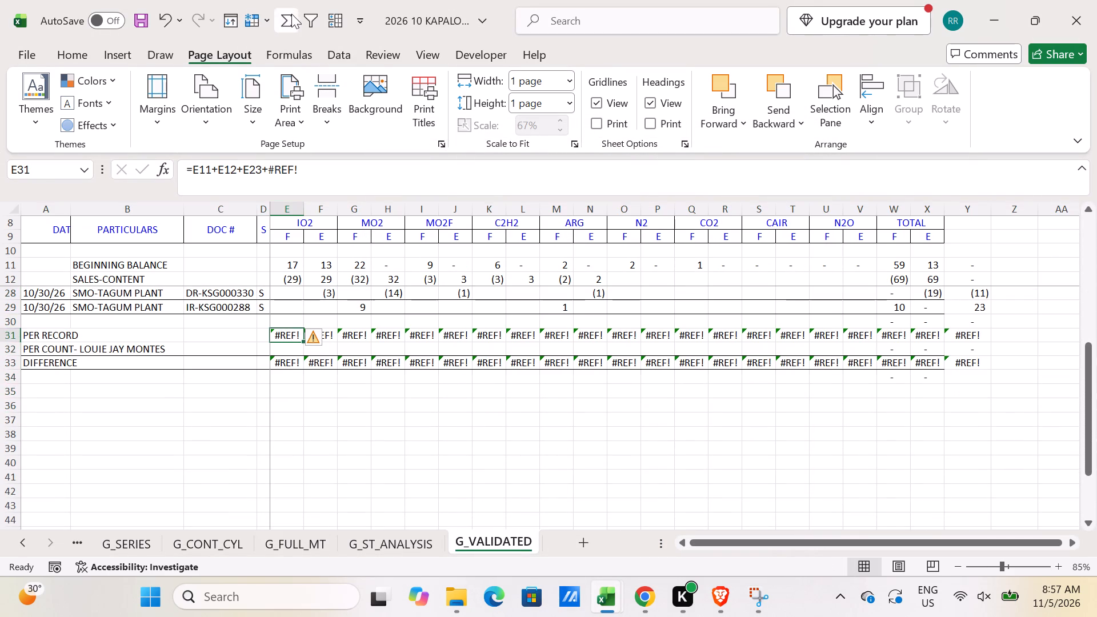
left_click(291, 14)
left_click(278, 259)
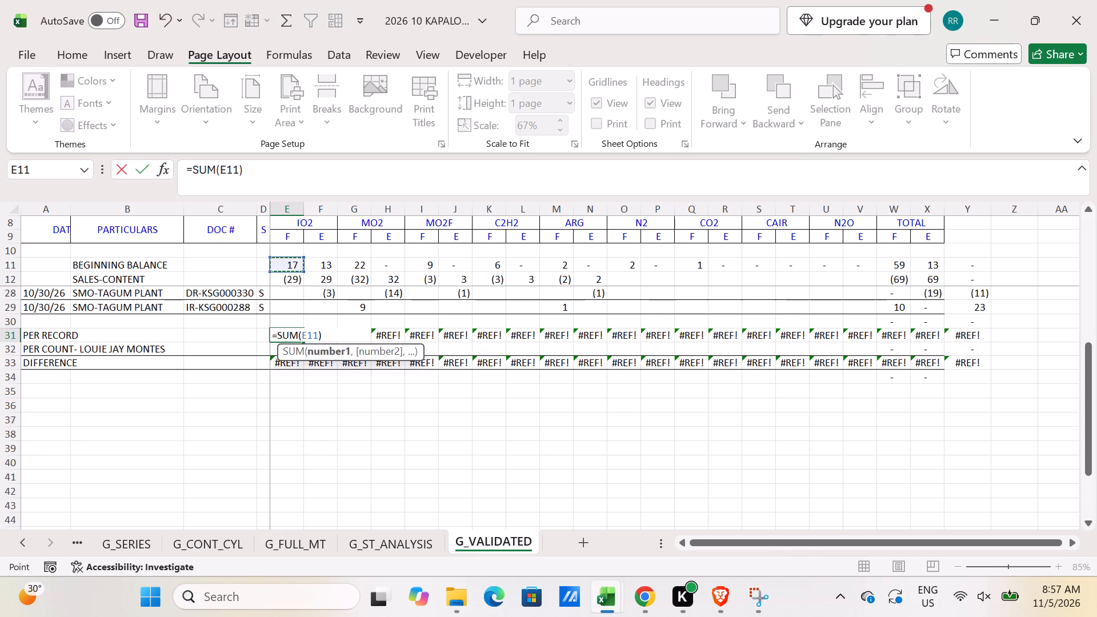
left_click(290, 311, "shift")
key("Return")
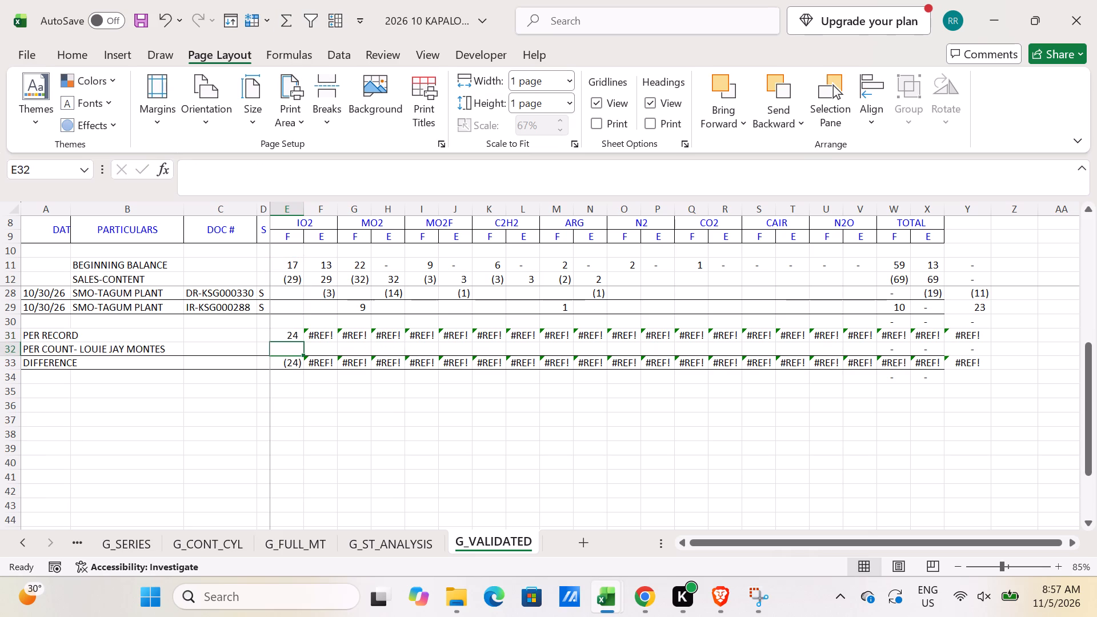
left_click(297, 335)
left_click_drag(303, 339, 862, 344)
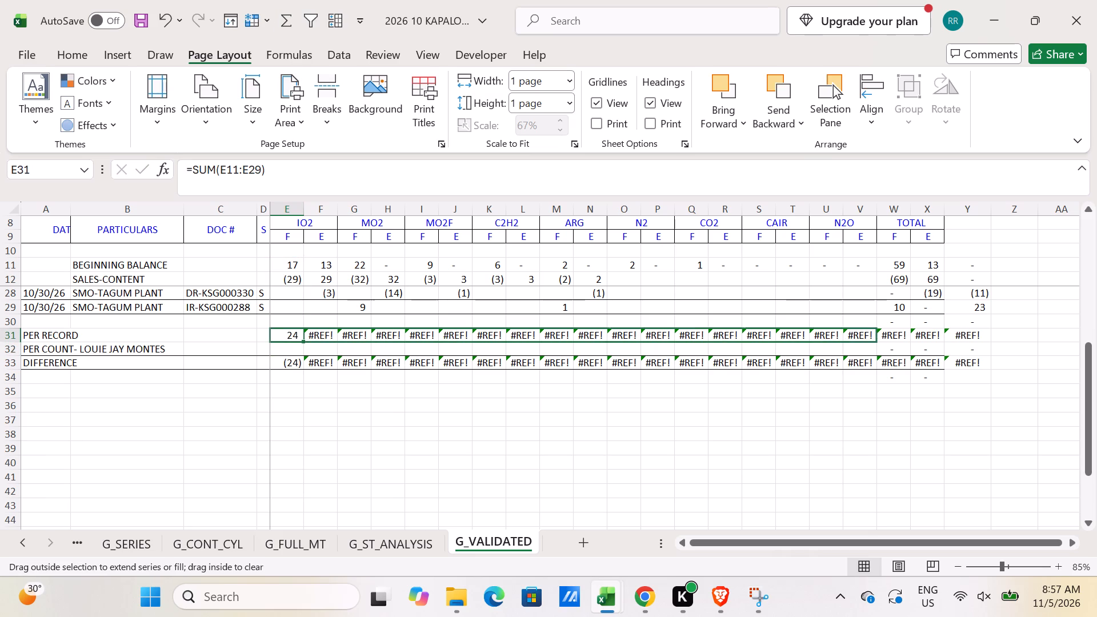
left_click_drag(862, 344, 866, 346)
Delete check column Y from G_VALIDATED and save the workbook.
left_click(963, 208)
key("ctrl+minus")
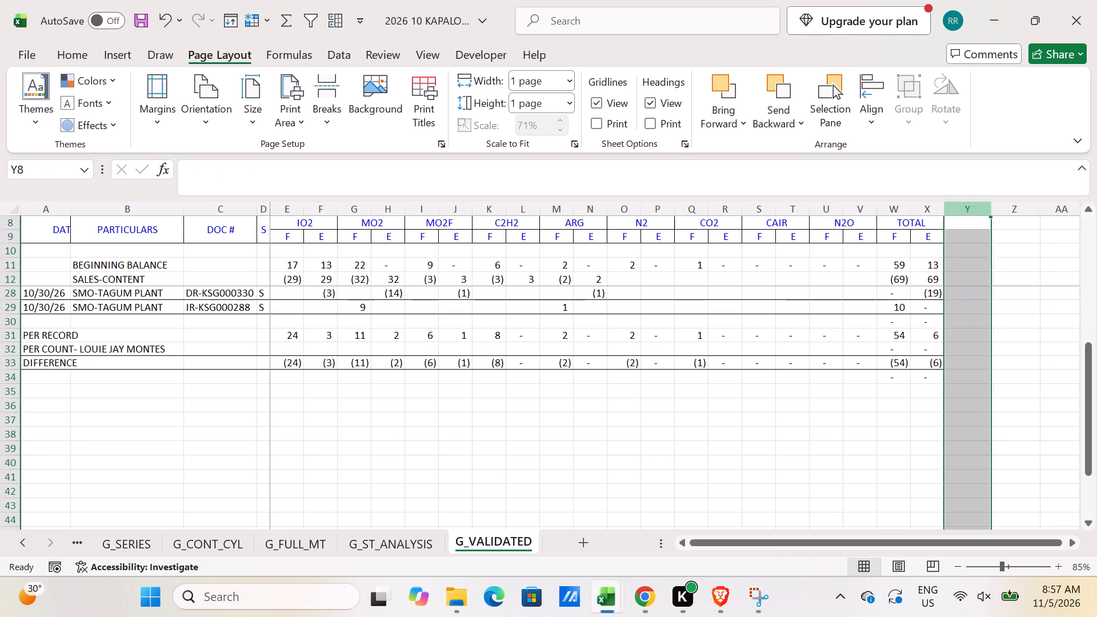
scroll(518, 280, "up", 3)
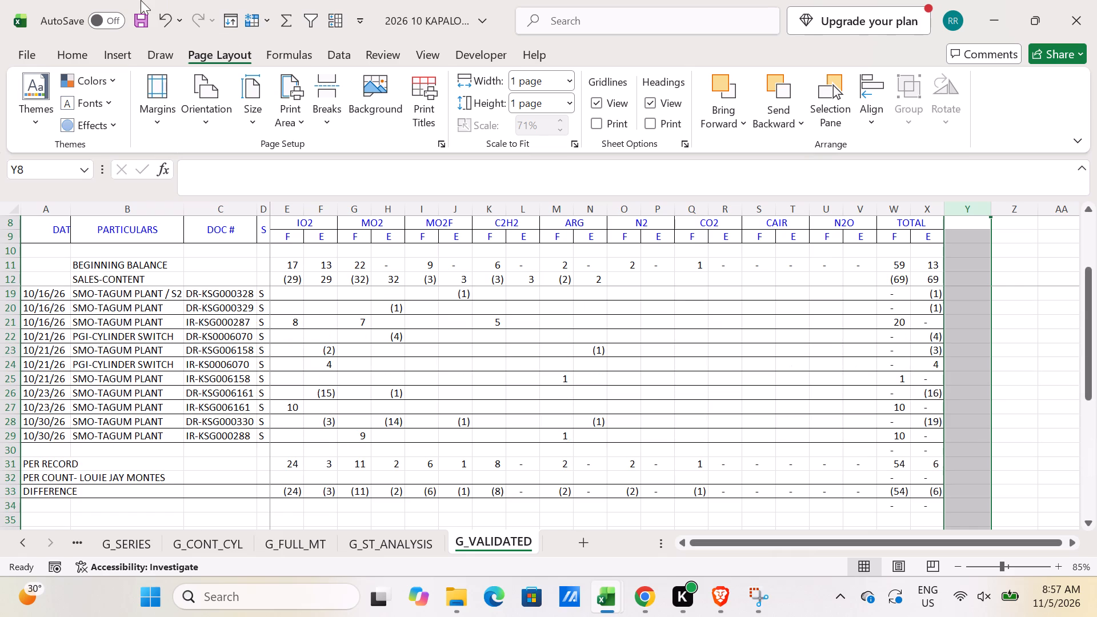
left_click(138, 20)
Check the PER RECORD formula in E31 without changing it and save the workbook again.
scroll(327, 316, "down", 1)
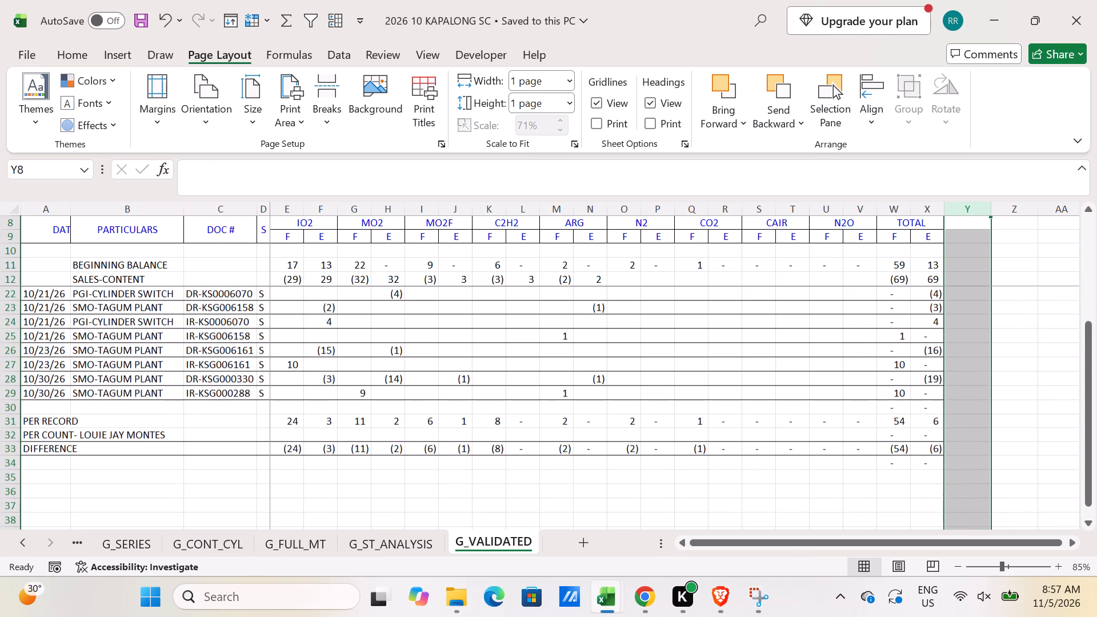
left_click(291, 423)
double_click(291, 423)
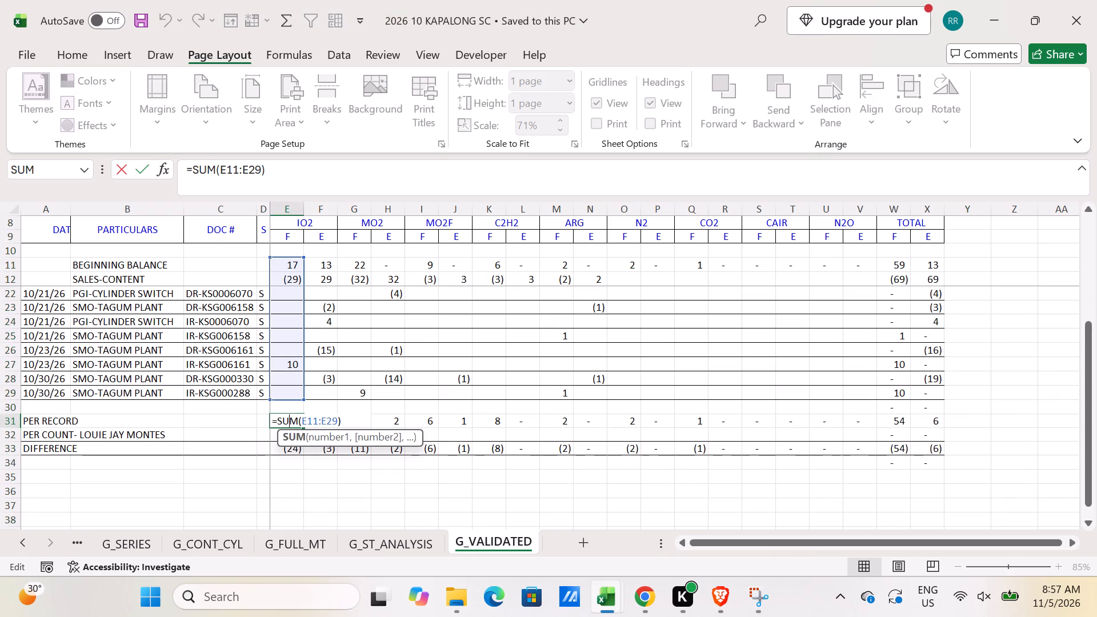
key("Escape")
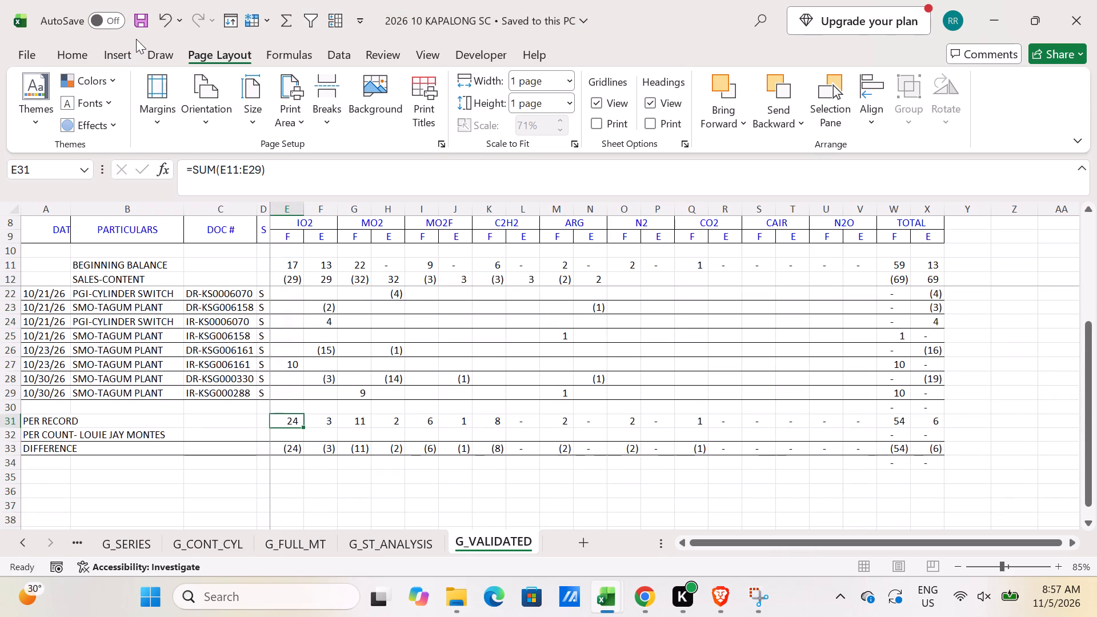
left_click(139, 23)
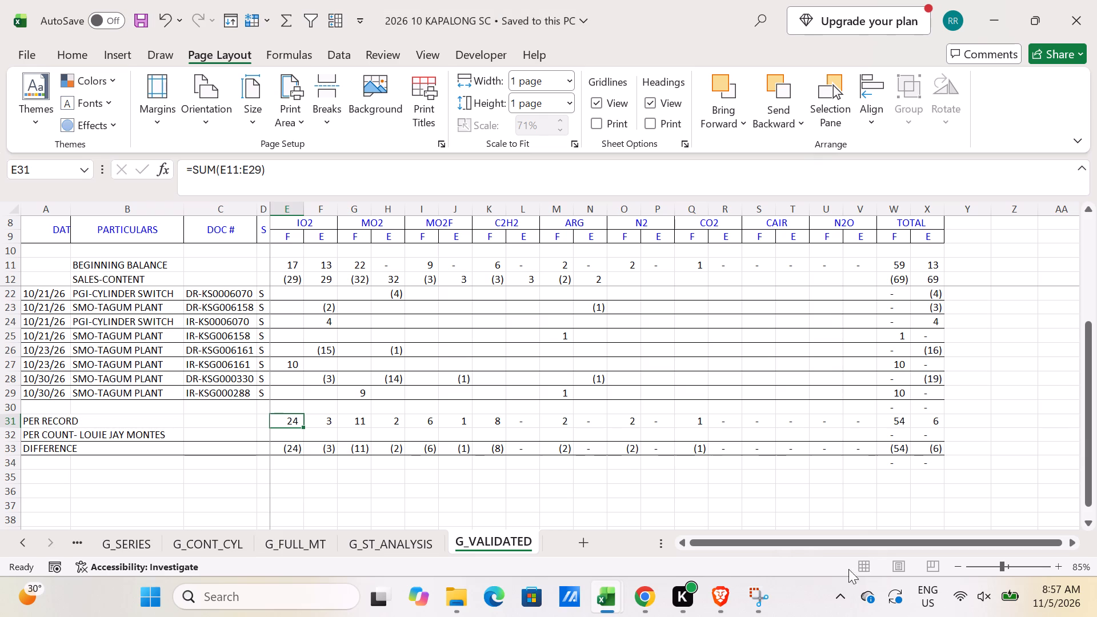
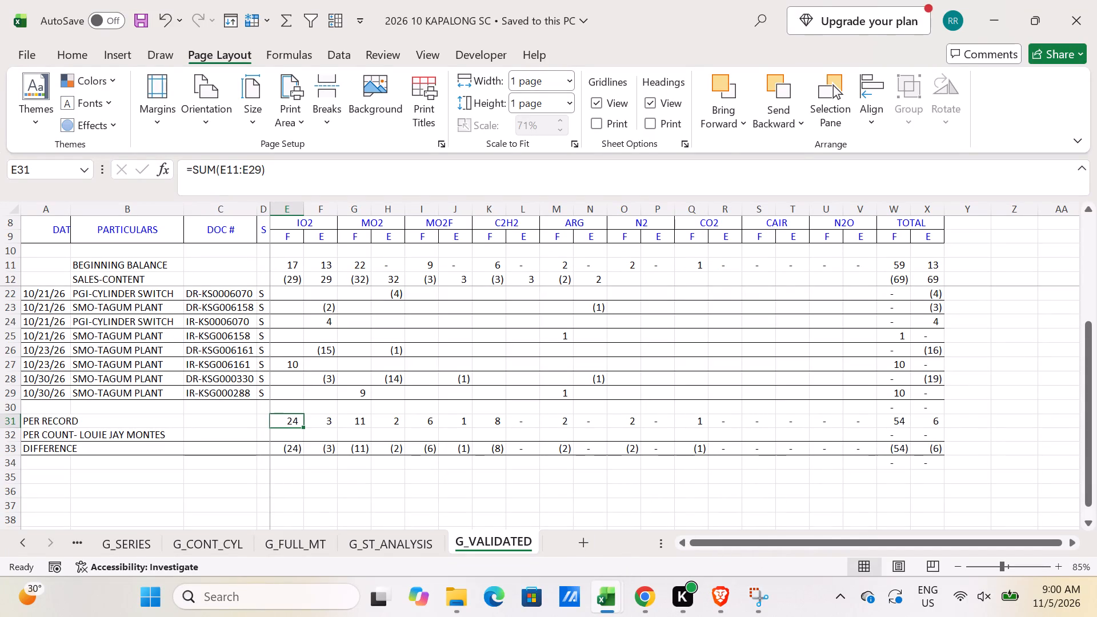
Close the 2026 10 KAPALONG SC workbook, leaving the September population analysis workbooks open.
left_click(306, 414)
scroll(306, 414, "down", 1)
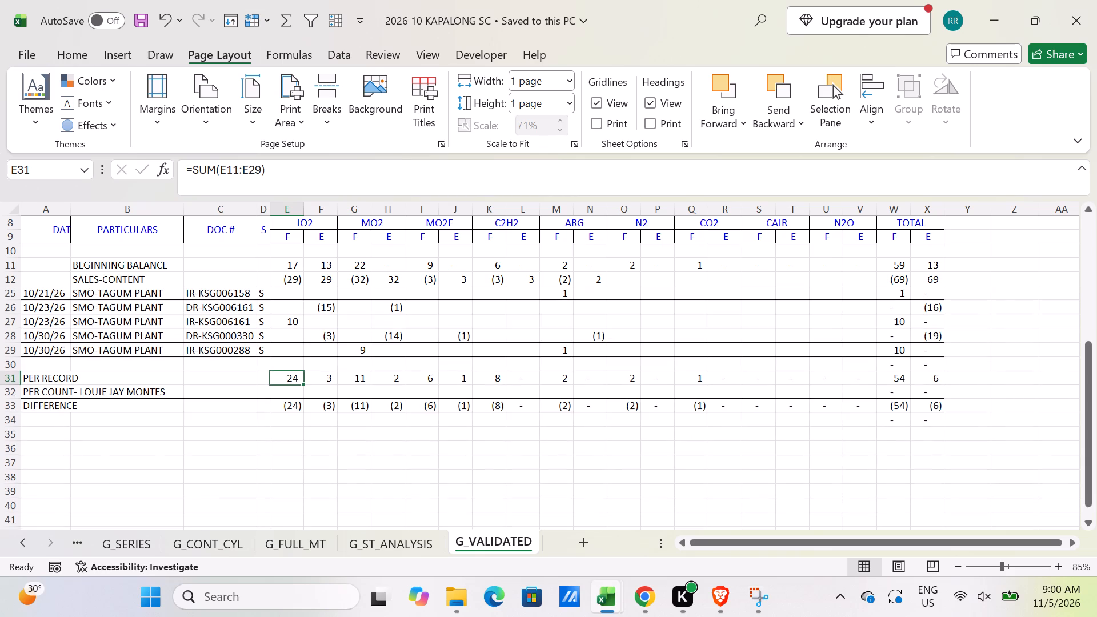
scroll(499, 363, "up", 3)
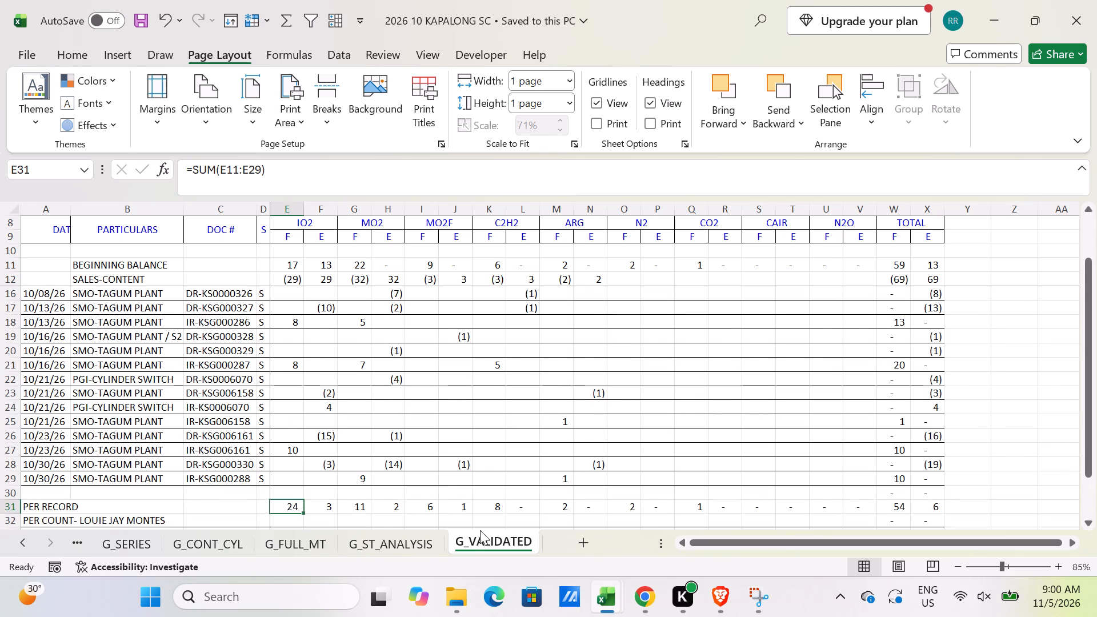
left_click(427, 544)
left_click(475, 546)
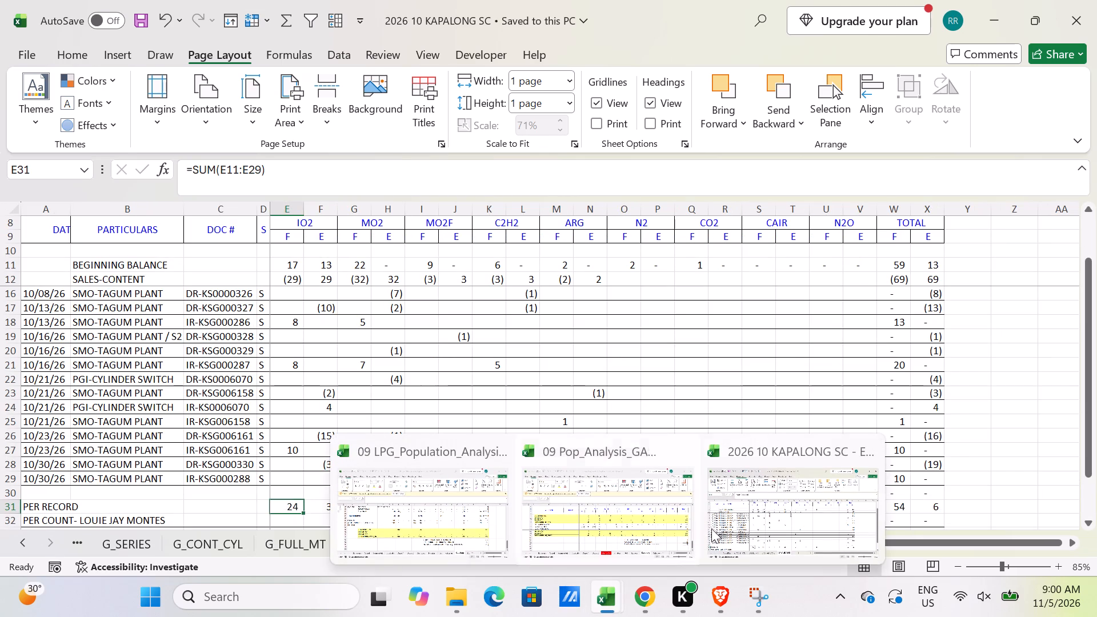
left_click(749, 516)
left_click(1086, 11)
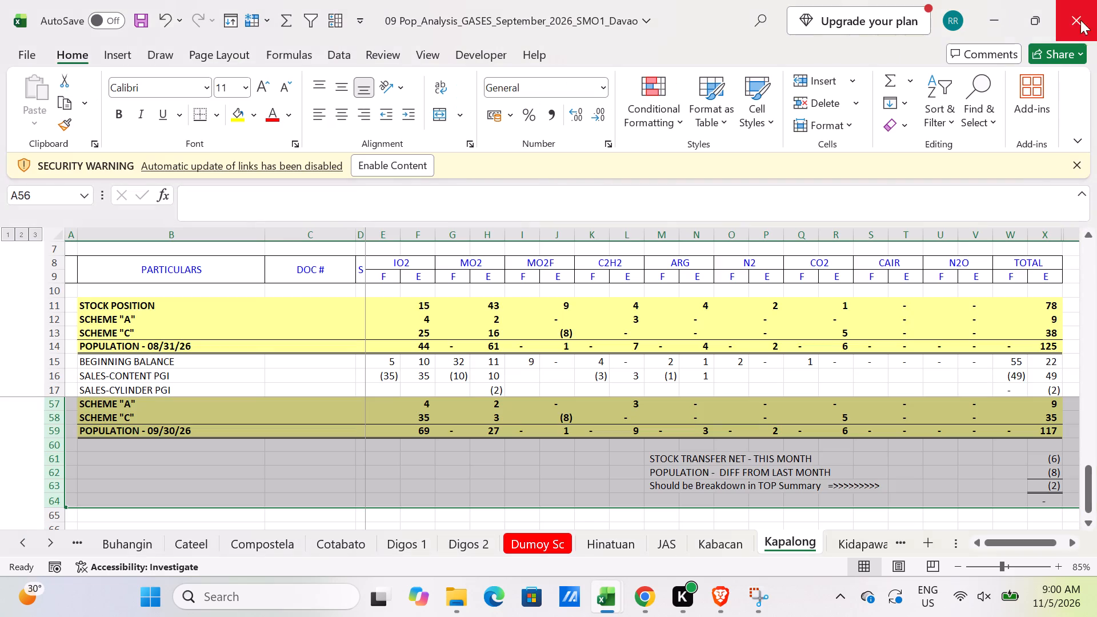
Switch to File Explorer and open the 2026 10 MANAY SC workbook from the 10.2026 folder.
left_click(473, 598)
left_click(369, 511)
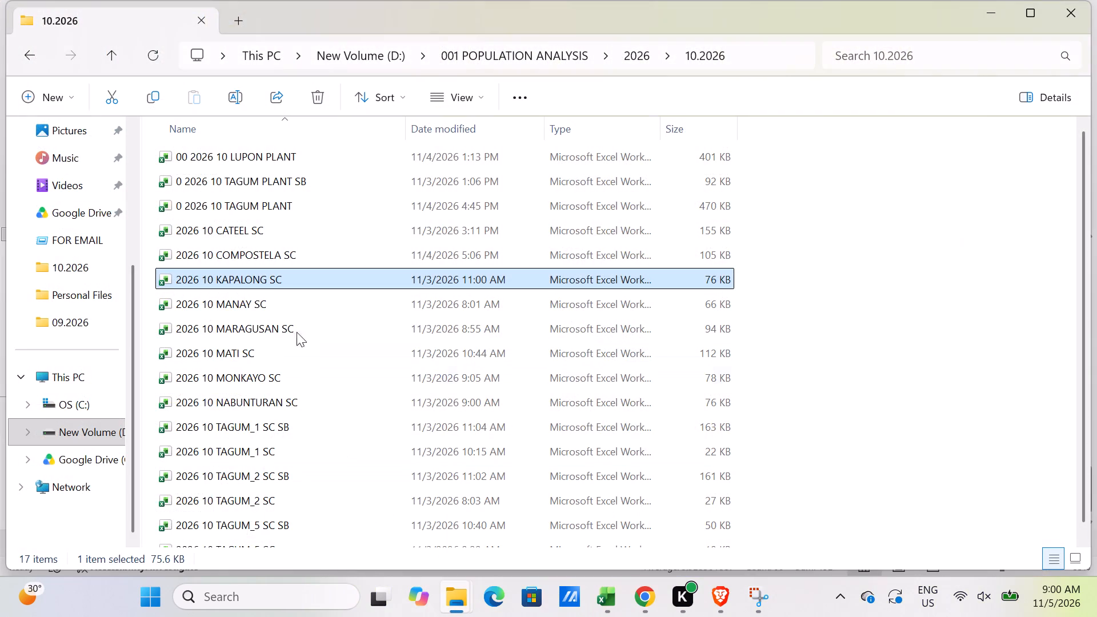
double_click(288, 301)
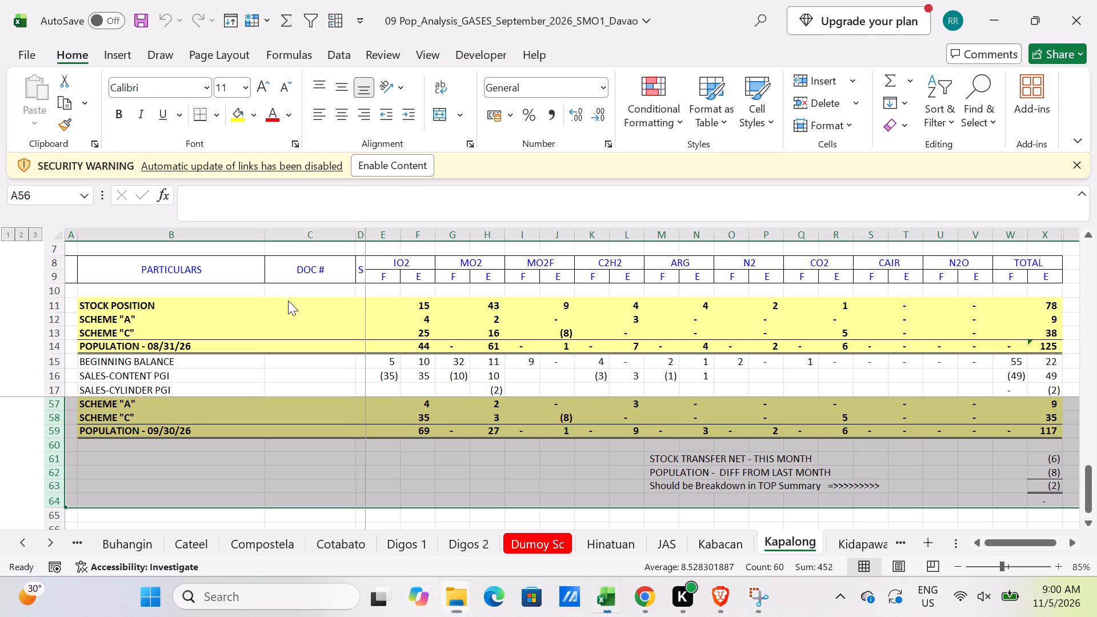
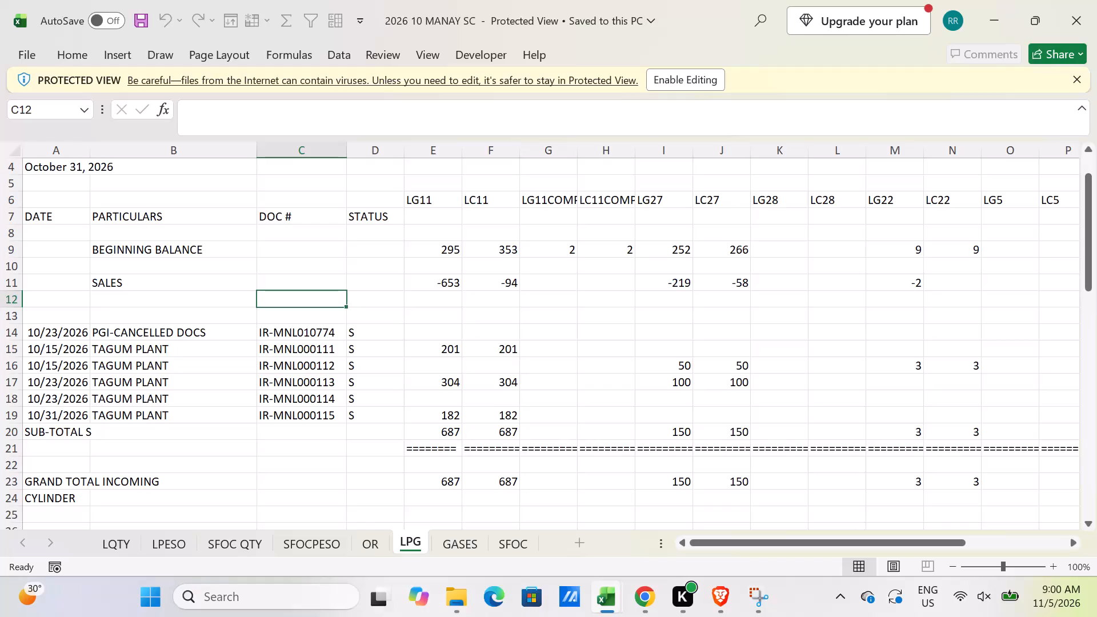
Enable editing in the Manay SC workbook and hide the LQTY, LPESO, SFOC QTY, SFOCPESO and OR sheets together.
left_click(687, 78)
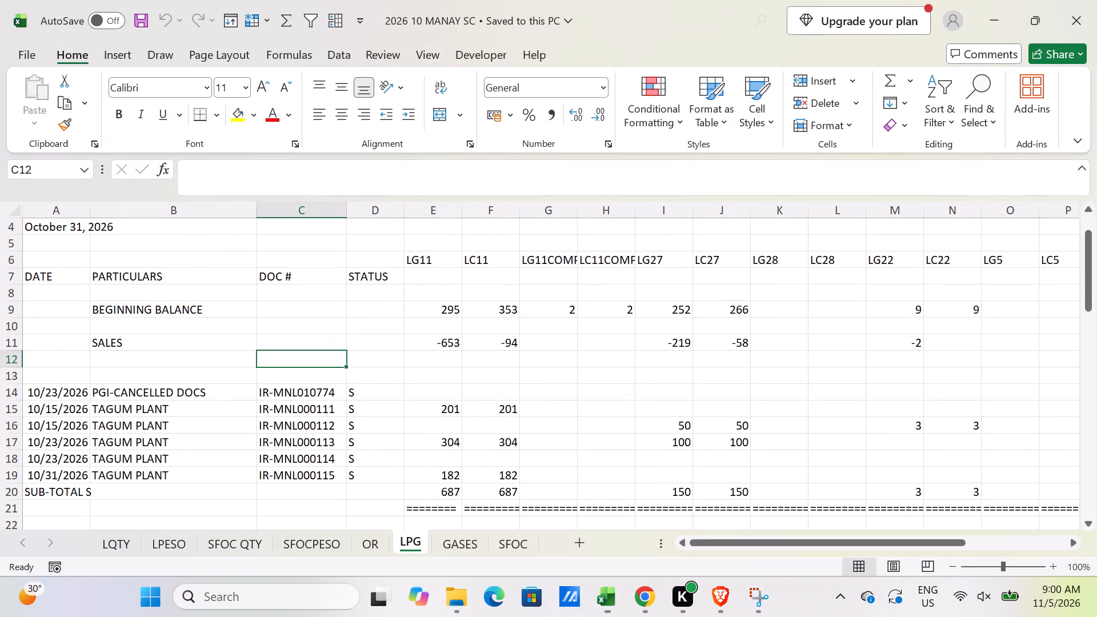
left_click_drag(115, 539, 121, 540)
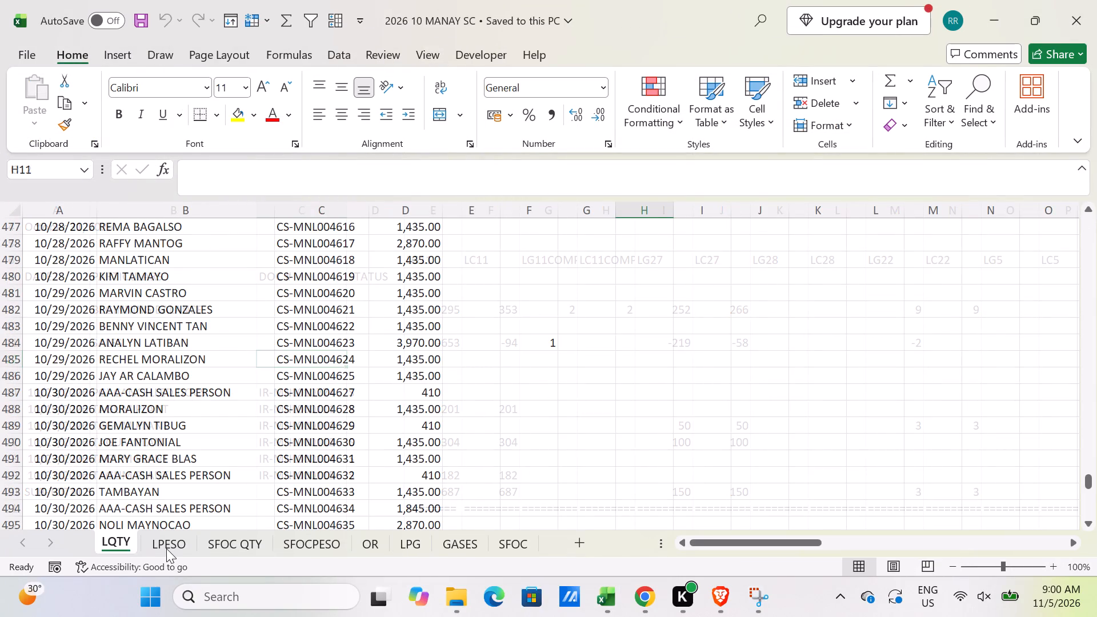
left_click(166, 548, "ctrl")
left_click(236, 546, "ctrl")
left_click(308, 543, "ctrl")
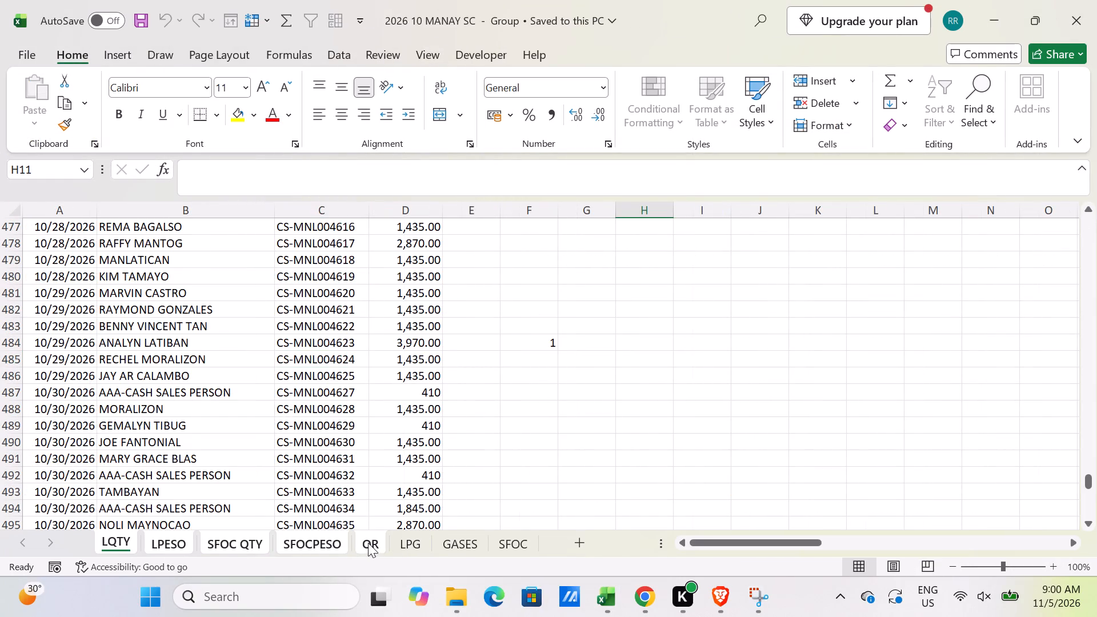
left_click(368, 543, "ctrl")
right_click_drag(117, 541, 131, 535)
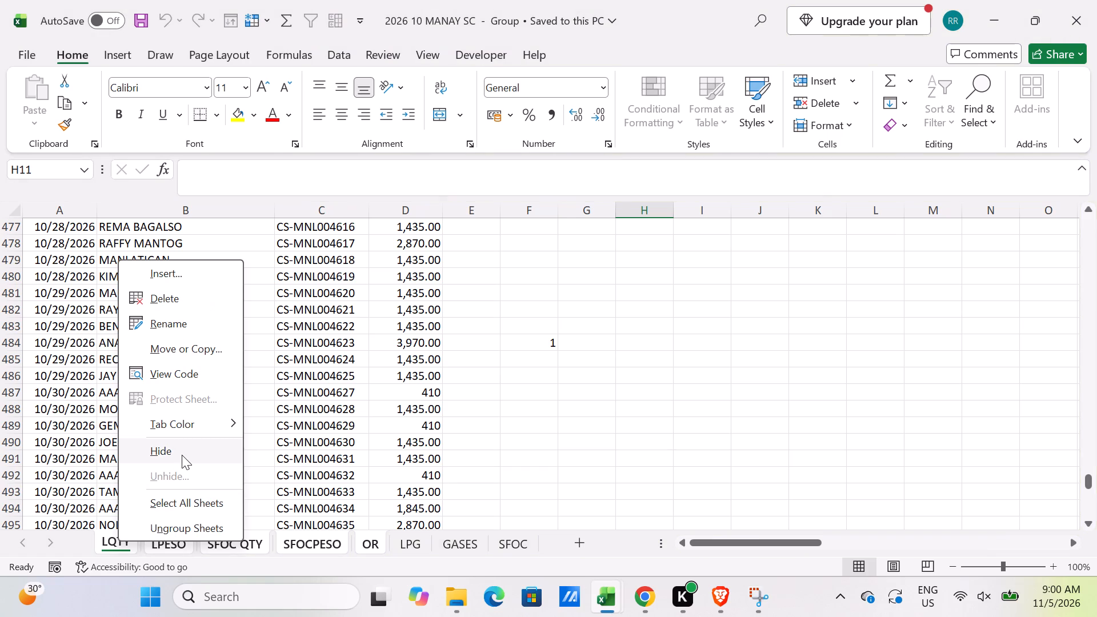
left_click(182, 455)
Examine the incoming and outgoing cylinder transfer entries on the SFOC and GASES sheets, with a brief look at LPG.
left_click(222, 548)
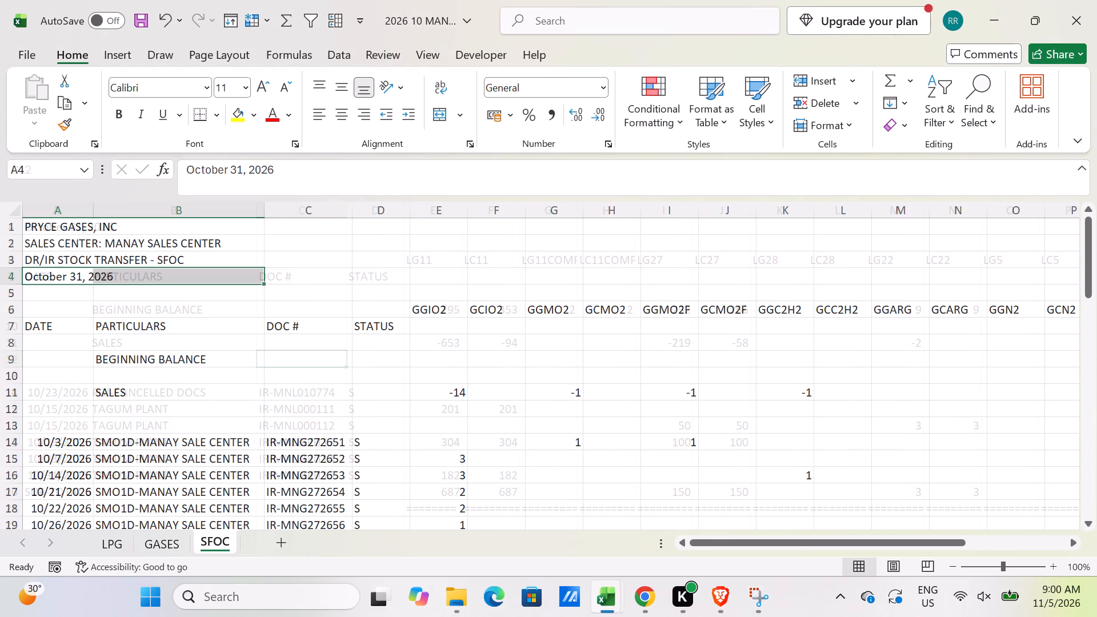
left_click(226, 426)
left_click(114, 542)
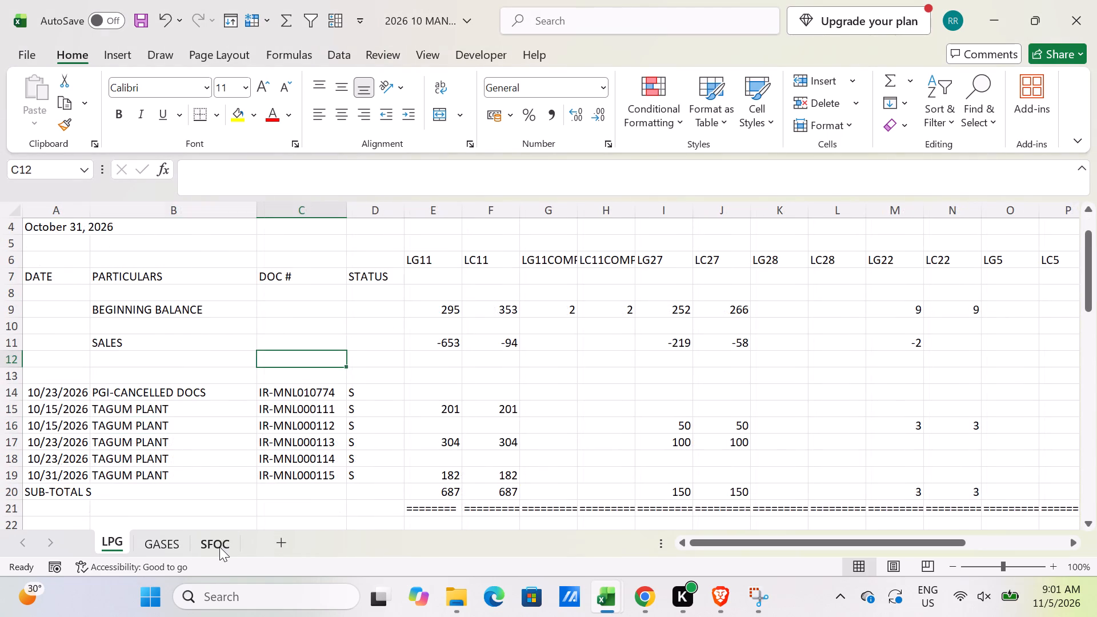
left_click(219, 547)
scroll(266, 478, "down", 3)
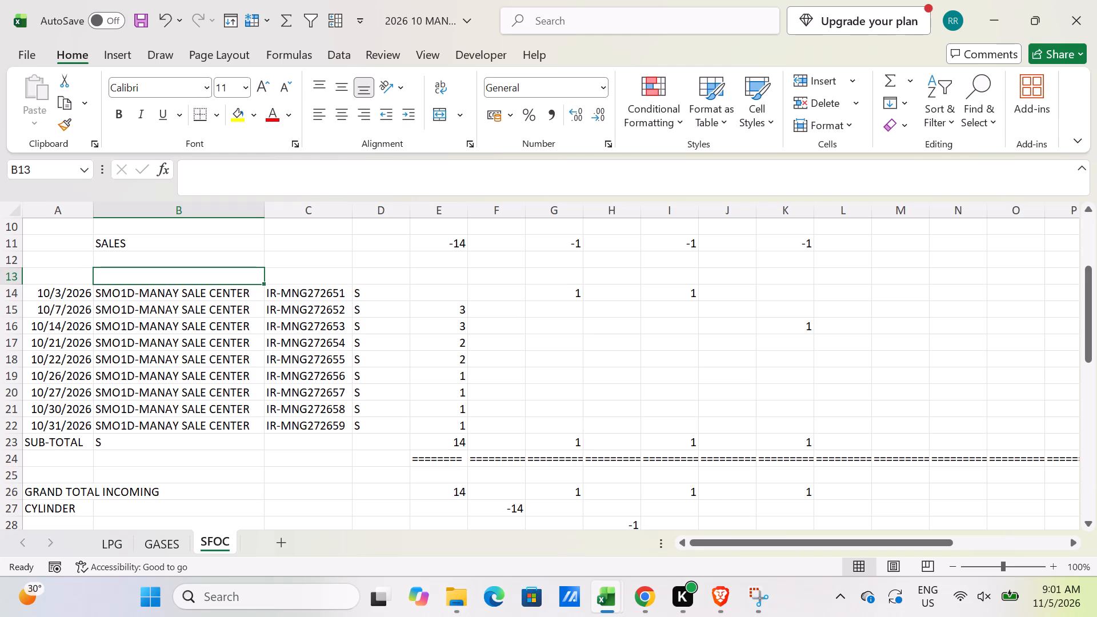
scroll(207, 473, "down", 7)
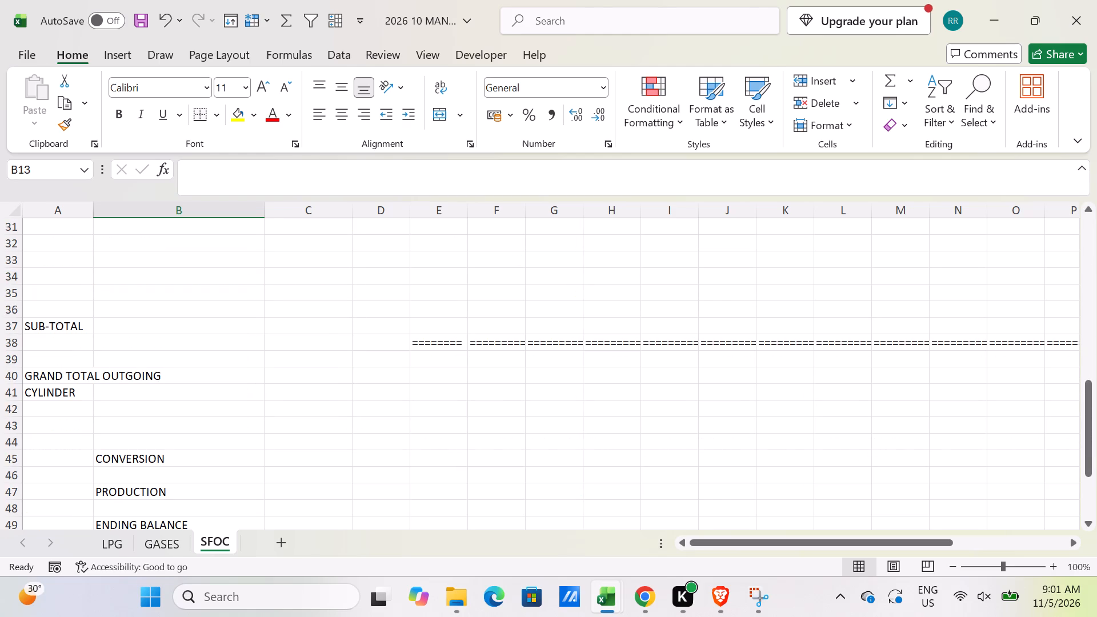
left_click(171, 549)
scroll(384, 453, "down", 3)
scroll(384, 453, "up", 2)
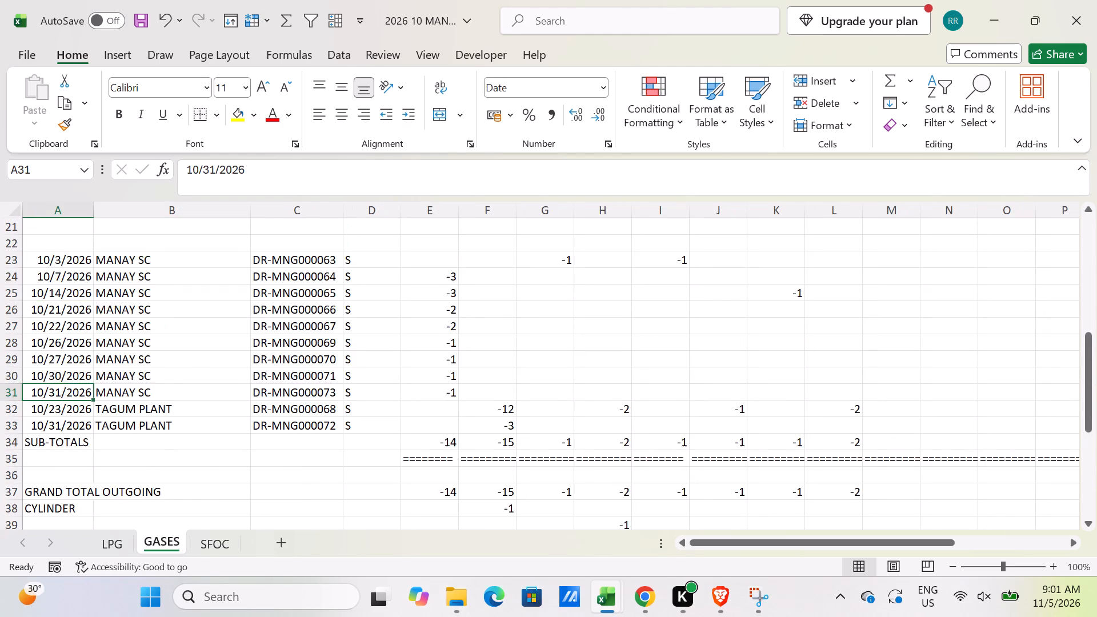
scroll(384, 453, "up", 3)
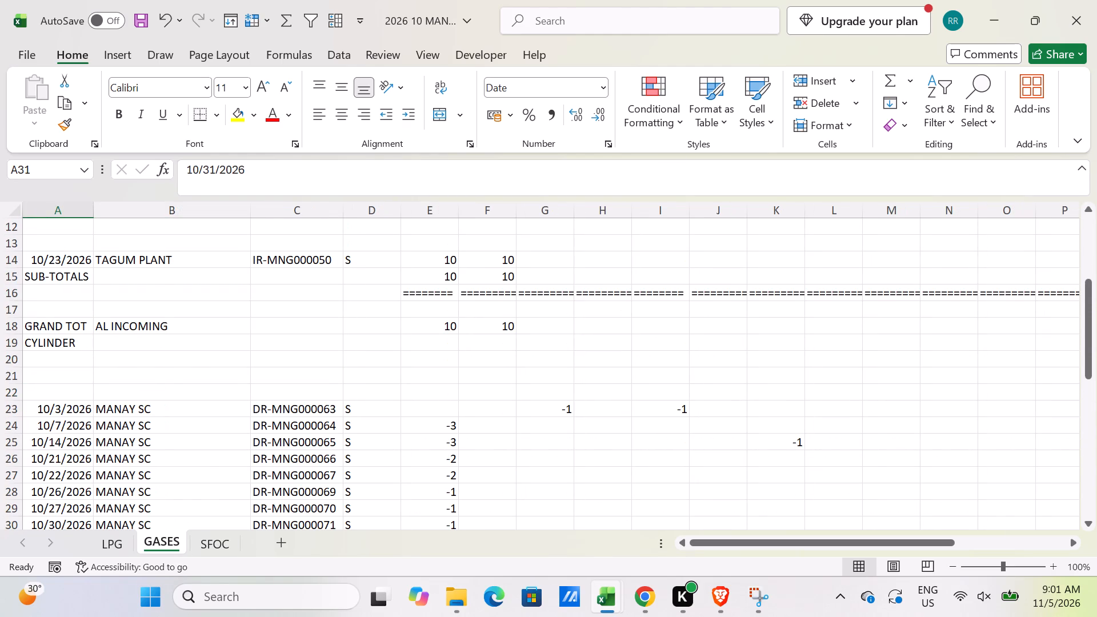
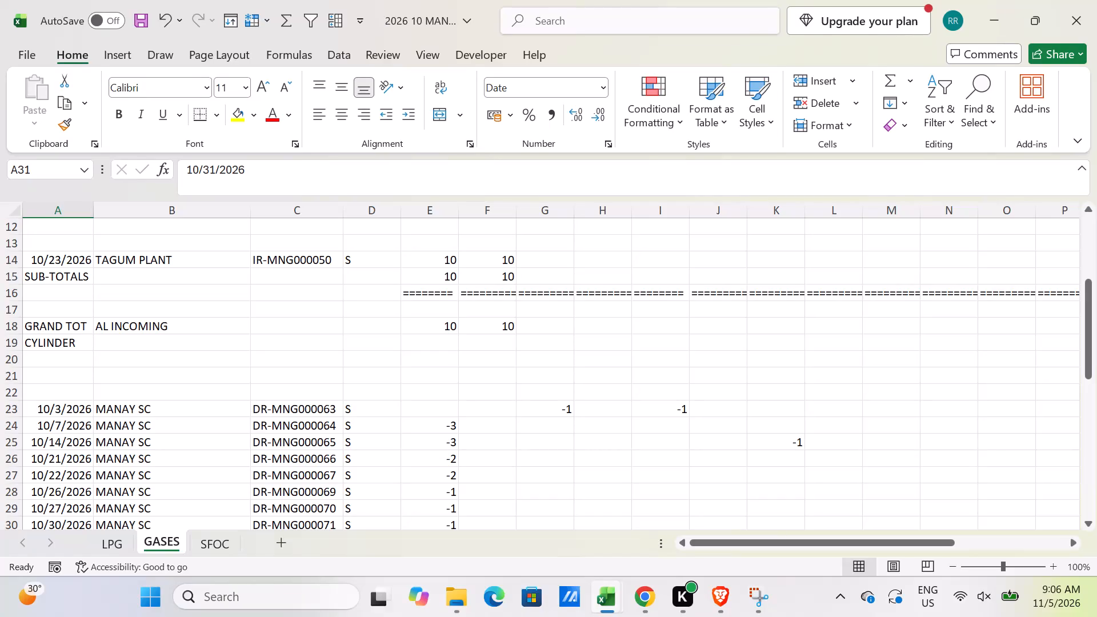
Rename the LPG sheet as L_ORIG.
left_click(225, 372)
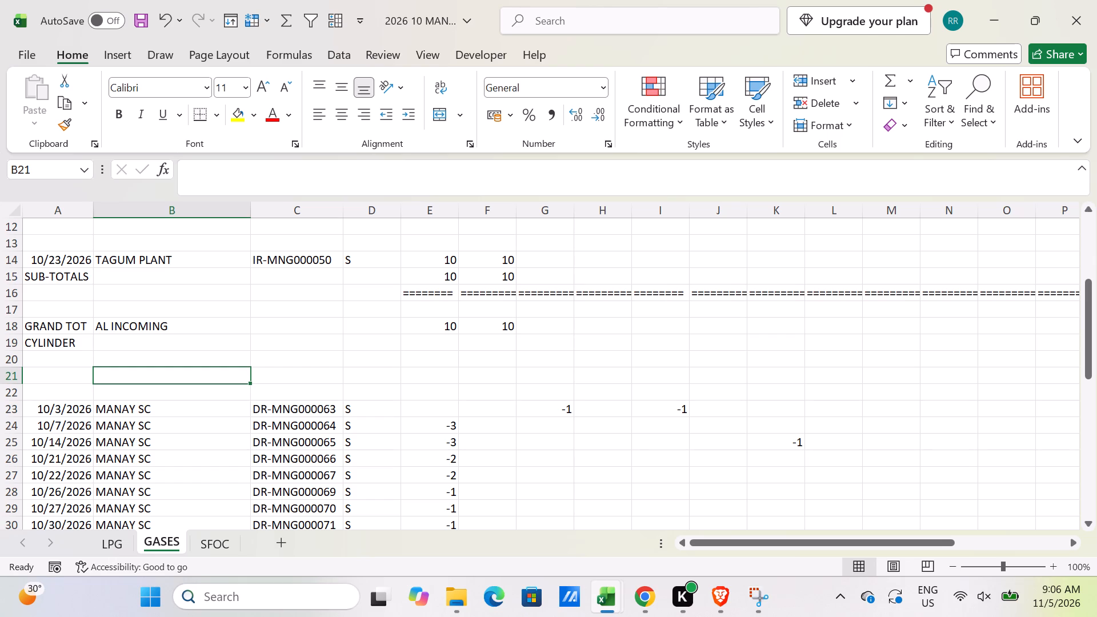
double_click(124, 538)
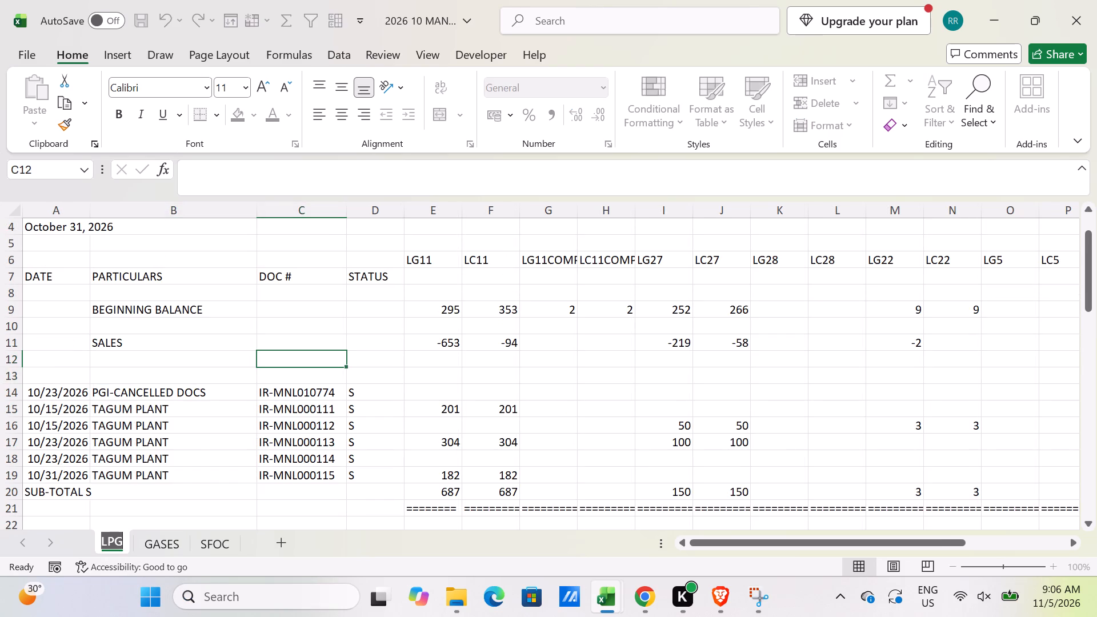
type("L_ORIG")
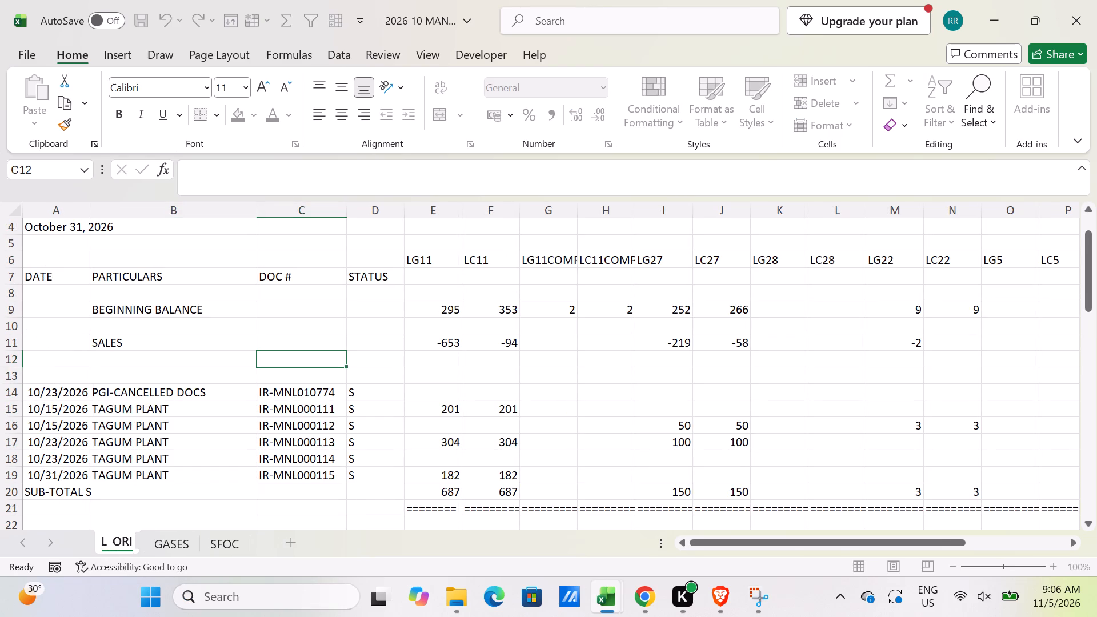
key("Return")
Duplicate the L_ORIG sheet directly after the original and name the copy SERIES.
left_click_drag(124, 538, 183, 544)
double_click(183, 544)
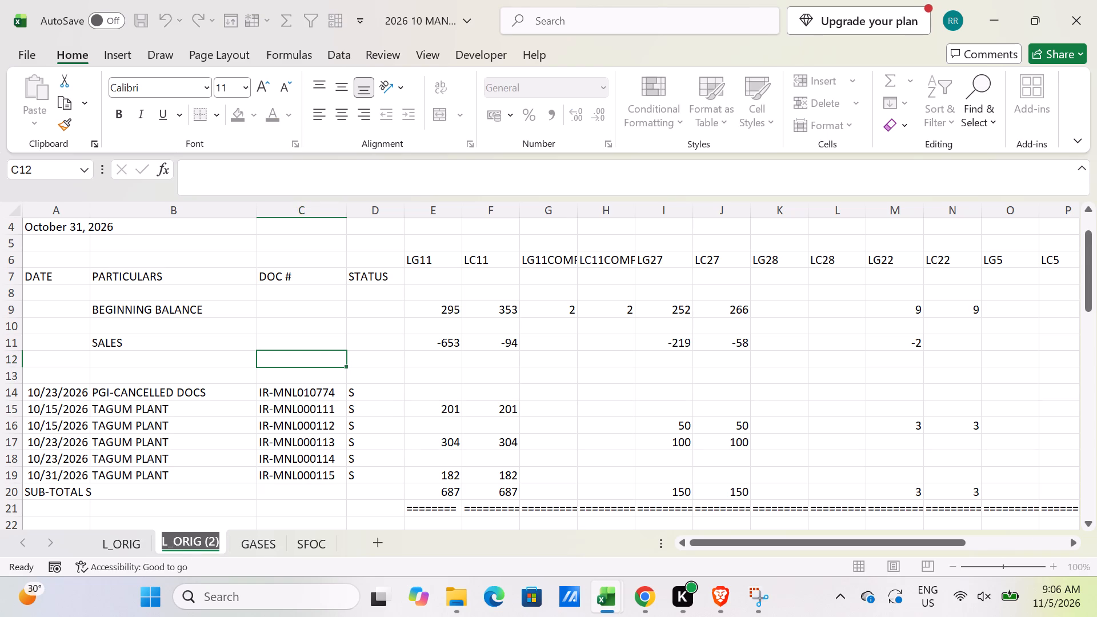
type("L_SERIES")
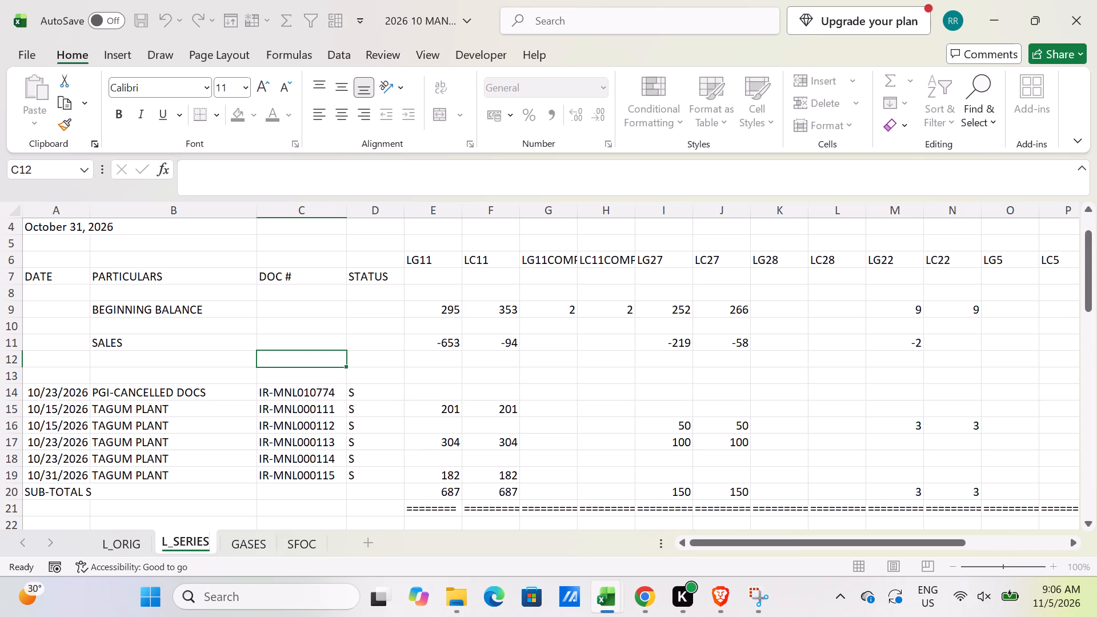
key("Return")
scroll(183, 544, "up", 2)
scroll(184, 520, "down", 1)
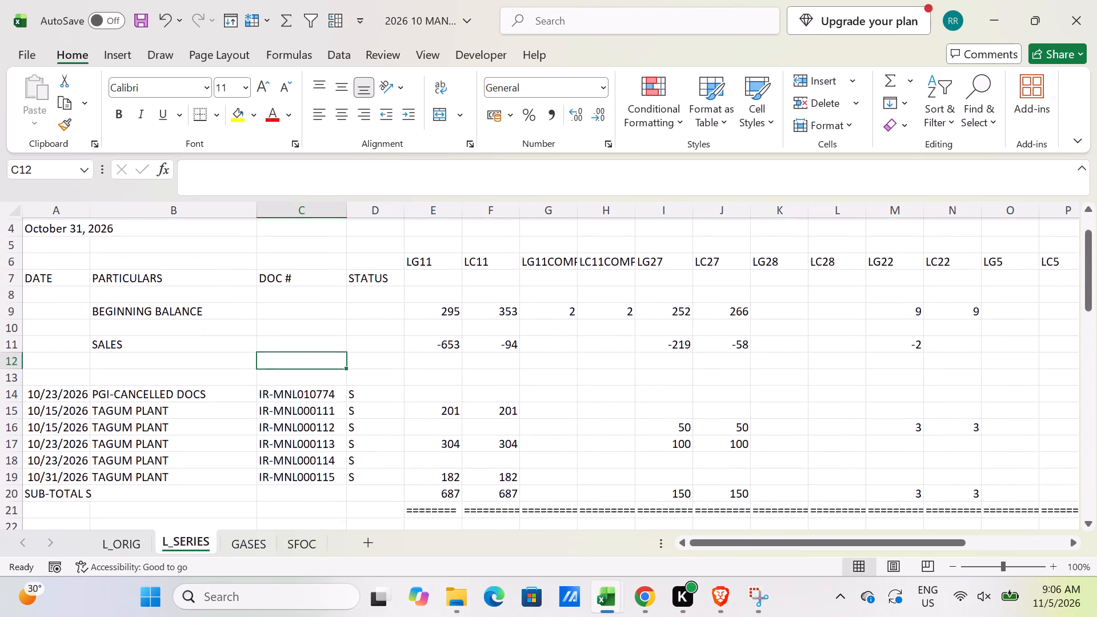
scroll(170, 495, "up", 3)
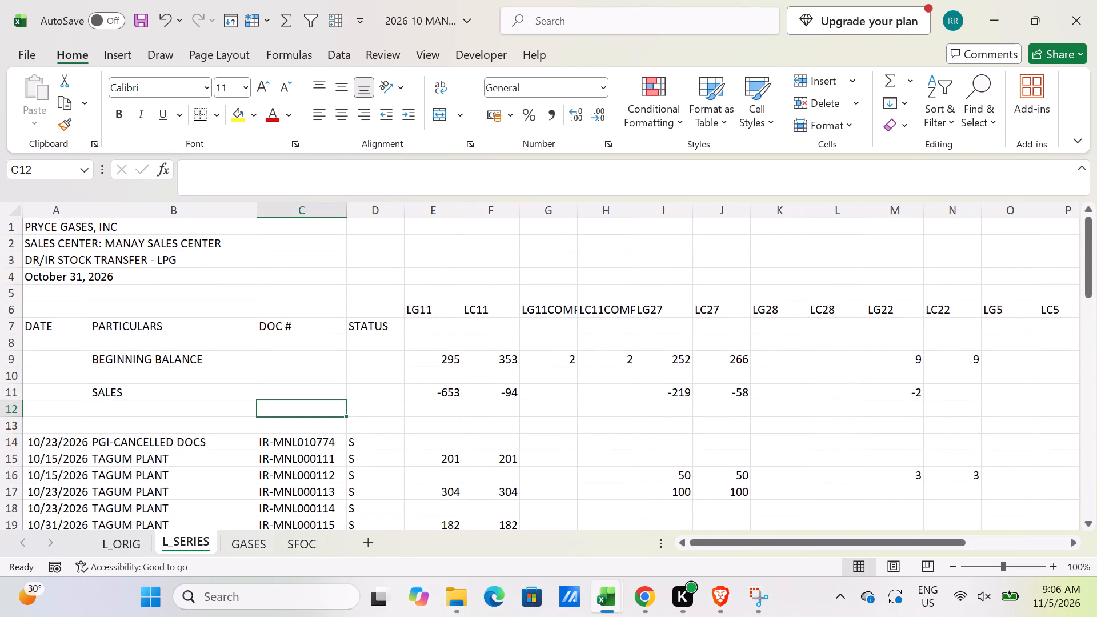
double_click(186, 543)
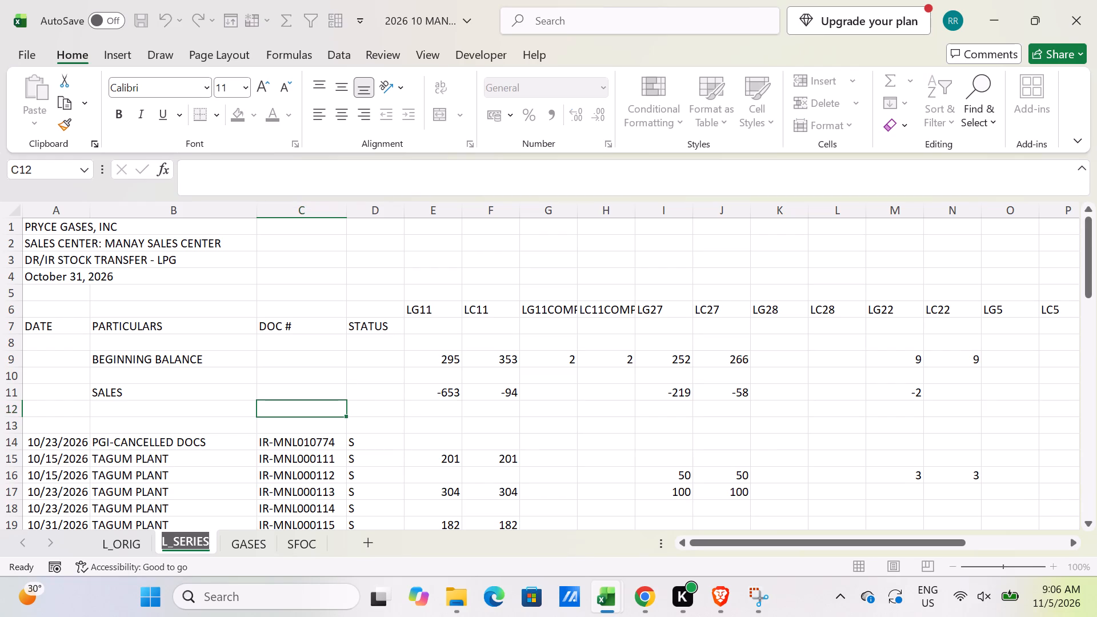
type("SERIES")
key("Return")
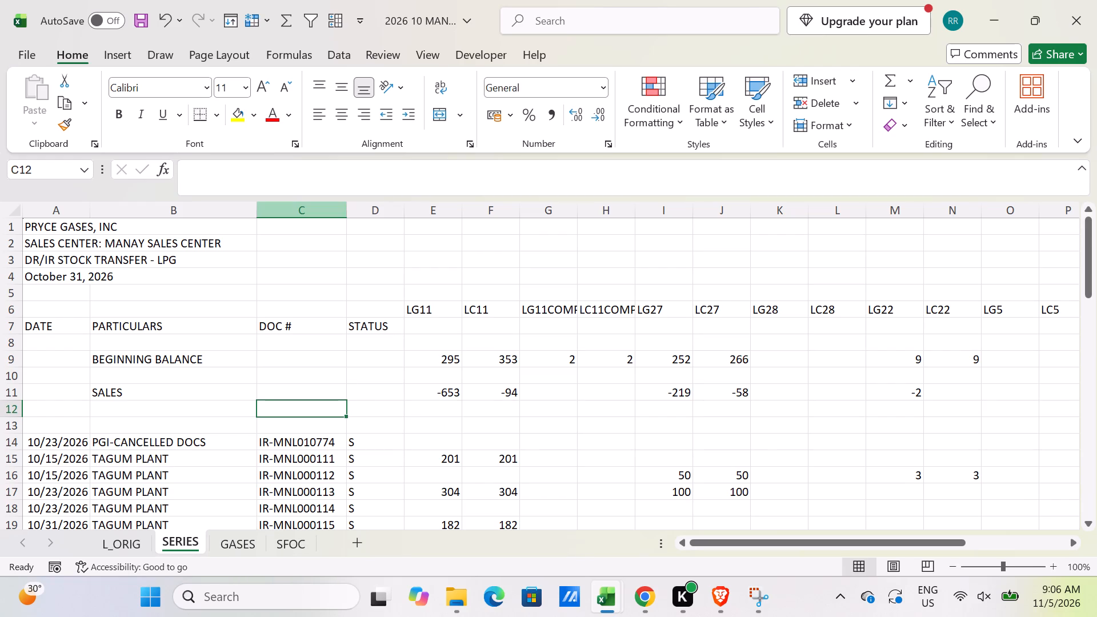
Delete the status and all cylinder quantity columns from the SERIES sheet, keeping only date, particulars and document number.
left_click_drag(380, 209, 683, 209)
key("ctrl+minus")
key("ctrl+minus")
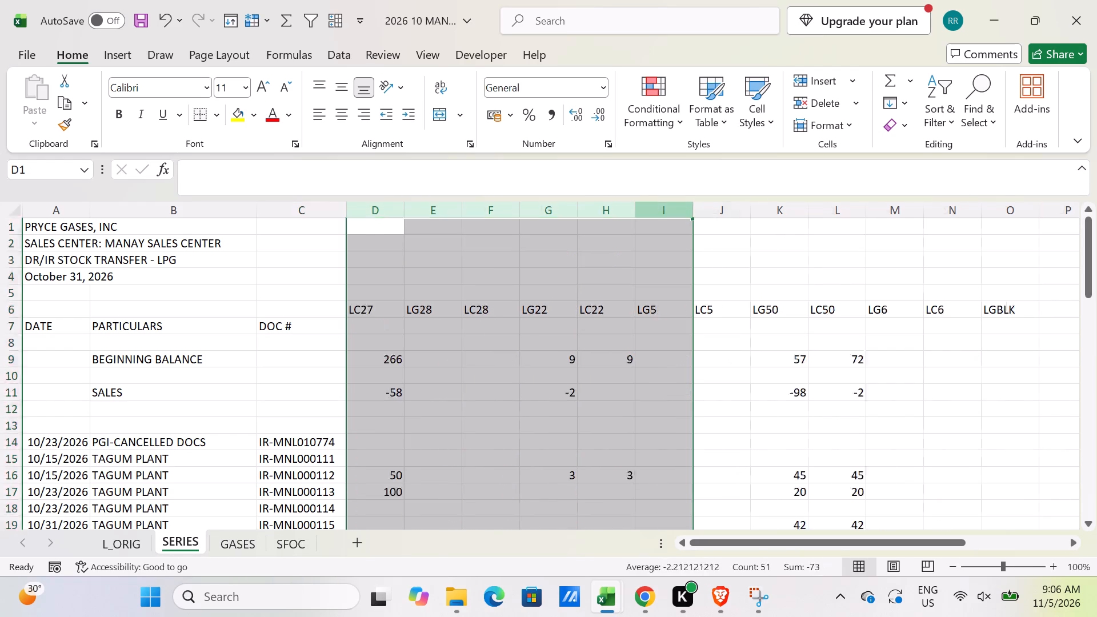
key("ctrl+minus")
key("ctrl+minus")
scroll(406, 225, "up", 4)
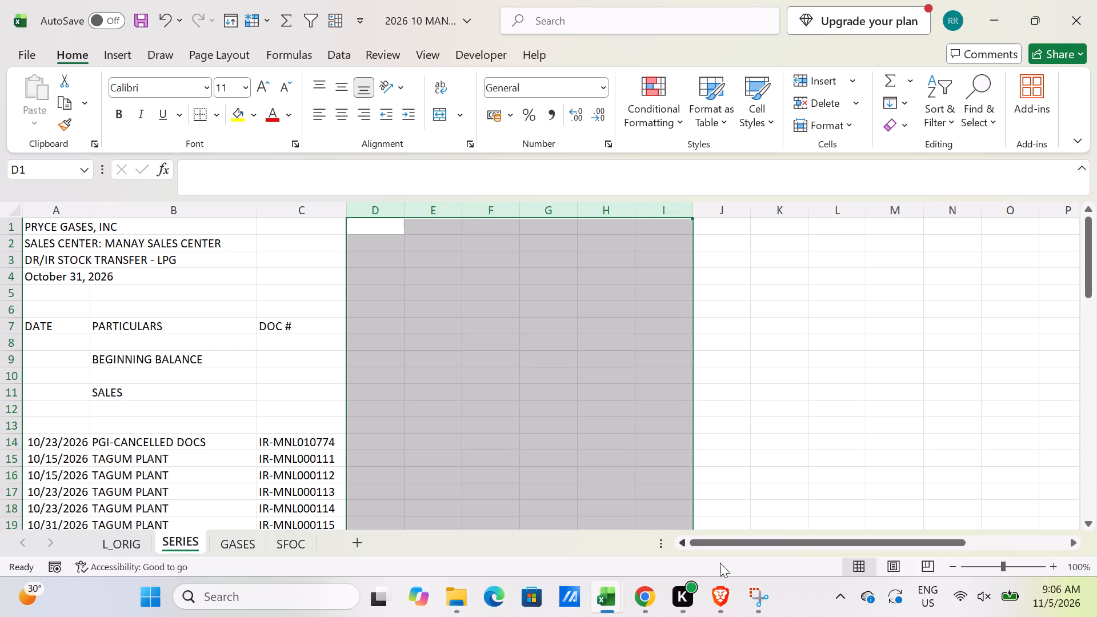
Switch to the September 2026 SMO1 Davao LPG population analysis workbook, go to its Manay sheet and unfreeze the panes.
left_click(608, 599)
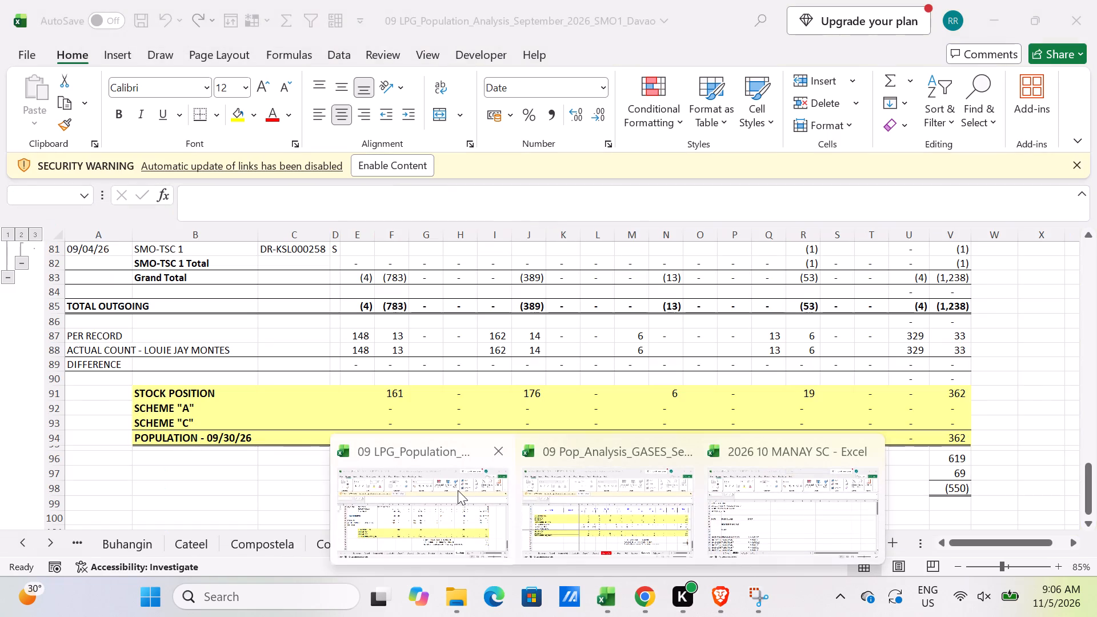
left_click(458, 490)
right_click(33, 539)
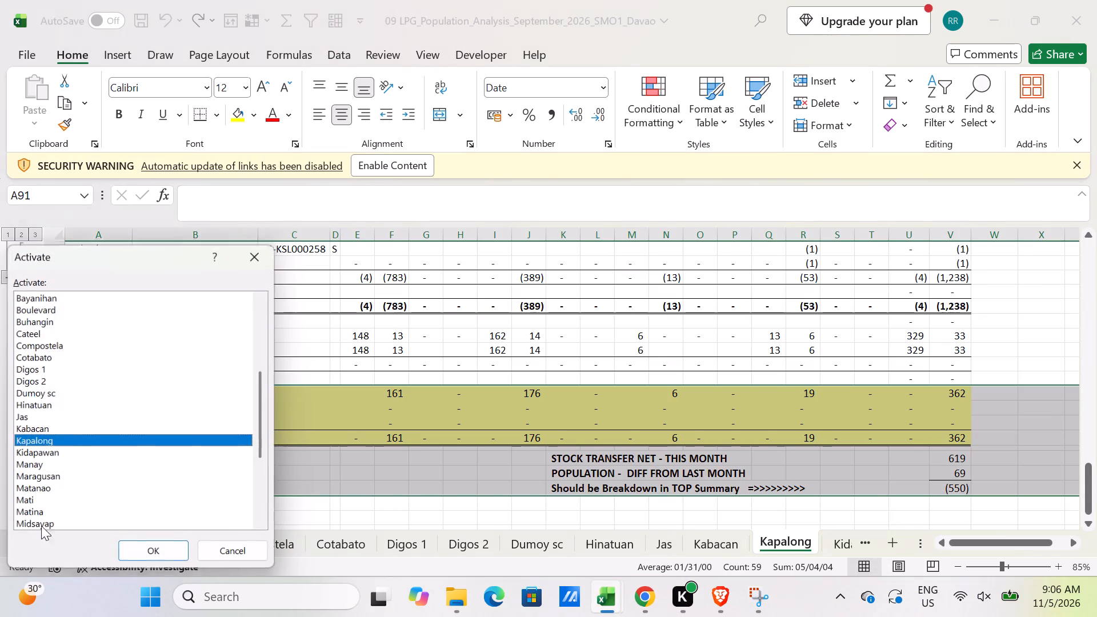
scroll(62, 423, "down", 3)
left_click(56, 356)
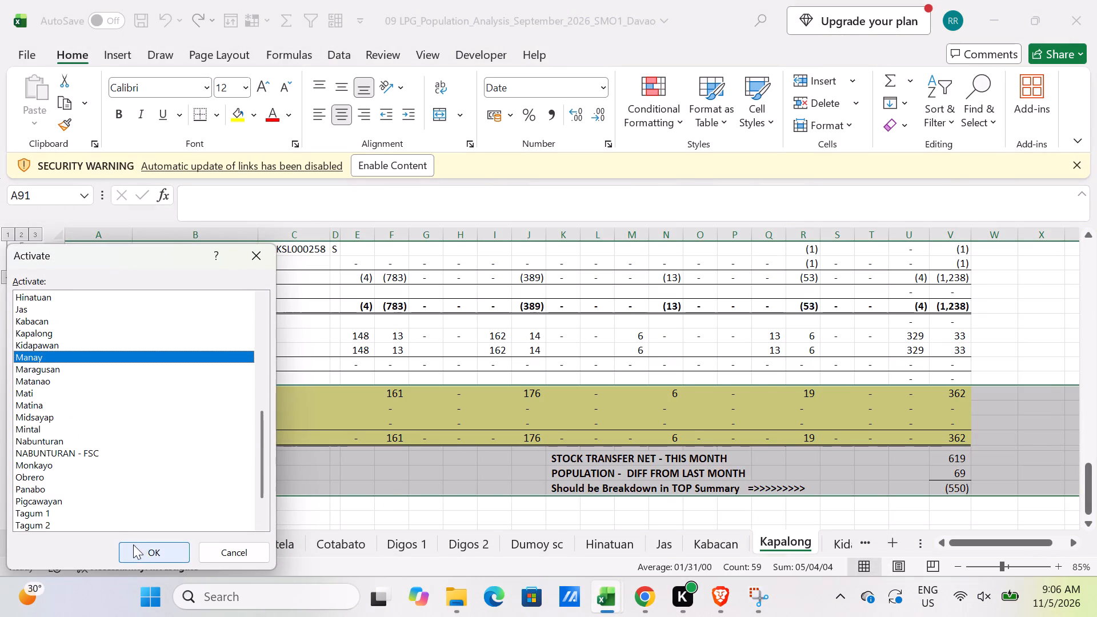
left_click(146, 551)
scroll(189, 322, "up", 4)
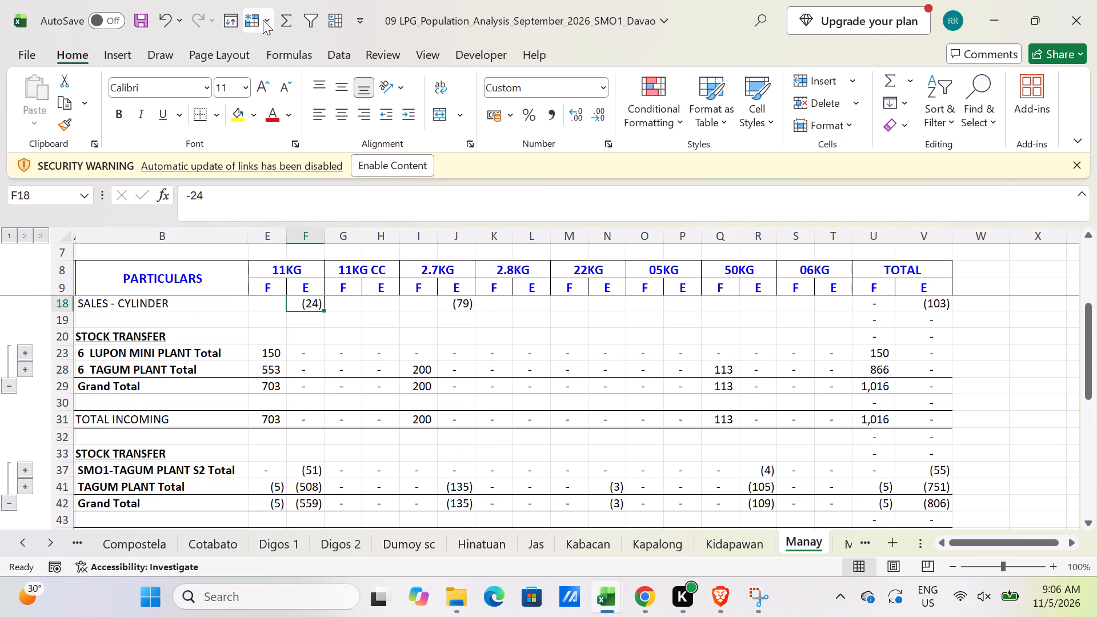
left_click(262, 20)
left_click(269, 55)
Copy the heading rows at the top of the Manay analysis sheet and insert them above row 1 of the SERIES sheet.
scroll(167, 359, "up", 4)
left_click_drag(67, 251, 85, 344)
key("ctrl+c")
key("alt+Tab")
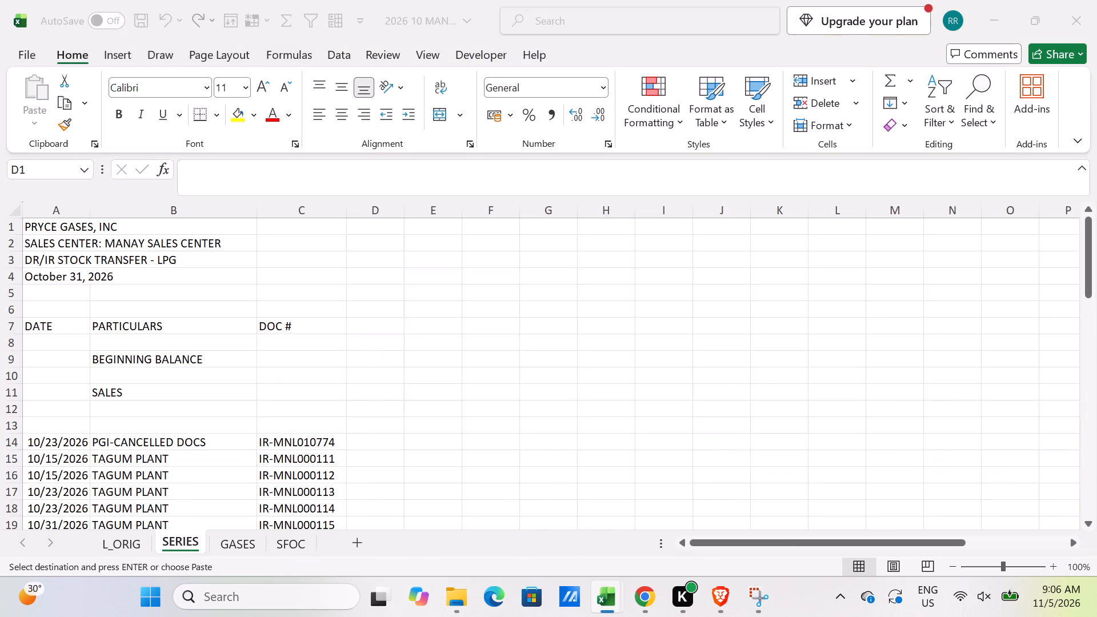
left_click(11, 221)
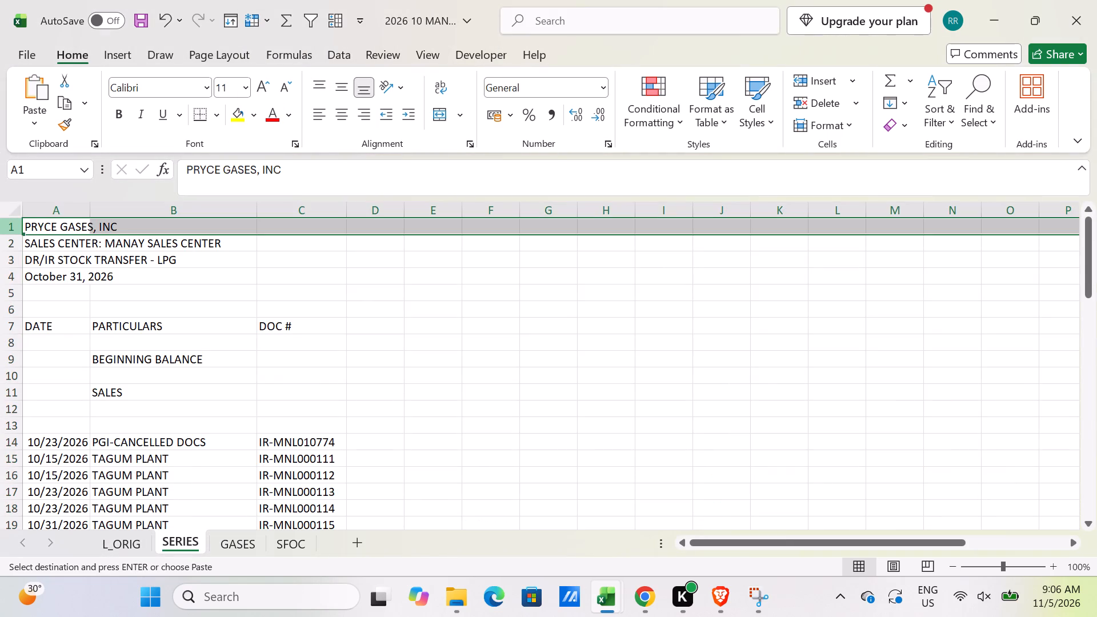
key("ctrl+shift+equal")
Delete the old heading, beginning balance and sales rows on SERIES, and insert a blank row 7 under the new heading.
left_click_drag(16, 331, 43, 479)
key("ctrl+minus")
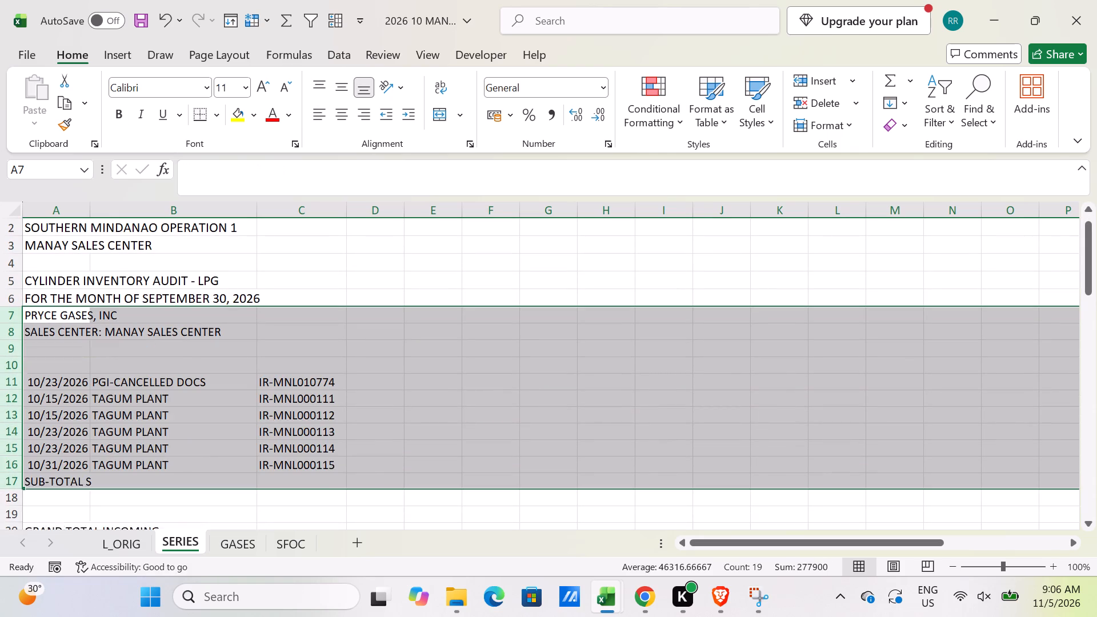
left_click(17, 314)
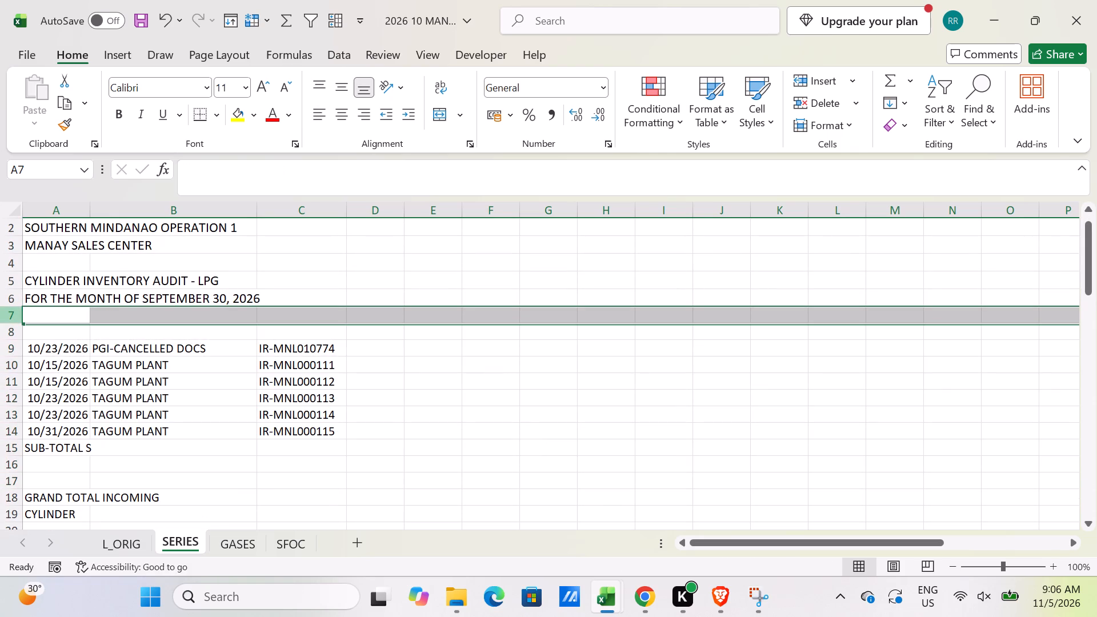
key("ctrl+shift+equal")
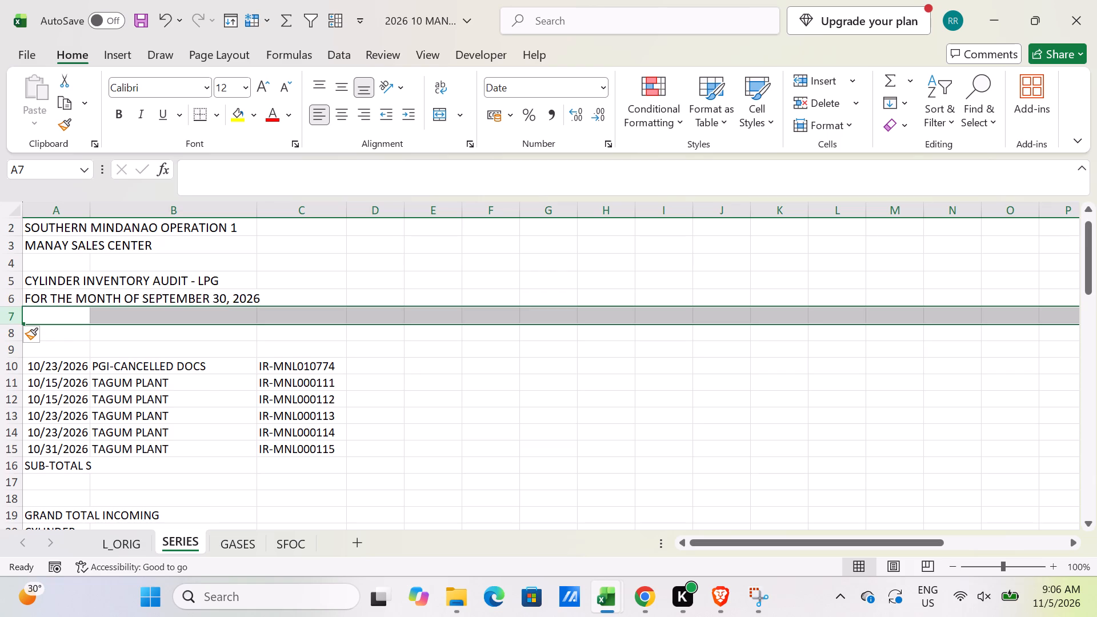
Change the period line in A6 to read FOR THE MONTH OF OCTOBER 31, 2026.
left_click(53, 299)
left_click_drag(366, 173, 294, 174)
type("OCTOBER")
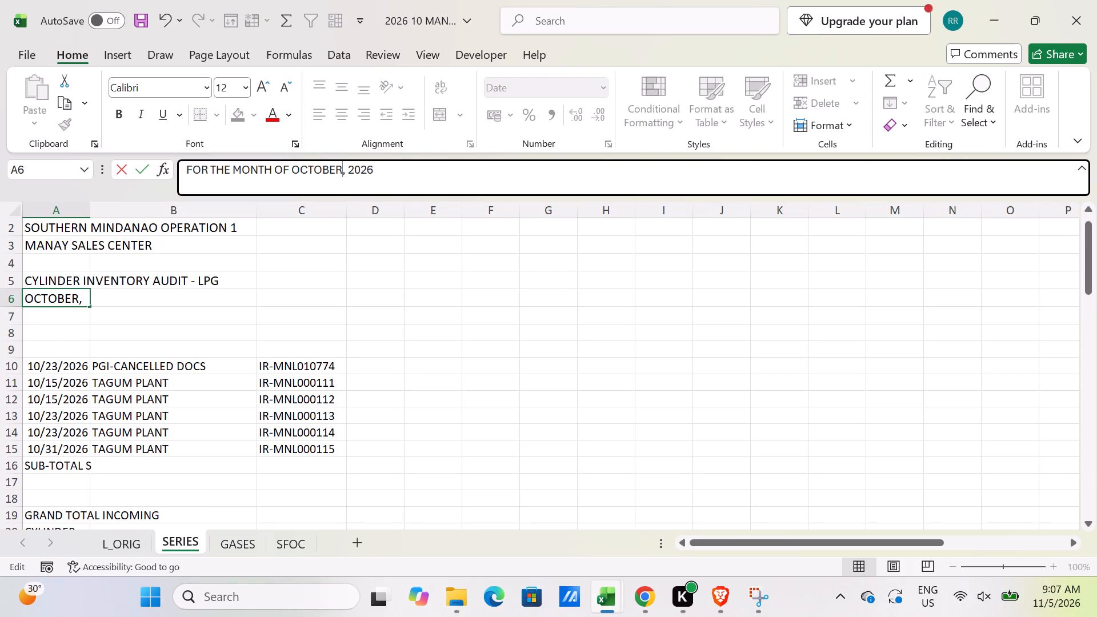
key("space")
type("31")
key("Return")
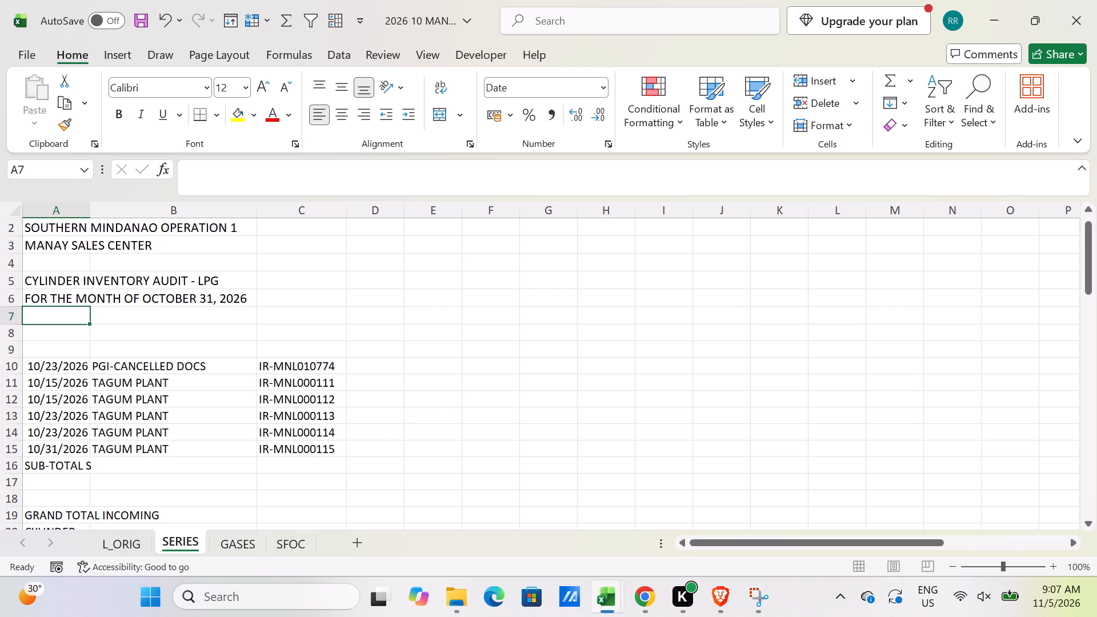
Enter MISSING SERIES in A7 and make it bold and underlined.
type("MISSING SERIES")
key("Return")
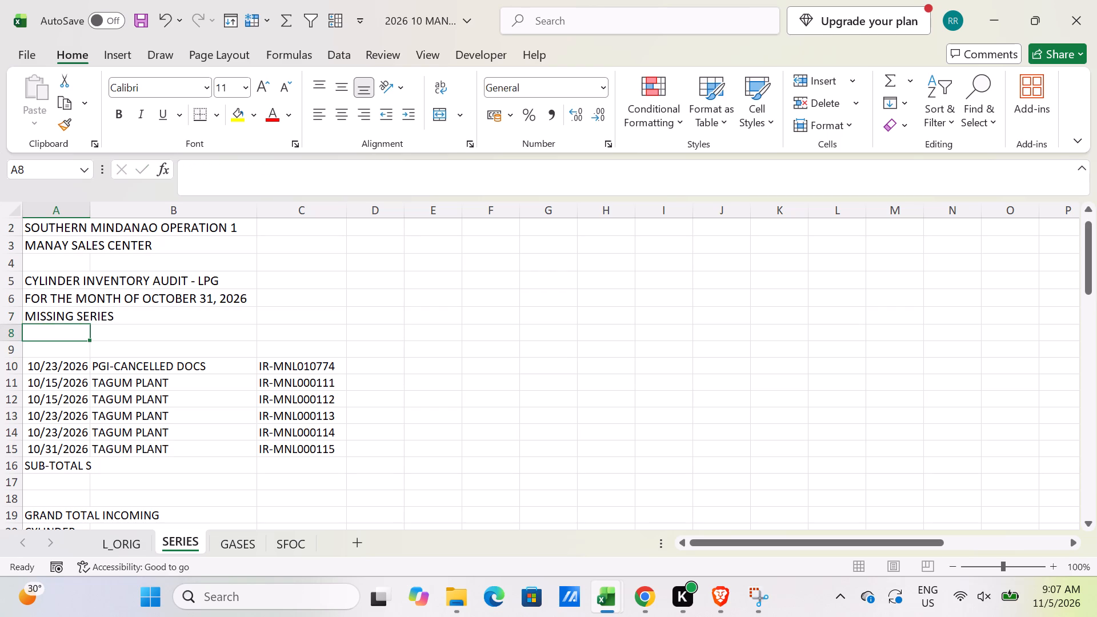
key("Up")
key("ctrl+b")
key("ctrl+u")
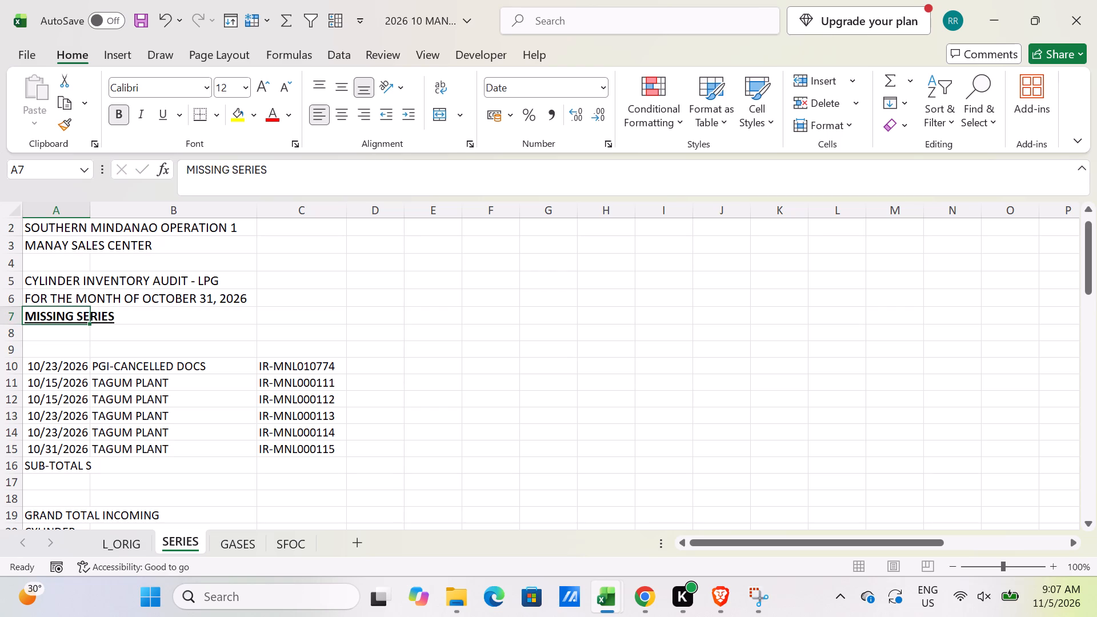
Freeze the panes above row 8 so the heading rows stay in view.
left_click(11, 332)
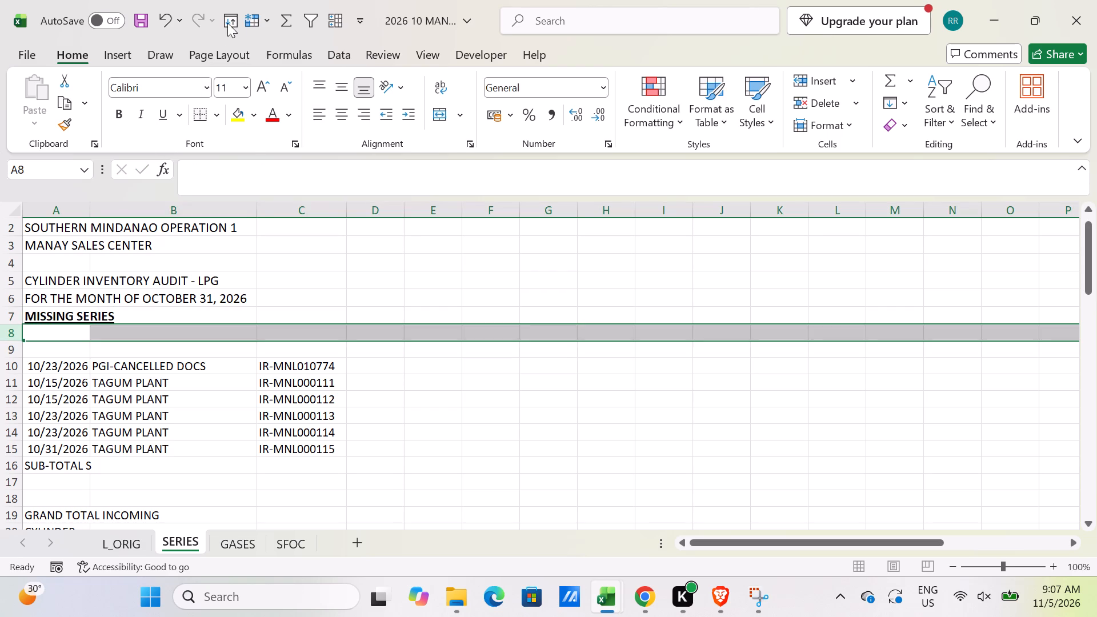
left_click(249, 23)
left_click(264, 57)
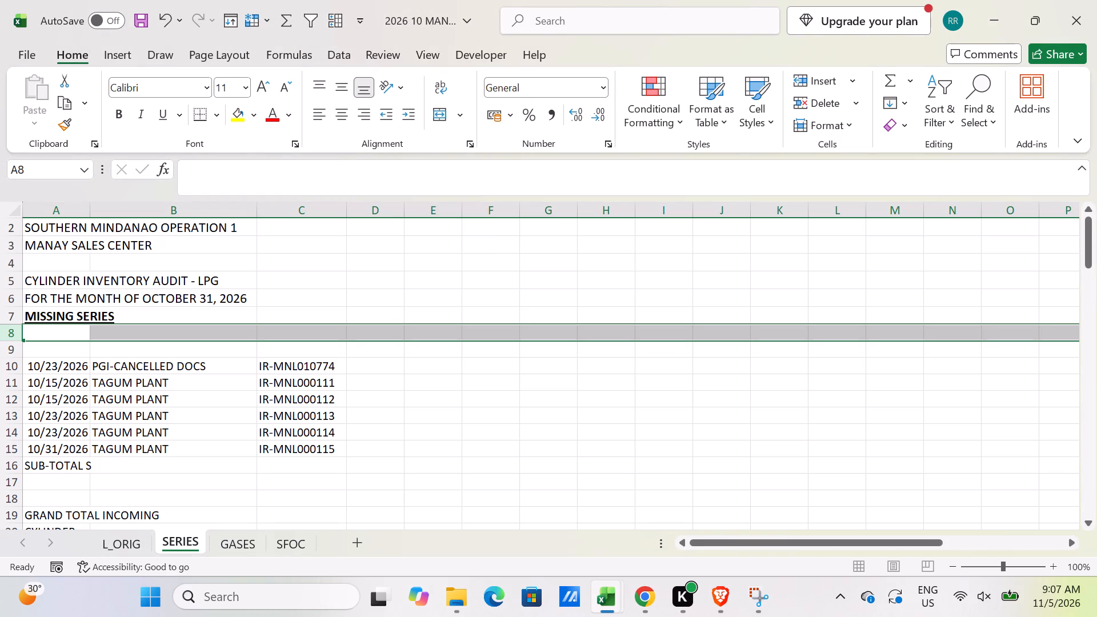
Format column A of SERIES as MM/DD/YY dates, left-align it and narrow the column slightly.
left_click(65, 206)
right_click(65, 207)
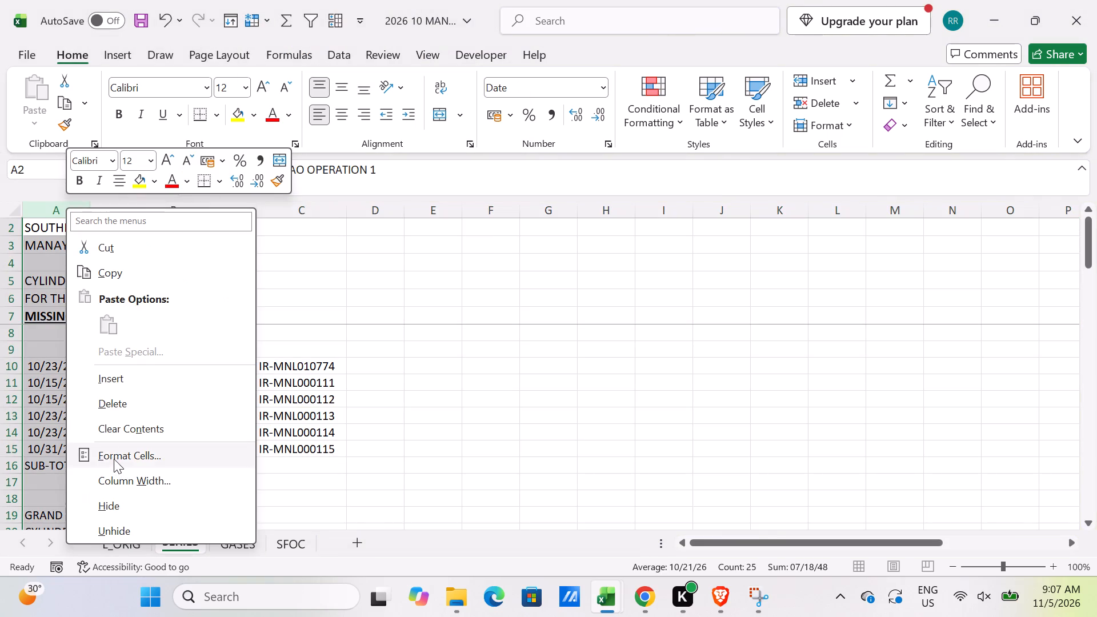
left_click(114, 459)
left_click(42, 165)
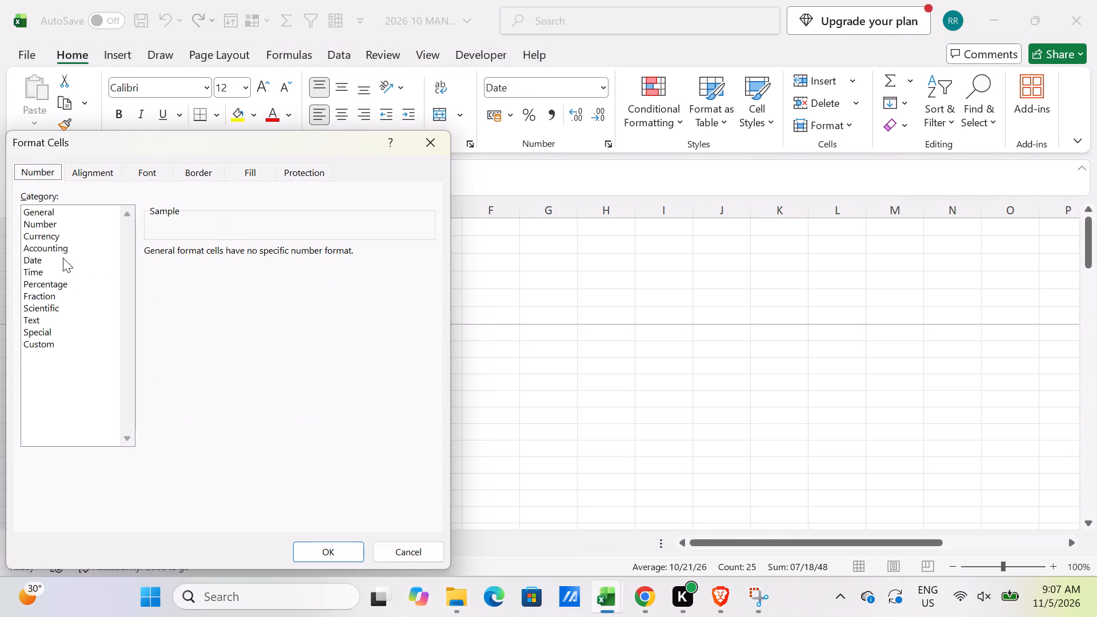
left_click(63, 258)
left_click(161, 313)
left_click(349, 552)
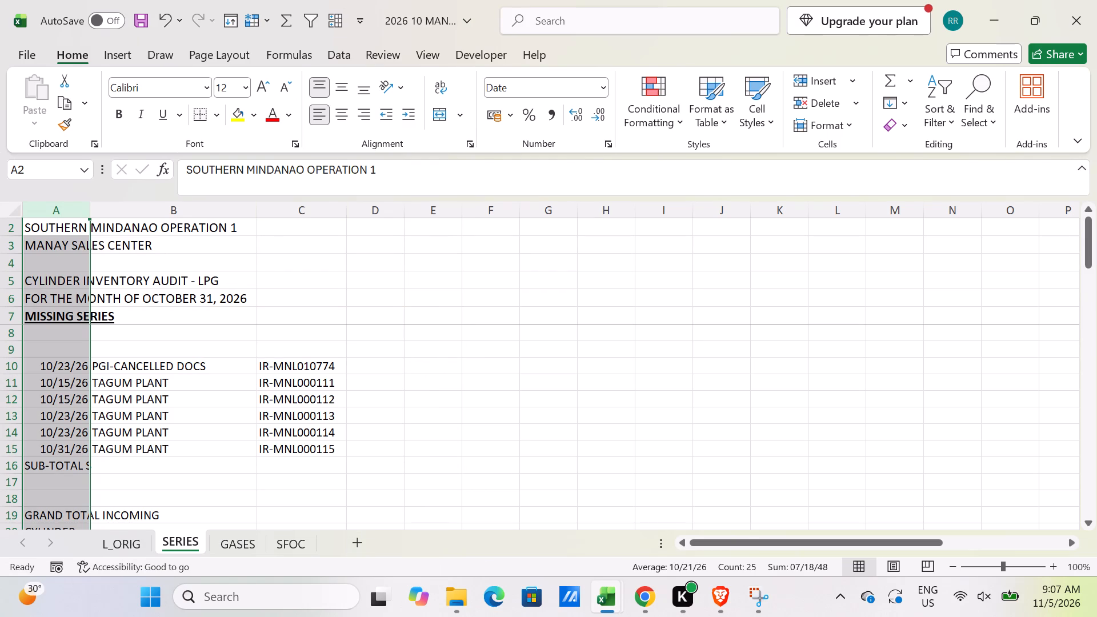
double_click(318, 117)
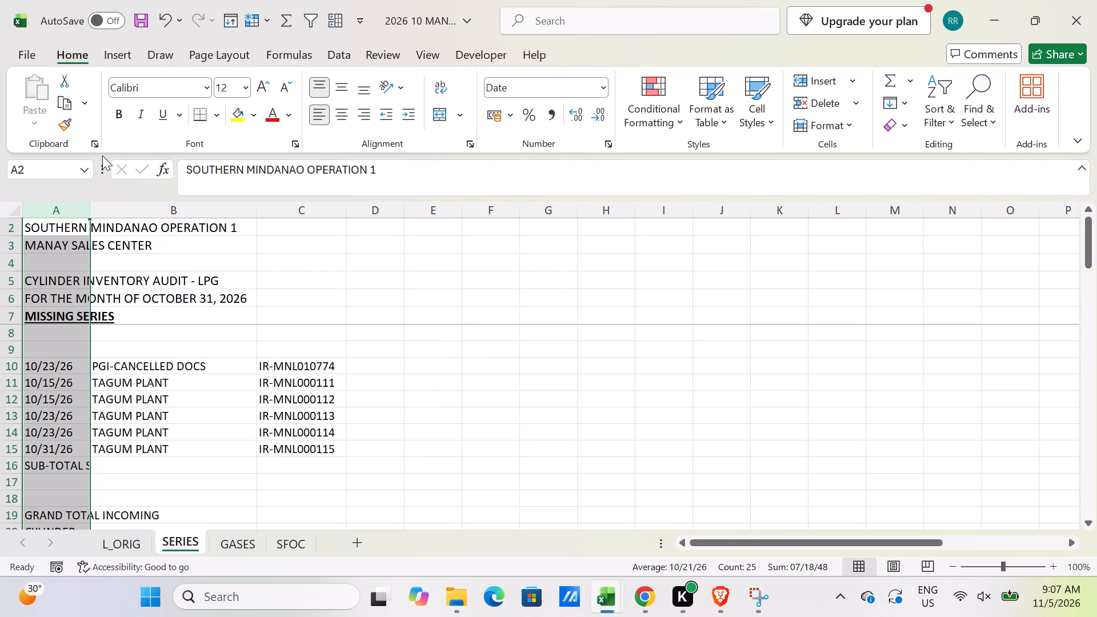
left_click_drag(92, 205, 84, 210)
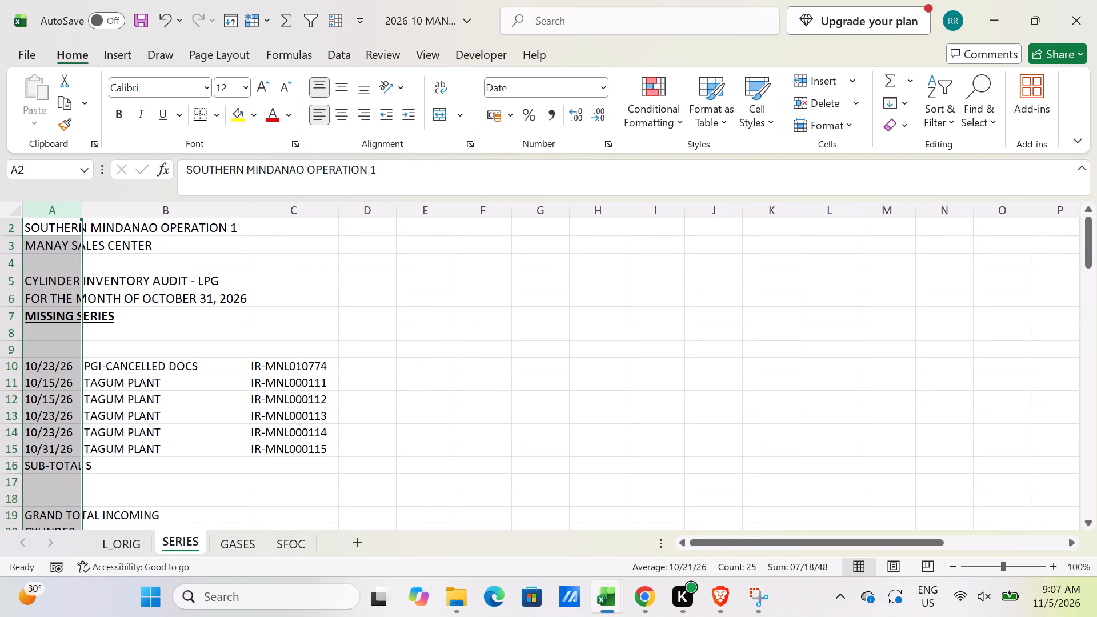
Delete rows 16 to 23, containing the incoming sub-total, grand total and cylinder lines, from the SERIES sheet.
scroll(192, 355, "down", 2)
left_click_drag(17, 366, 39, 534)
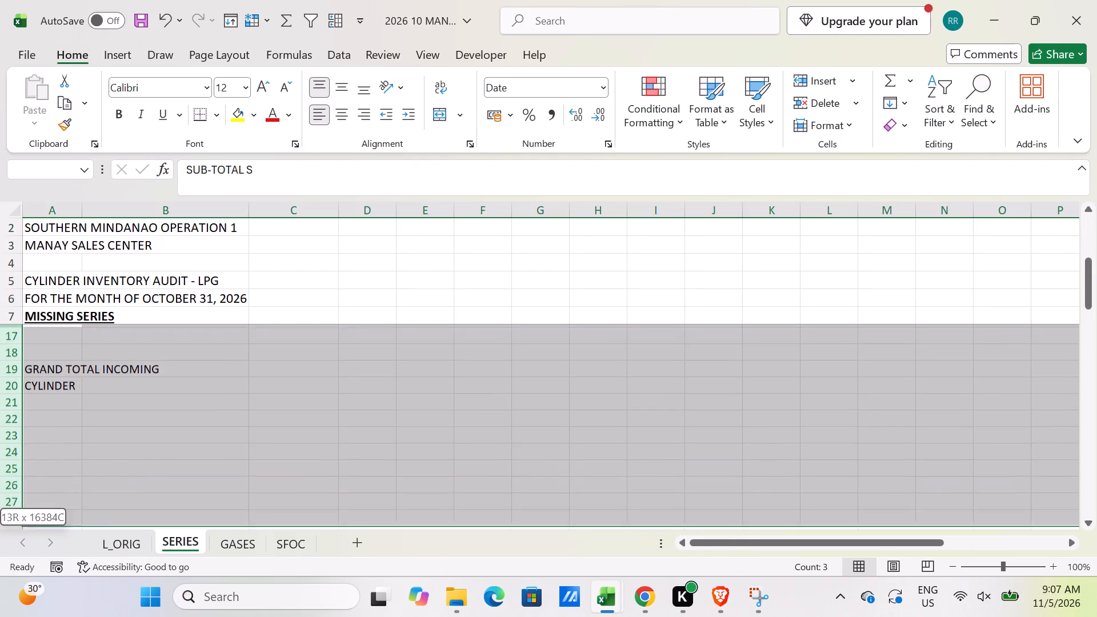
left_click_drag(39, 534, 73, 417)
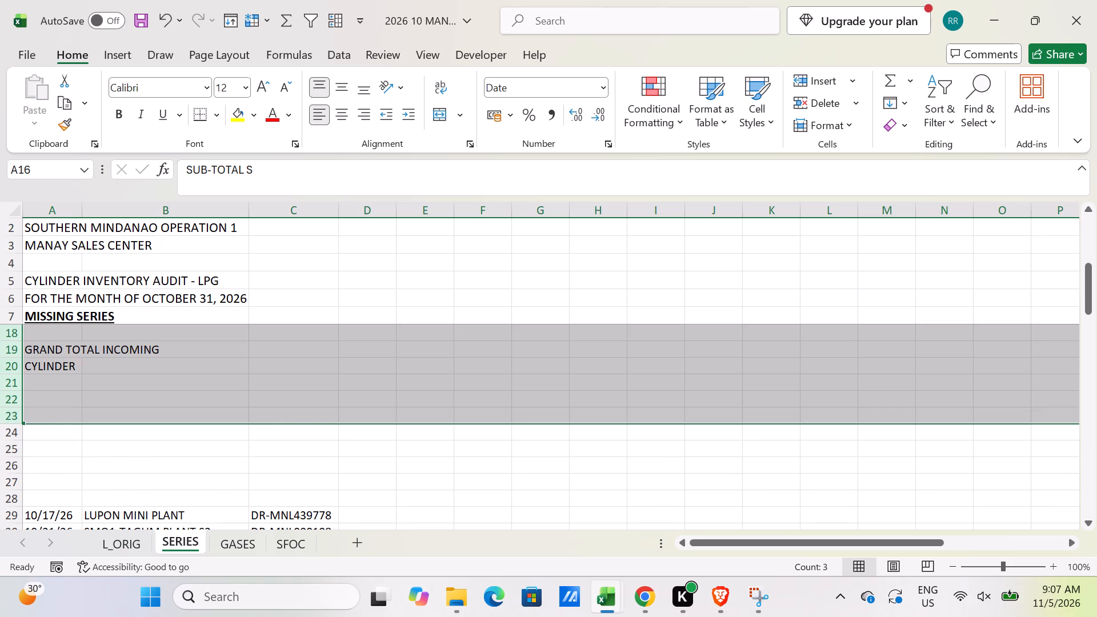
key("ctrl+minus")
Delete the sub-total, grand total outgoing, ending balance, count, difference and empty cylinder rows below the last outgoing entry.
scroll(126, 393, "down", 5)
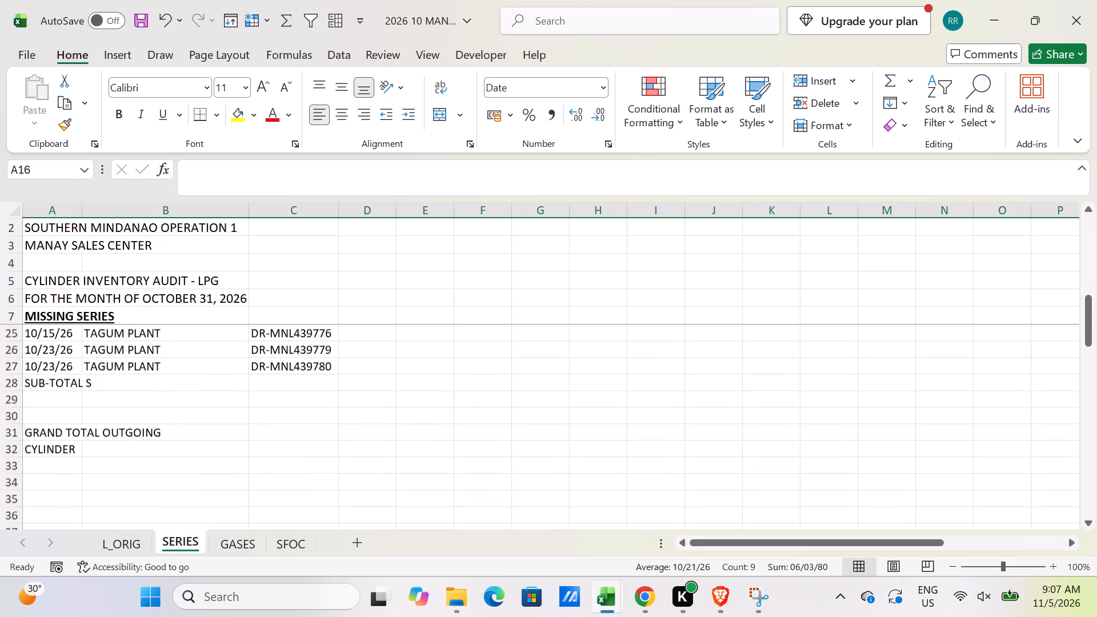
left_click_drag(11, 383, 30, 550)
key("ctrl+minus")
key("ctrl+minus")
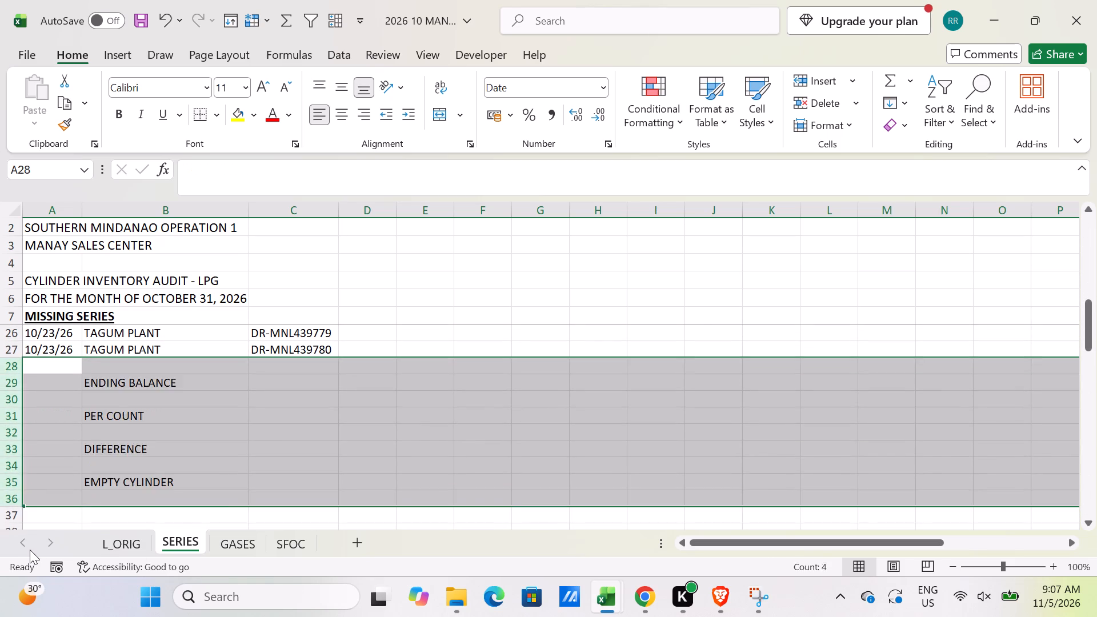
Delete the remaining ending balance, per count, difference and empty cylinder rows below the last DR entry on SERIES.
key("ctrl+minus")
key("ctrl+minus")
Delete the blank rows separating the IR entries from the DR entries so the list runs continuously from row 10.
scroll(289, 424, "up", 8)
scroll(255, 433, "down", 2)
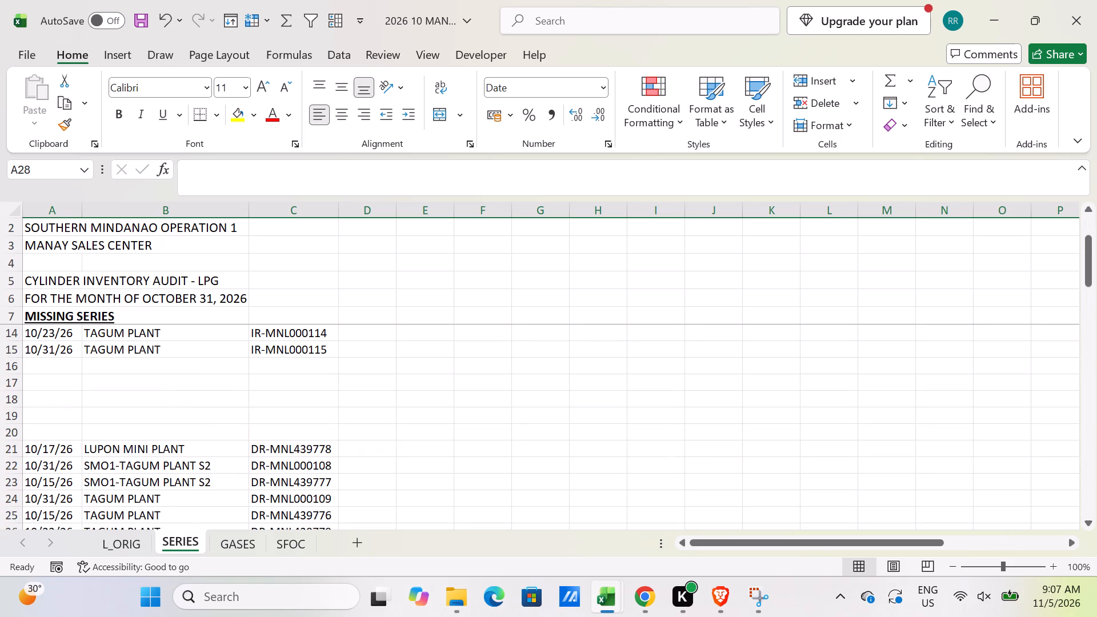
left_click_drag(14, 397, 25, 428)
key("ctrl+minus")
scroll(29, 426, "up", 3)
scroll(84, 410, "up", 1)
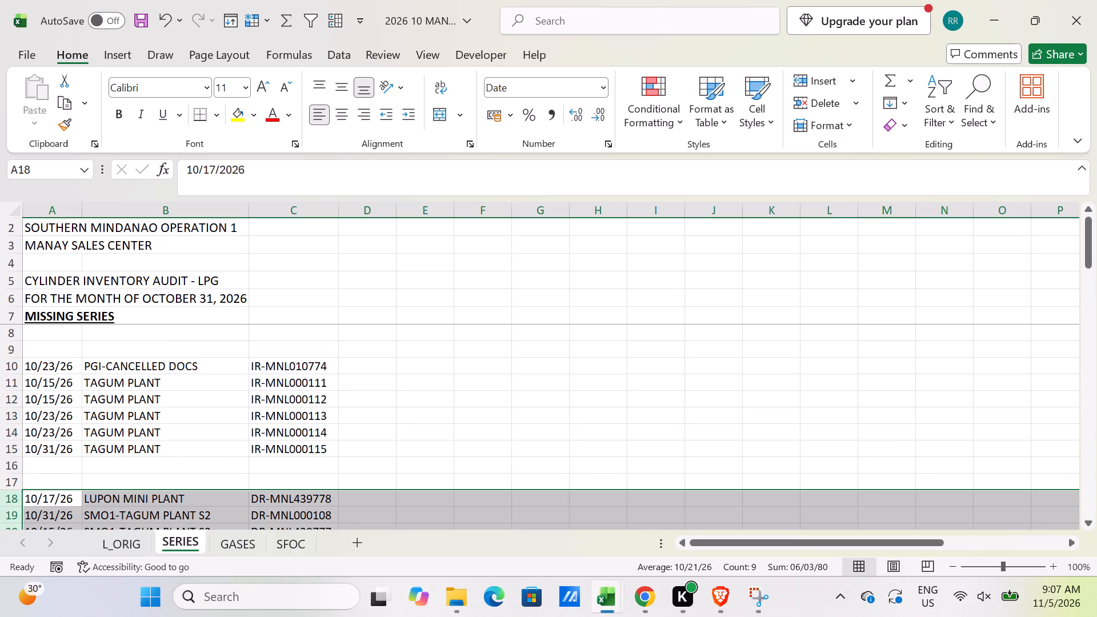
left_click_drag(0, 463, 7, 487)
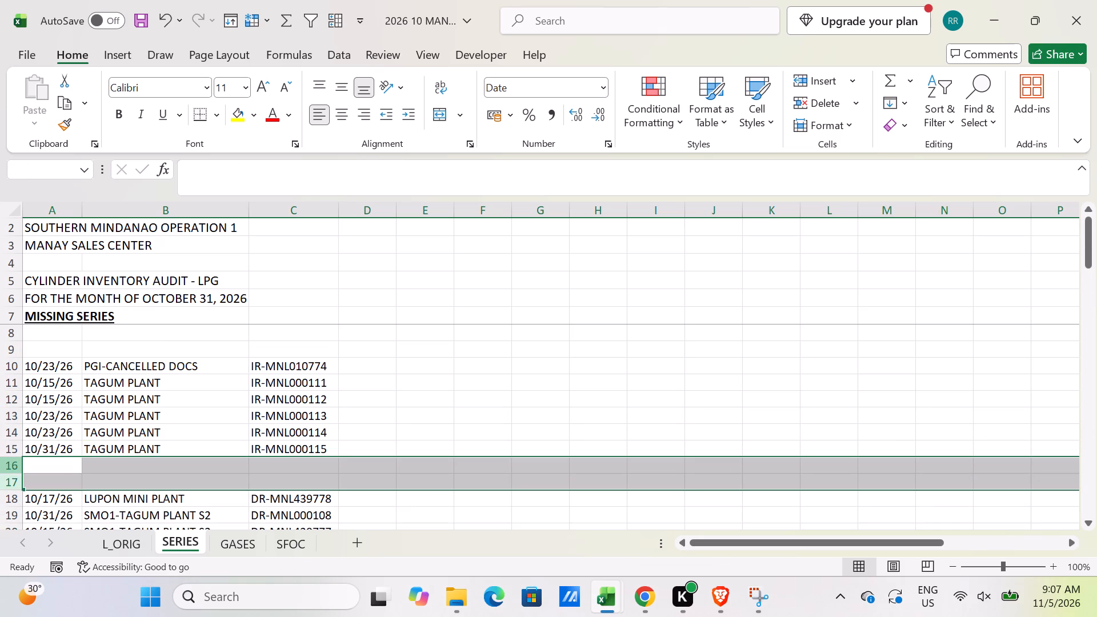
key("ctrl+minus")
scroll(226, 502, "down", 2)
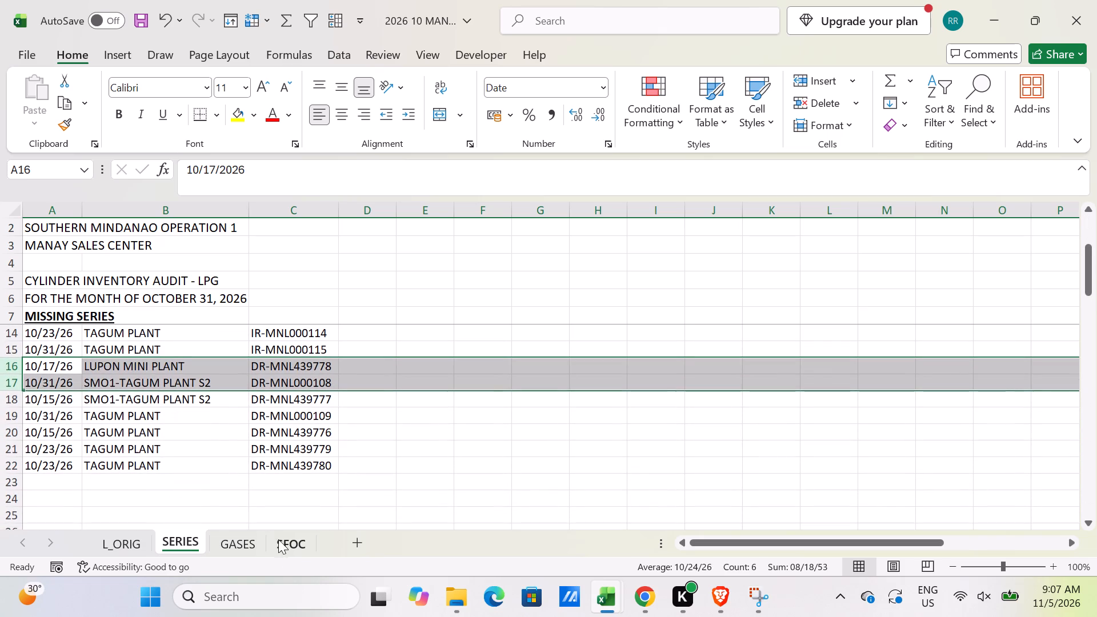
Duplicate the GASES sheet and place the copy directly before SFOC.
left_click(246, 537)
left_click_drag(246, 534, 289, 538)
Delete the status column and all gas quantity columns from column D onward on the copied gases sheet.
scroll(241, 257, "up", 3)
scroll(125, 270, "up", 3)
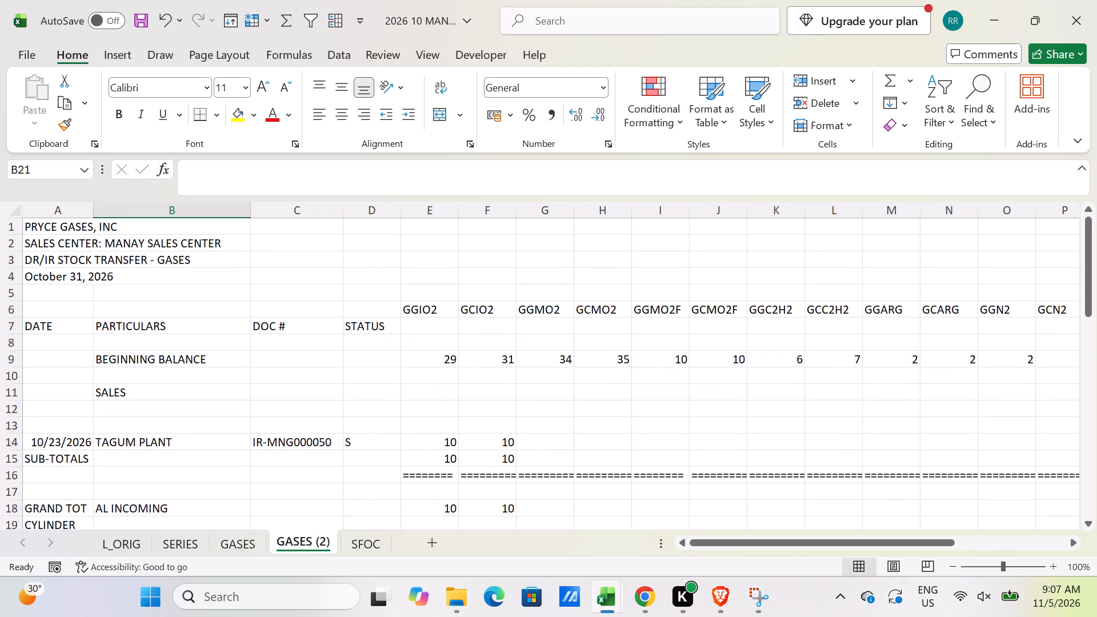
left_click_drag(387, 209, 794, 218)
key("ctrl+minus")
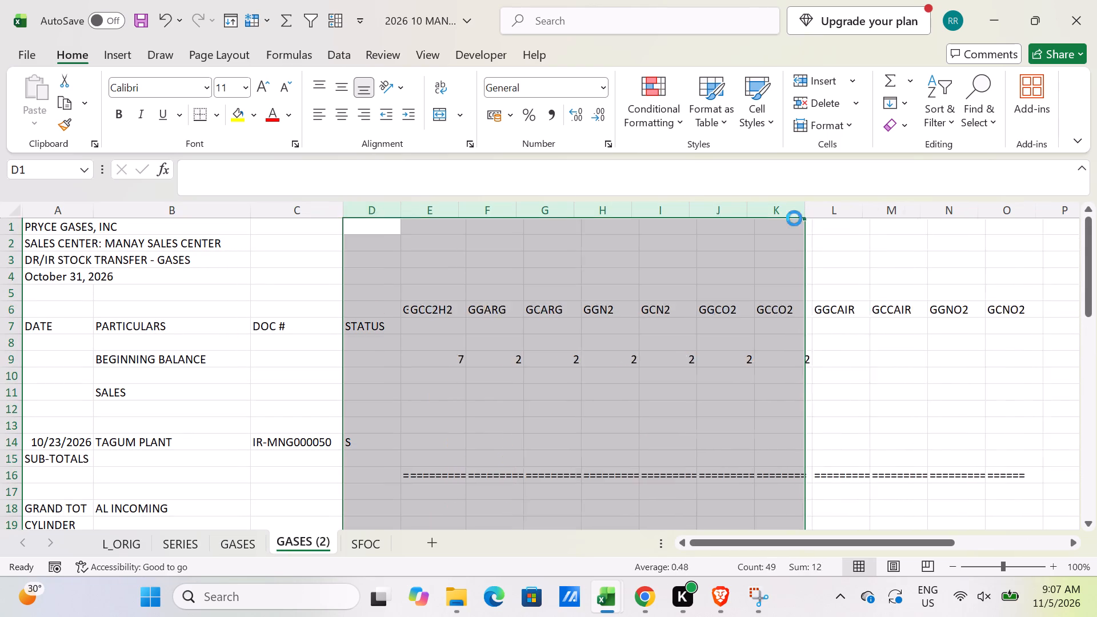
key("ctrl+minus")
key("ctrl+minus")
key("ctrl+minus")
key("ctrl+minus")
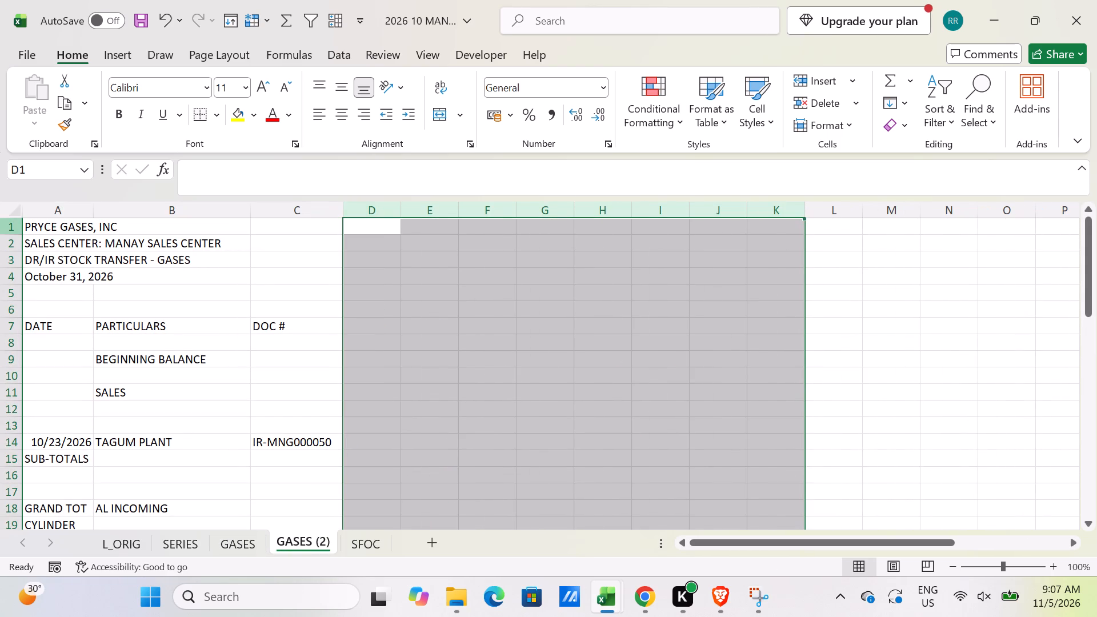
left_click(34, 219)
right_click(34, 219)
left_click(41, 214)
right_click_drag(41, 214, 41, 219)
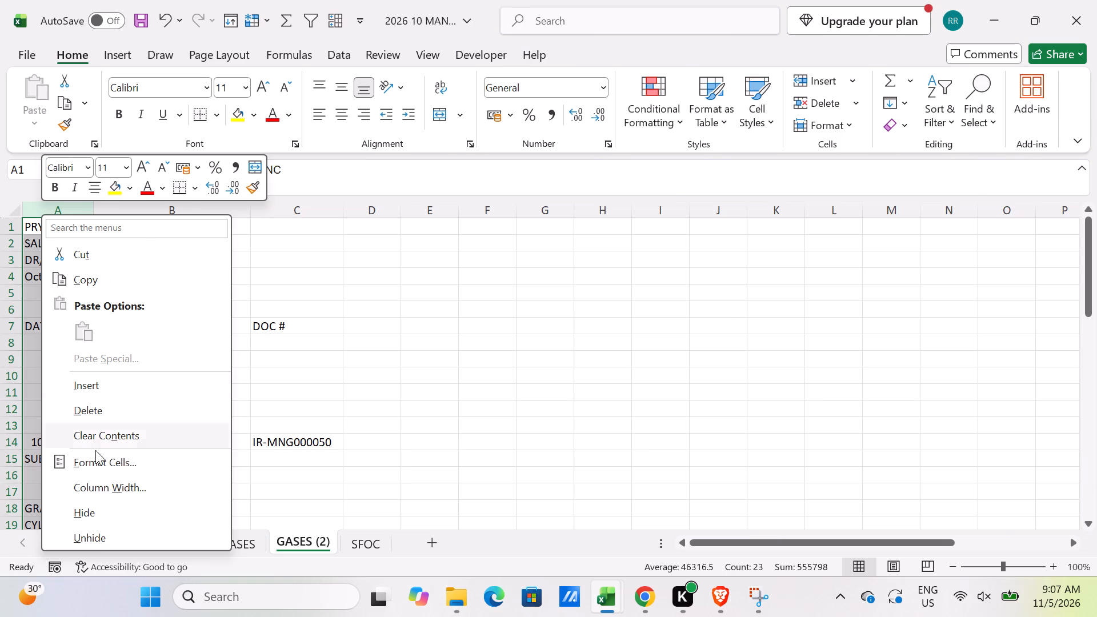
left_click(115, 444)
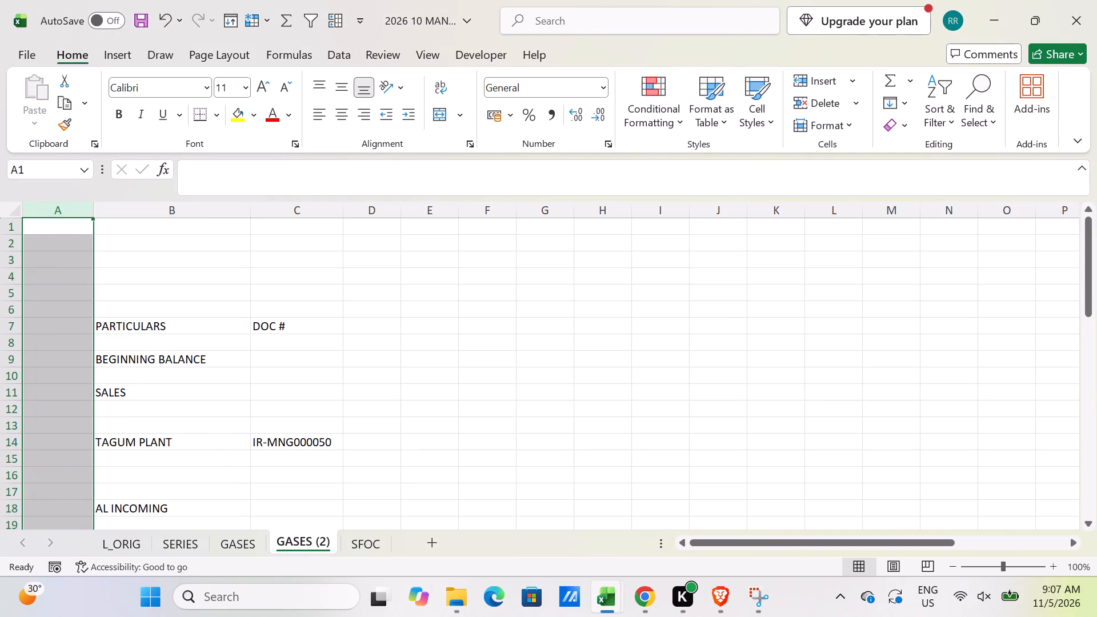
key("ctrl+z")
Format column A of the copied gases sheet as MM/DD/YY dates, left-align it and narrow the column slightly.
right_click_drag(49, 216, 54, 222)
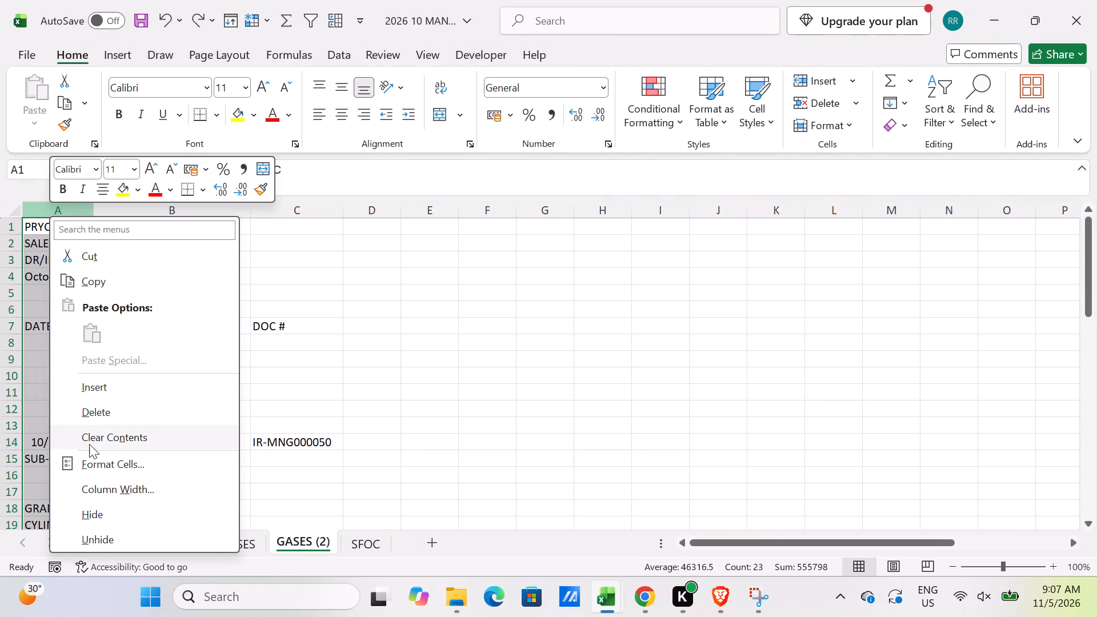
left_click(98, 469)
left_click(37, 253)
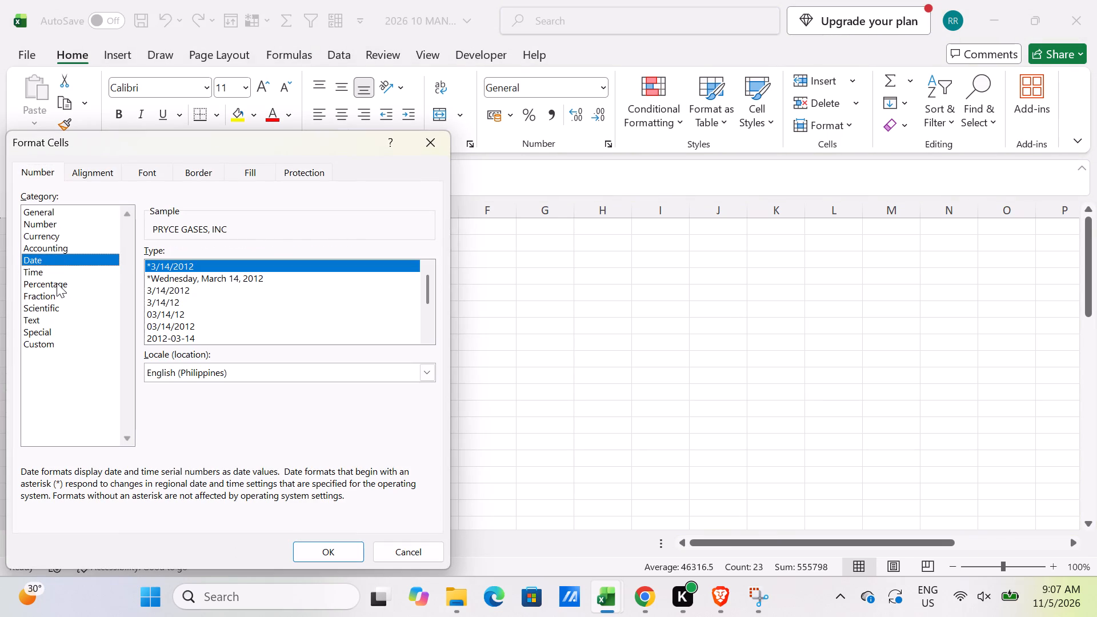
left_click(172, 315)
left_click(330, 555)
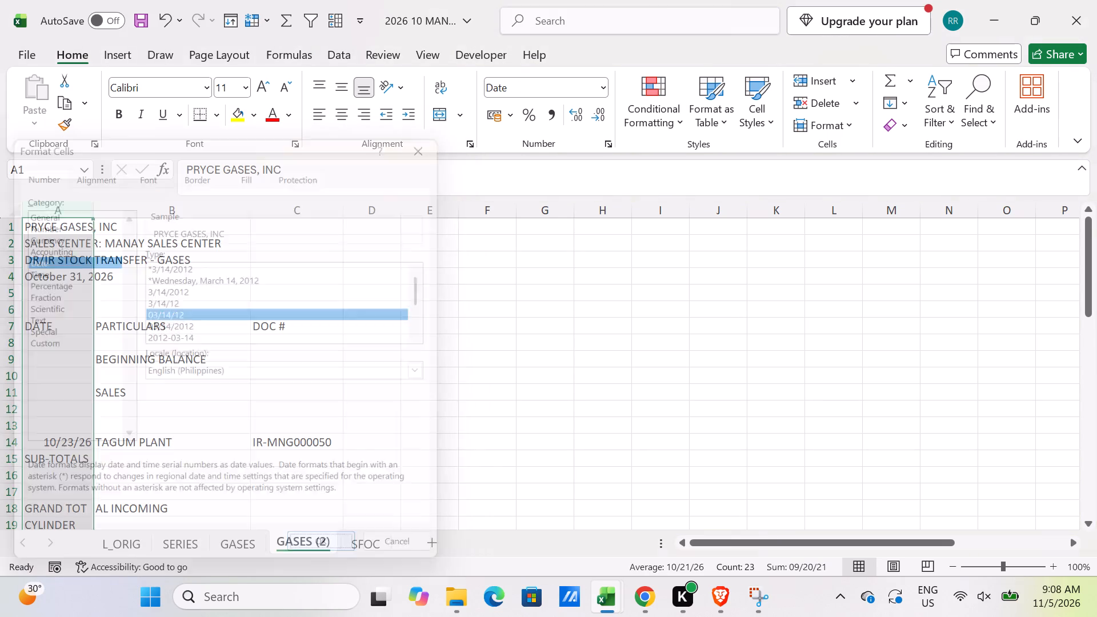
left_click(326, 113)
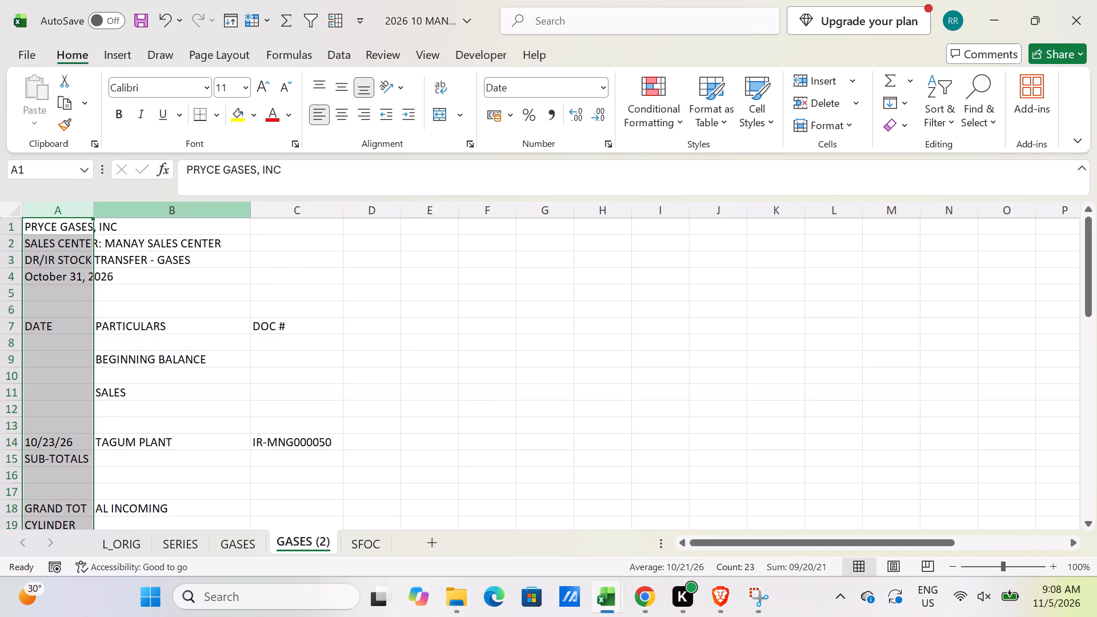
left_click(93, 214)
Delete rows 15 to 22, containing the incoming sub-totals, grand total and cylinder lines, from the copied gases sheet.
scroll(93, 359, "down", 2)
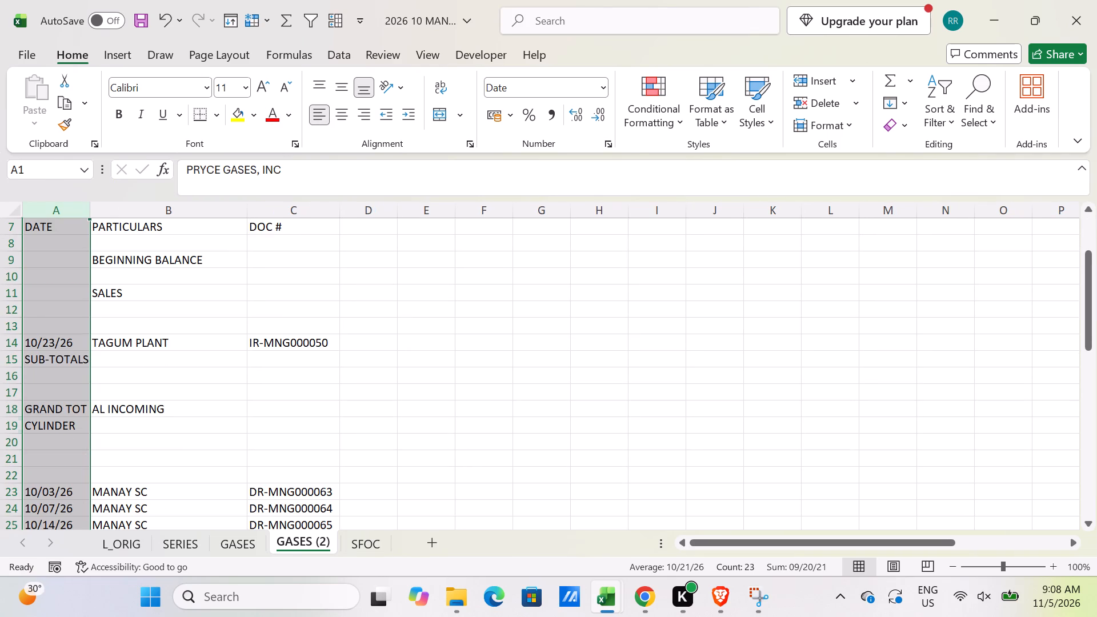
left_click_drag(9, 359, 18, 371)
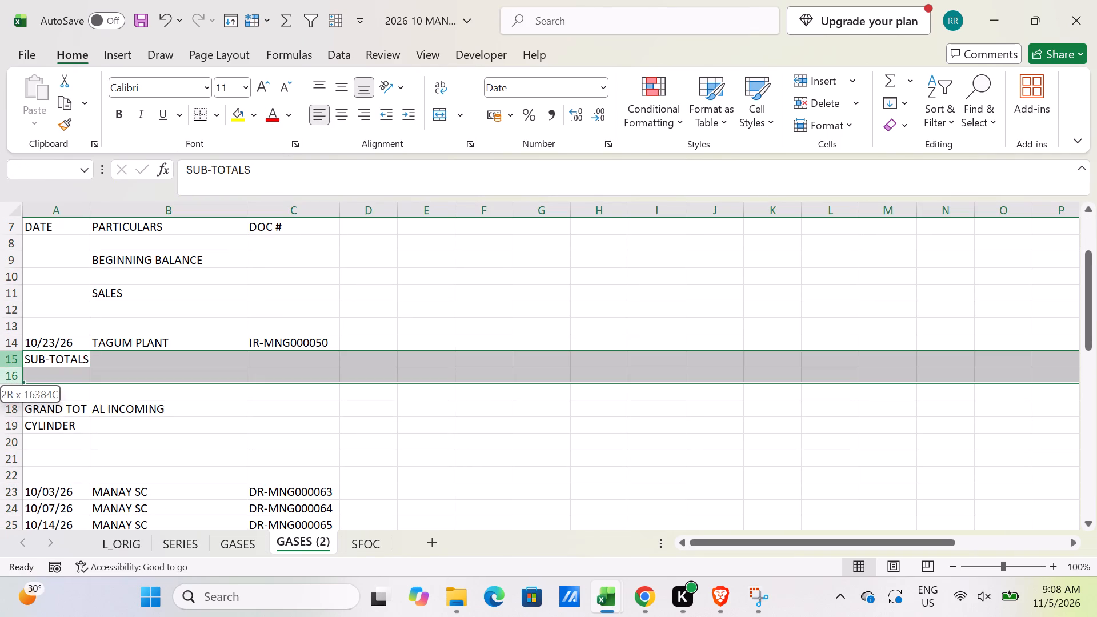
left_click_drag(18, 371, 49, 473)
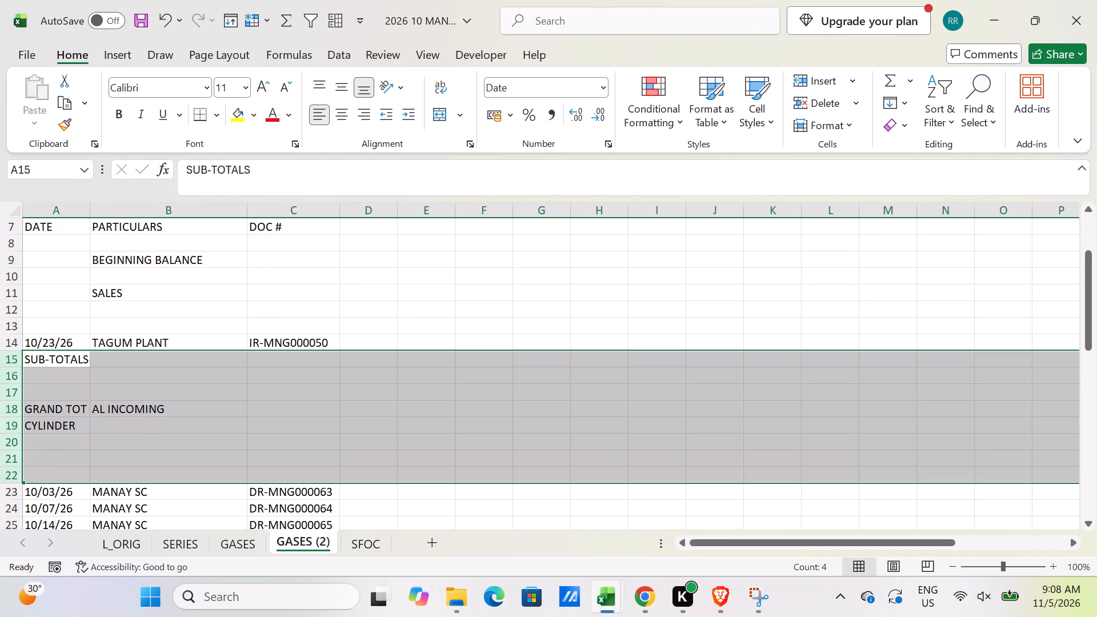
key("ctrl+minus")
Delete the sub-totals, grand total outgoing, cylinder, conversion and other rows below the last outgoing entry in row 25.
scroll(52, 473, "down", 3)
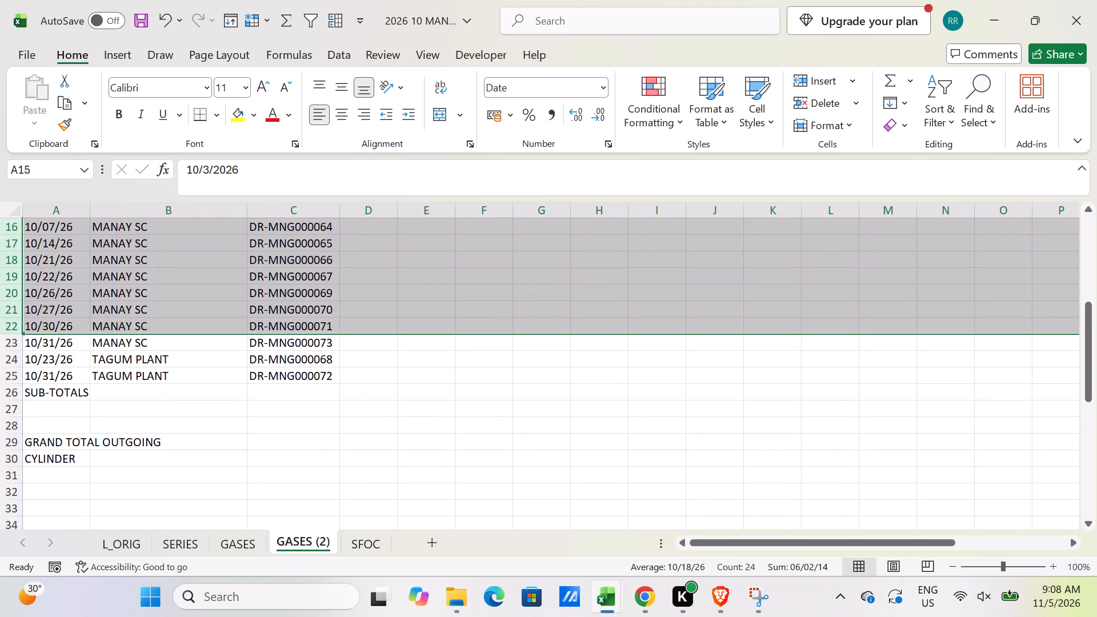
left_click_drag(18, 394, 53, 576)
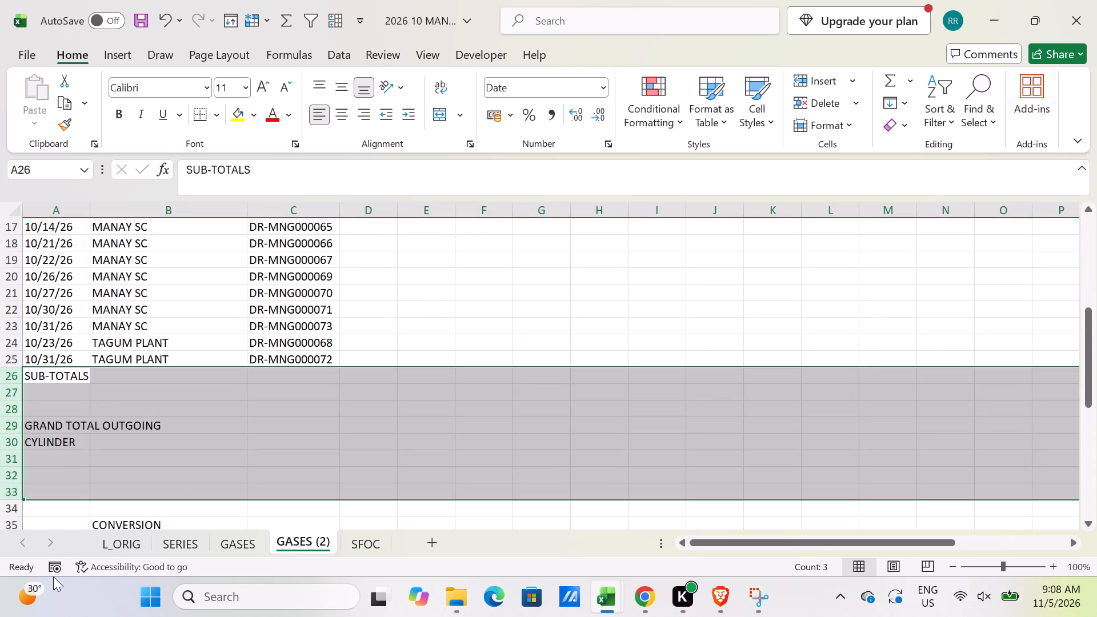
key("ctrl+minus")
key("ctrl+minus")
key("ctrl+minus")
key("ctrl+minus")
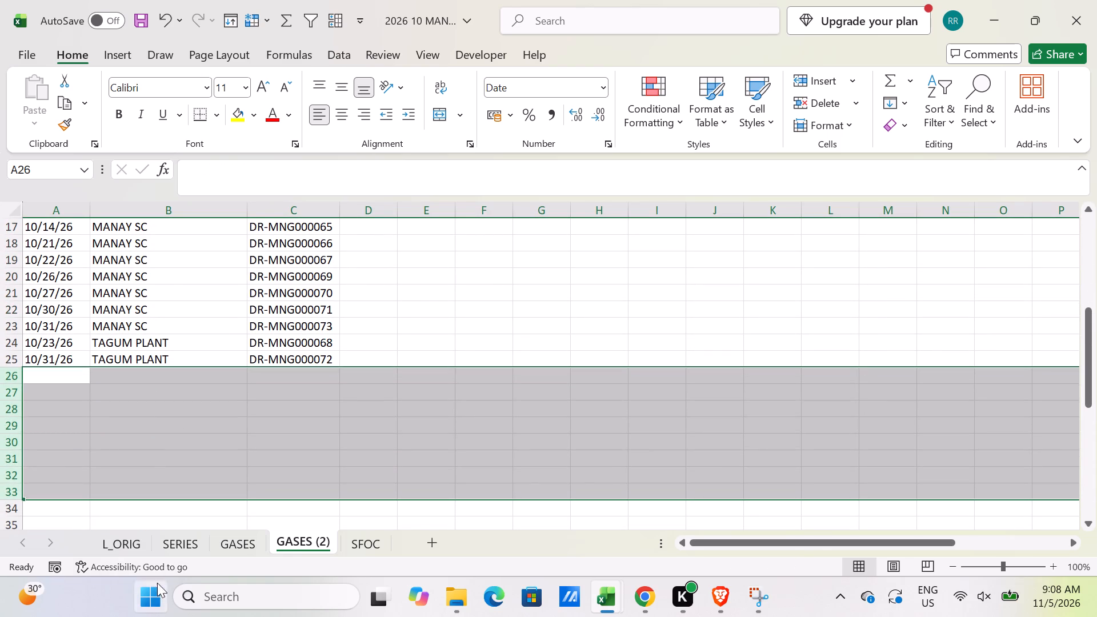
Rename the GASES (2) sheet as G_SERIES.
scroll(211, 616, "up", 2)
scroll(339, 450, "up", 4)
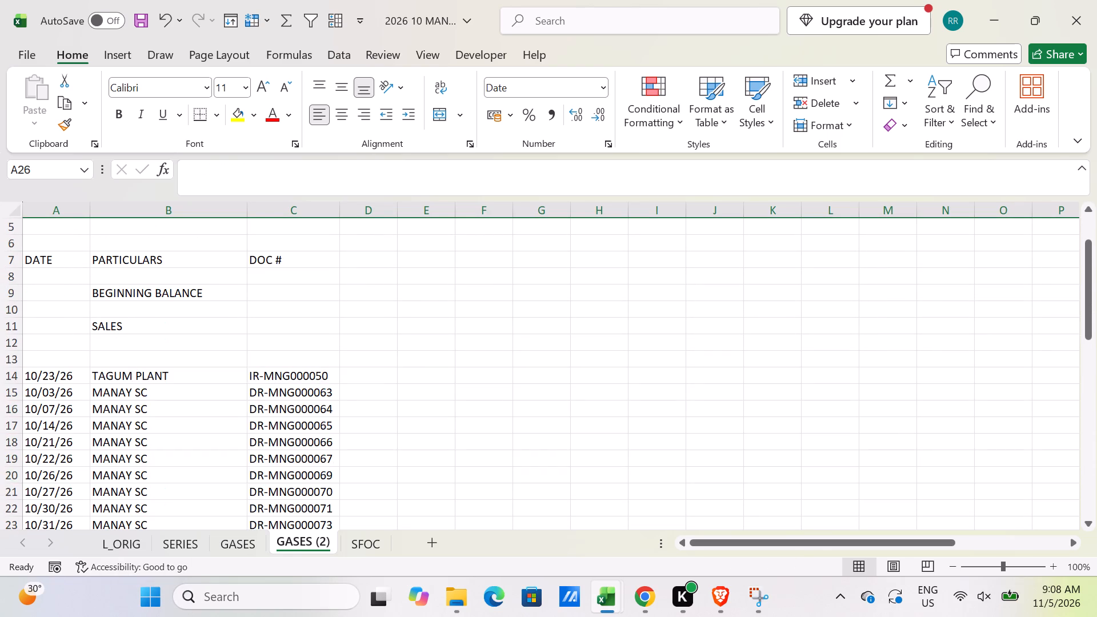
scroll(213, 492, "down", 1)
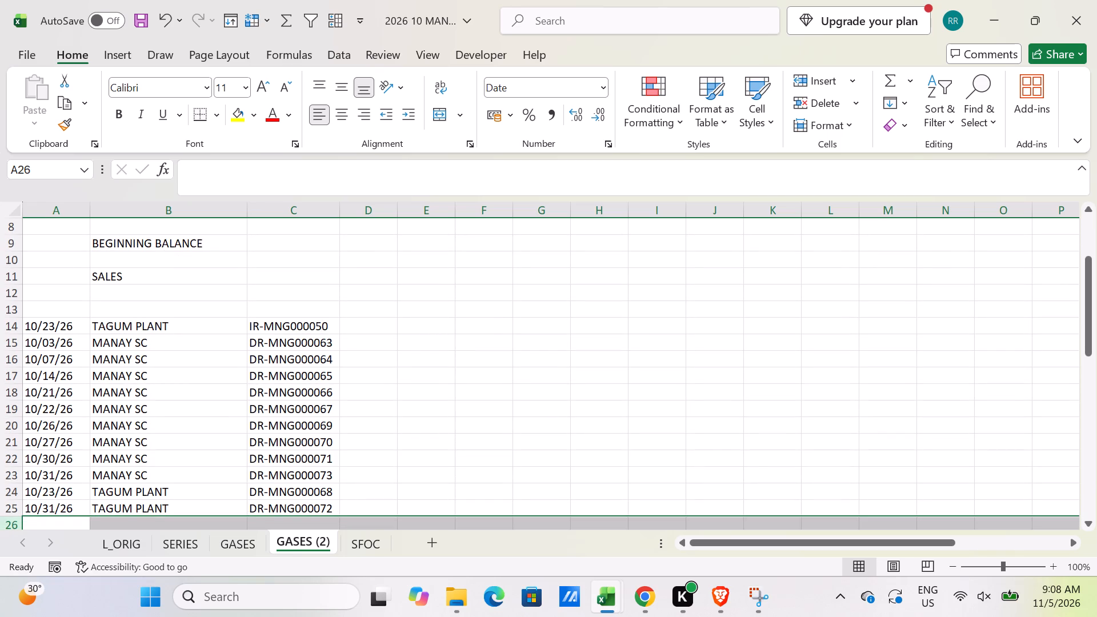
scroll(213, 492, "down", 1)
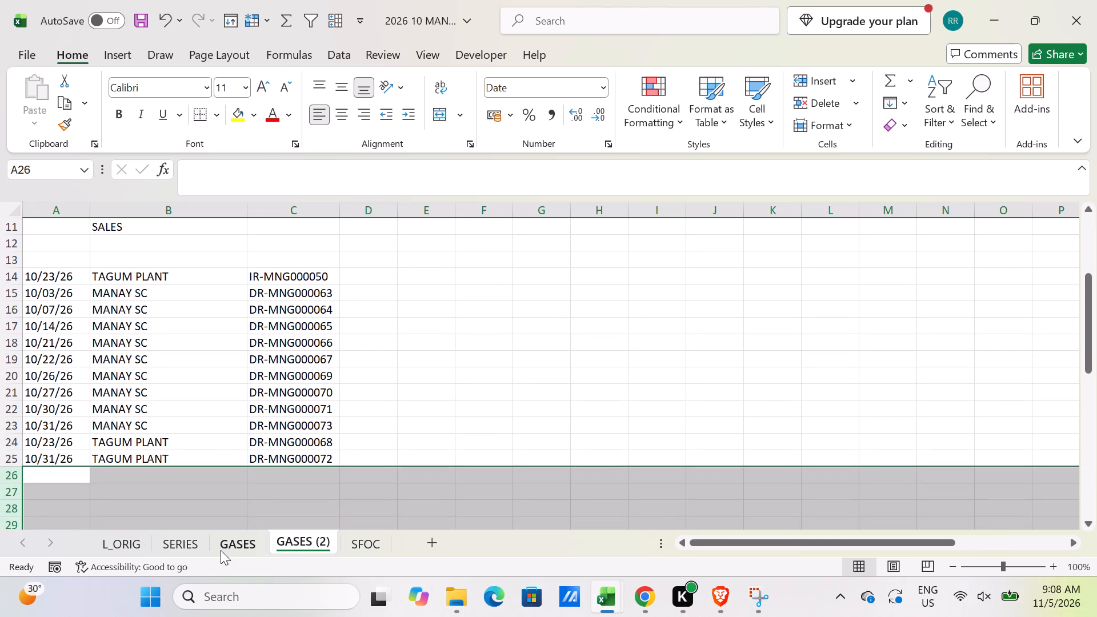
double_click(290, 544)
type("G_SERIES")
key("Return")
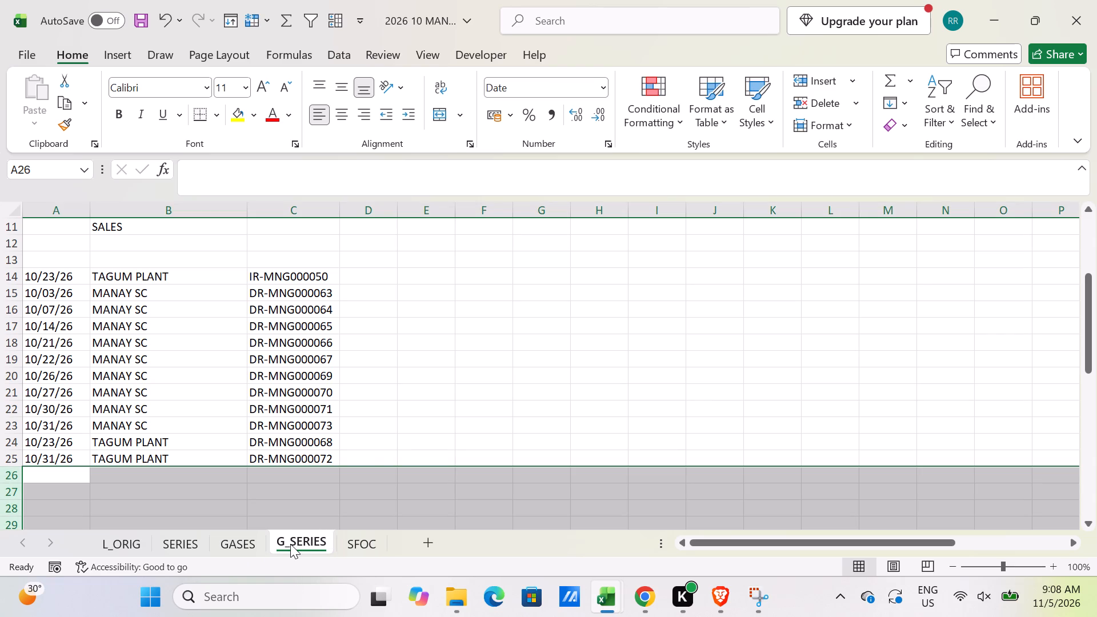
Return to the first entries of the SERIES sheet.
left_click(159, 540)
scroll(245, 490, "up", 1)
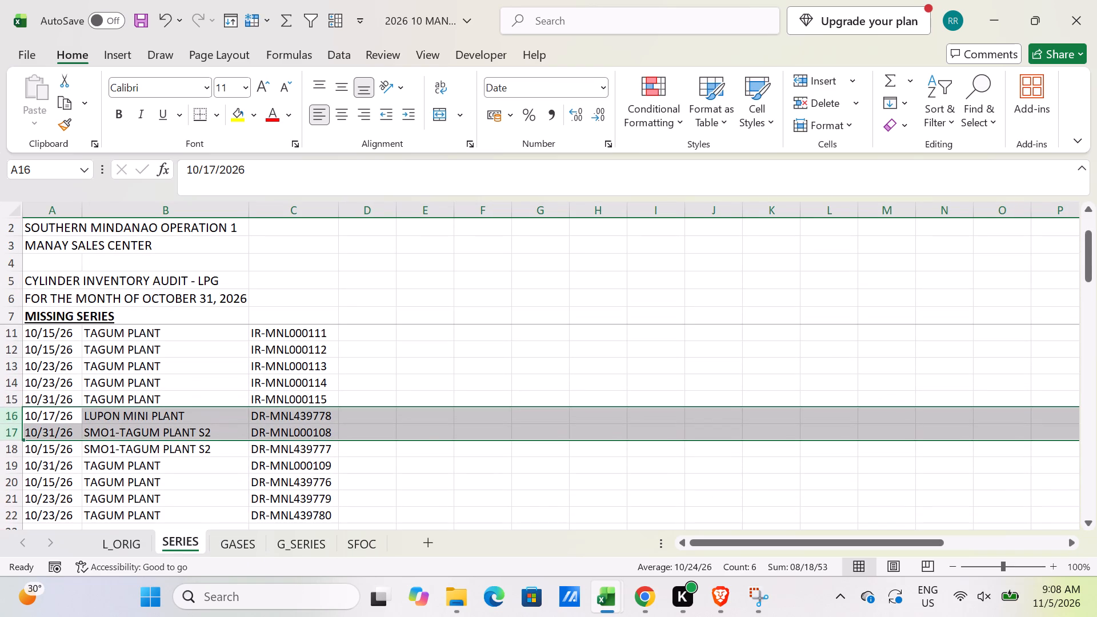
scroll(248, 488, "up", 2)
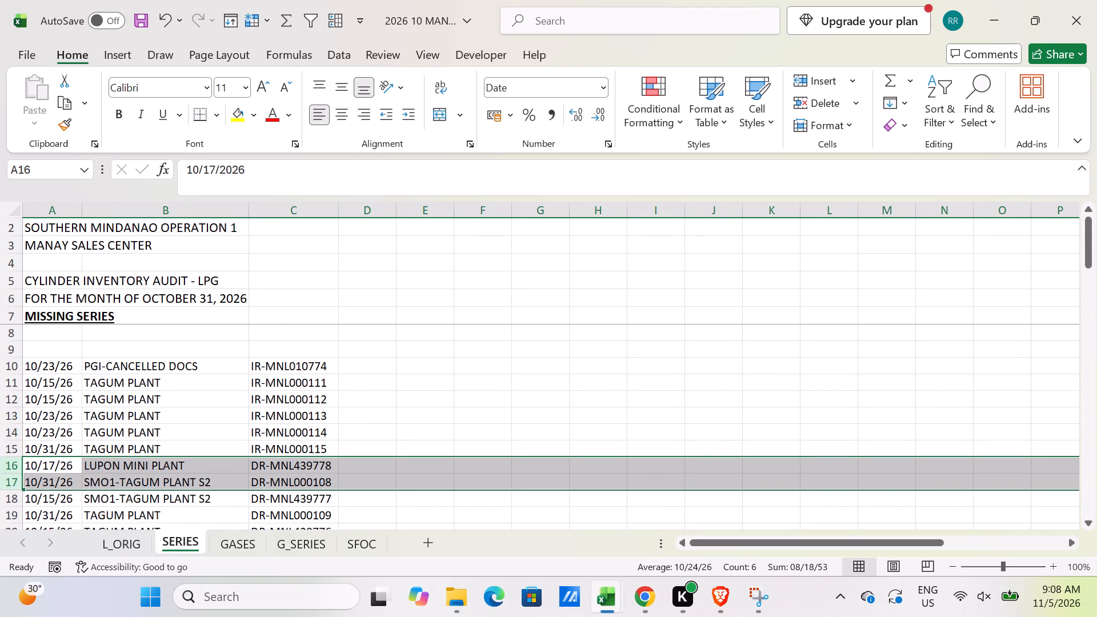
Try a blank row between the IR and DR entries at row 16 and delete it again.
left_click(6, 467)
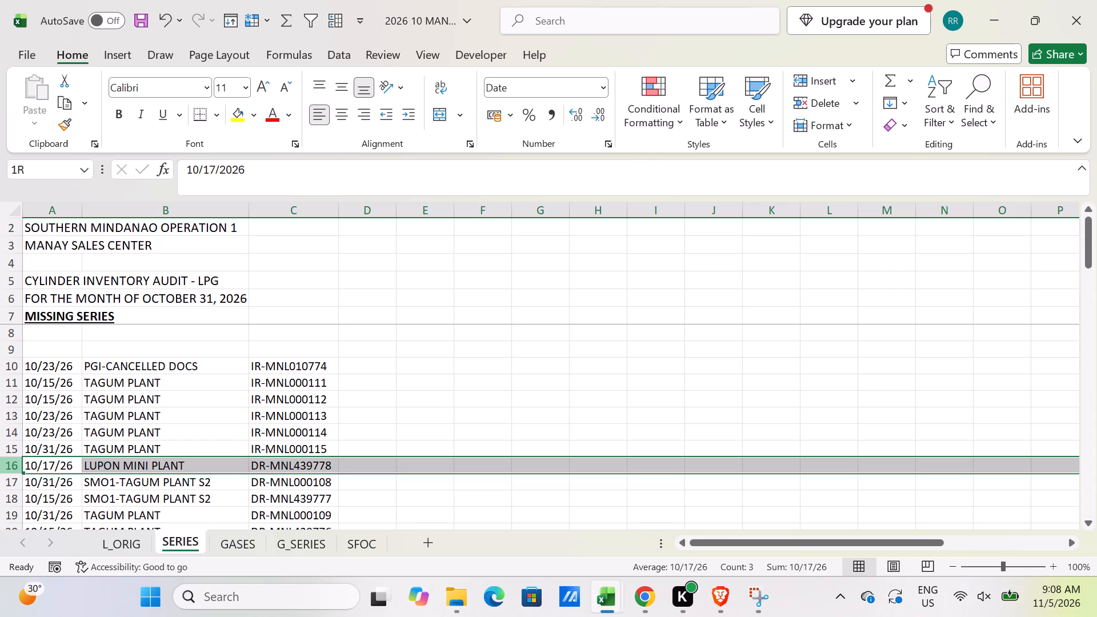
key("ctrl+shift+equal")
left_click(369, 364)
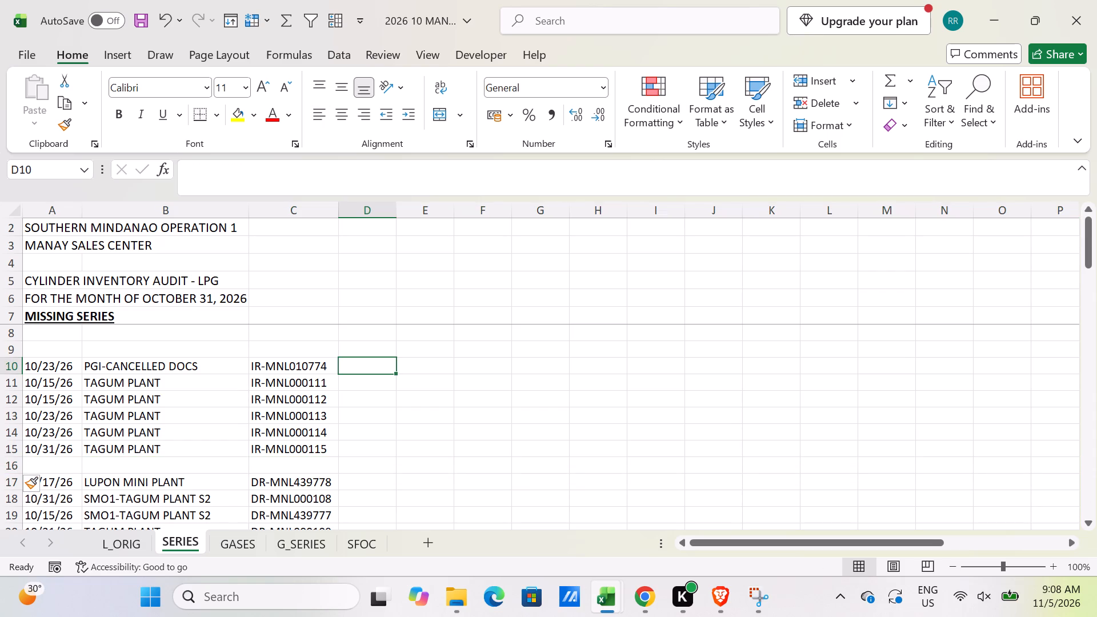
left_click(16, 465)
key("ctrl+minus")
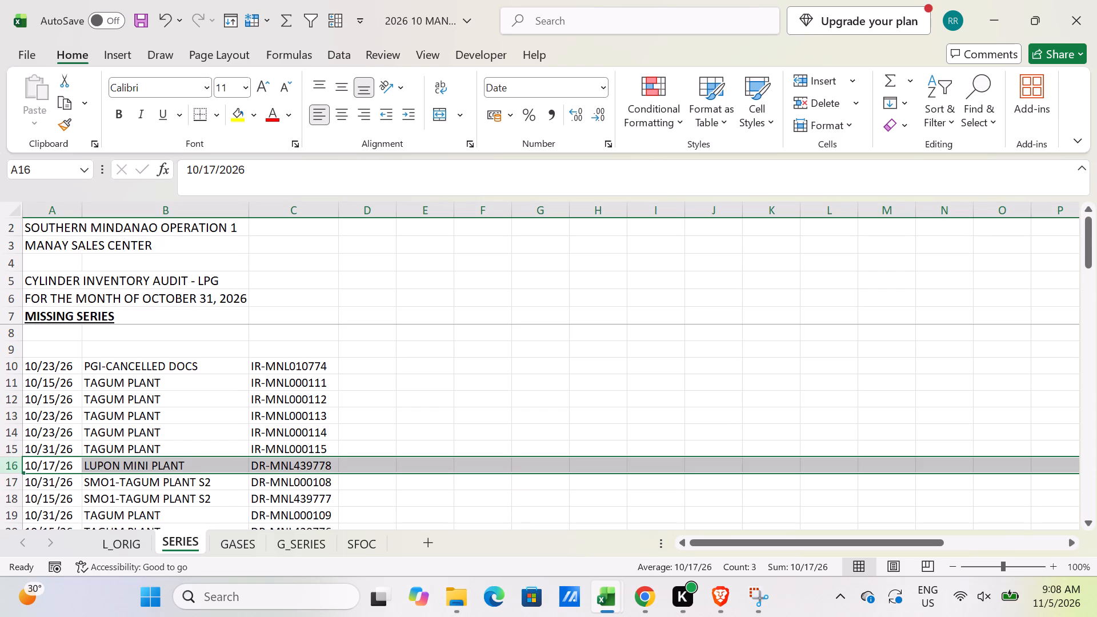
Extract the last six digits of each document number into column D with =RIGHT(C10,6), filled down through row 22.
left_click(382, 370)
type("=RIGHT(C")
type("10,6")
key("Return")
left_click(382, 370)
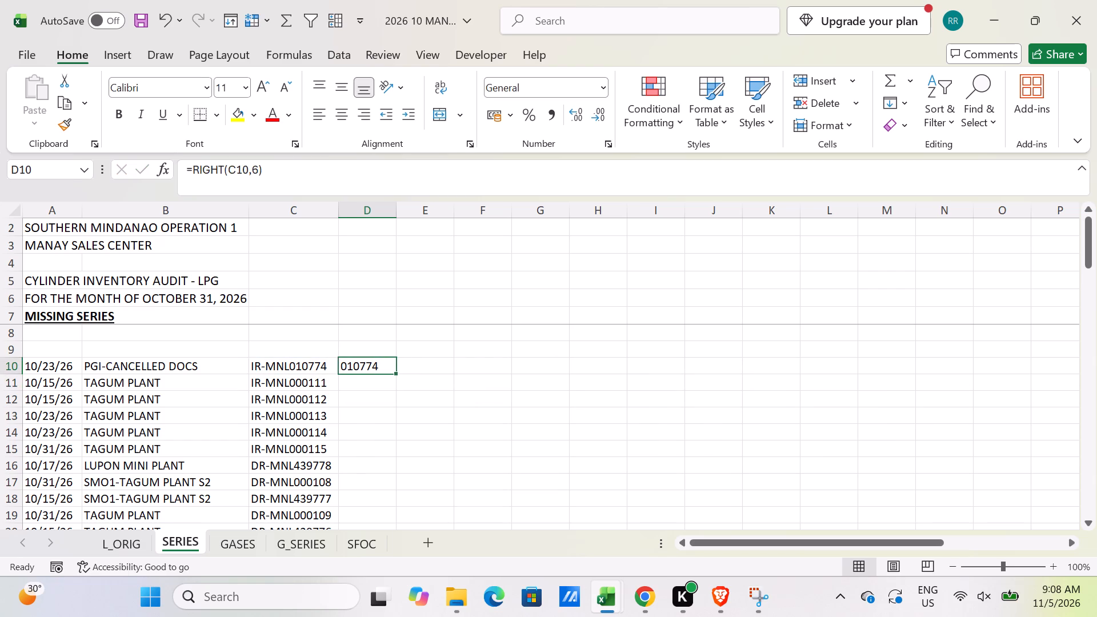
scroll(402, 372, "down", 1)
scroll(397, 343, "up", 1)
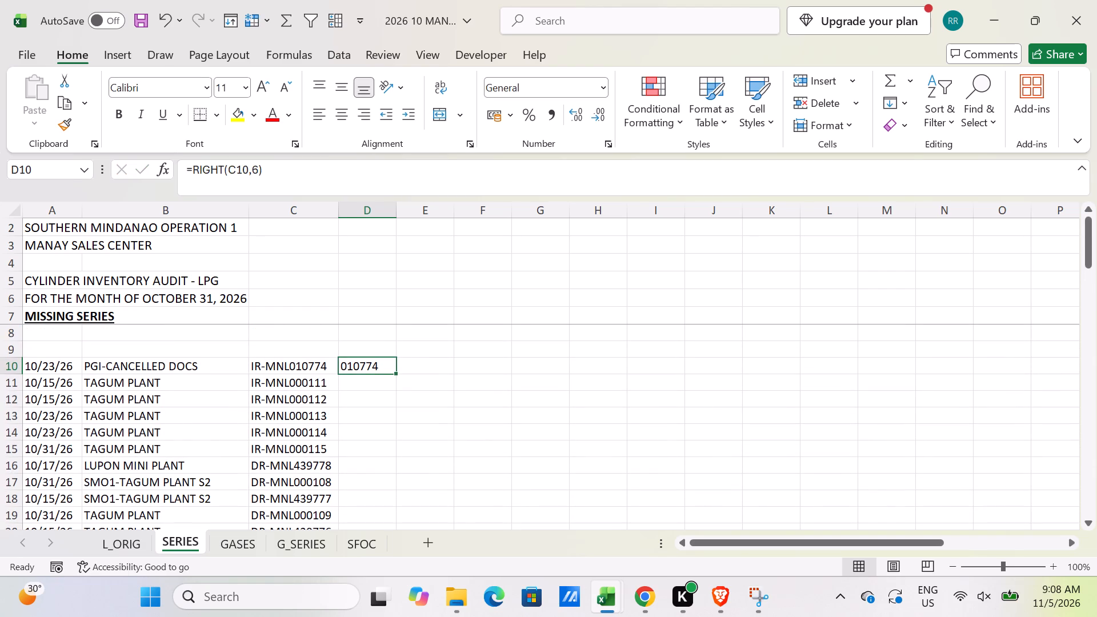
left_click_drag(392, 372, 364, 511)
left_click_drag(364, 502, 364, 513)
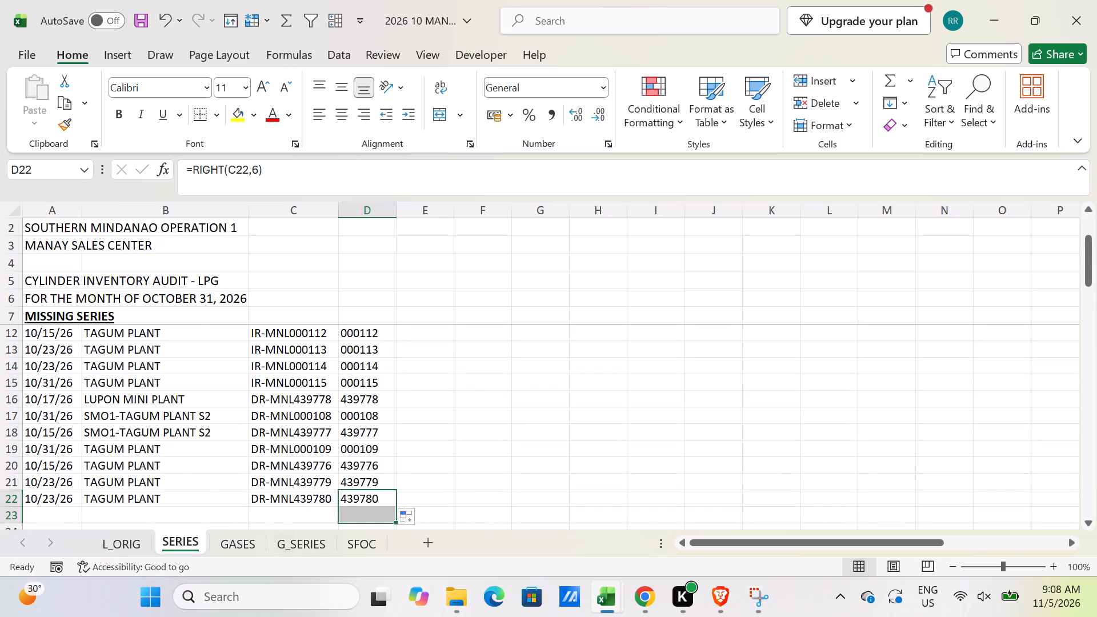
Sort the entries in rows 10 to 22 in ascending order by the extracted numbers in column D.
scroll(368, 508, "up", 3)
left_click(366, 358)
scroll(365, 446, "down", 2)
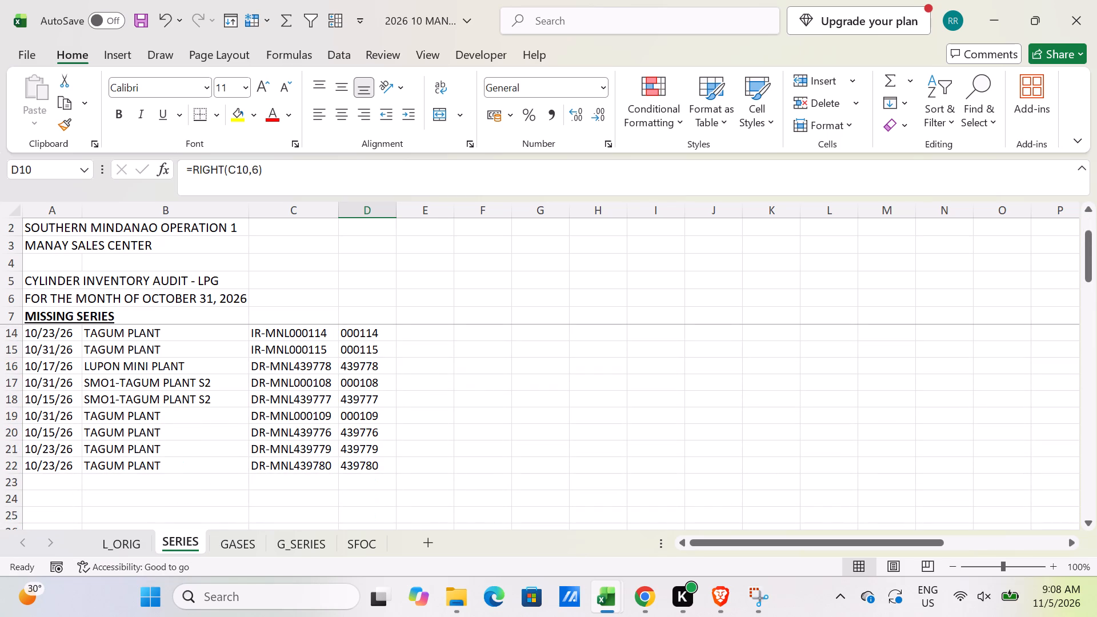
left_click(363, 467, "shift")
key("shift+space")
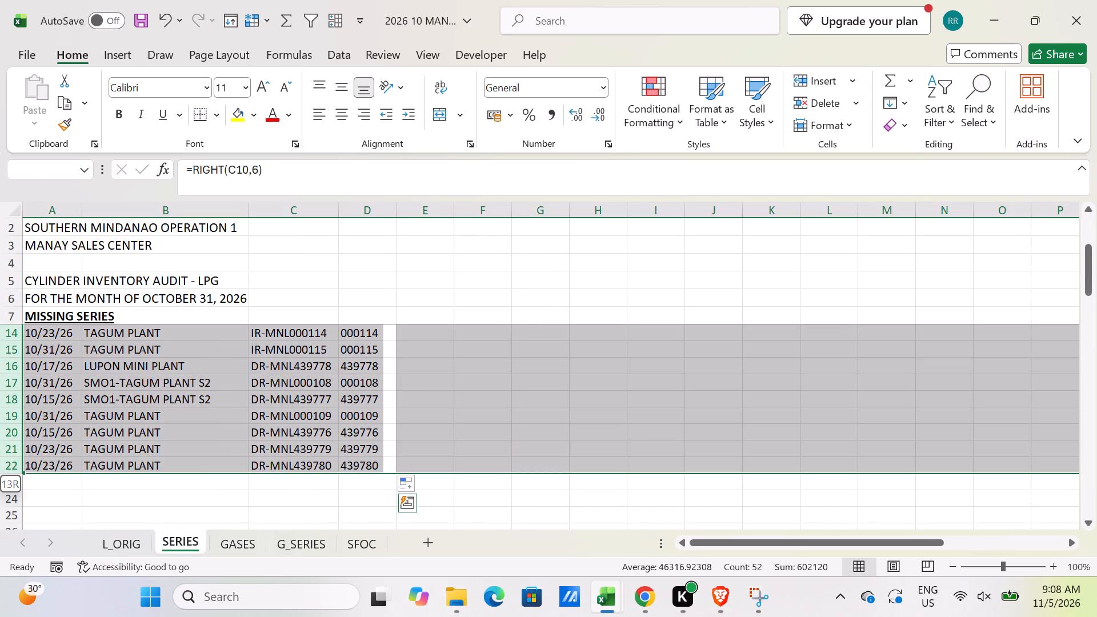
key("alt+a")
type("SA")
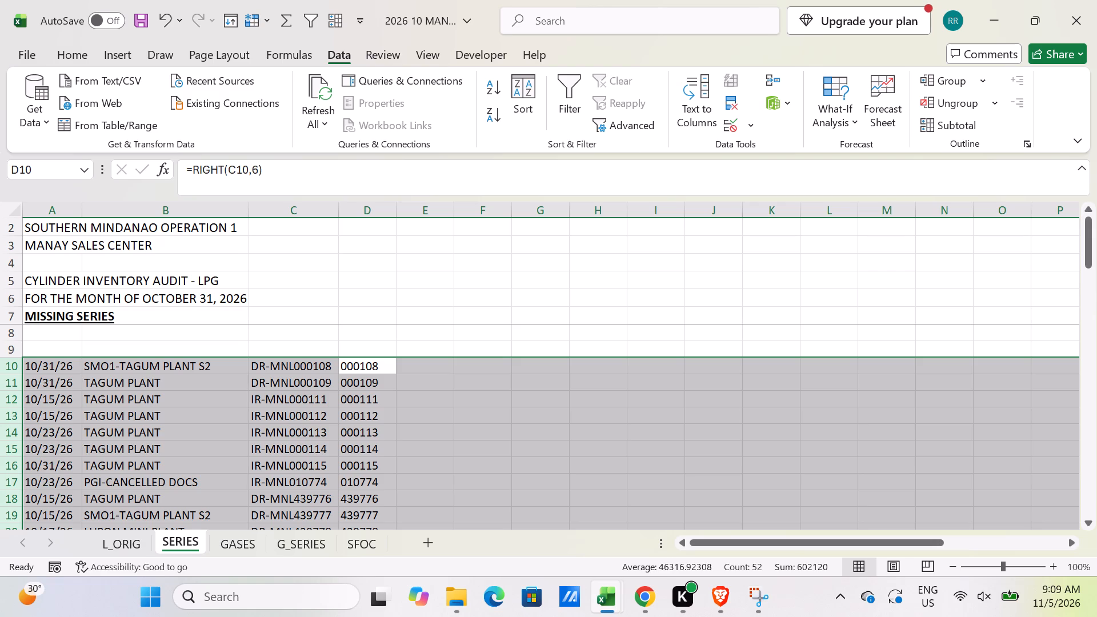
left_click(356, 396)
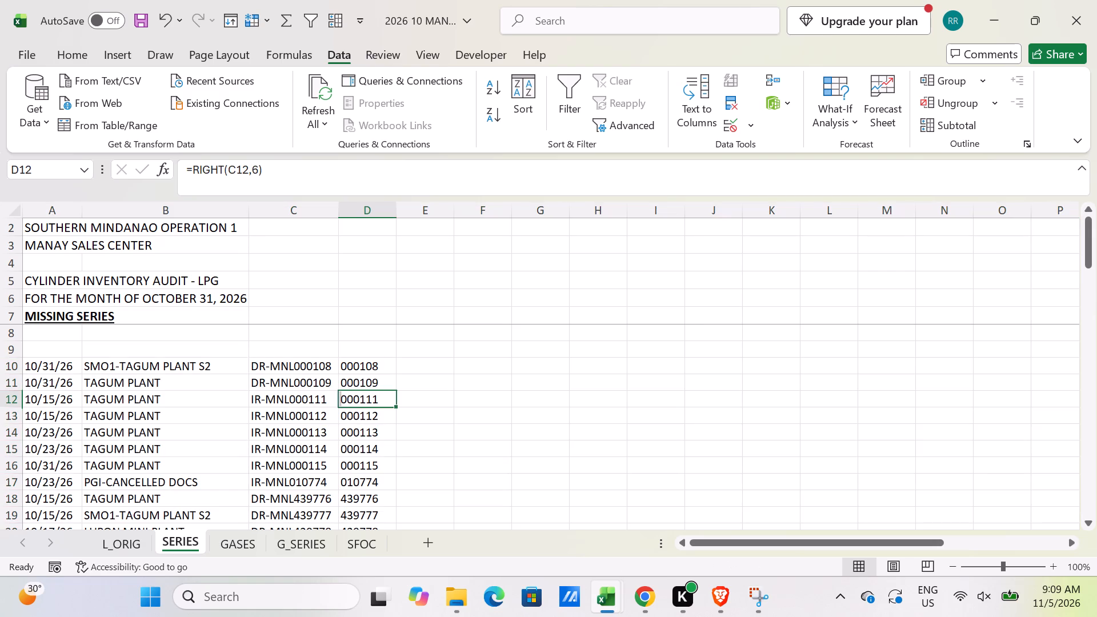
Insert a blank row above the IR-MNL000111 entry and fill the column D formula from D11 down through D13.
left_click(18, 400)
key("ctrl+shift+equal")
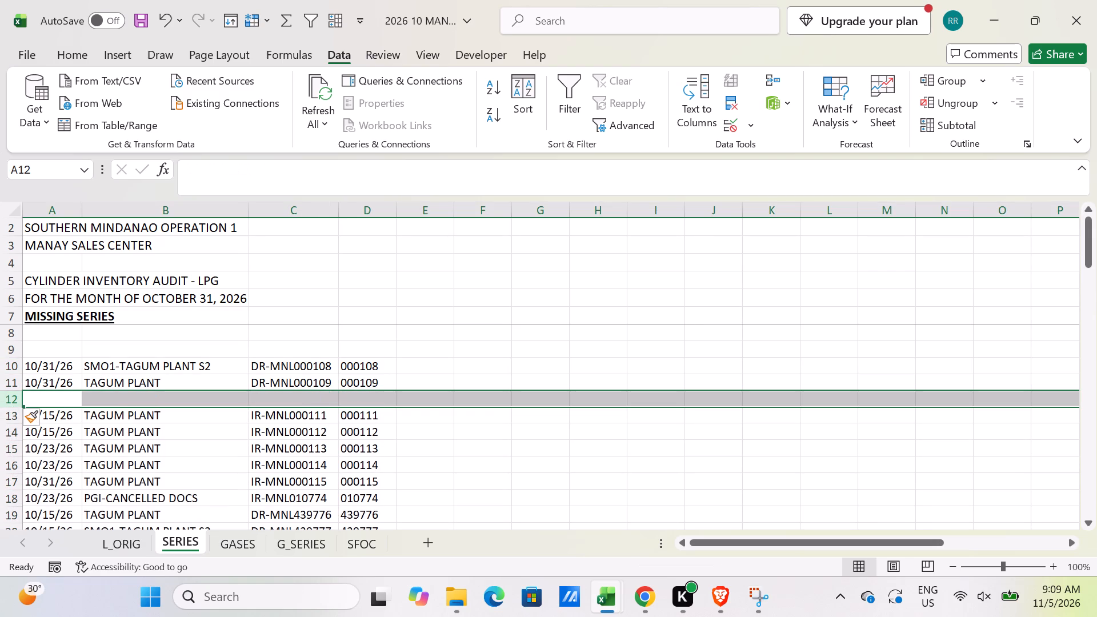
left_click(366, 386)
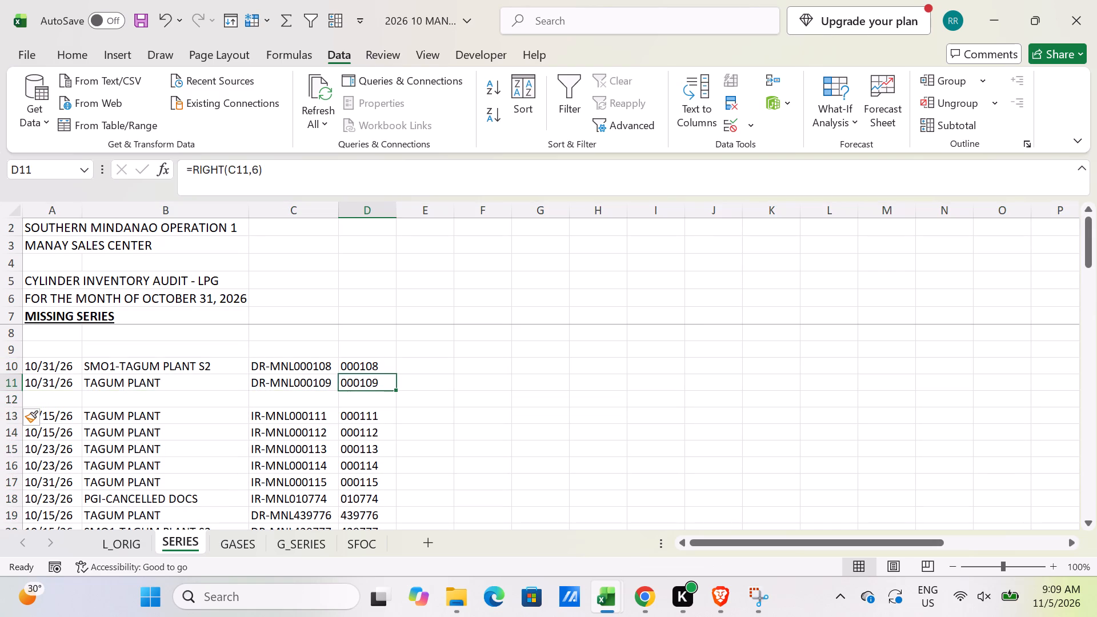
left_click_drag(394, 391, 397, 422)
Insert two blank rows above the IR-MNL010774 entry and fill the column D formula from D17 down through D21.
scroll(397, 423, "down", 1)
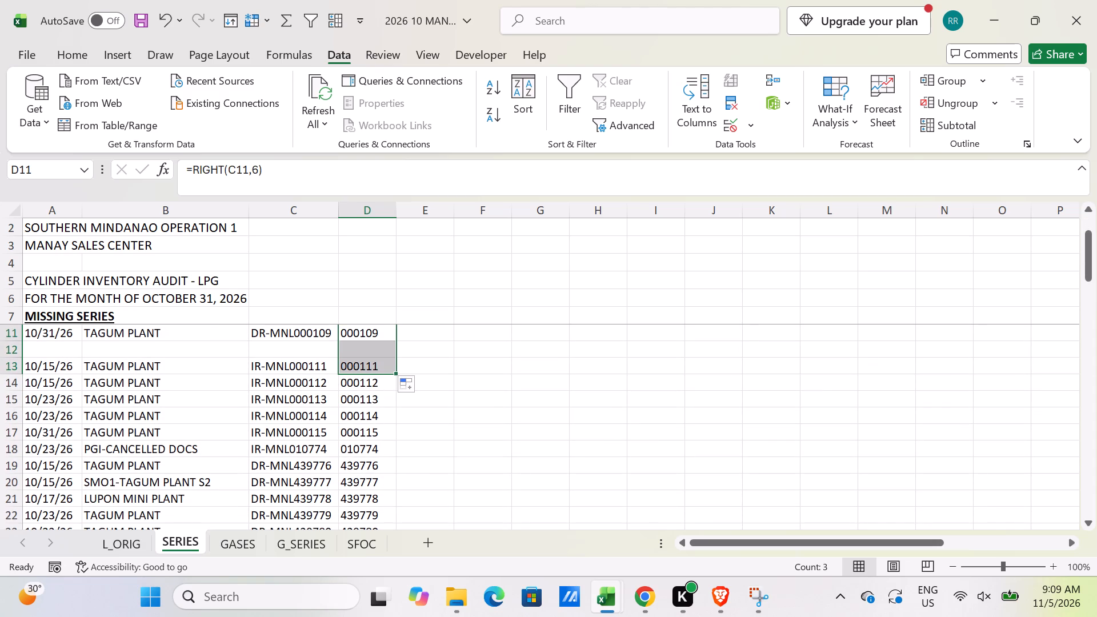
left_click(359, 443)
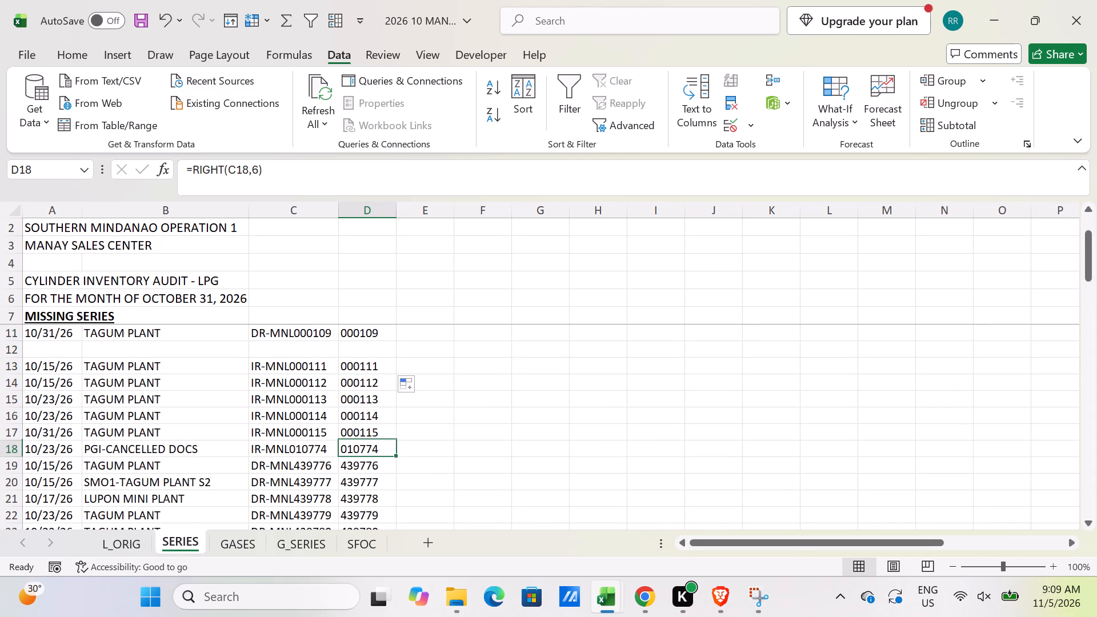
left_click(14, 446)
key("ctrl+shift+equal")
key("ctrl+shift+equal")
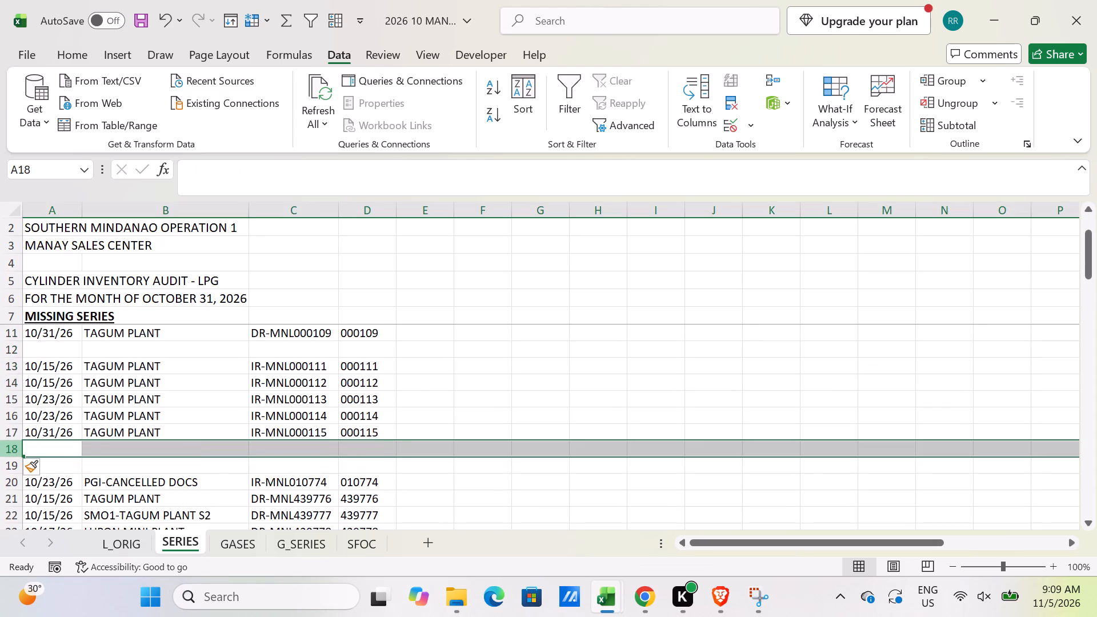
scroll(126, 451, "down", 1)
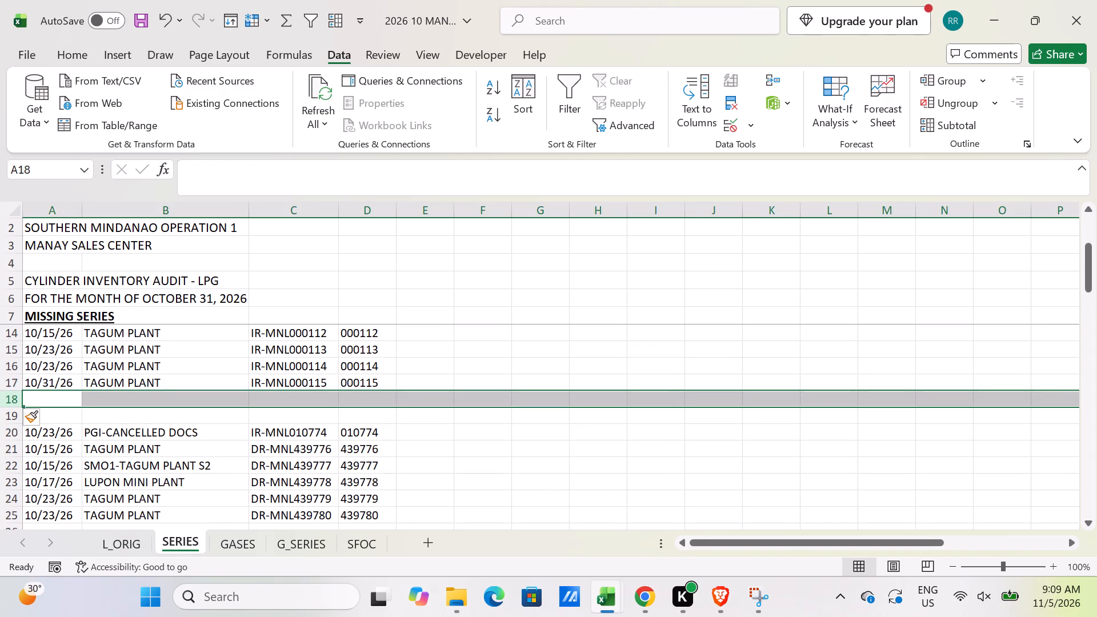
left_click(371, 386)
left_click_drag(399, 388, 399, 463)
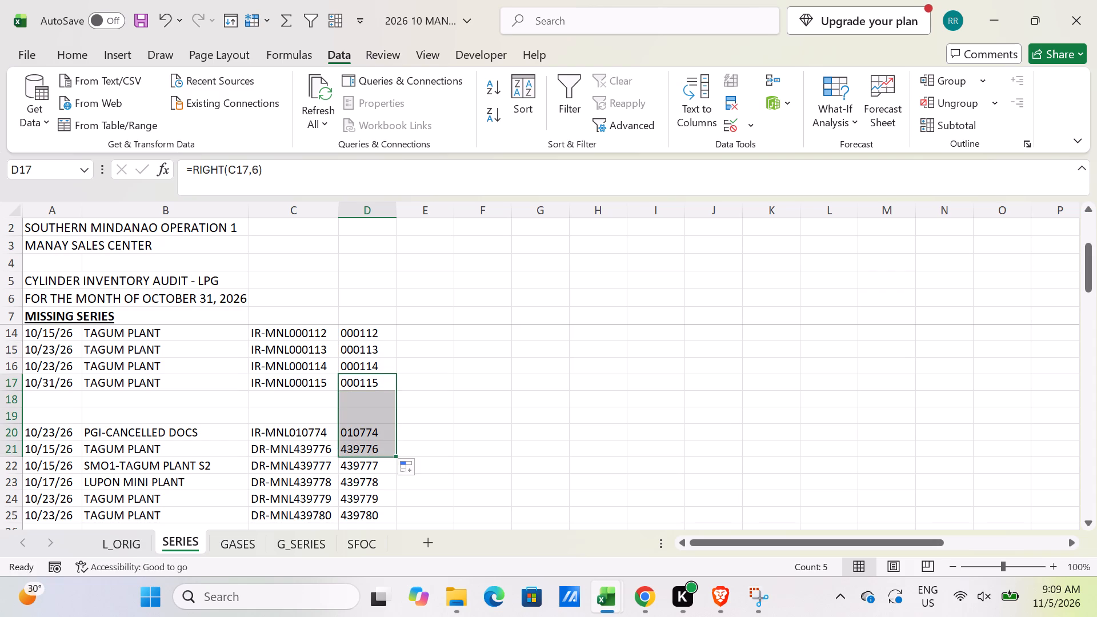
Insert two blank rows above the DR-MNL439776 entry and fill the column D formula from D20 down through D24.
left_click(0, 449)
key("ctrl+shift+equal")
key("ctrl+shift+equal")
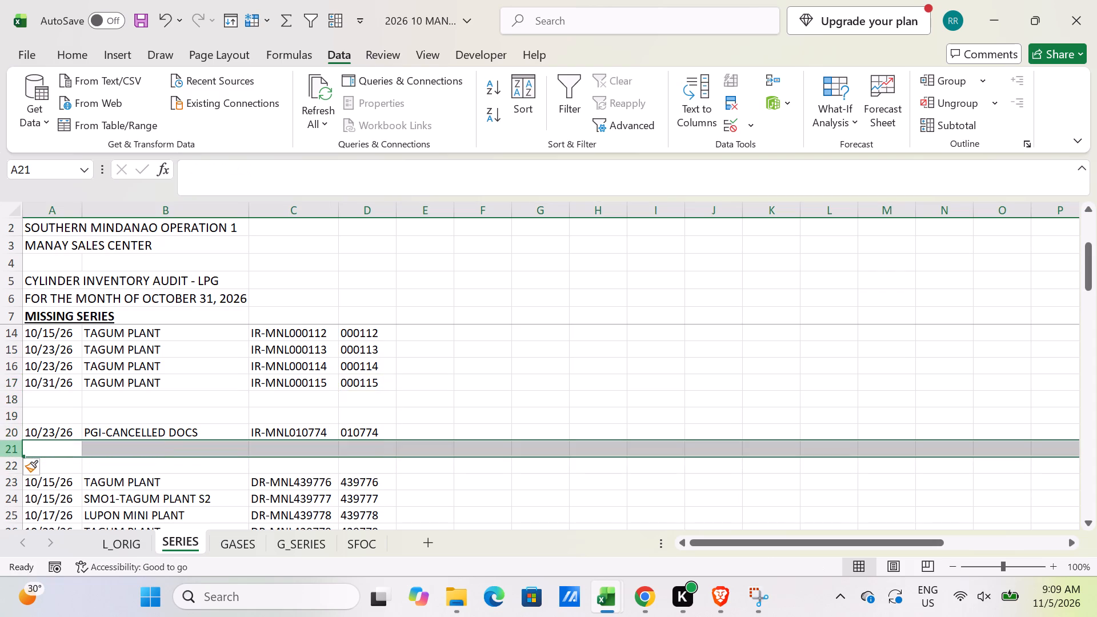
scroll(197, 274, "down", 2)
scroll(320, 391, "up", 1)
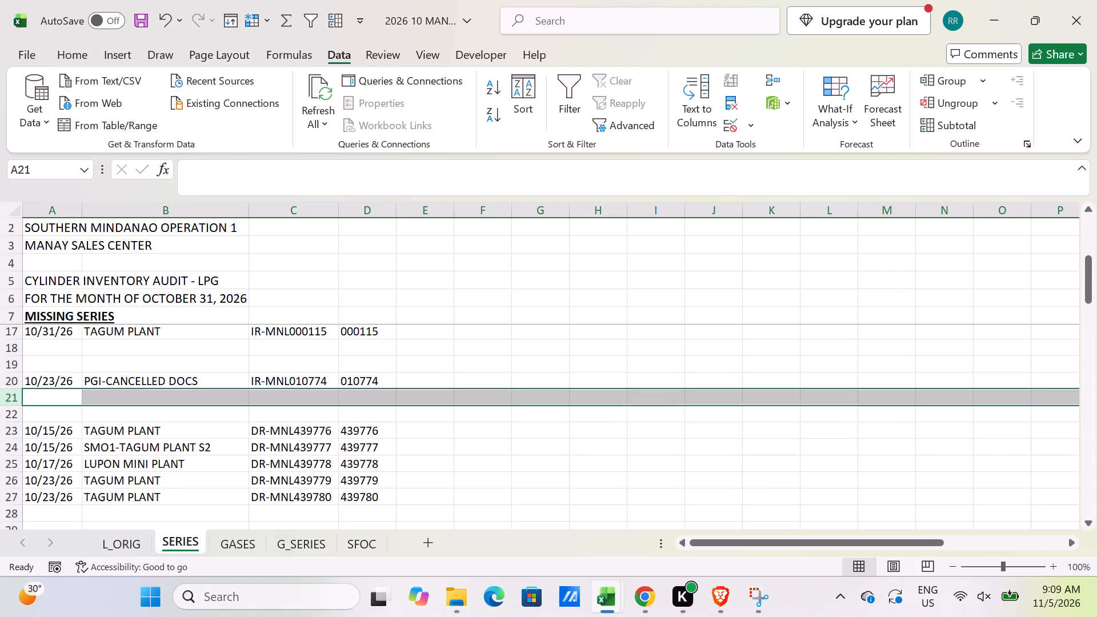
left_click(365, 383)
left_click_drag(396, 390, 402, 450)
Review the document numbers on the SFOC and GASES sheets and return to the start of the SERIES sheet.
scroll(402, 452, "up", 3)
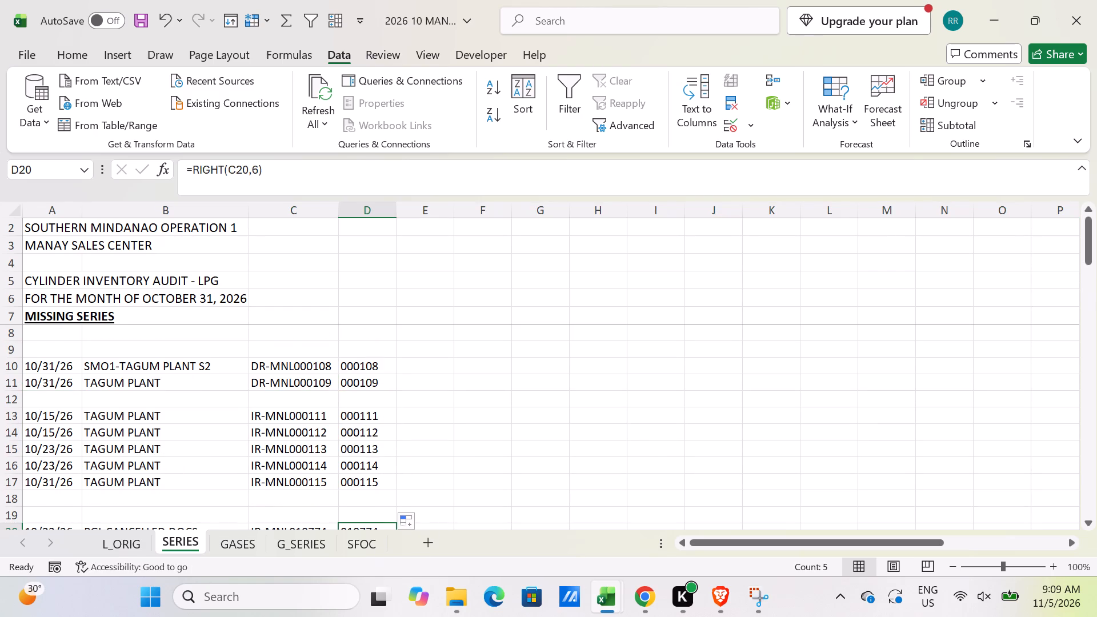
left_click(356, 547)
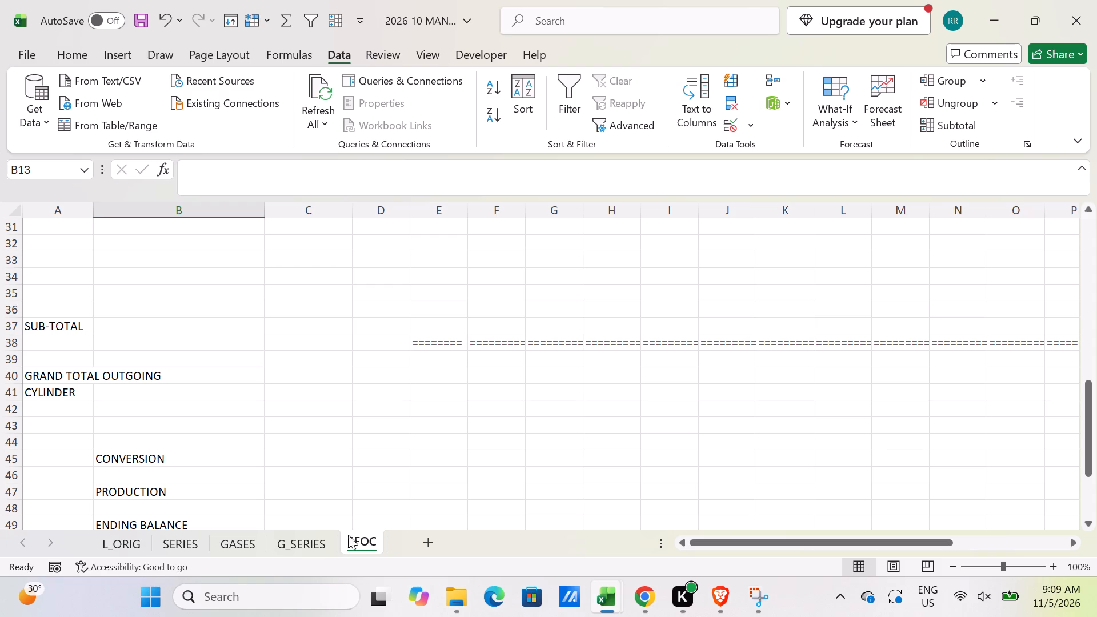
scroll(345, 507, "up", 7)
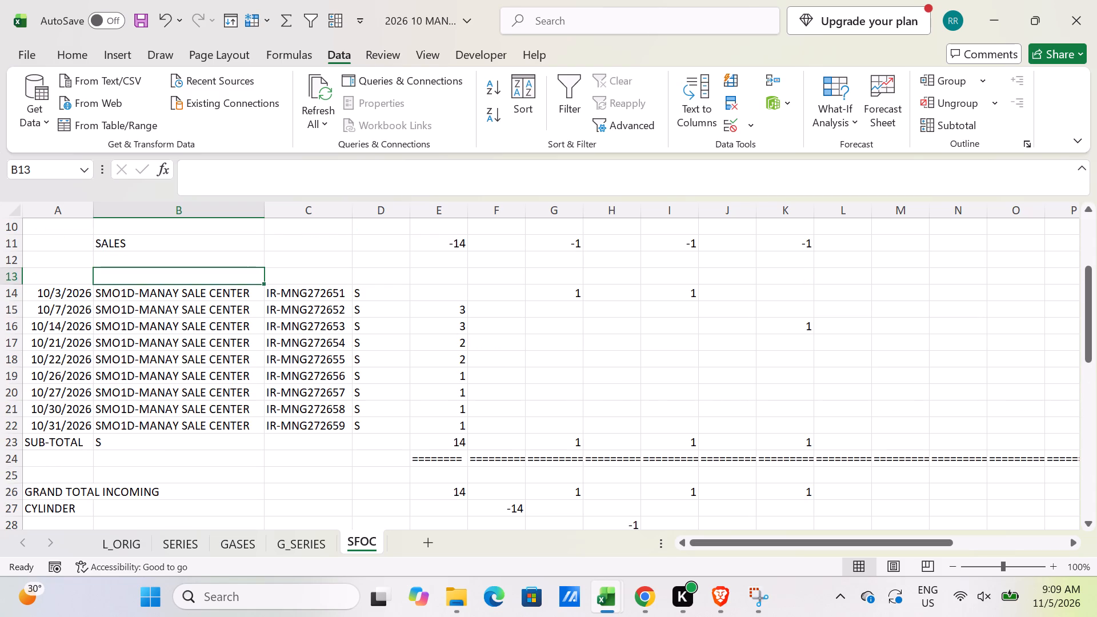
left_click(248, 542)
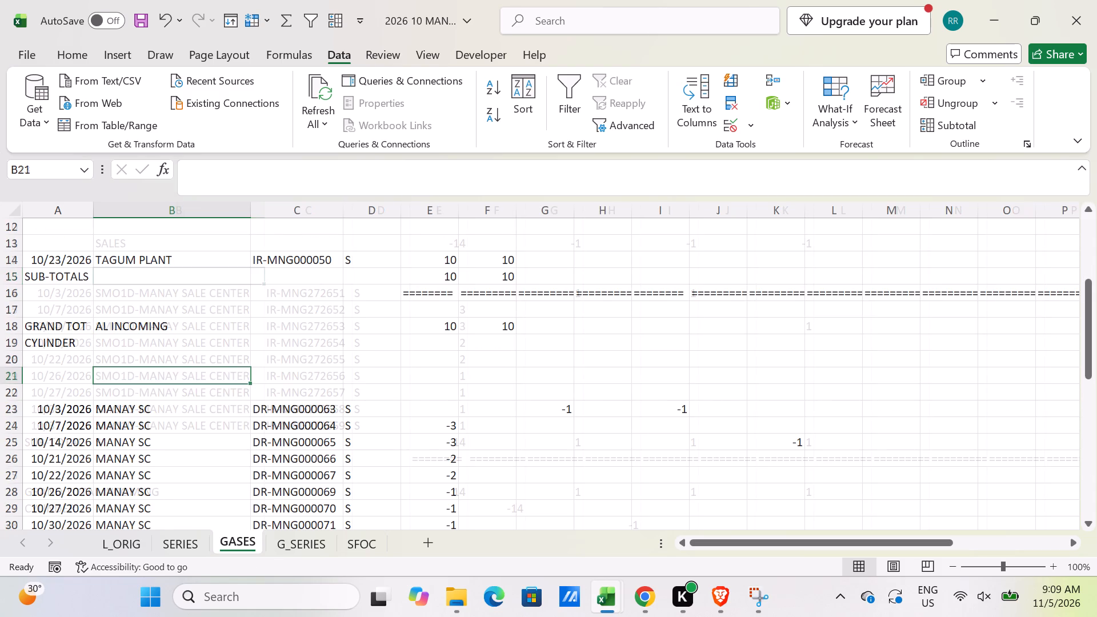
scroll(266, 468, "down", 1)
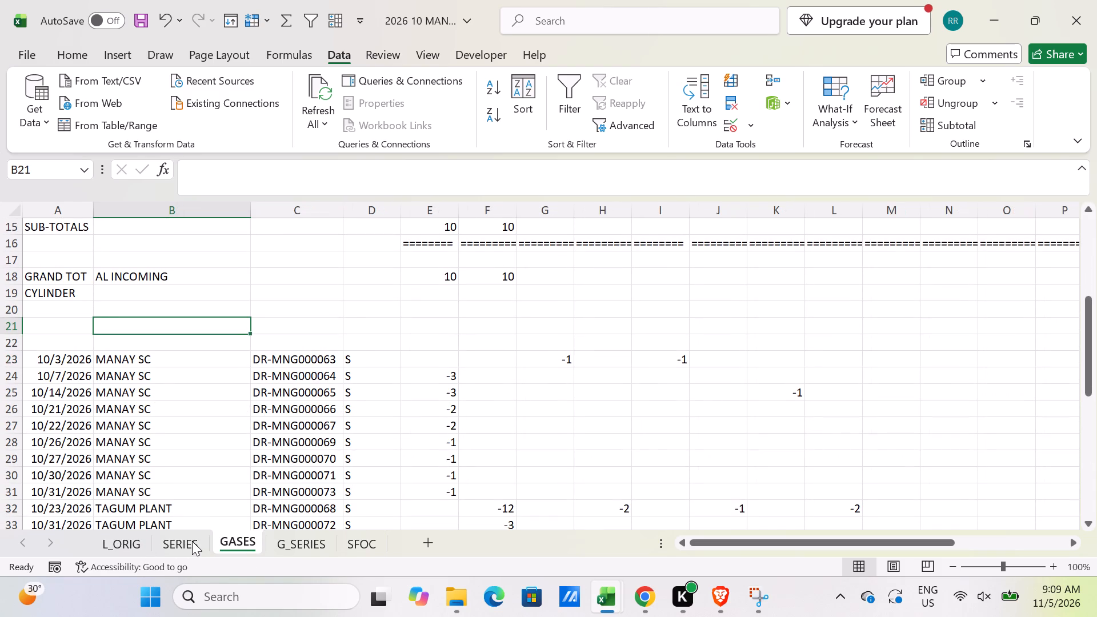
left_click(192, 541)
scroll(230, 542, "up", 2)
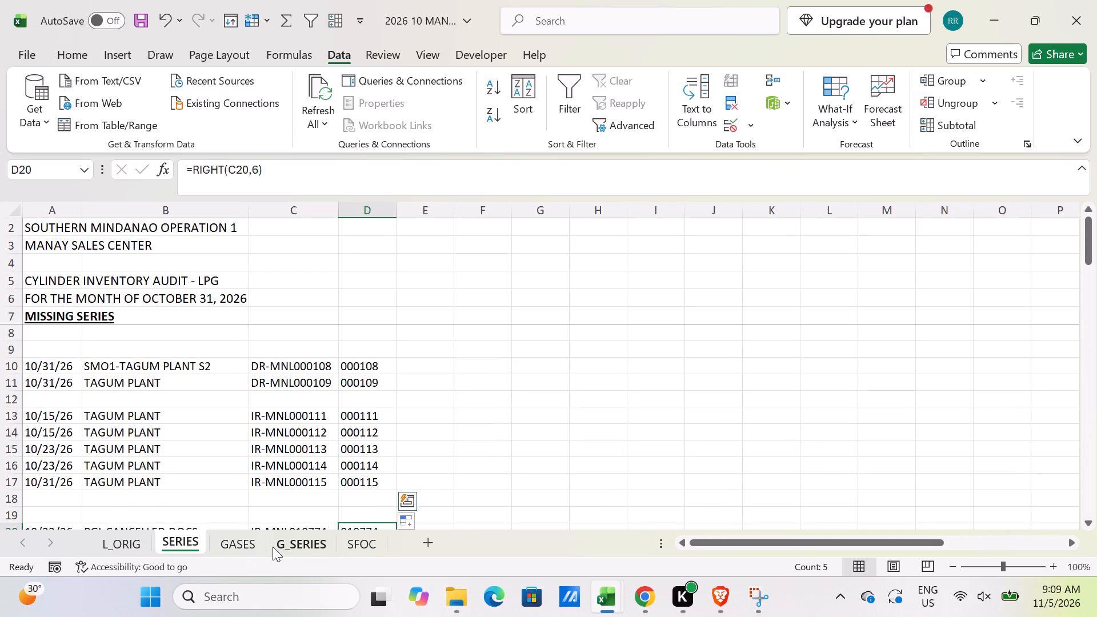
In the September 2026 LPG population workbook's Manay sheet, reveal the hidden DATE, DOC # and S columns and expand all outline levels.
left_click(610, 604)
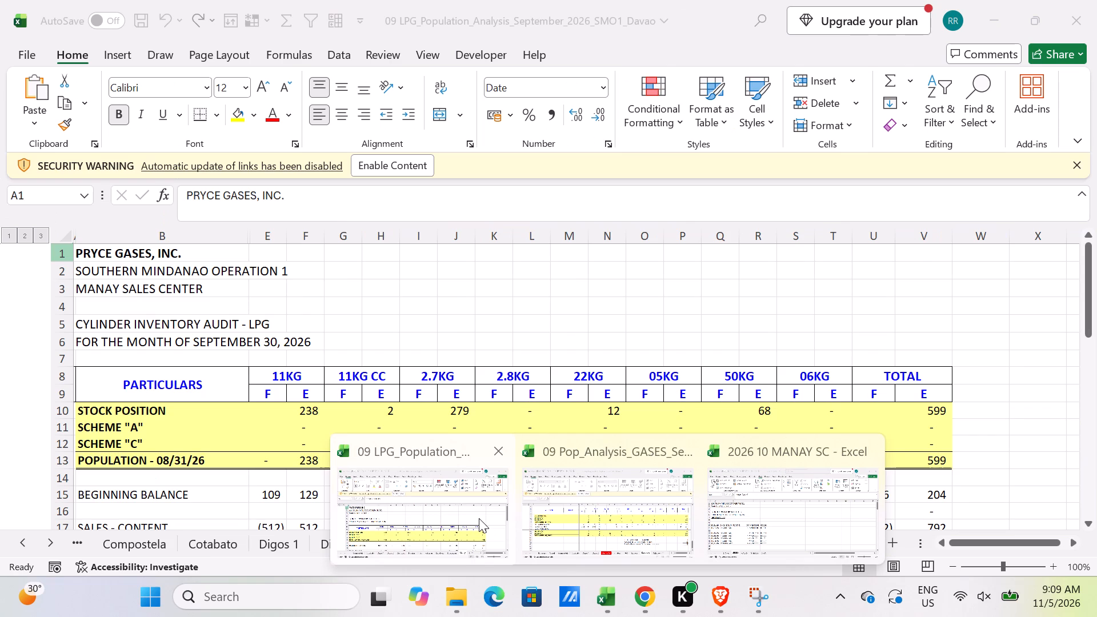
left_click(479, 518)
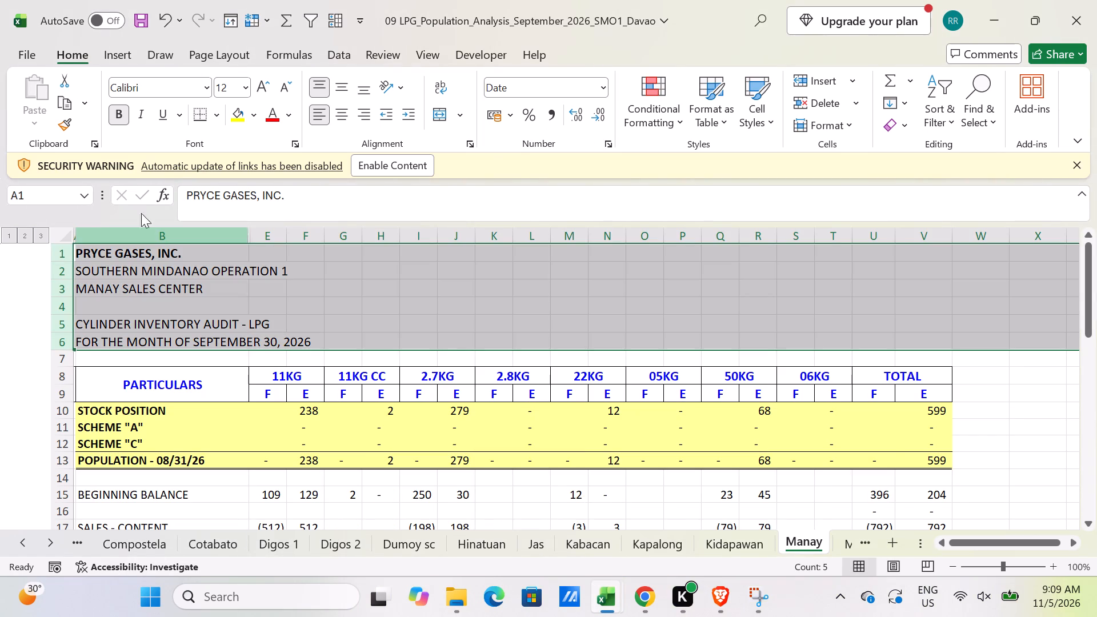
left_click_drag(234, 239, 272, 238)
right_click(272, 238)
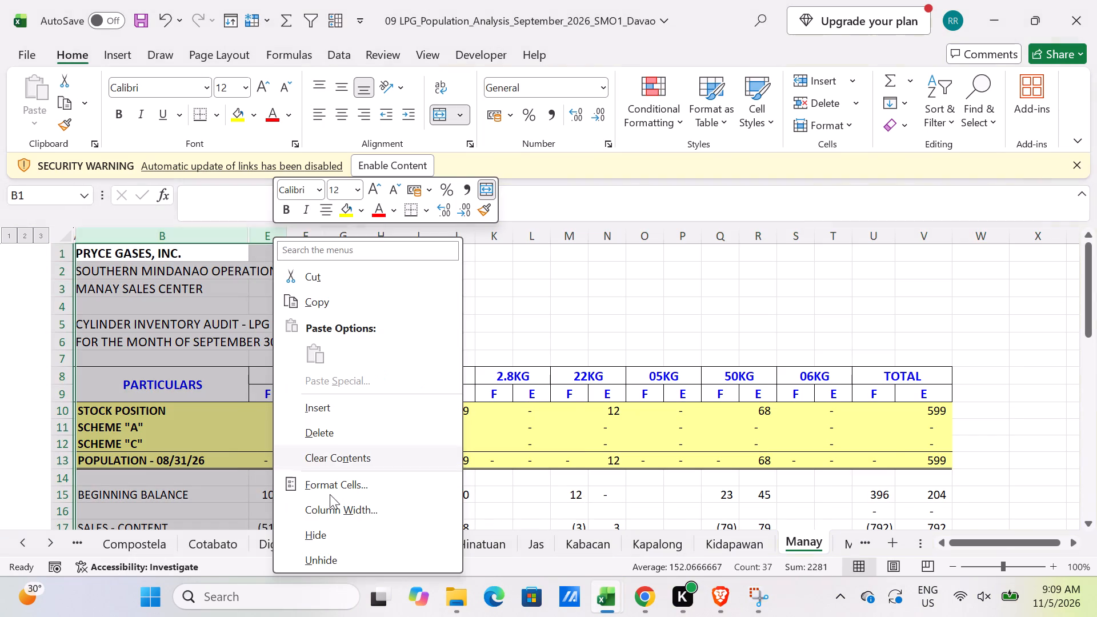
left_click(349, 562)
left_click(149, 402)
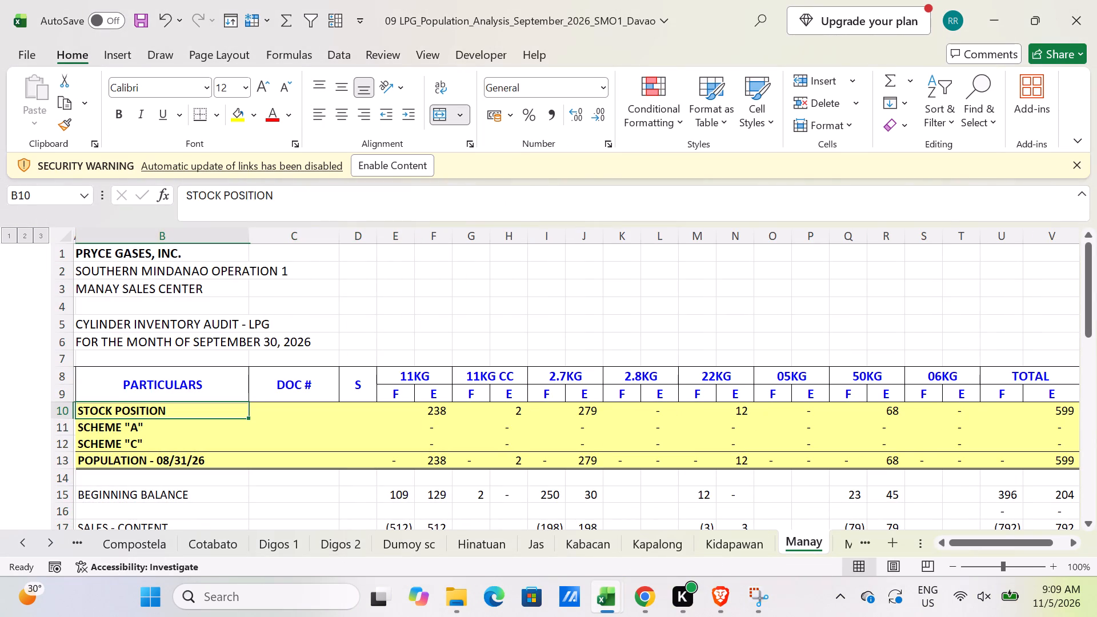
left_click_drag(83, 234, 142, 250)
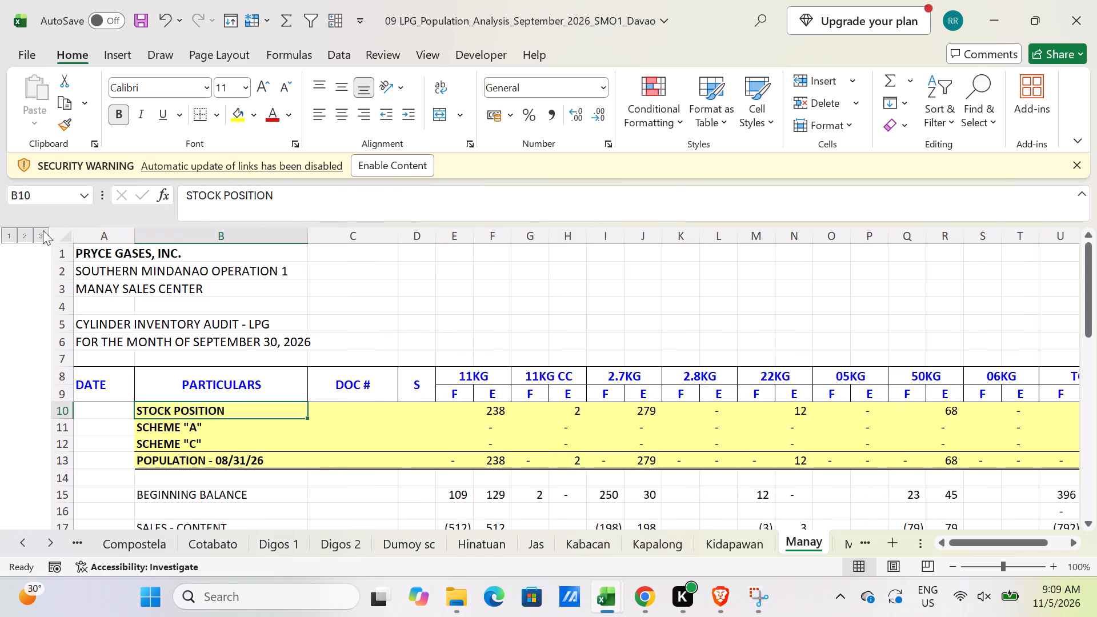
left_click(40, 232)
Copy the date, plant and document number of IR-MNL000107 from the September stock transfers into row 9 of the SERIES sheet as values.
scroll(199, 448, "down", 2)
scroll(255, 494, "down", 2)
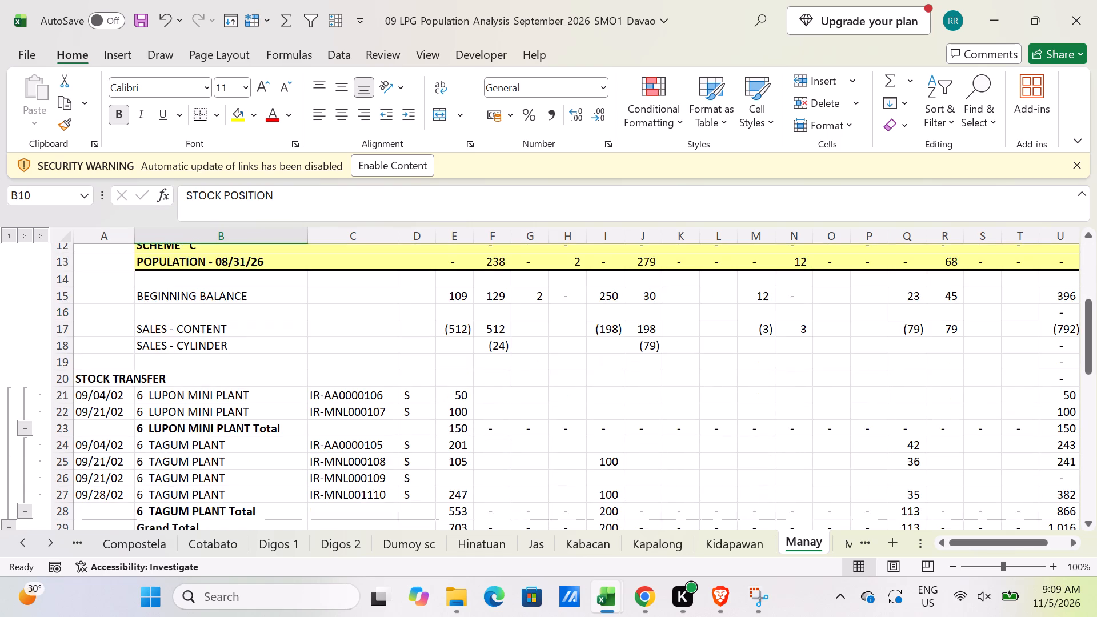
scroll(255, 494, "down", 2)
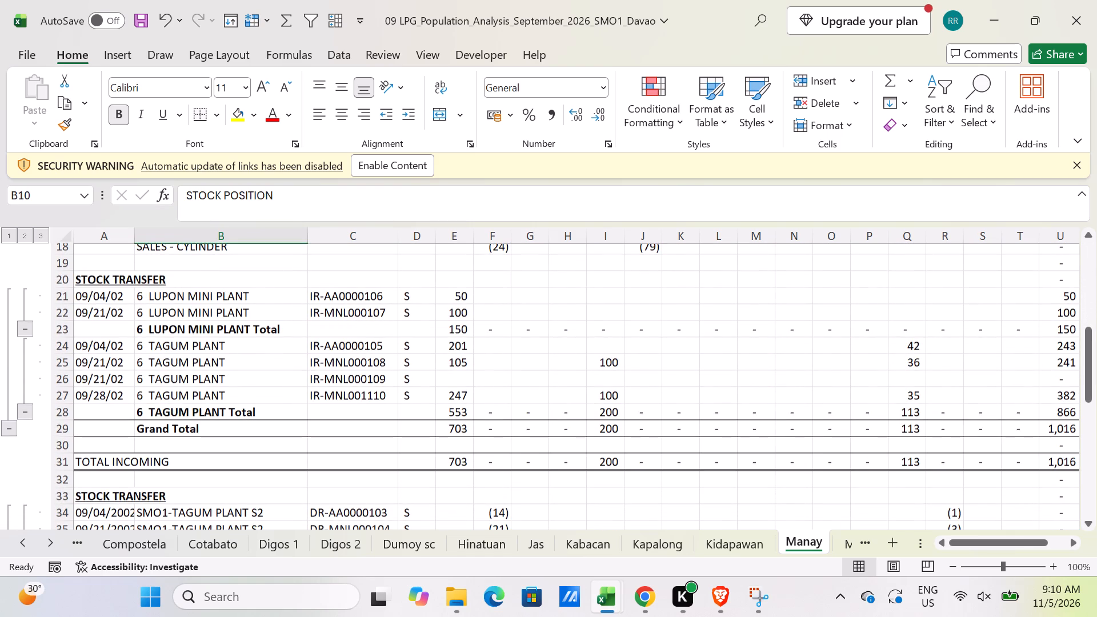
left_click_drag(103, 311, 337, 315)
key("ctrl+c")
key("alt+Tab")
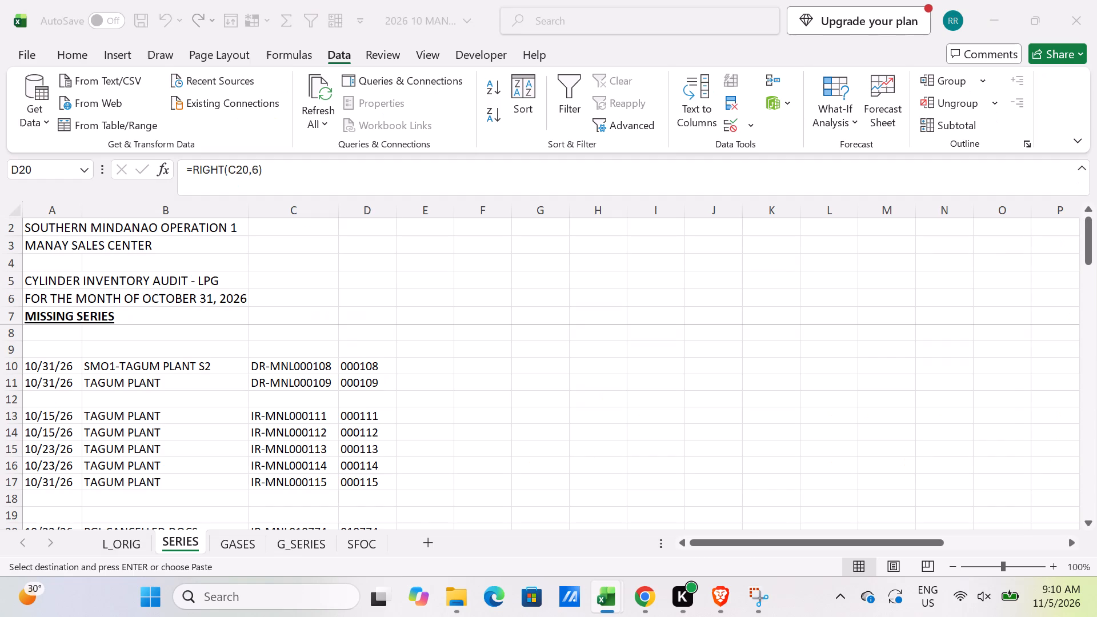
left_click(59, 347)
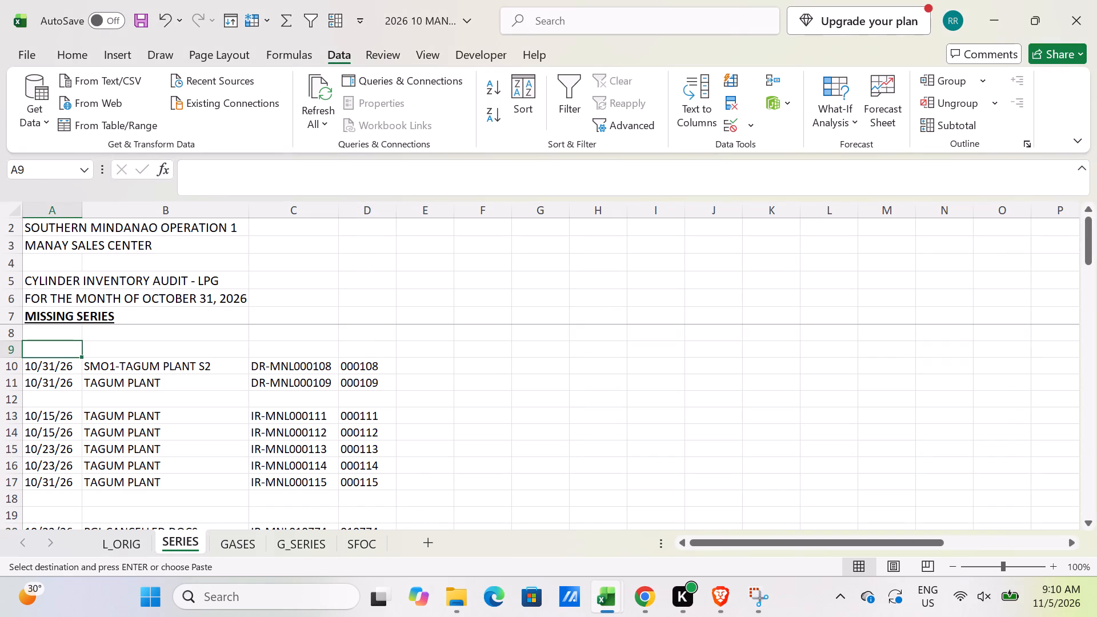
key("alt+e")
type("SV")
key("Return")
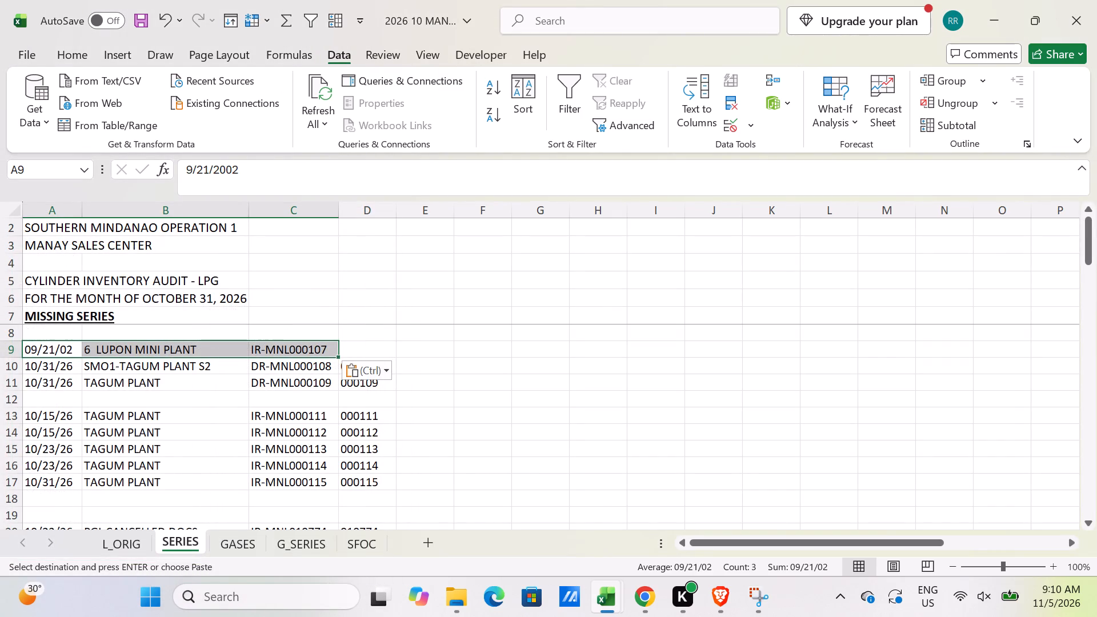
Copy the last-six-digits formula from D11 into D9 for the September entry.
left_click(367, 387)
key("ctrl+c")
left_click(349, 347)
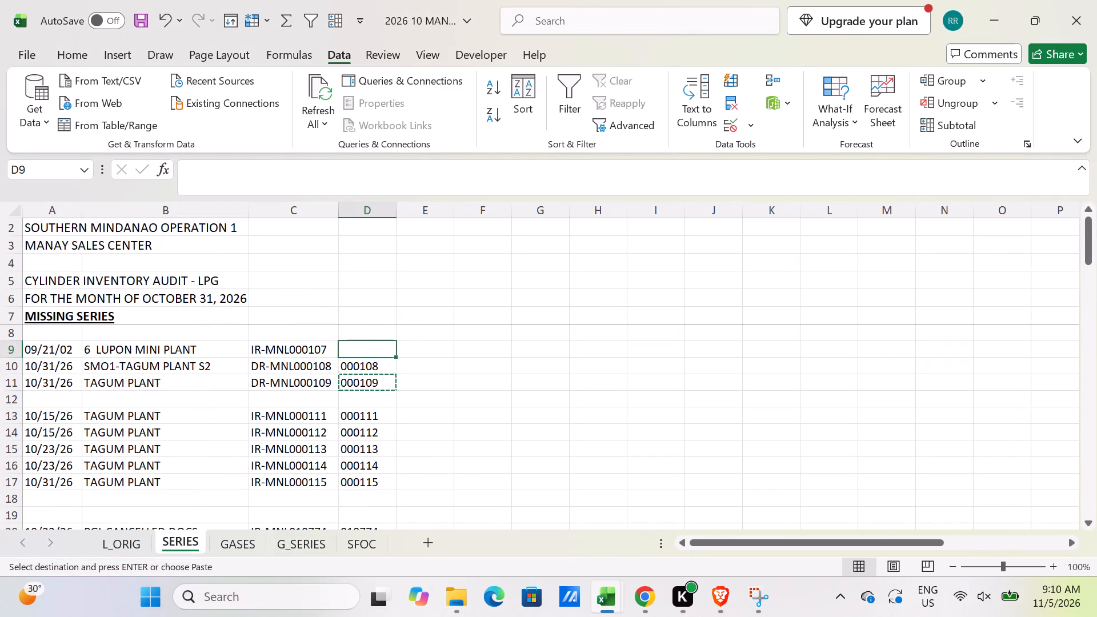
key("ctrl+v")
Highlight the September entry in A9:D9 with yellow fill.
left_click_drag(69, 350, 369, 359)
left_click(377, 347, "shift")
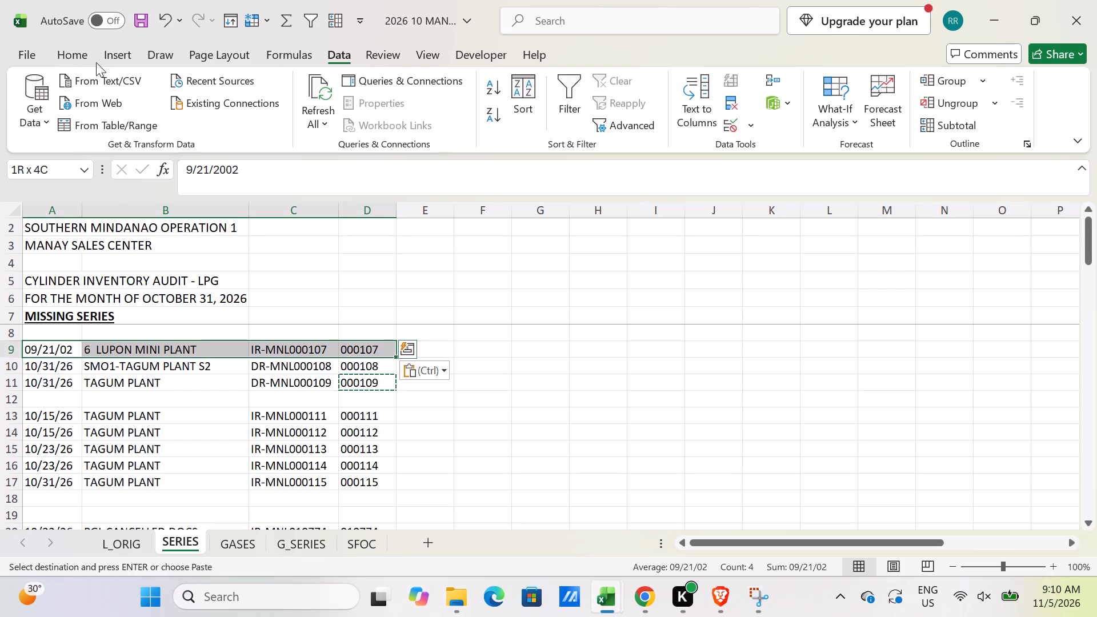
left_click(66, 51)
left_click(239, 115)
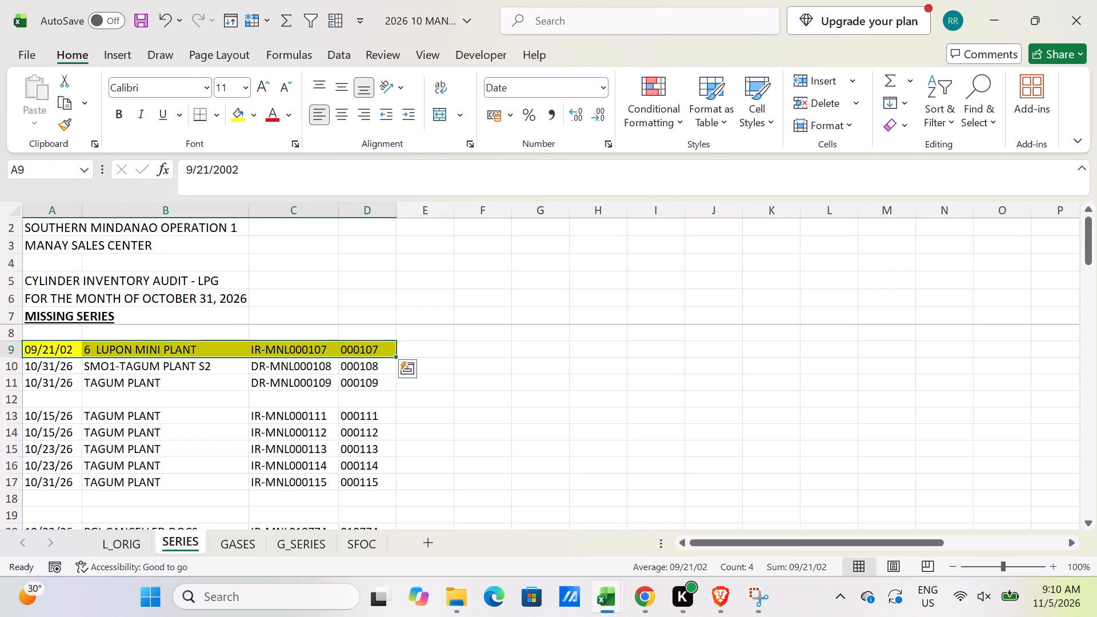
Insert another blank row at row 13, directly above the IR-MNL000111 entry.
scroll(245, 464, "down", 1)
scroll(245, 464, "up", 3)
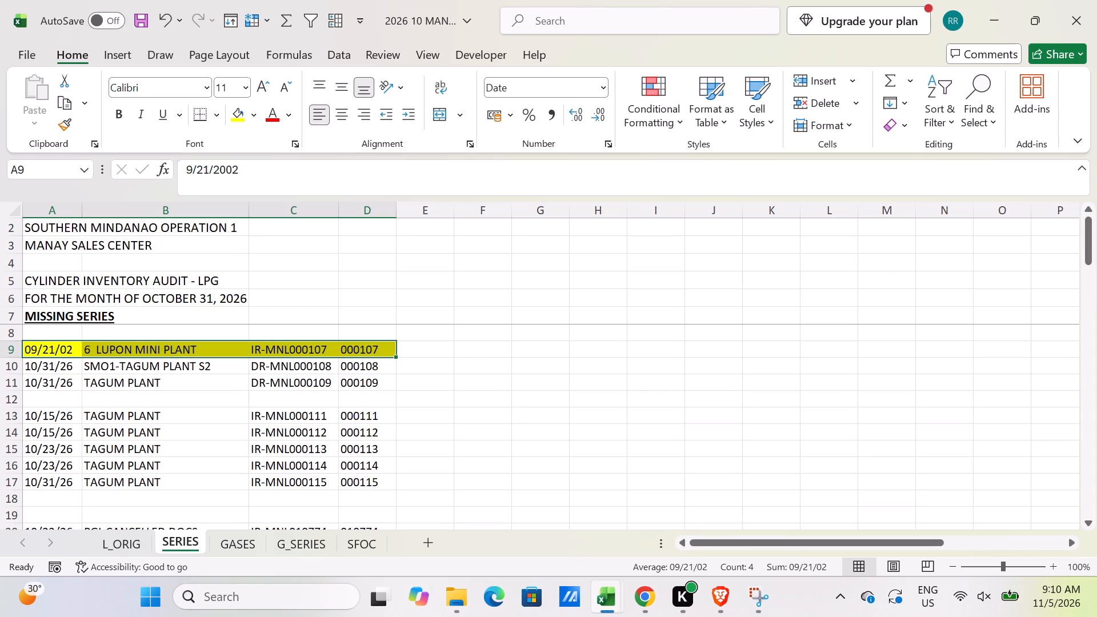
left_click(3, 414)
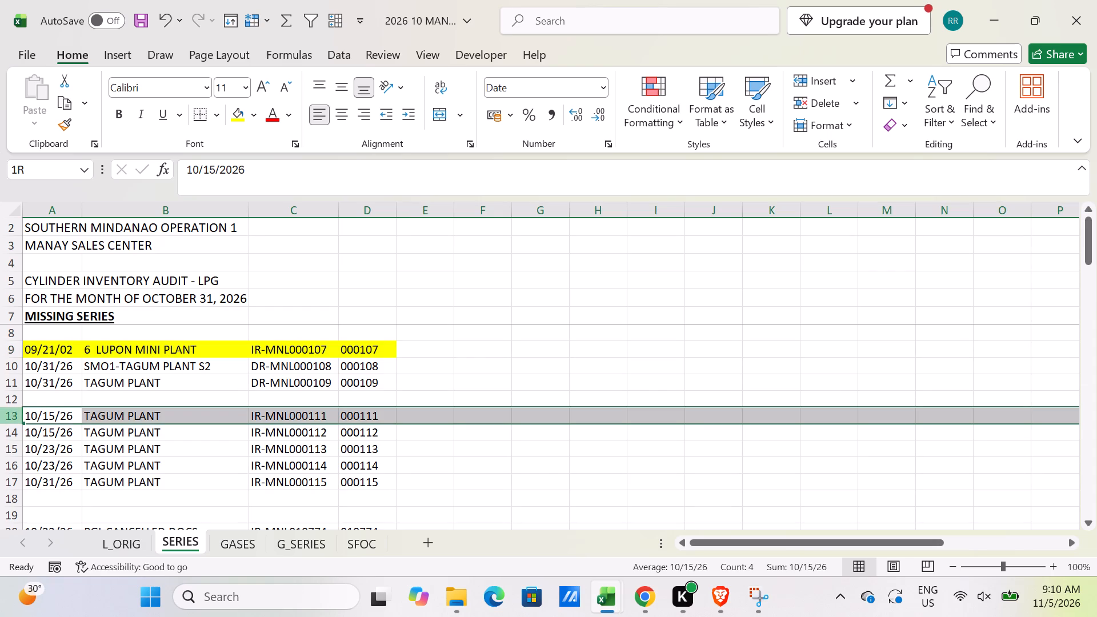
key("ctrl+shift+equal")
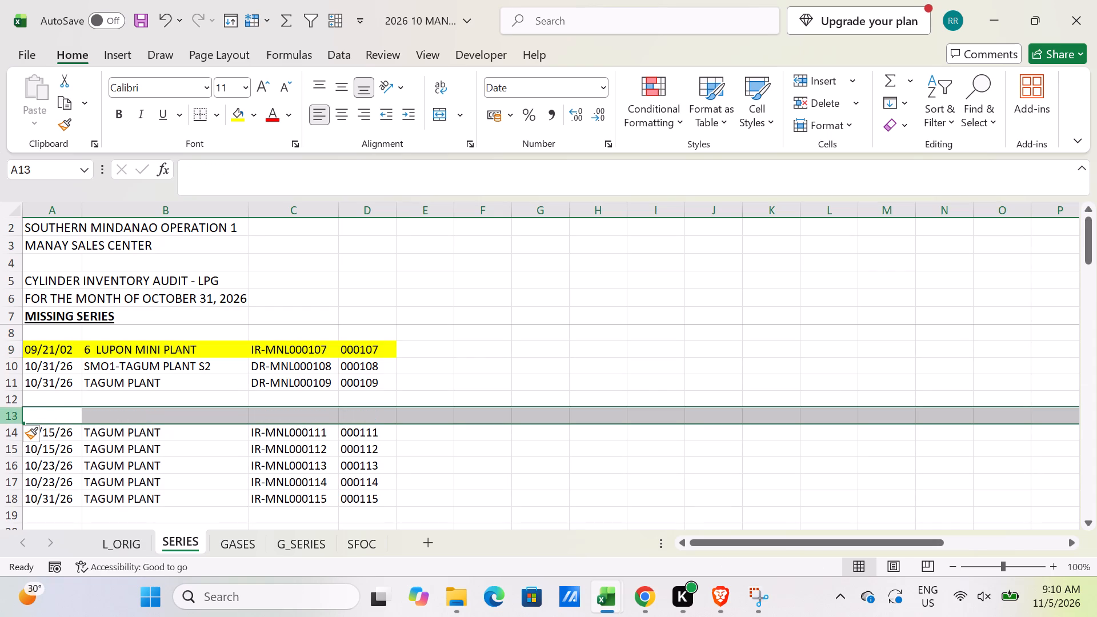
Copy the date, plant and document number of IR-MNL001110 from the September stock transfers into row 13 of the SERIES sheet as values.
scroll(19, 550, "down", 1)
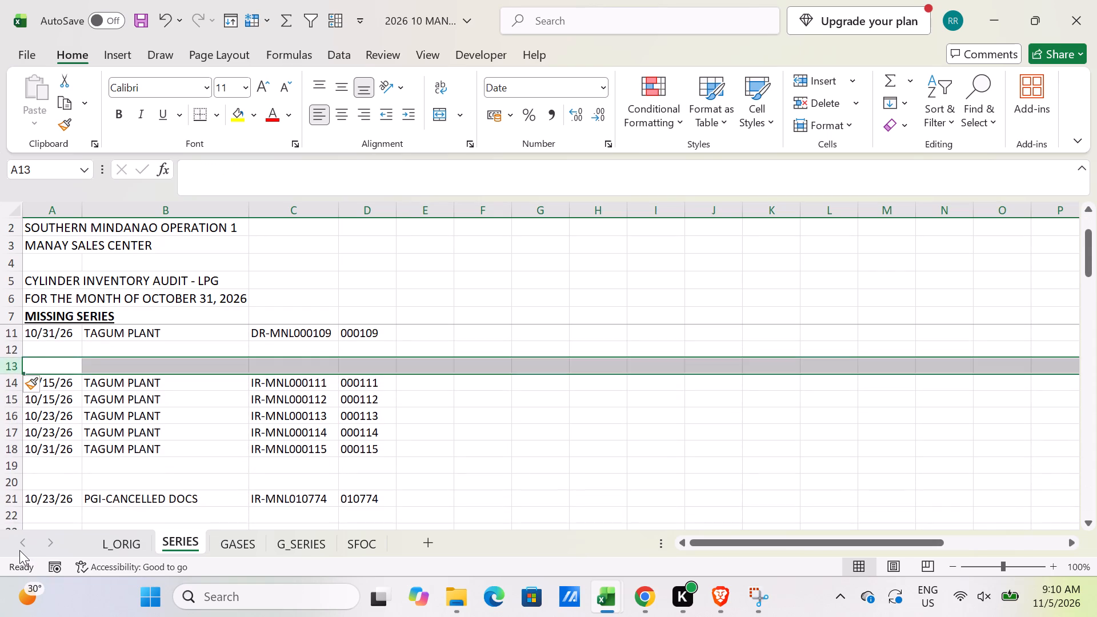
scroll(19, 550, "up", 1)
key("alt+Tab")
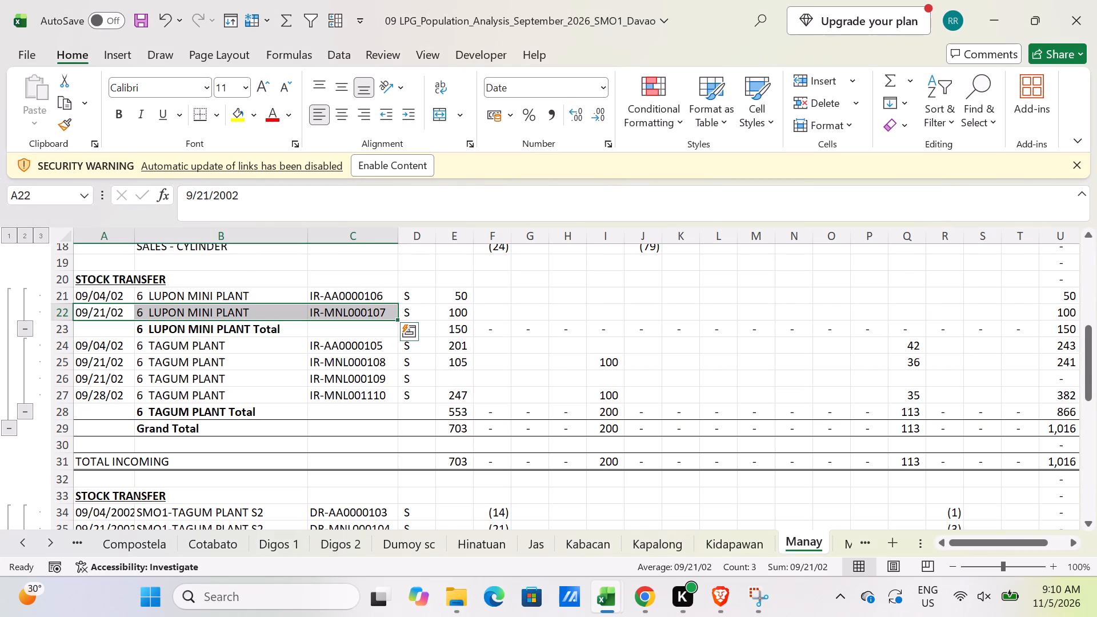
left_click_drag(92, 398, 343, 396)
key("ctrl+c")
key("alt+Tab")
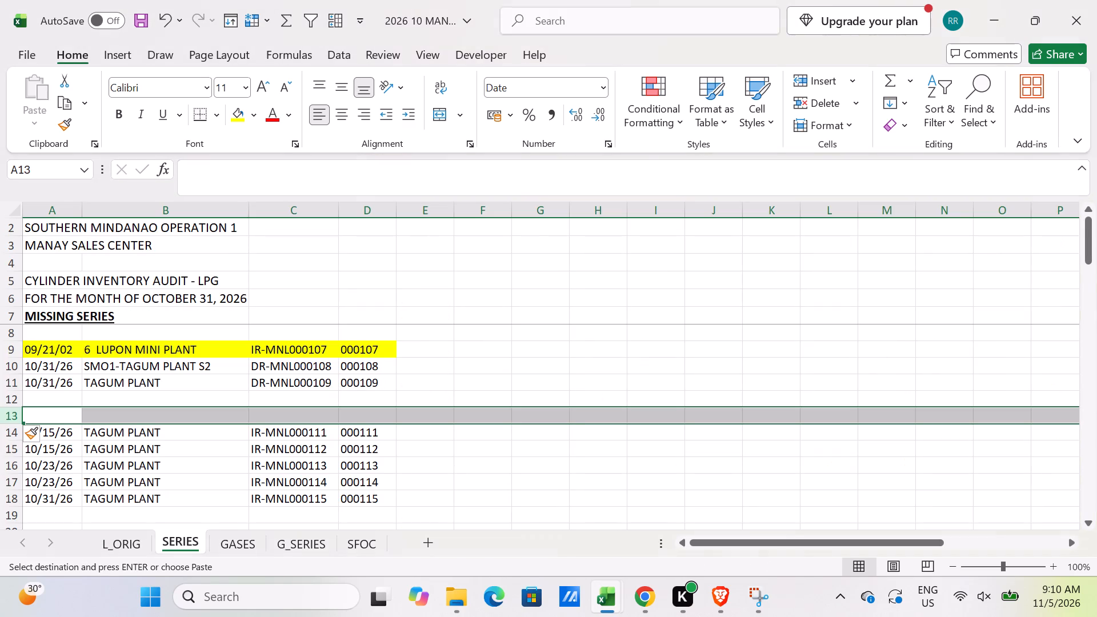
left_click(63, 414)
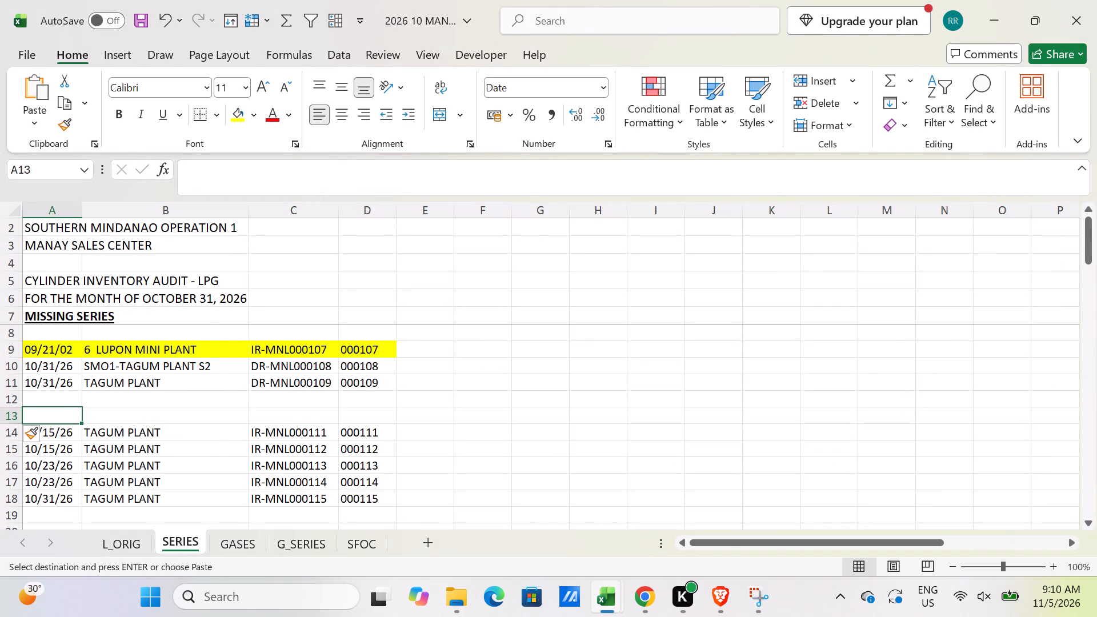
key("alt+e")
type("SV")
key("Return")
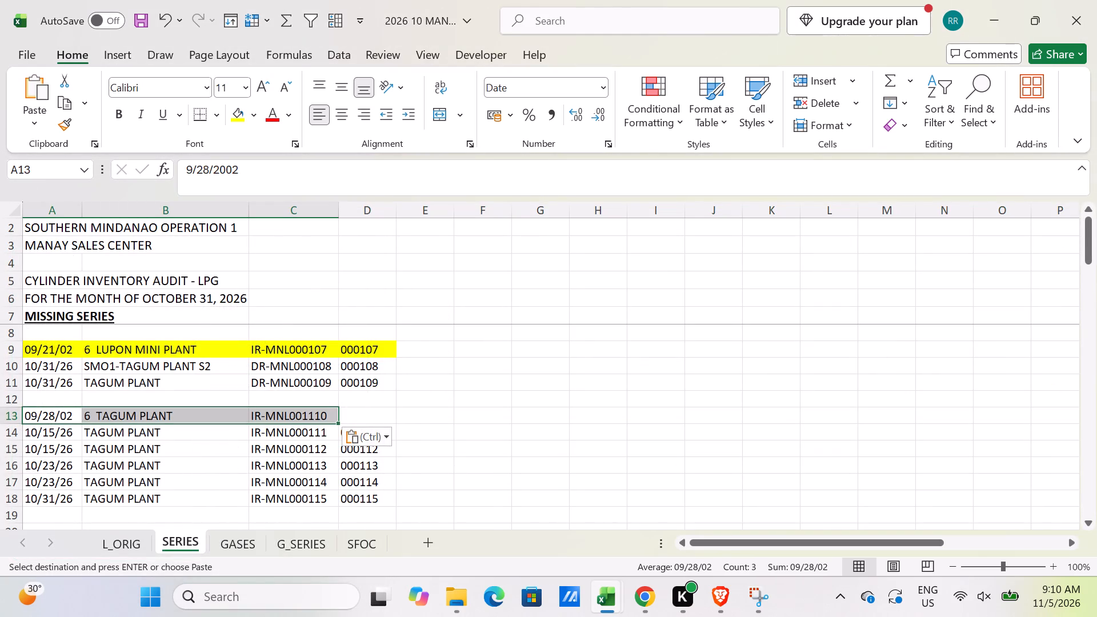
Fill the last-six-digits formula from D11 down to D13 for the new September entry.
left_click(360, 384)
left_click_drag(397, 390, 398, 424)
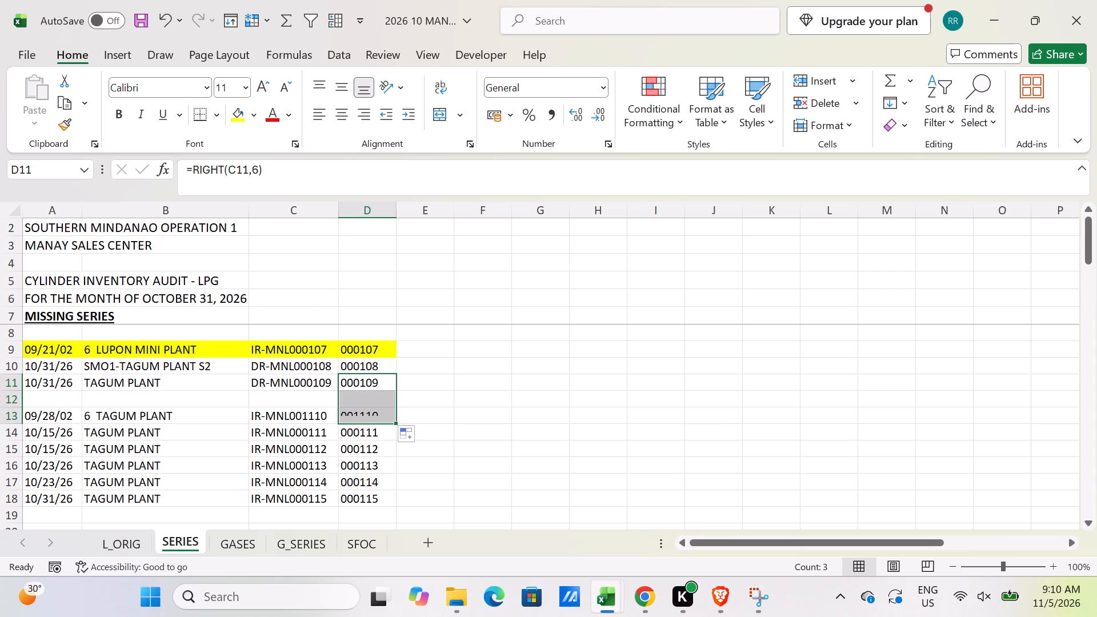
Highlight the September entry in A13:D13 with yellow fill.
left_click_drag(59, 420, 369, 410)
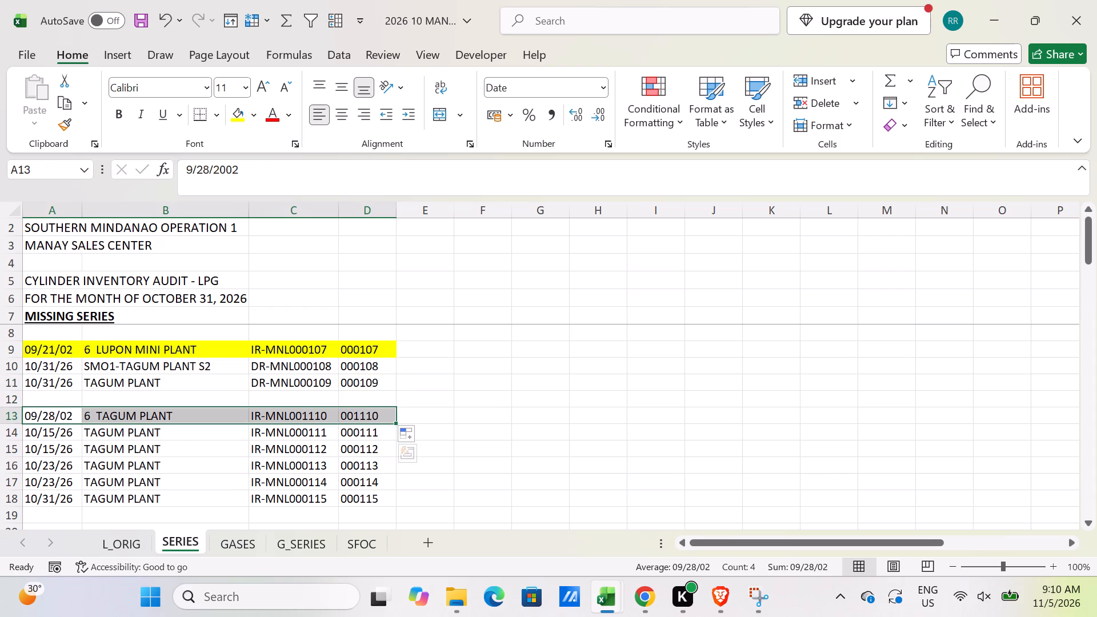
left_click(238, 120)
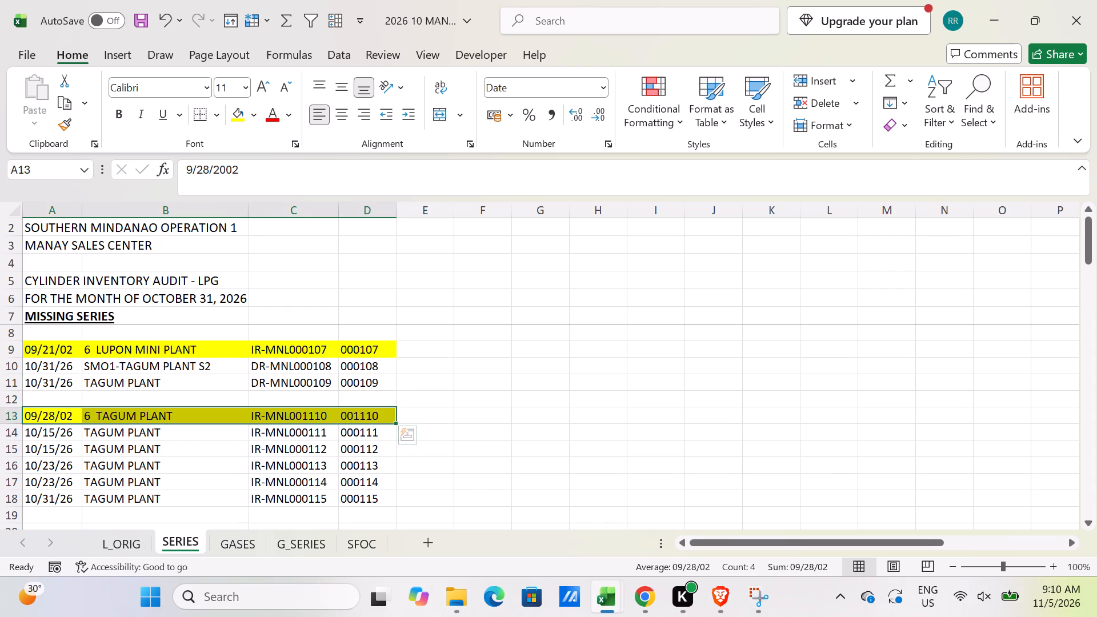
Overwrite A9:C9 of the SERIES sheet with the date, plant and document number of September's DR-MNL000107, pasted as values.
key("alt+Tab")
scroll(286, 487, "down", 4)
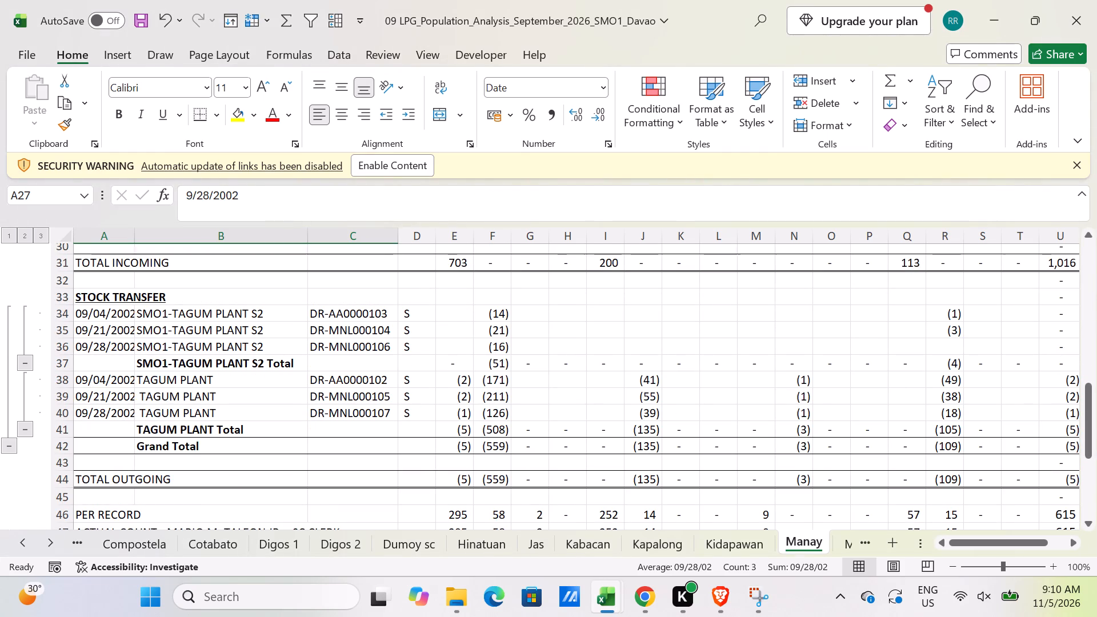
left_click_drag(114, 410, 353, 408)
key("ctrl+c")
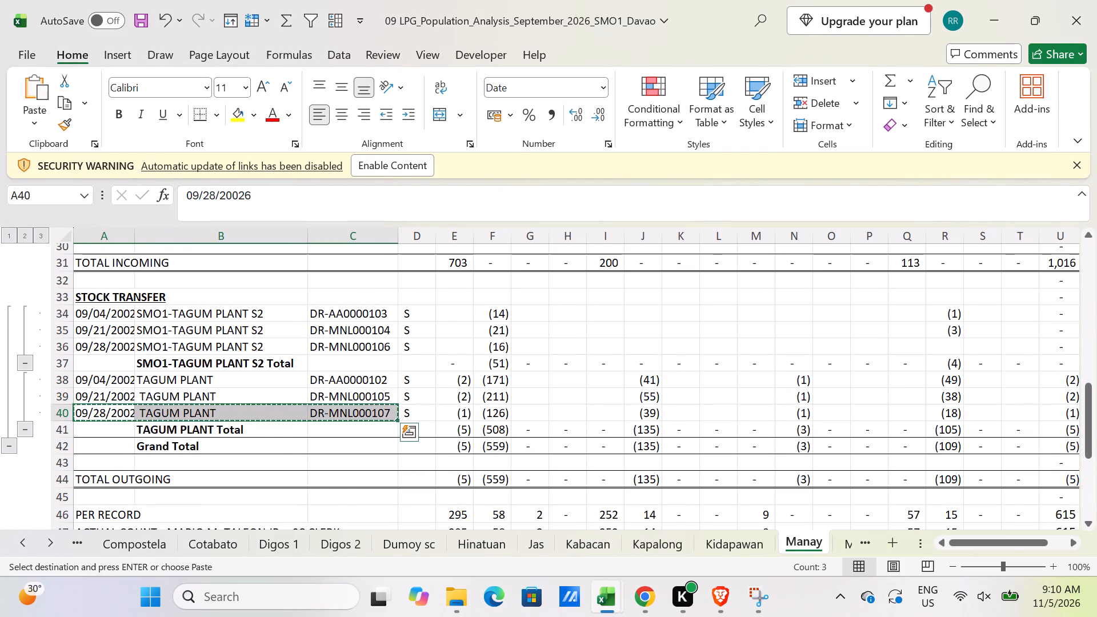
key("alt+Tab")
left_click(46, 350)
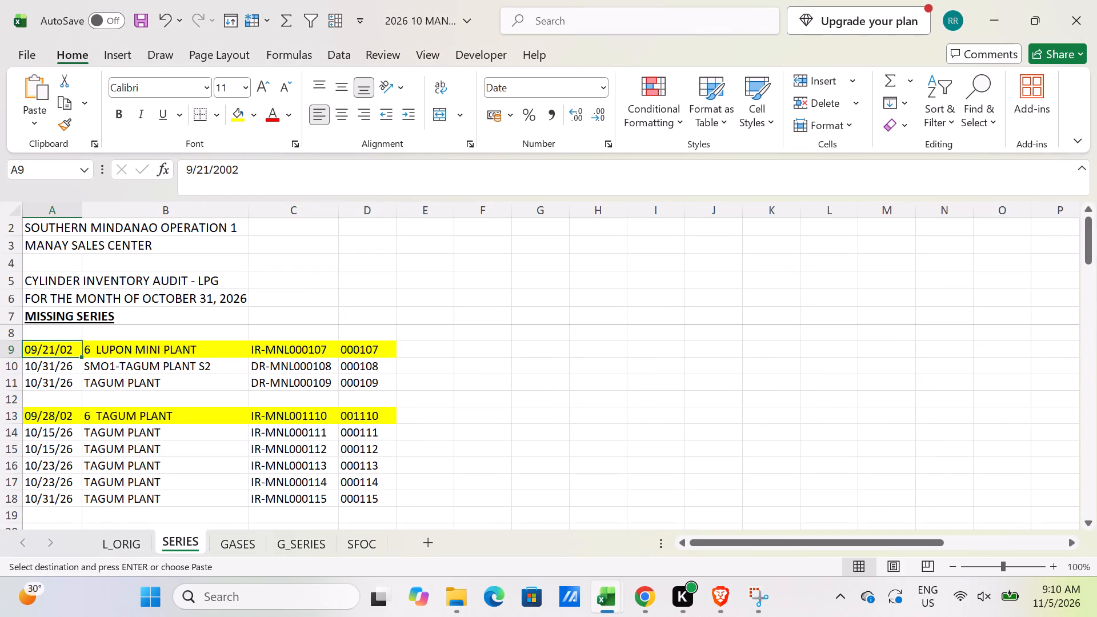
key("alt+e")
type("SV")
key("Return")
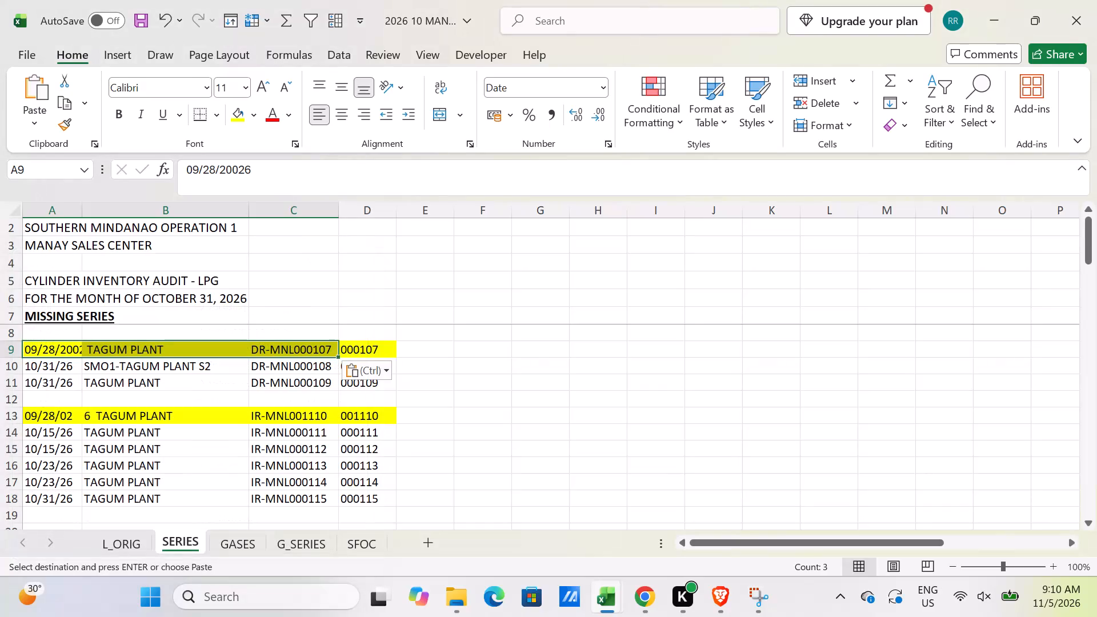
key("Escape")
Check the remaining series groups on the SERIES sheet against the document numbers in Manay's September LPG stock transfers.
scroll(303, 399, "down", 1)
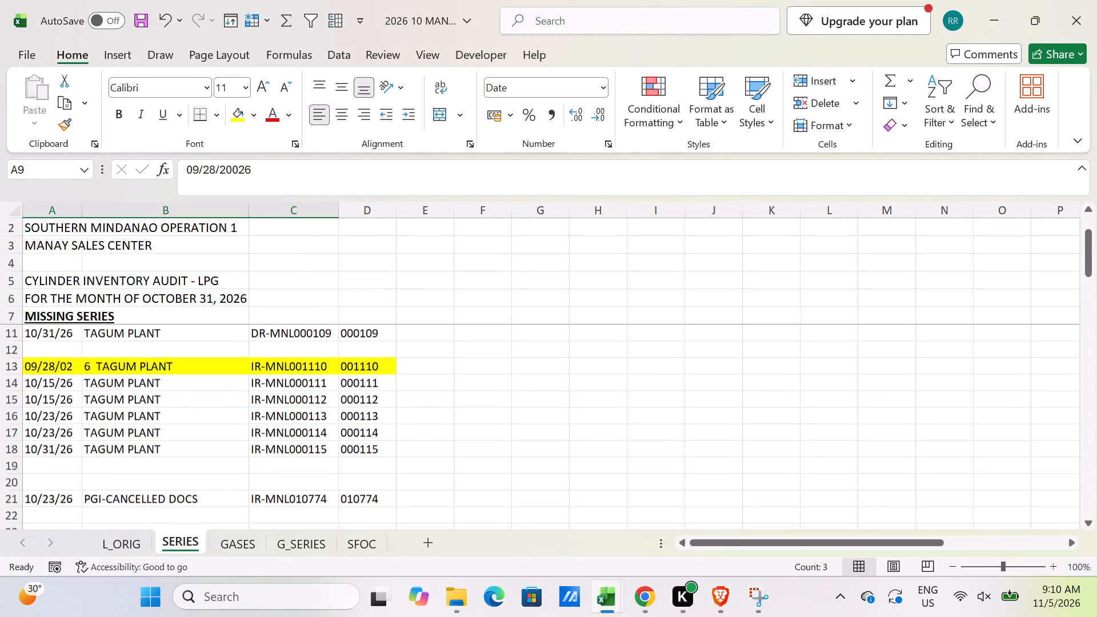
scroll(145, 468, "up", 1)
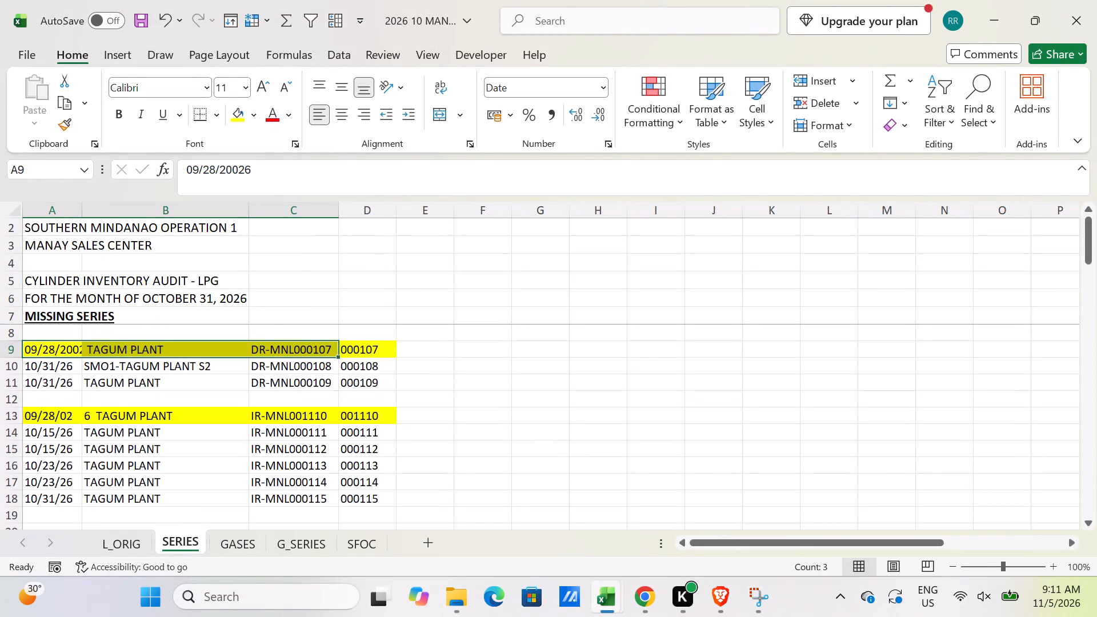
scroll(145, 468, "up", 1)
scroll(145, 468, "down", 2)
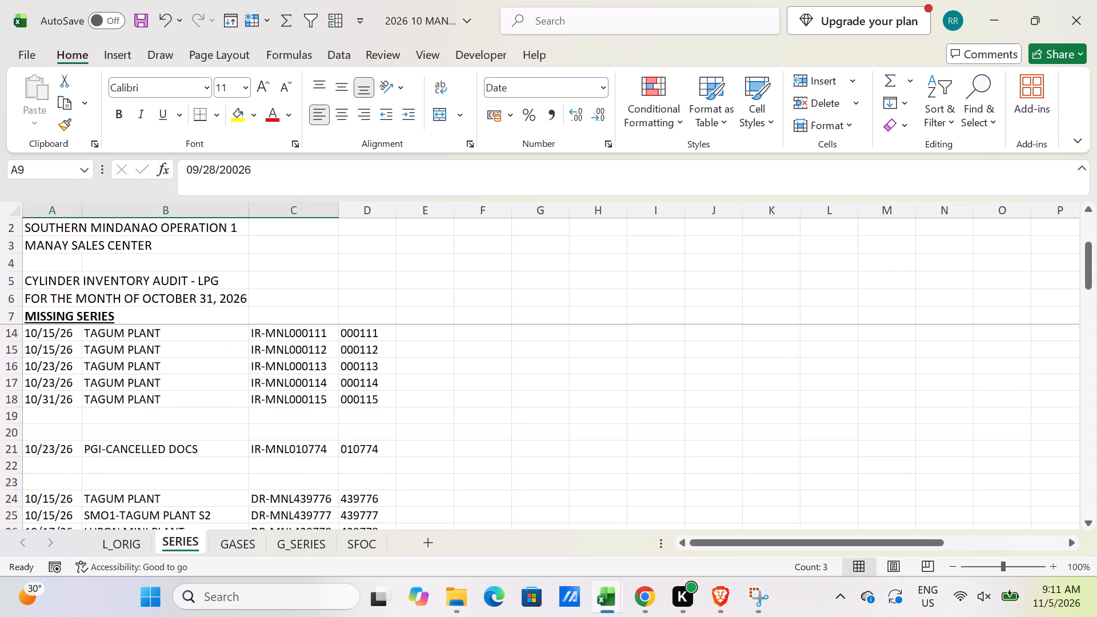
key("alt+Tab")
scroll(201, 489, "down", 3)
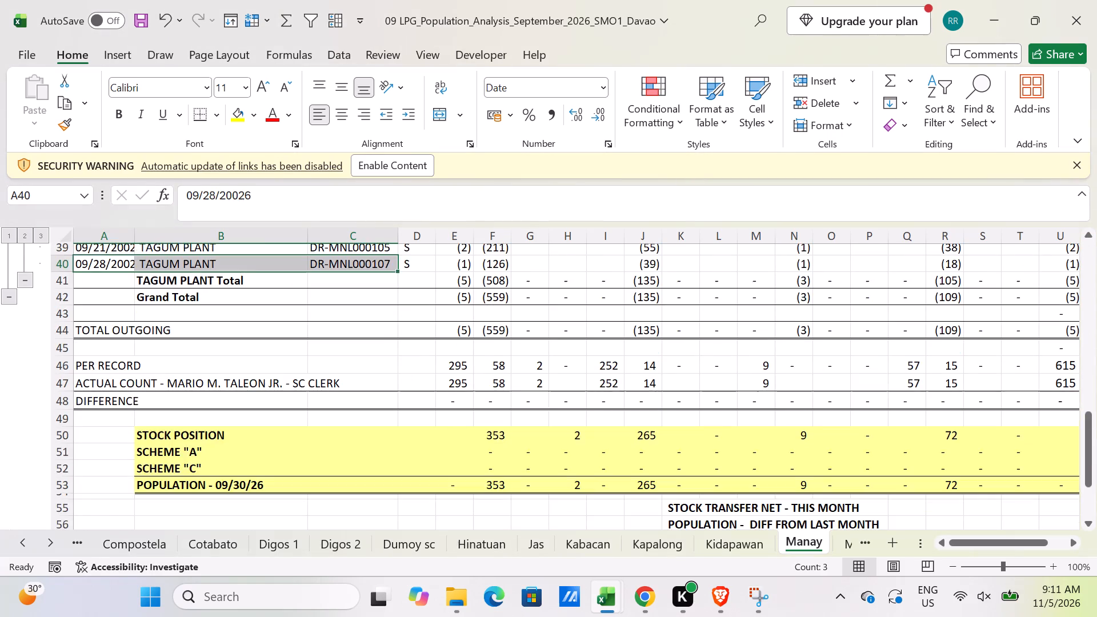
scroll(201, 489, "up", 3)
key("alt+Tab")
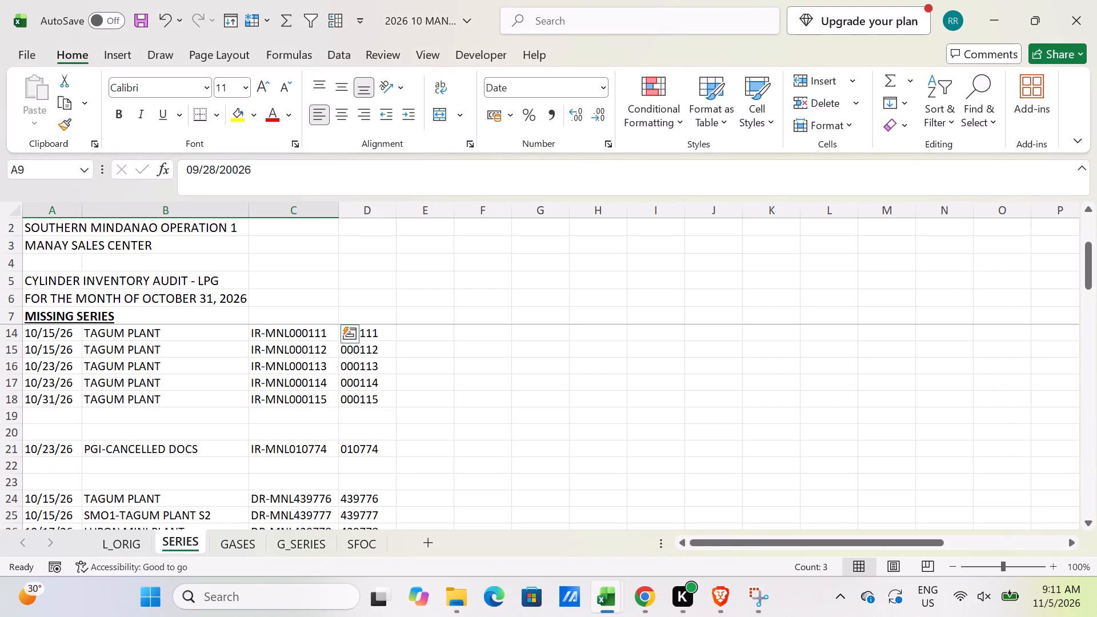
scroll(118, 458, "down", 2)
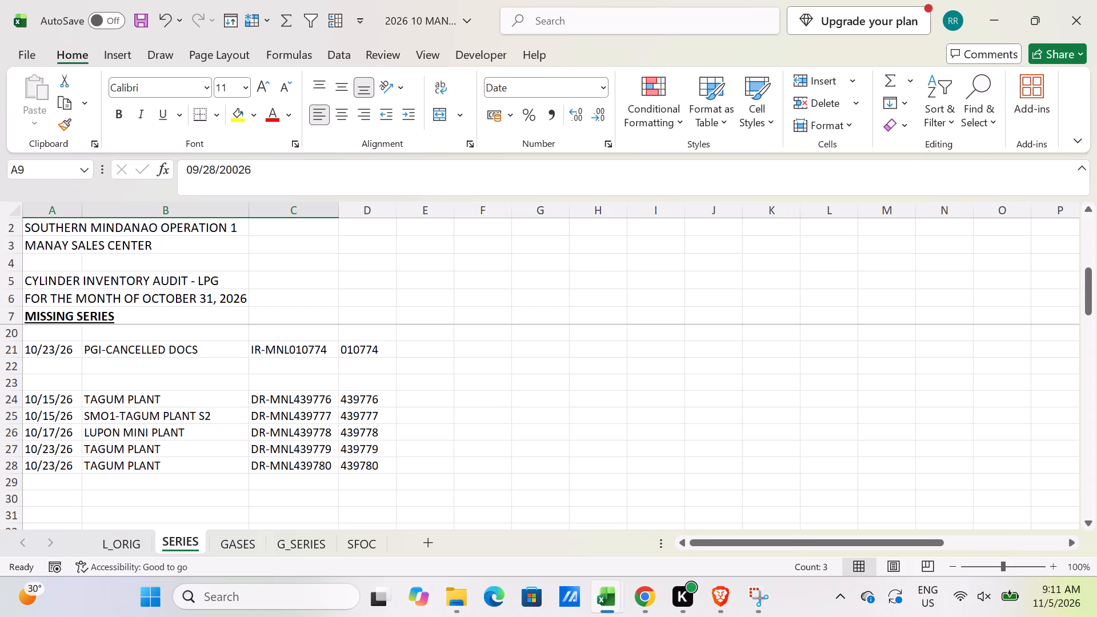
key("alt+Tab")
scroll(147, 470, "down", 3)
scroll(147, 470, "up", 1)
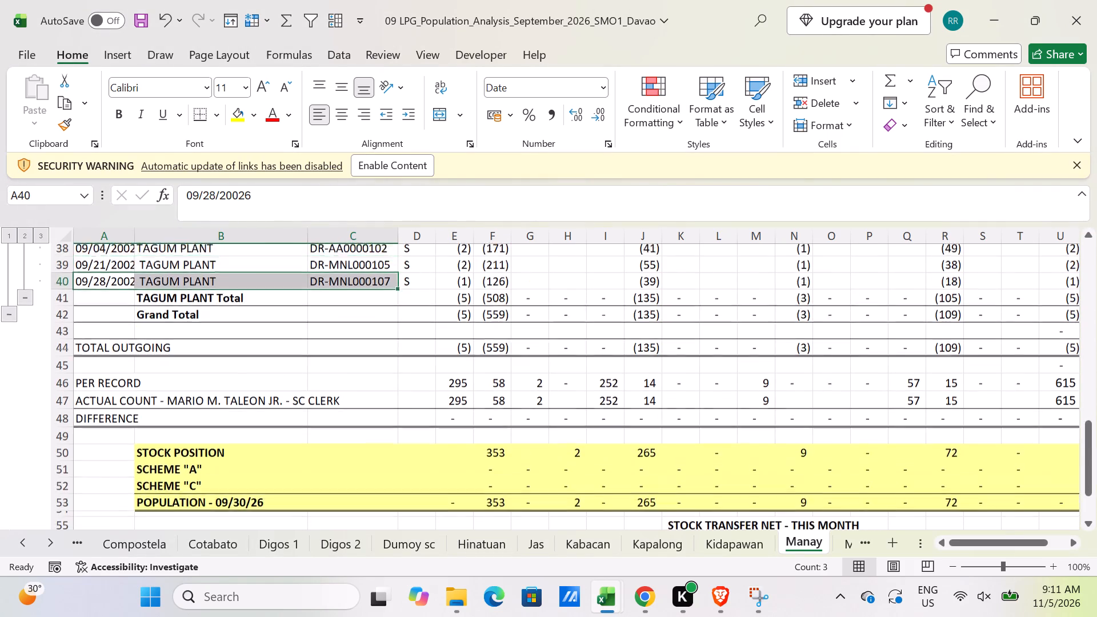
scroll(147, 470, "up", 6)
scroll(147, 470, "down", 2)
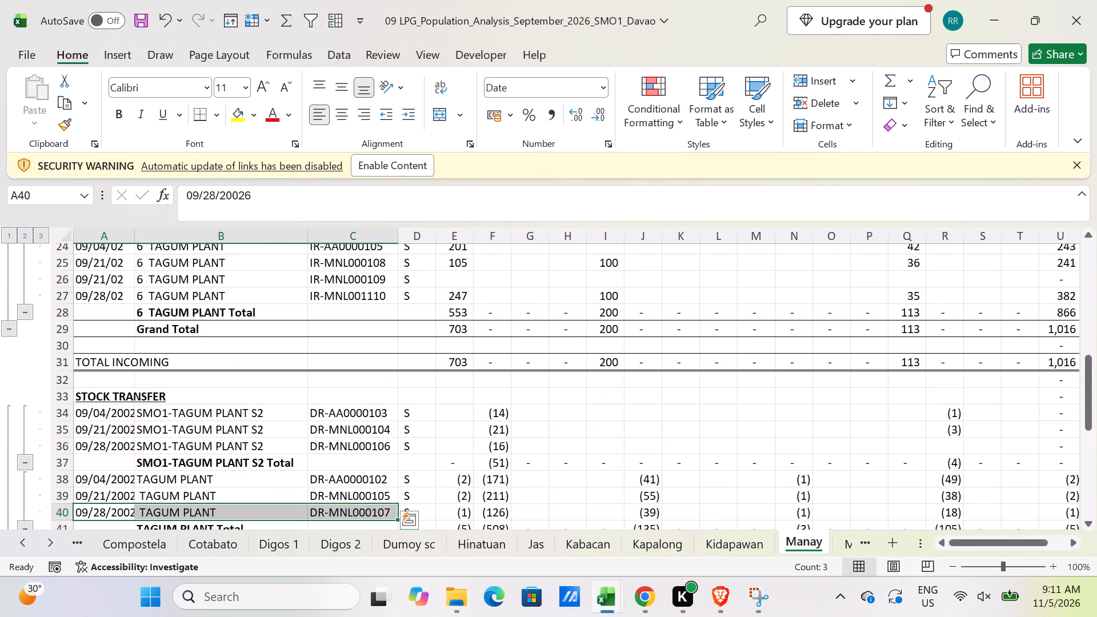
key("alt+Tab")
key("alt+Tab")
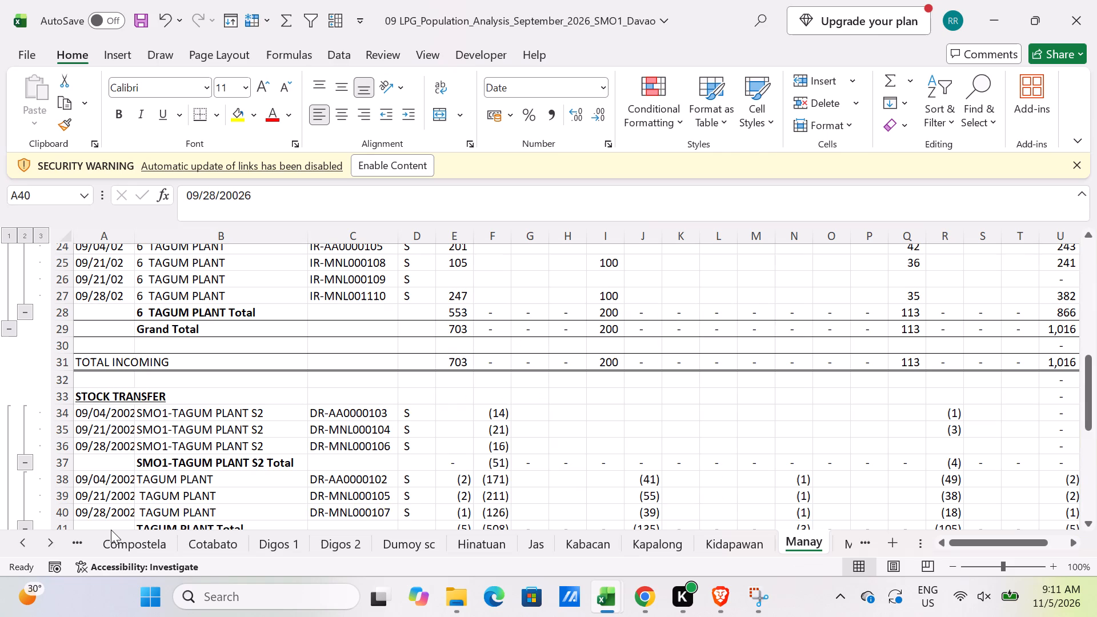
On the Manay sheet of the September gases population workbook, unhide the DOC # column and expand all row groups.
left_click(621, 596)
left_click(589, 519)
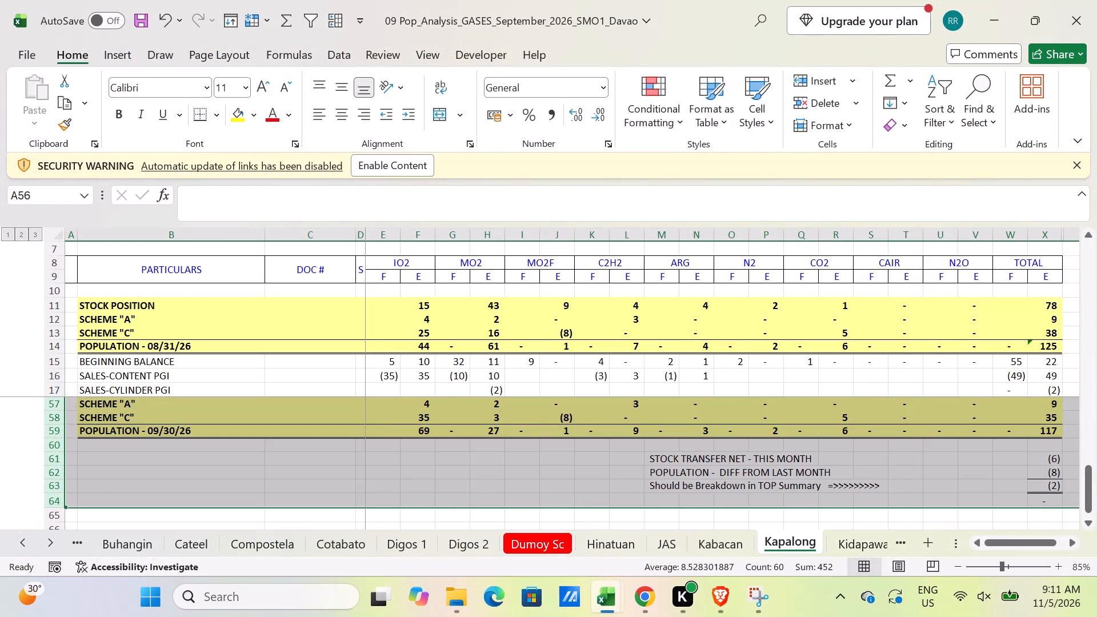
scroll(107, 518, "up", 4)
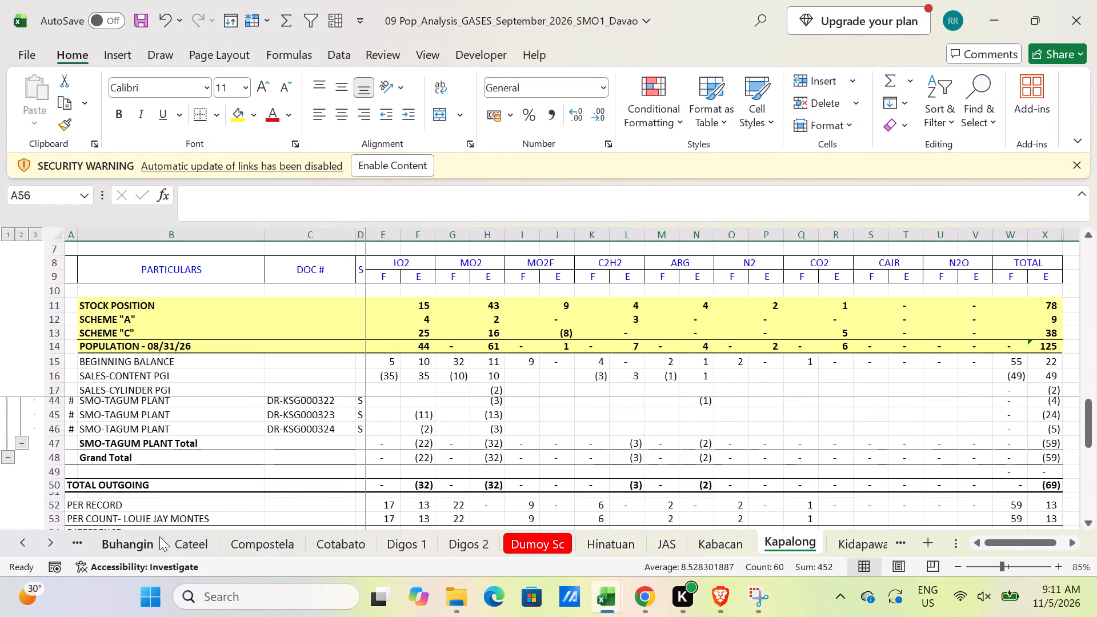
triple_click(53, 540)
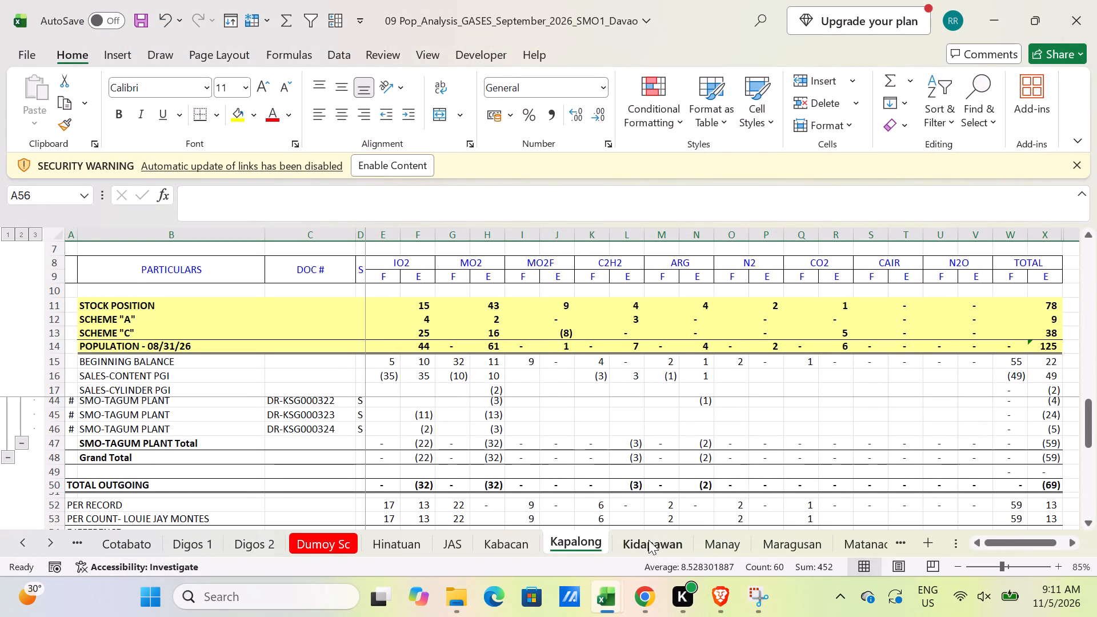
left_click(720, 545)
left_click_drag(207, 235, 251, 236)
right_click(251, 236)
left_click(319, 558)
left_click(143, 437)
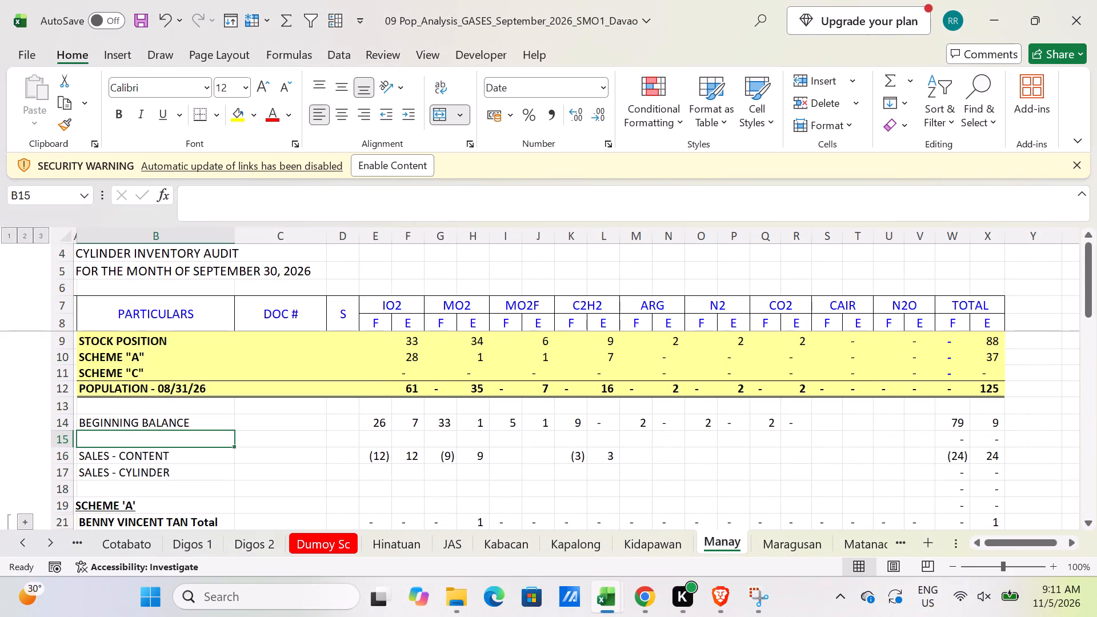
left_click(35, 235)
Examine the stock transfer document numbers on Manay's September gases sheet and compare them with those on the September LPG sheet.
scroll(174, 460, "down", 5)
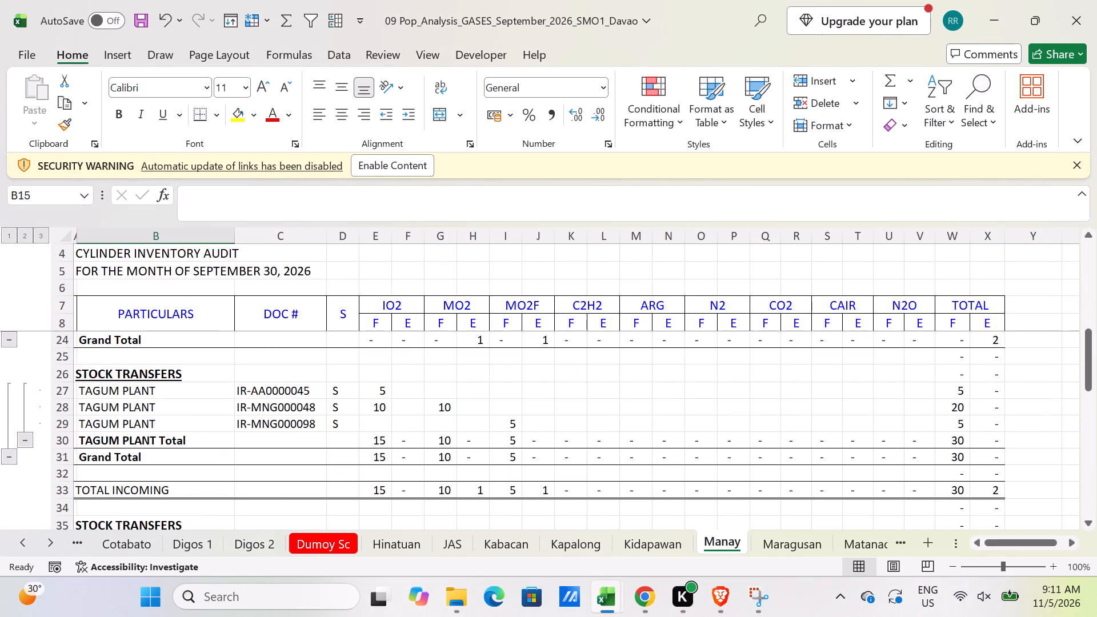
scroll(173, 474, "down", 1)
scroll(173, 474, "up", 1)
scroll(173, 474, "down", 6)
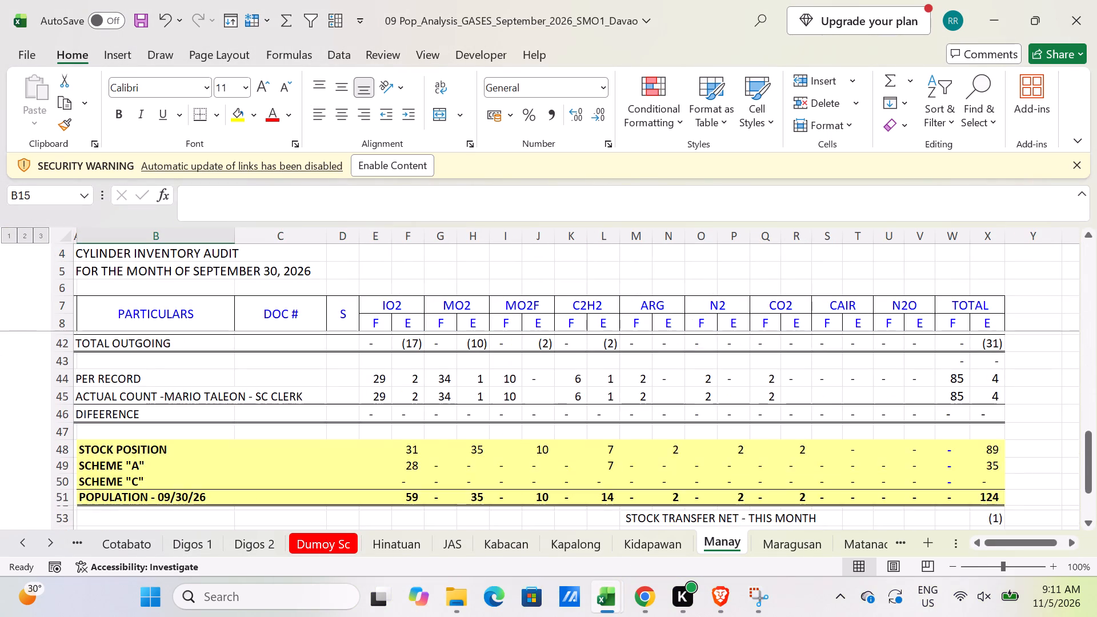
scroll(161, 481, "up", 3)
scroll(210, 468, "up", 4)
key("alt+Tab")
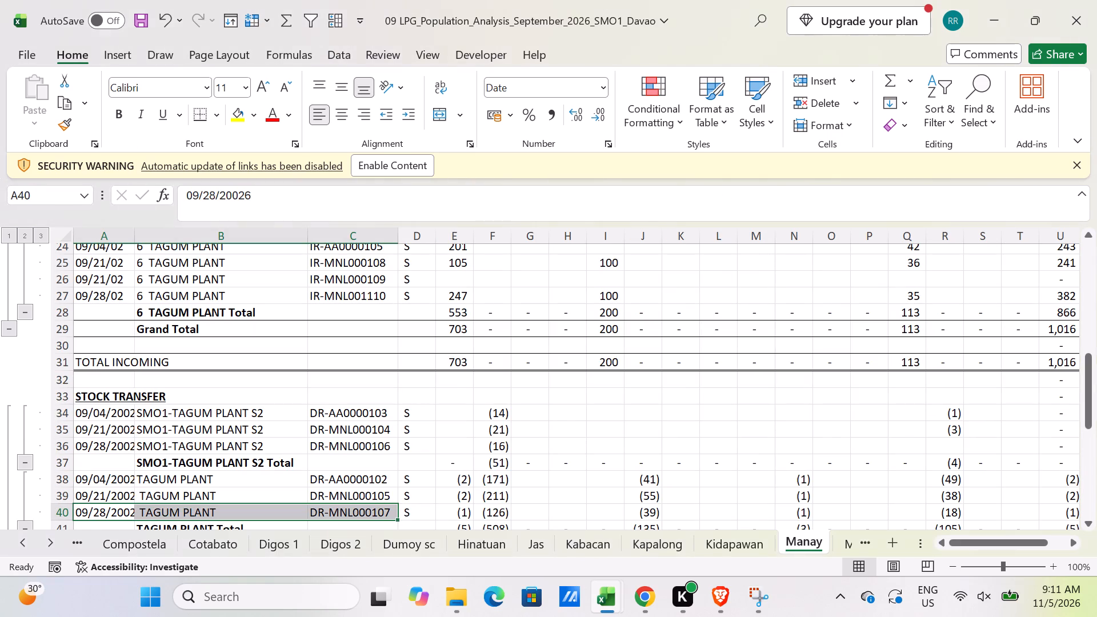
scroll(277, 507, "up", 4)
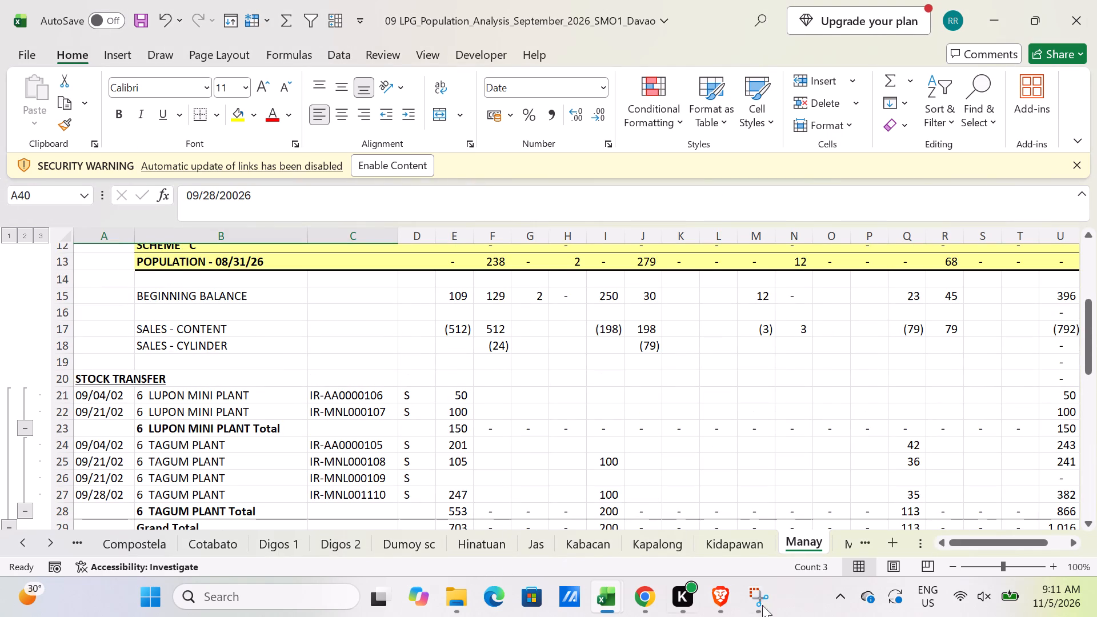
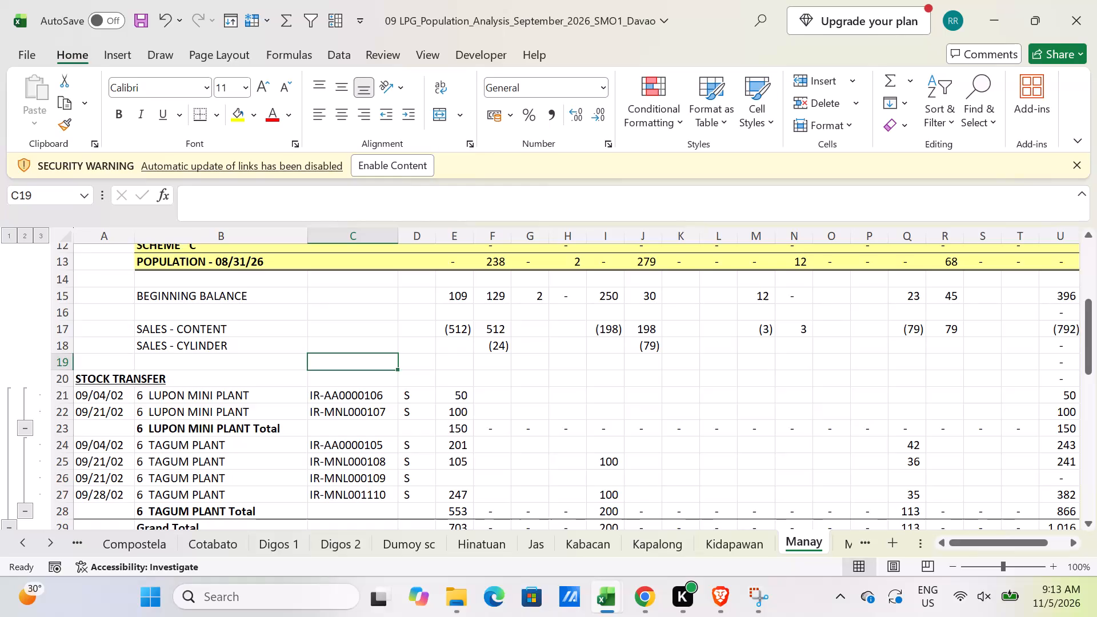
Review the incoming and outgoing stock transfer document numbers on Manay's September LPG sheet against the SERIES sheet of the 2026 10 MANAY SC workbook.
left_click(592, 334)
scroll(592, 334, "up", 3)
scroll(592, 334, "down", 2)
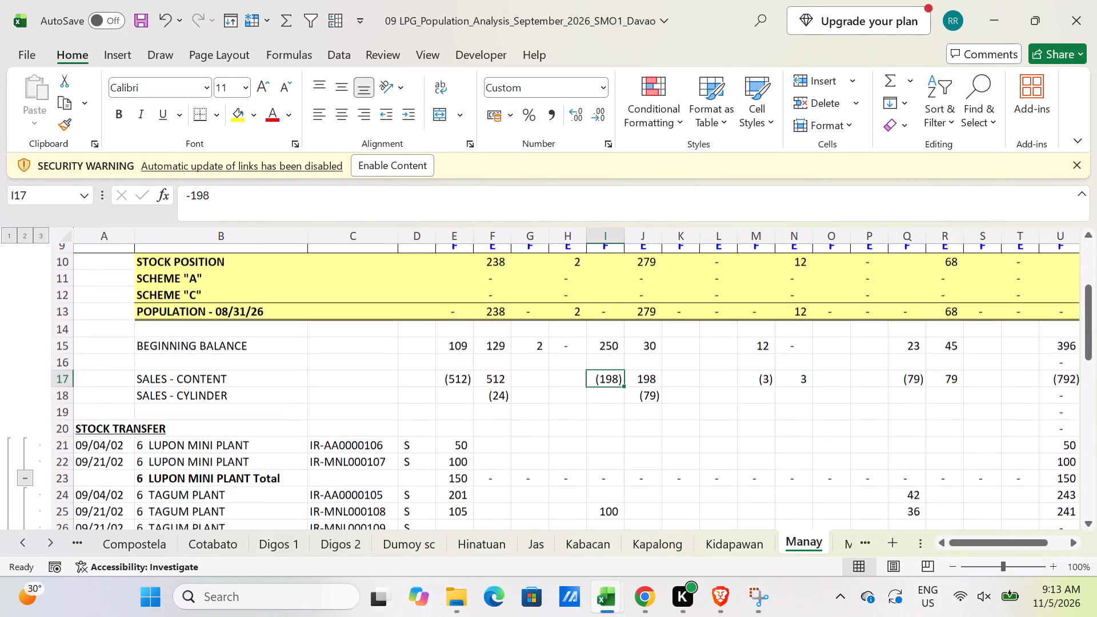
left_click(692, 455)
scroll(692, 455, "down", 5)
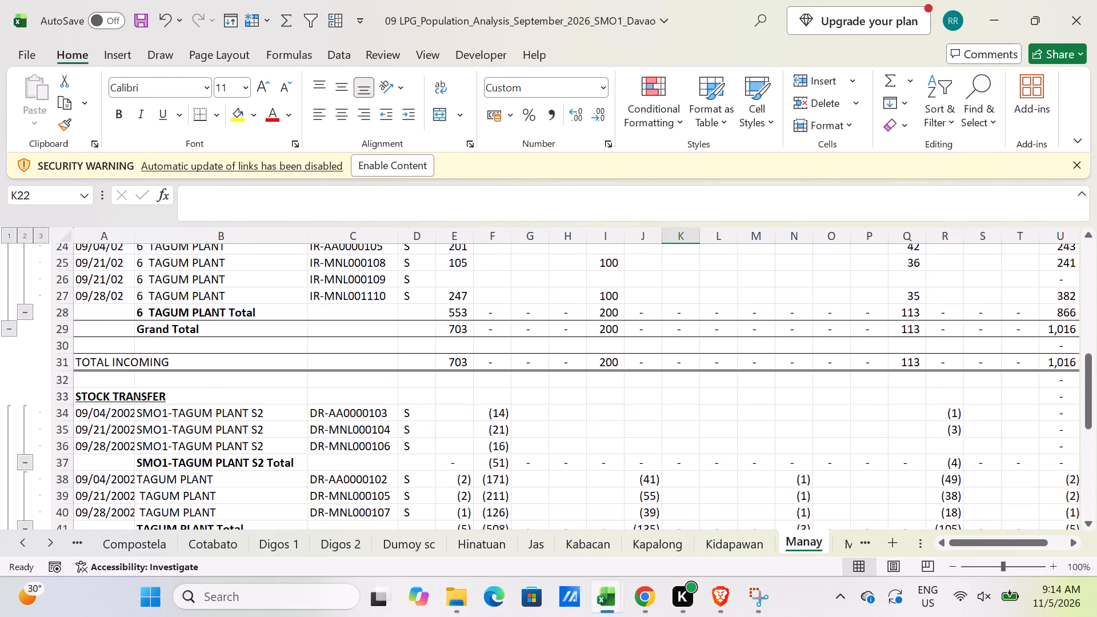
scroll(626, 483, "down", 3)
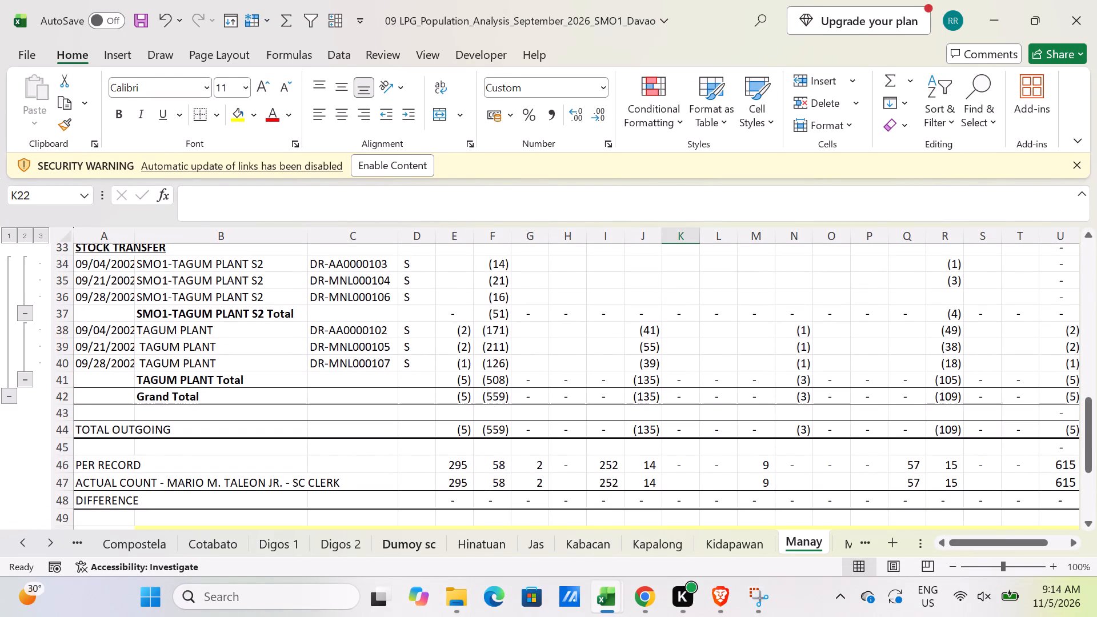
scroll(190, 516, "up", 2)
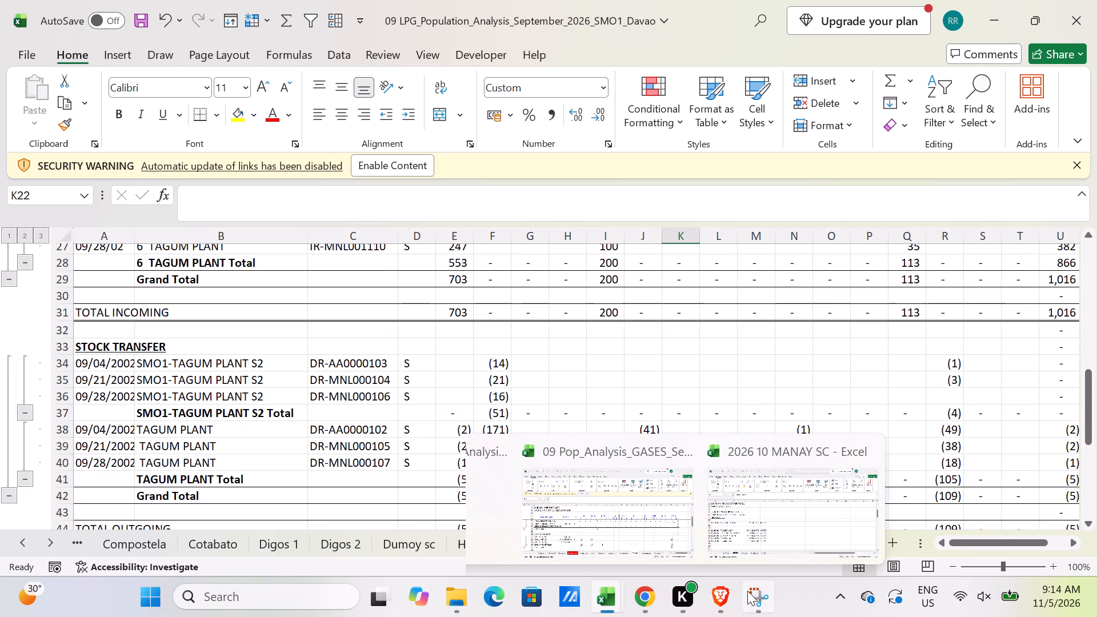
left_click(818, 449)
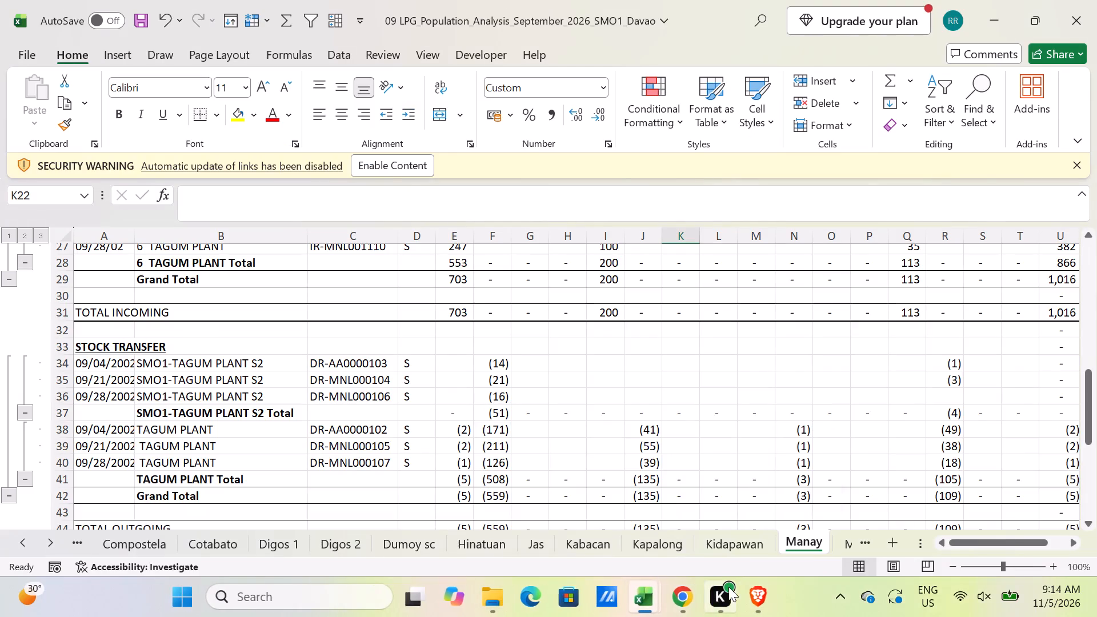
left_click(653, 597)
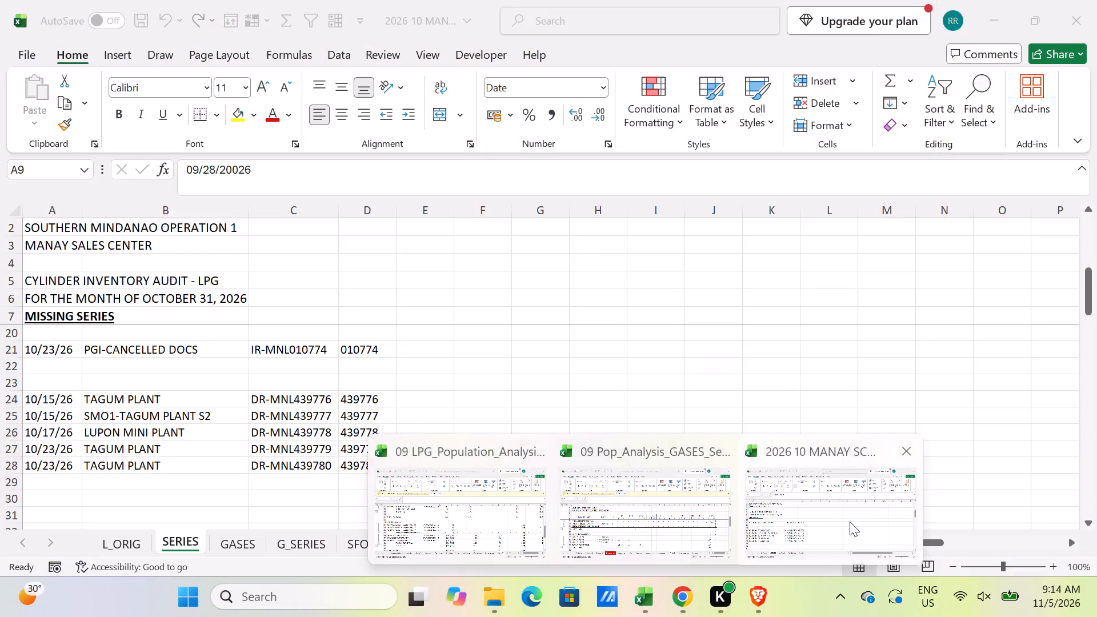
left_click(850, 522)
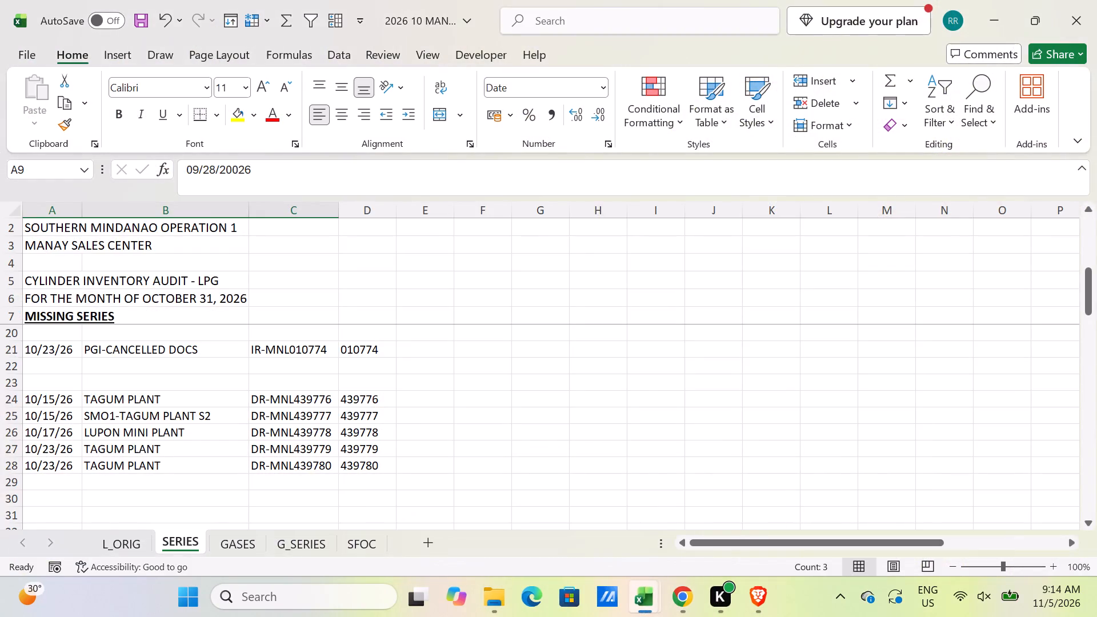
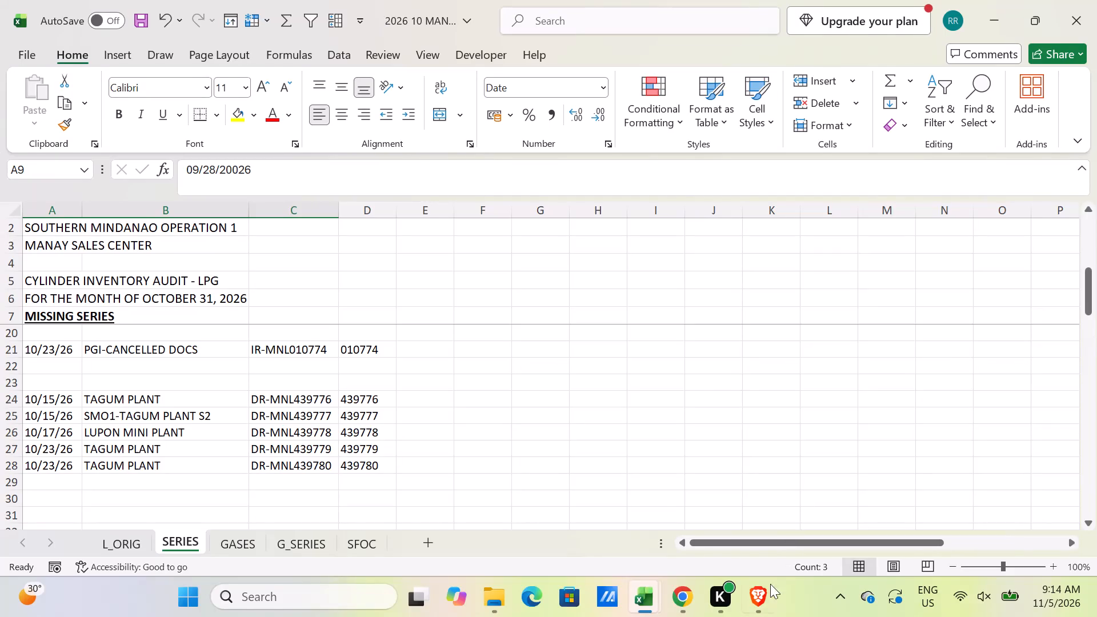
Review the DR-MNL and IR-MNL document series on the SERIES sheet of the 2026 10 MANAY SC workbook for gaps.
left_click(644, 593)
left_click(815, 507)
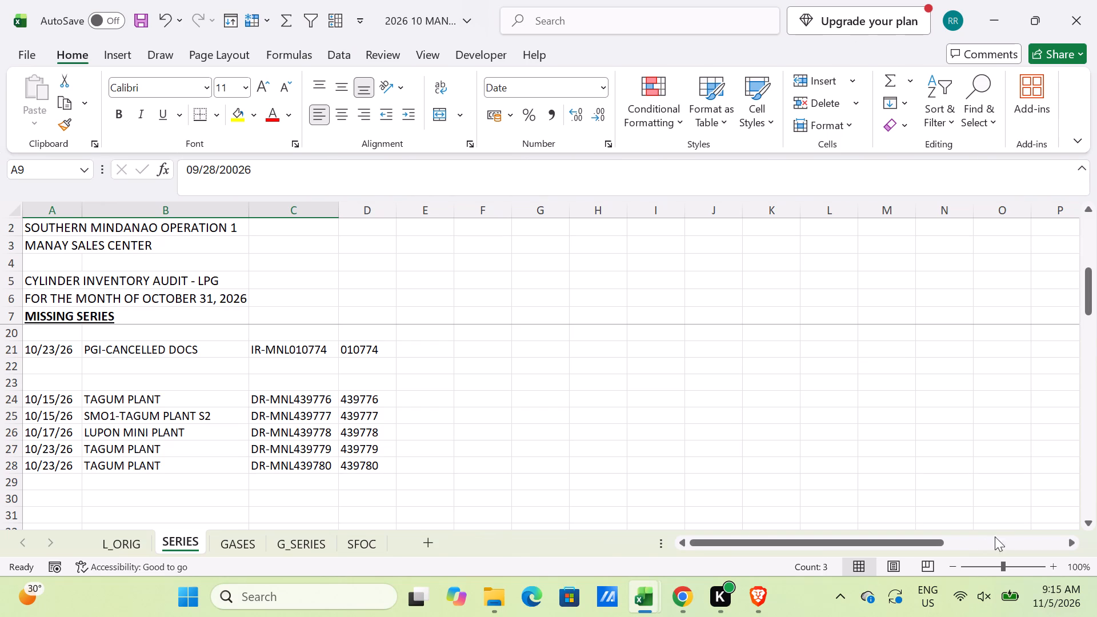
scroll(259, 471, "up", 1)
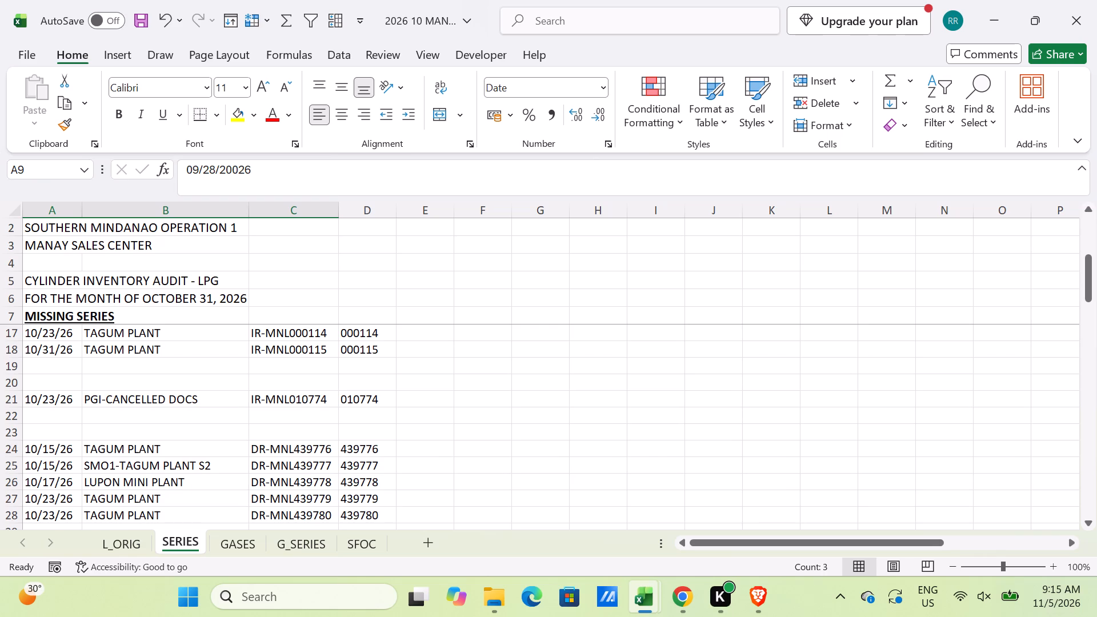
scroll(173, 510, "up", 4)
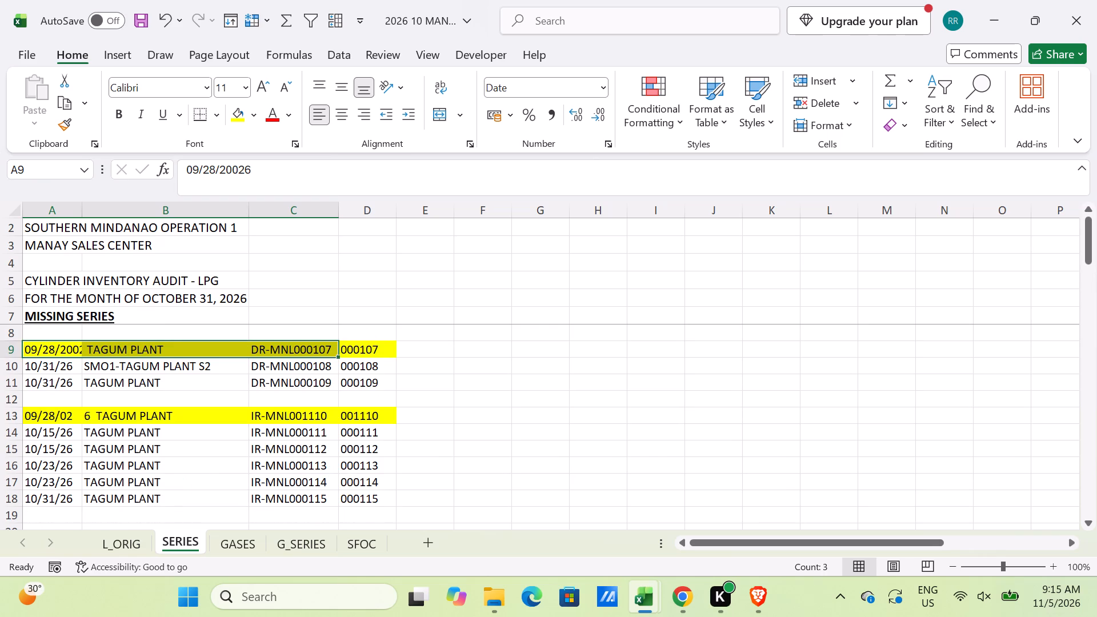
scroll(163, 482, "down", 2)
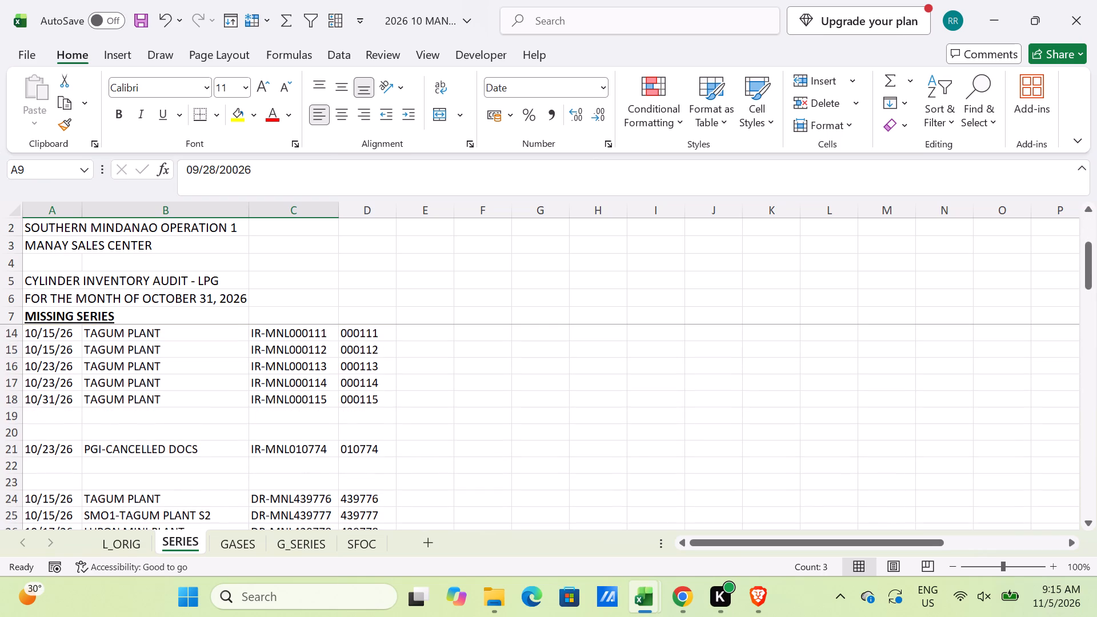
scroll(110, 452, "down", 1)
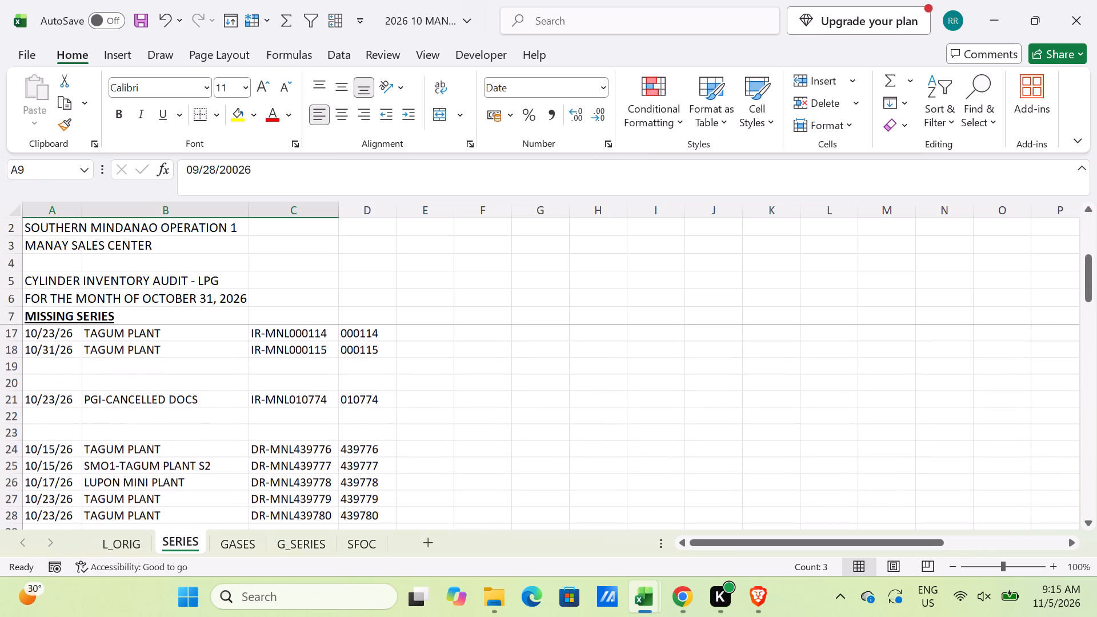
left_click(60, 423)
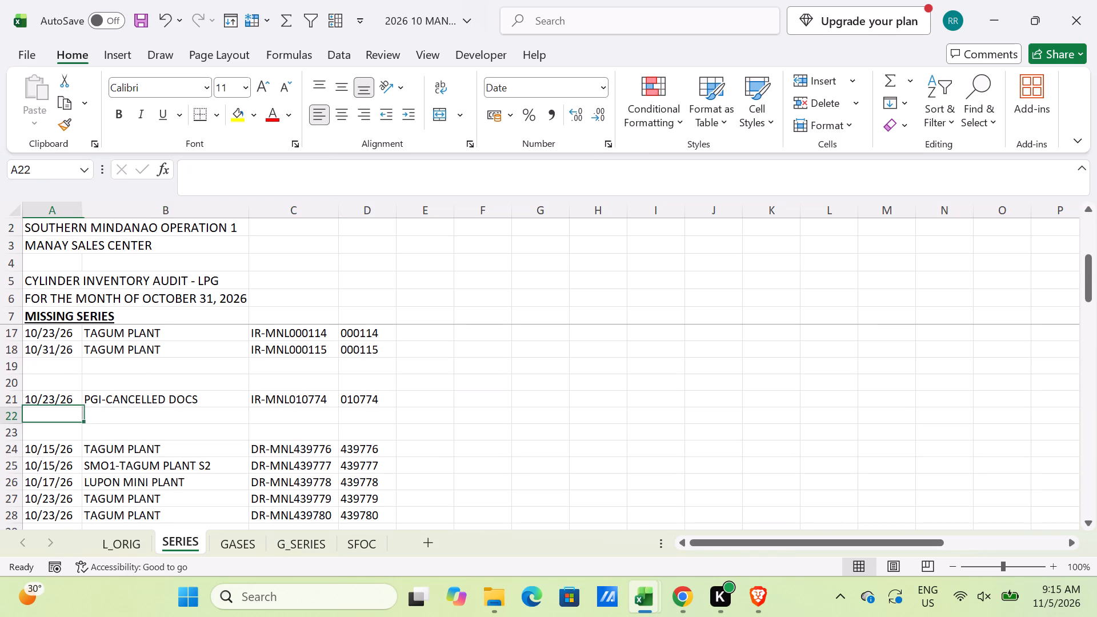
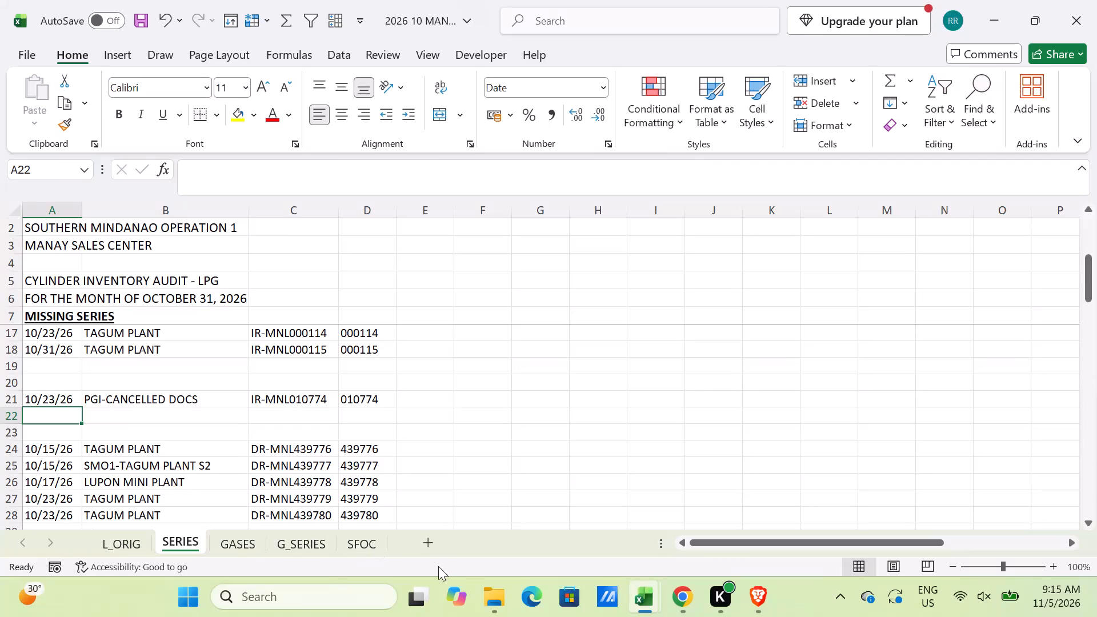
Open the August workbook 08 MANAY SC from the AREA-2 folder inside 2026 > 08.2026.
left_click(497, 603)
left_click(455, 536)
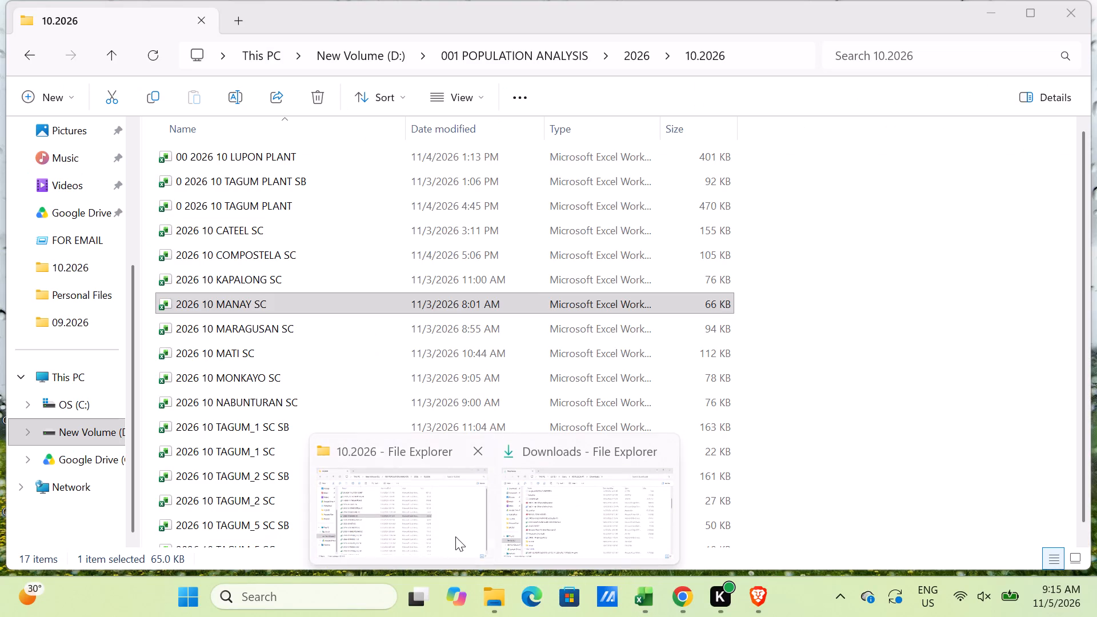
left_click(494, 64)
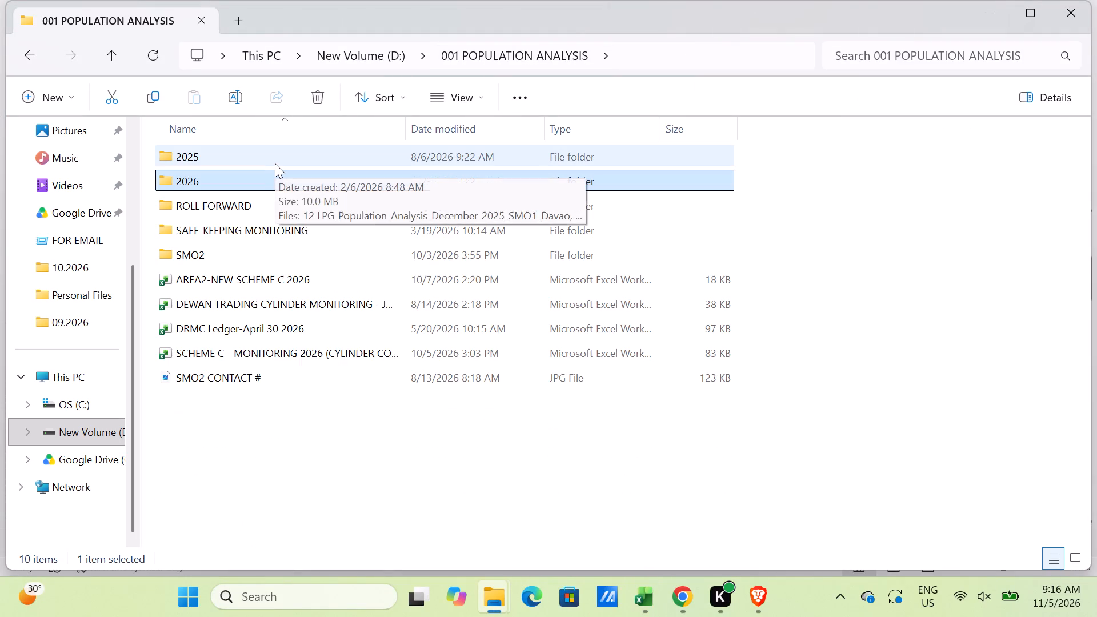
double_click(273, 186)
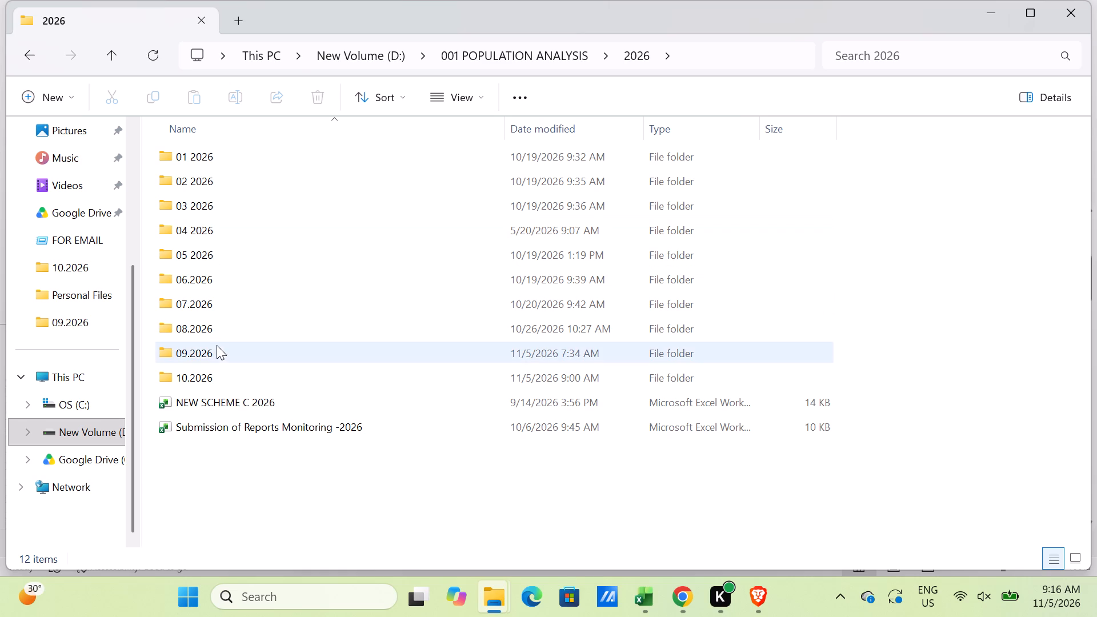
double_click(223, 327)
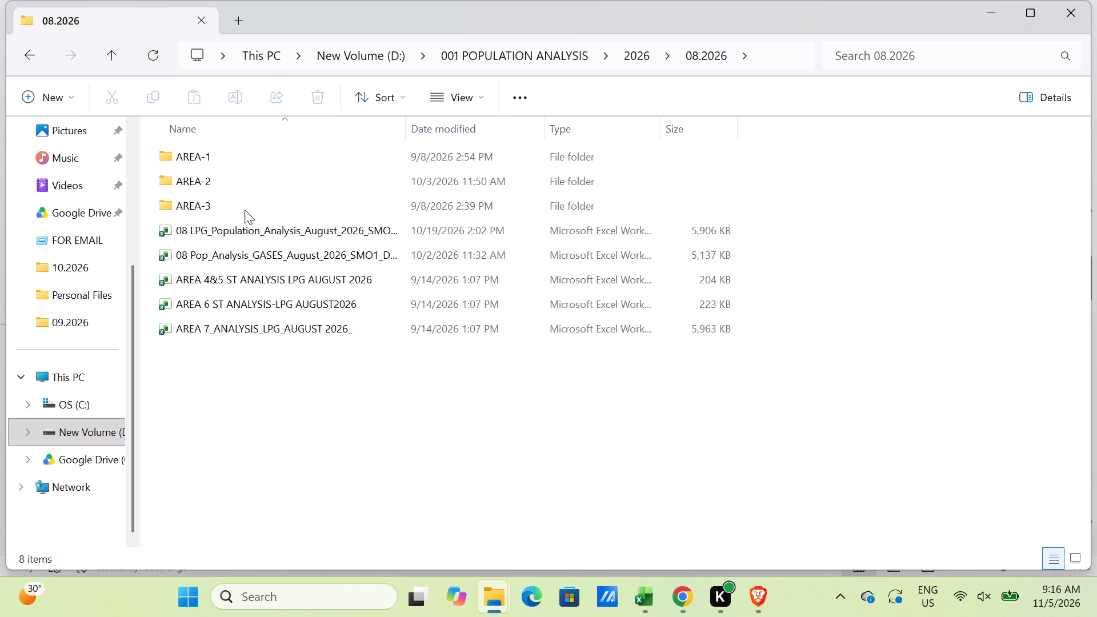
double_click(234, 179)
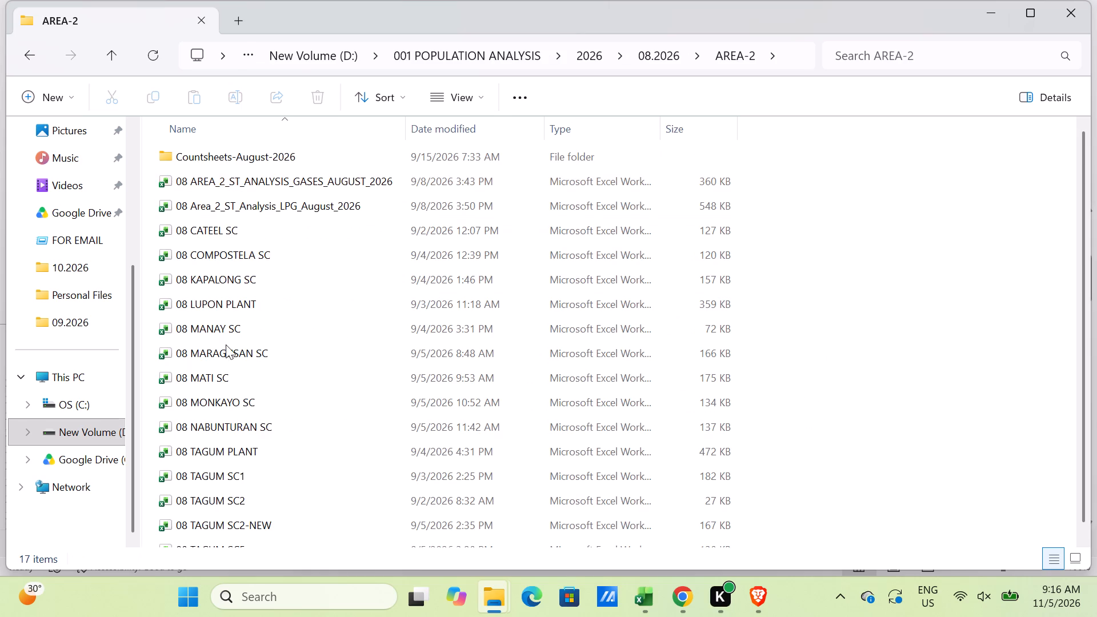
double_click(234, 334)
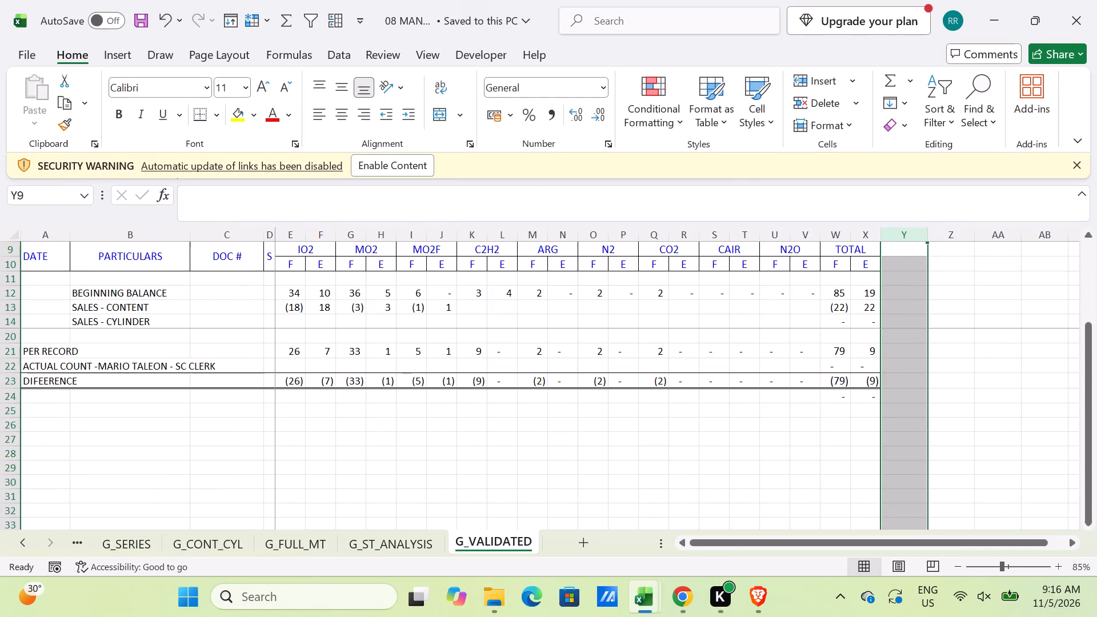
Examine the gases document series on the G_SERIES sheet of the 08 MANAY SC workbook.
left_click(125, 542)
scroll(141, 474, "down", 1)
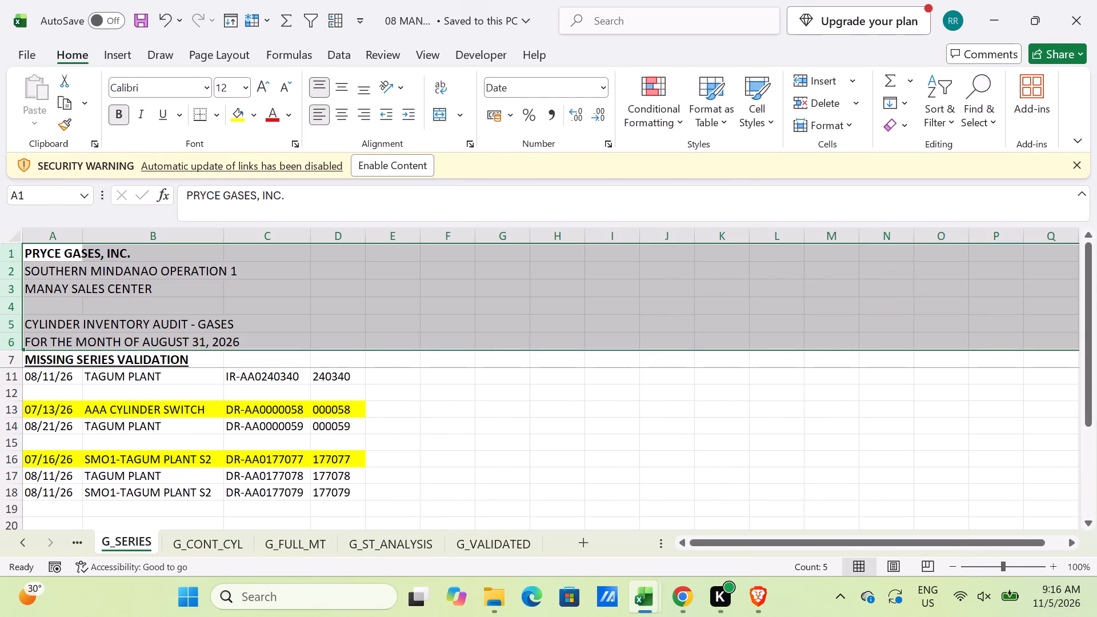
scroll(141, 474, "up", 4)
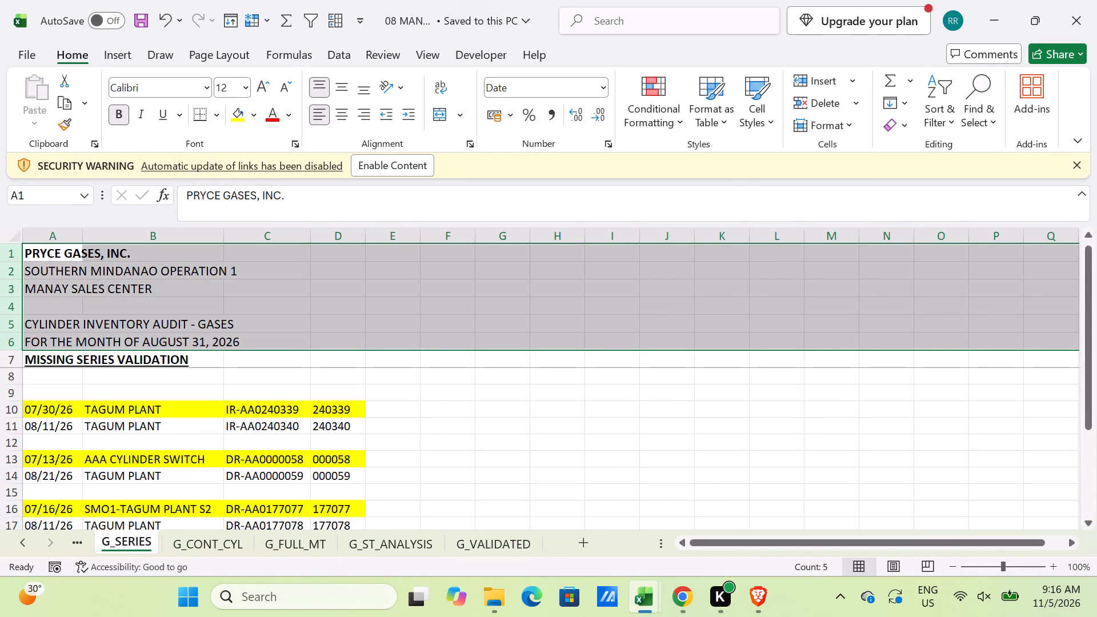
scroll(141, 474, "down", 2)
scroll(141, 474, "up", 1)
Check the document numbers on the SERIES, SFOC and G_SERIES sheets of the 2026 10 MANAY SC workbook.
left_click(644, 592)
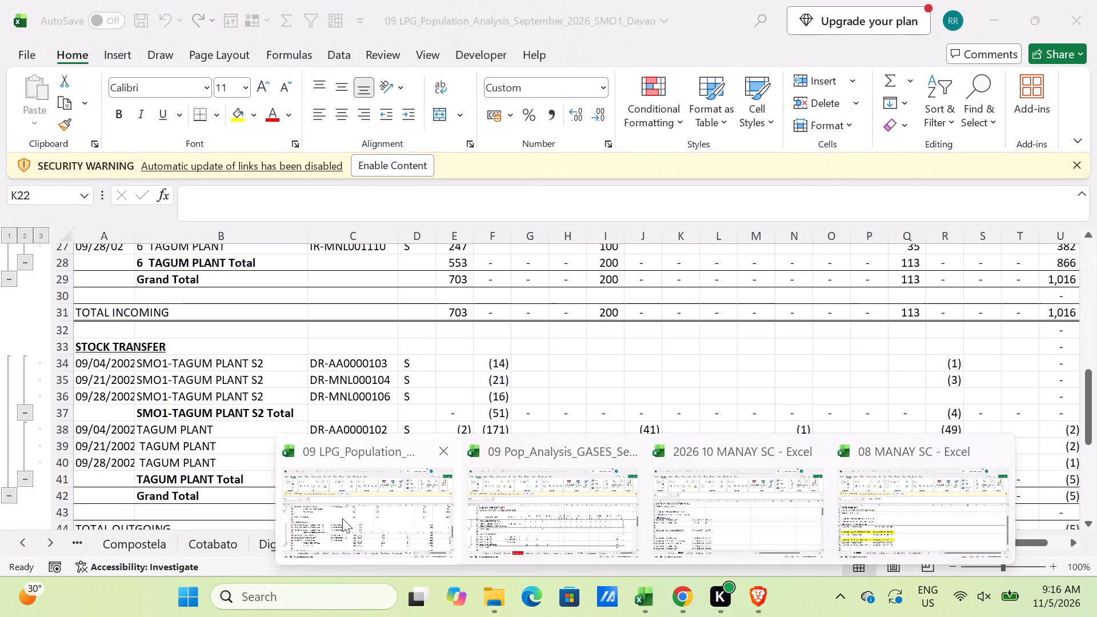
left_click(745, 521)
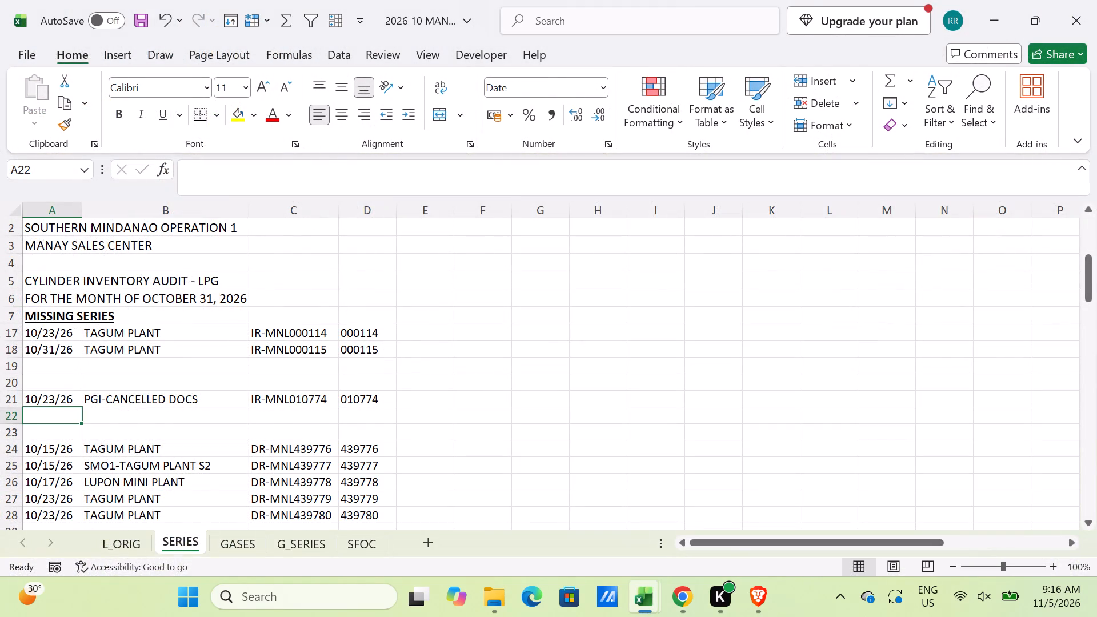
scroll(317, 478, "up", 4)
scroll(317, 478, "down", 2)
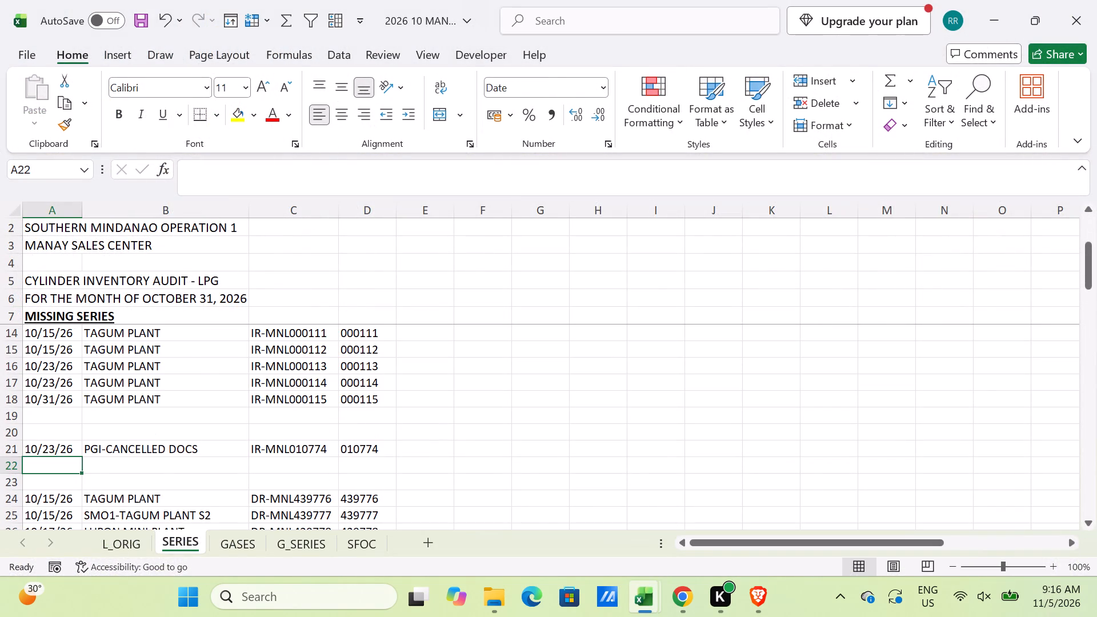
left_click(351, 543)
scroll(354, 525, "down", 1)
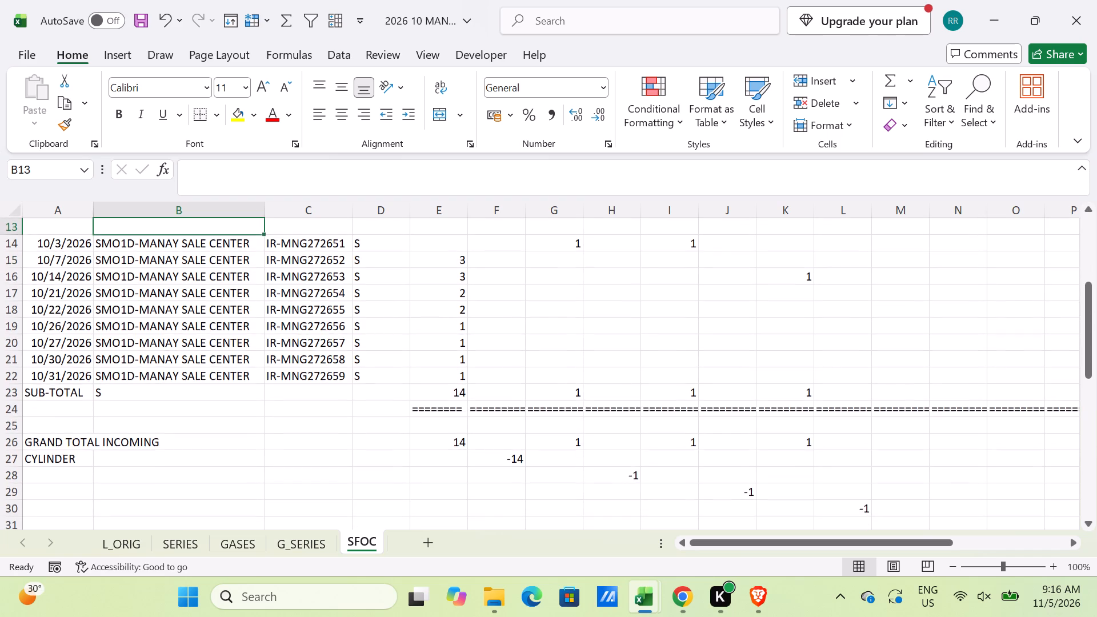
scroll(354, 525, "down", 3)
scroll(354, 525, "up", 4)
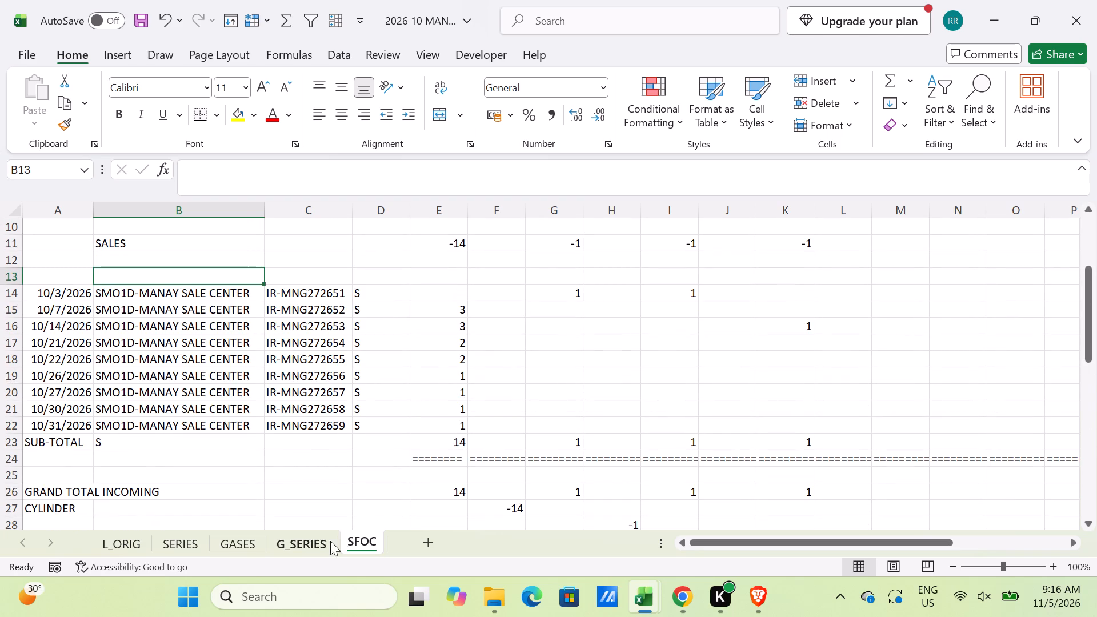
left_click(327, 543)
left_click(168, 540)
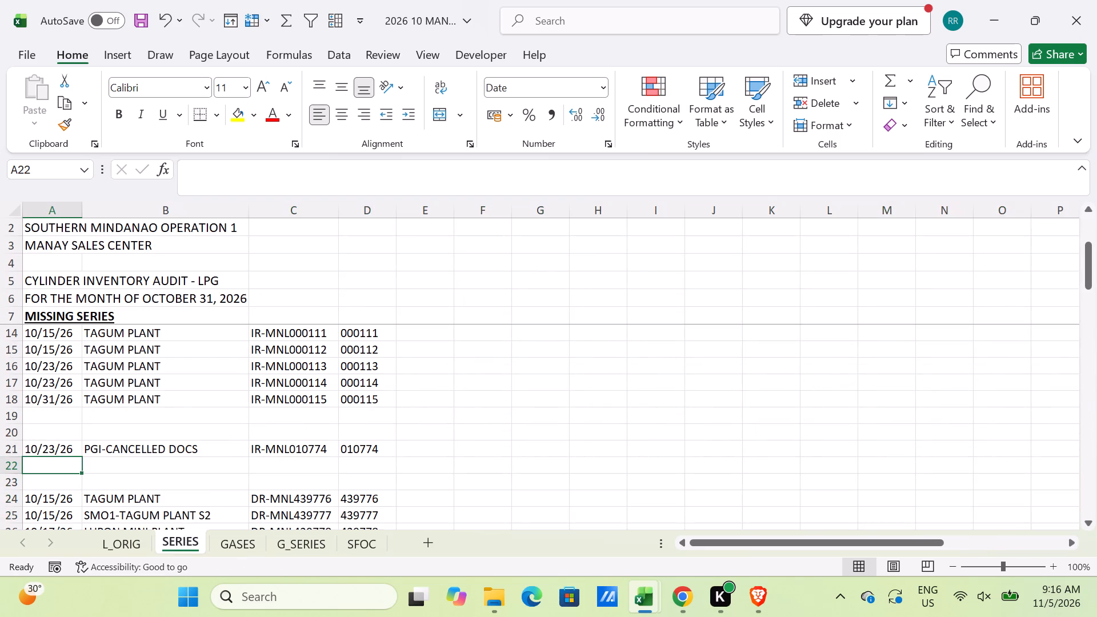
Copy the DR-AA0439775 date, particulars and document number from 08 MANAY SC's L_SERIES sheet and paste them as values into row 23 of October's SERIES sheet.
key("alt+Tab")
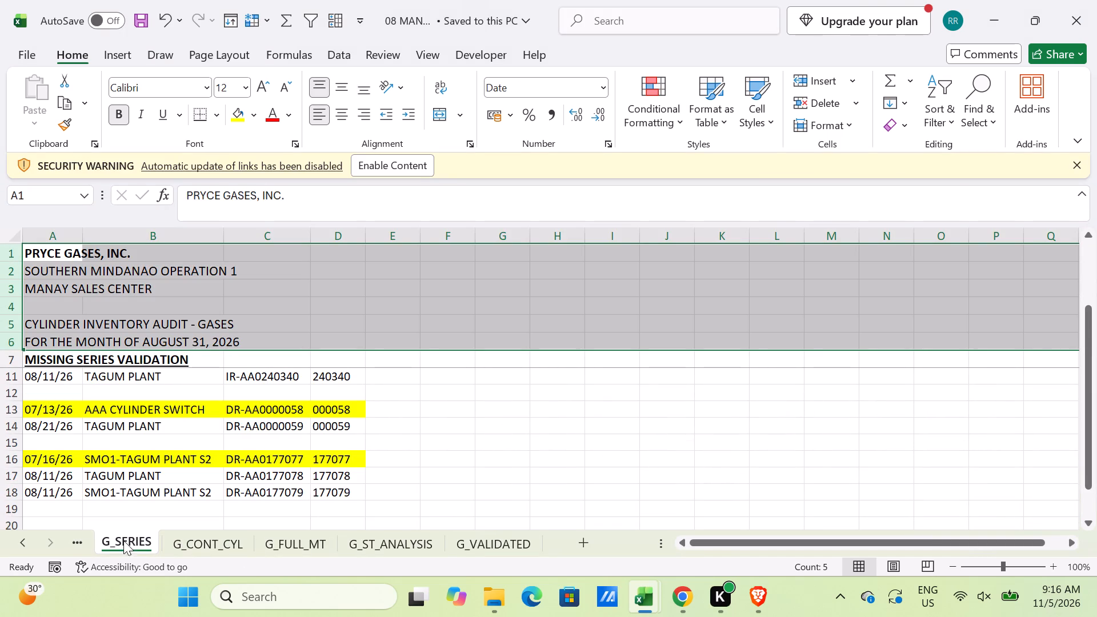
triple_click(27, 542)
left_click(26, 542)
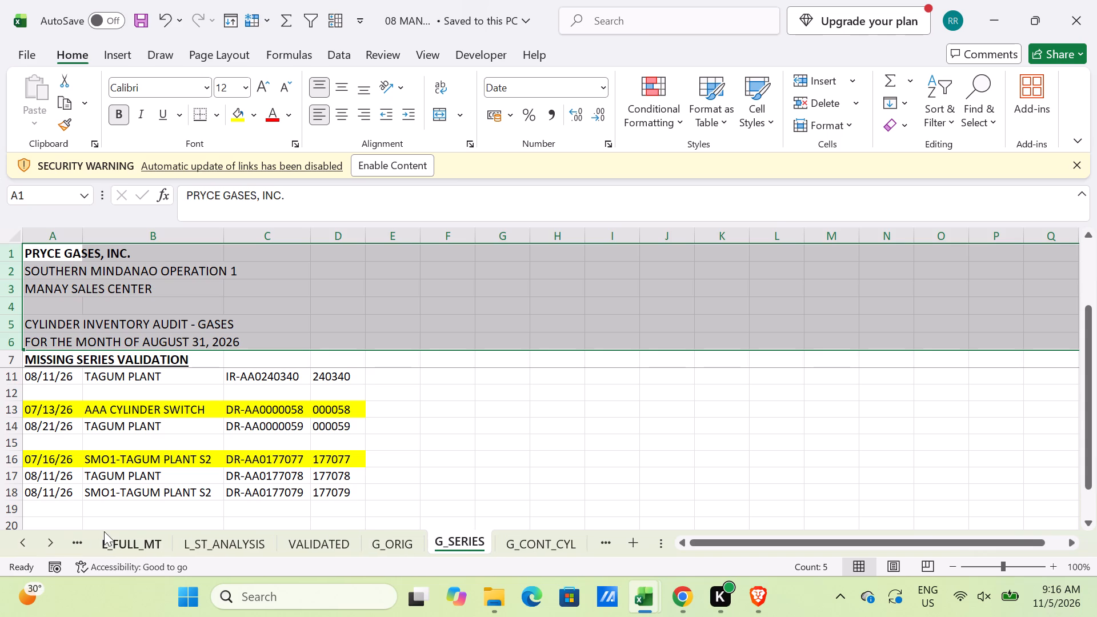
double_click(23, 546)
left_click_drag(23, 546, 39, 546)
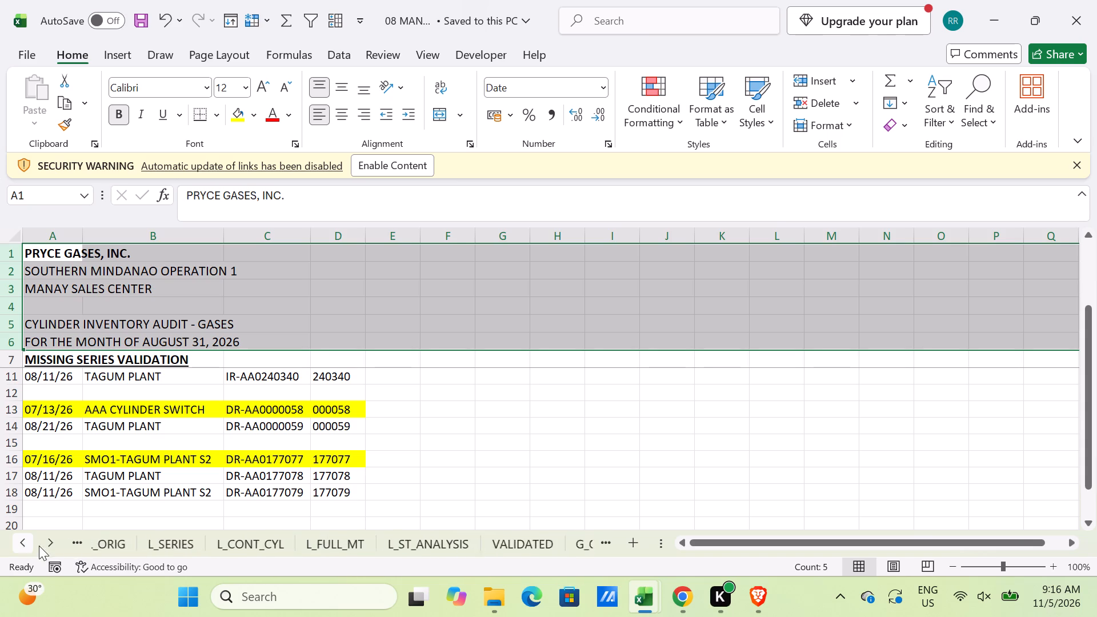
left_click_drag(39, 546, 30, 546)
left_click(189, 540)
scroll(218, 472, "down", 2)
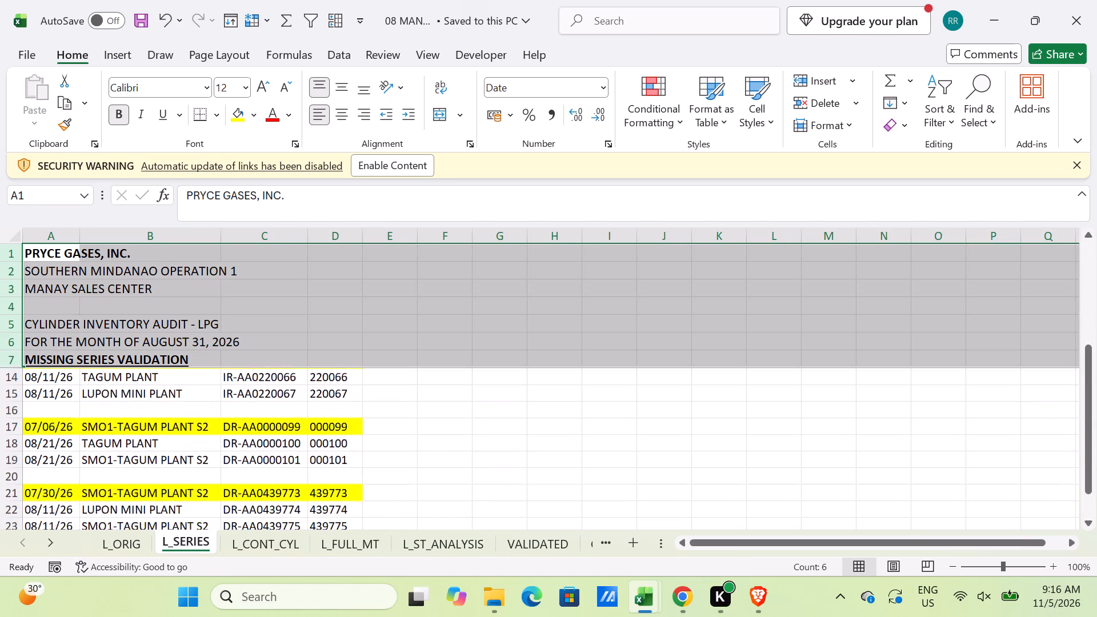
scroll(218, 472, "down", 1)
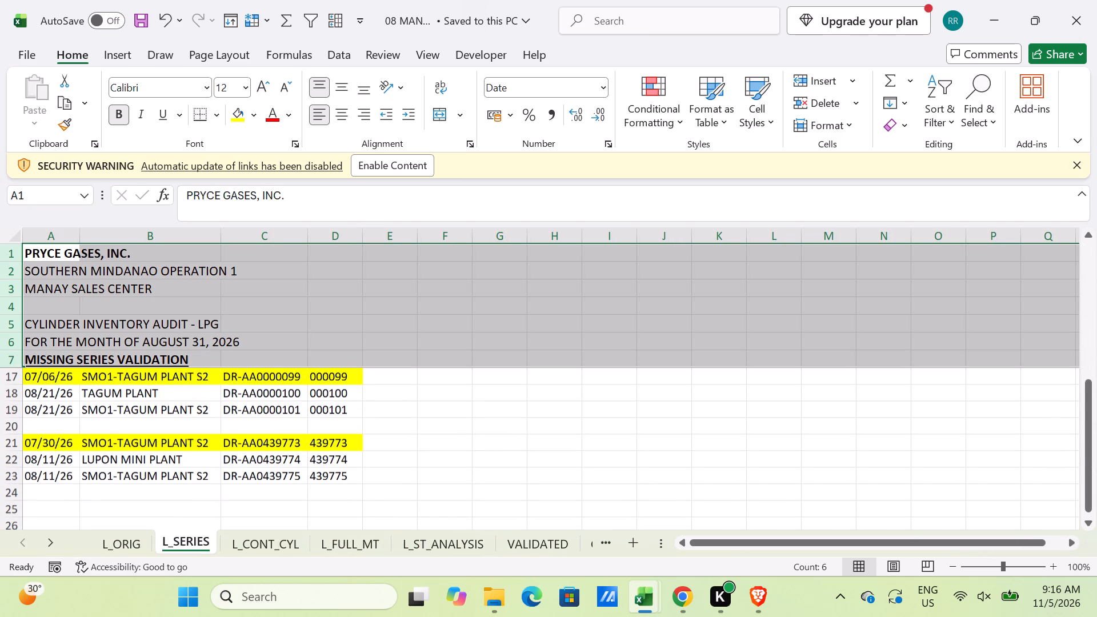
left_click_drag(51, 477, 249, 468)
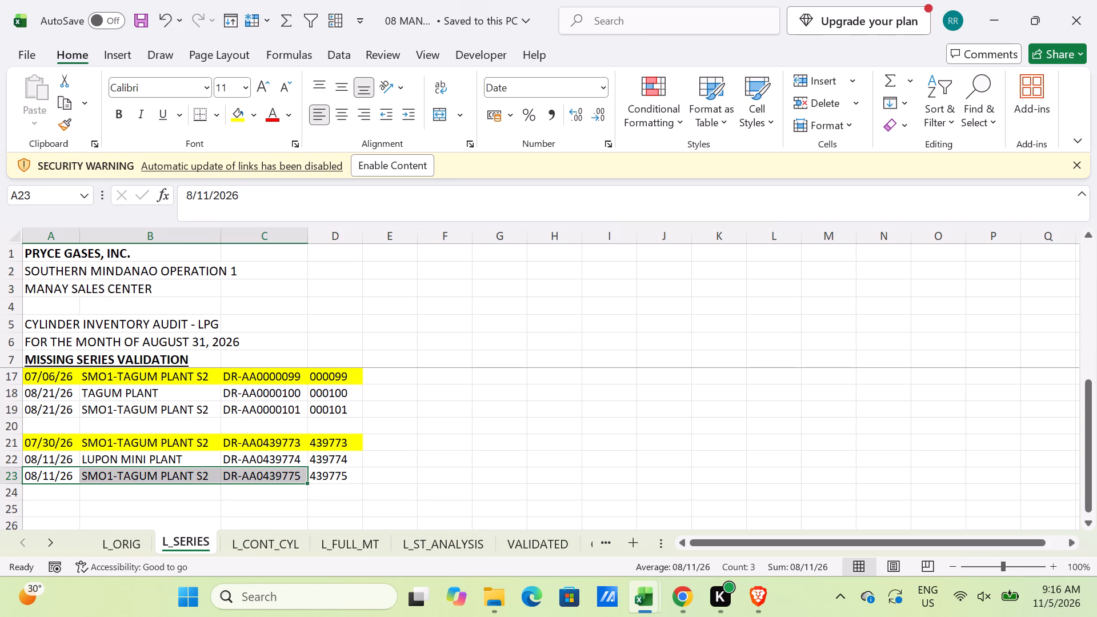
key("ctrl+c")
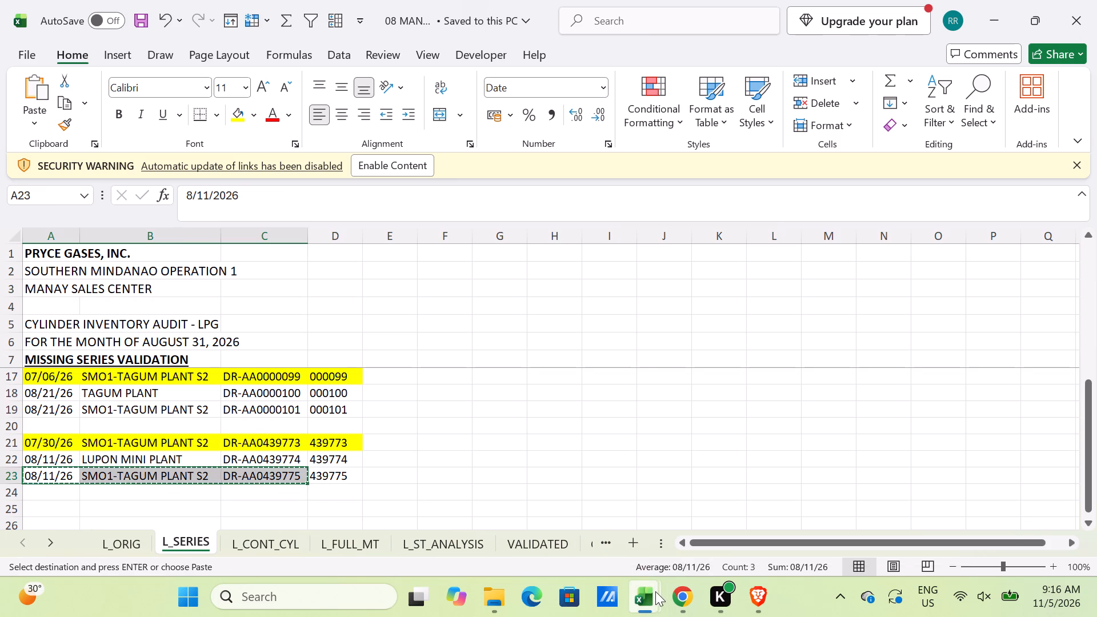
left_click(655, 591)
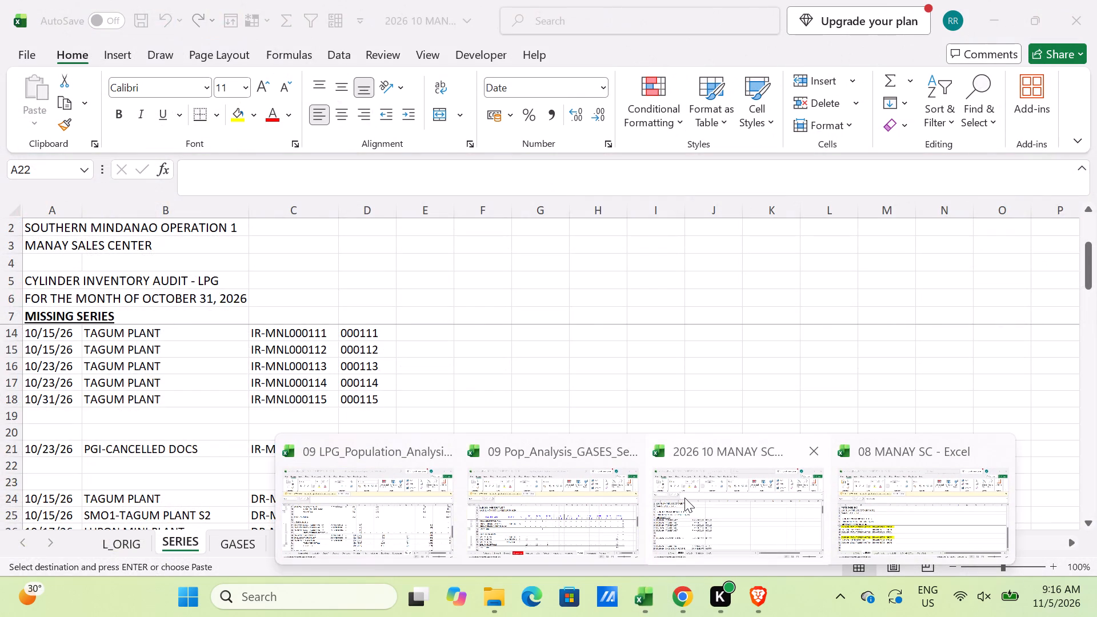
left_click(684, 498)
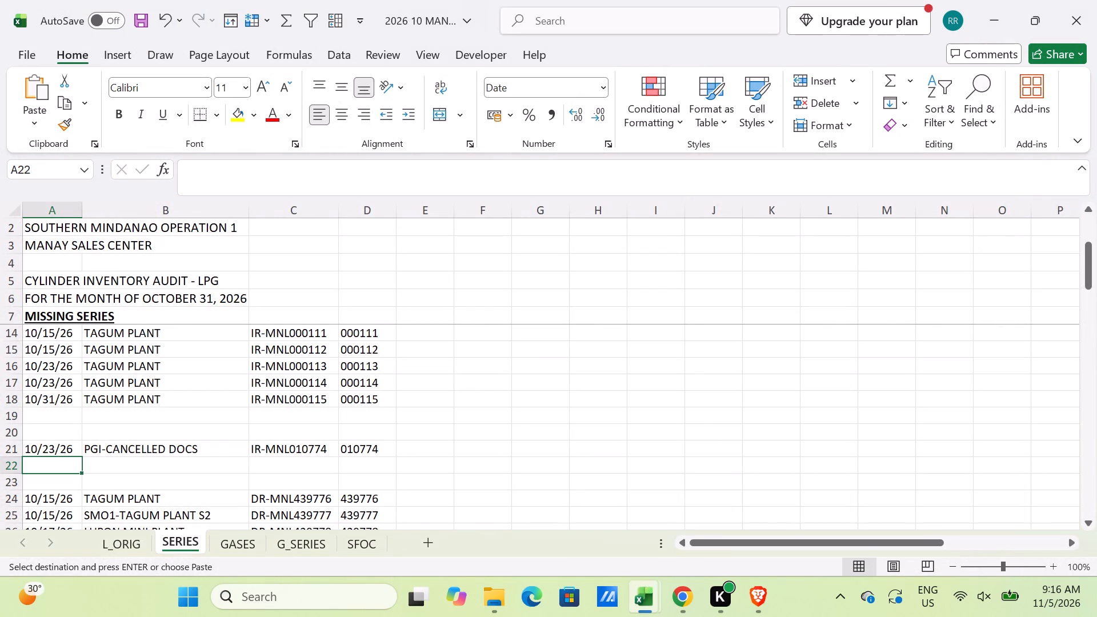
left_click(42, 481)
key("alt+e")
type("SV")
key("Return")
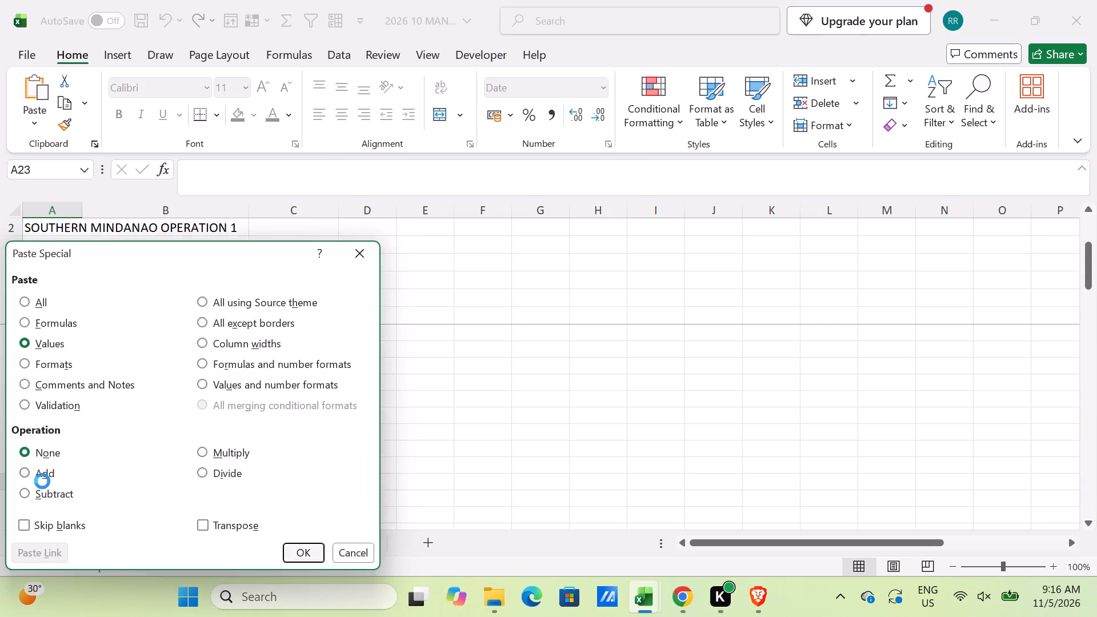
Highlight the DR-AA0439775 row on the October SERIES sheet in yellow across columns A to D.
left_click(353, 486, "shift")
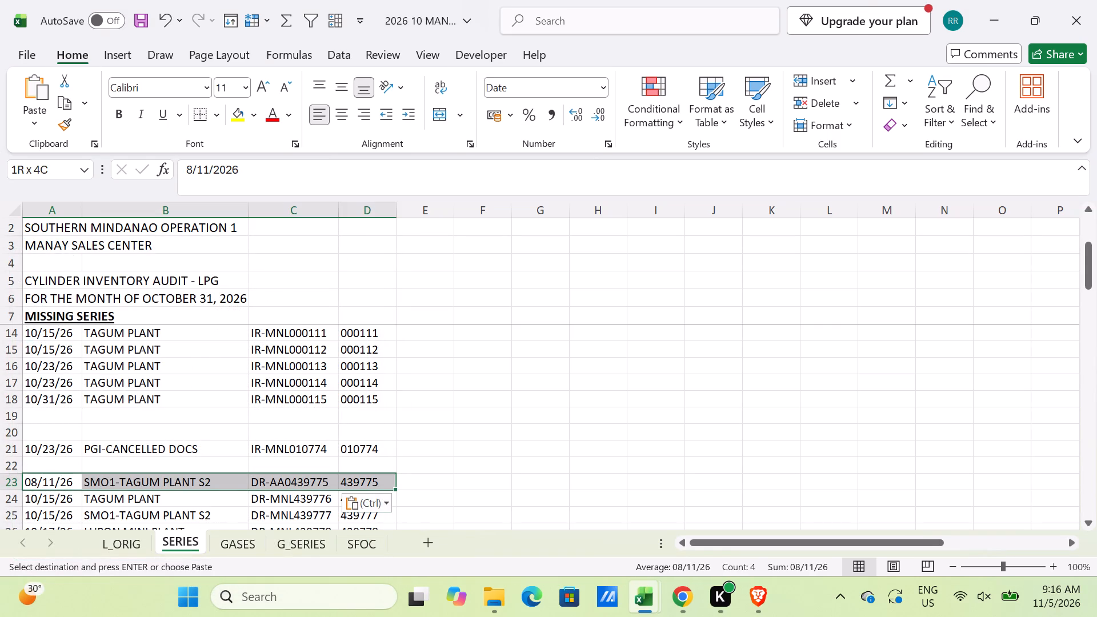
left_click(242, 115)
Examine the IR and DR series on the L_SERIES sheet of 08 MANAY SC for other preceding document numbers.
scroll(279, 511, "down", 1)
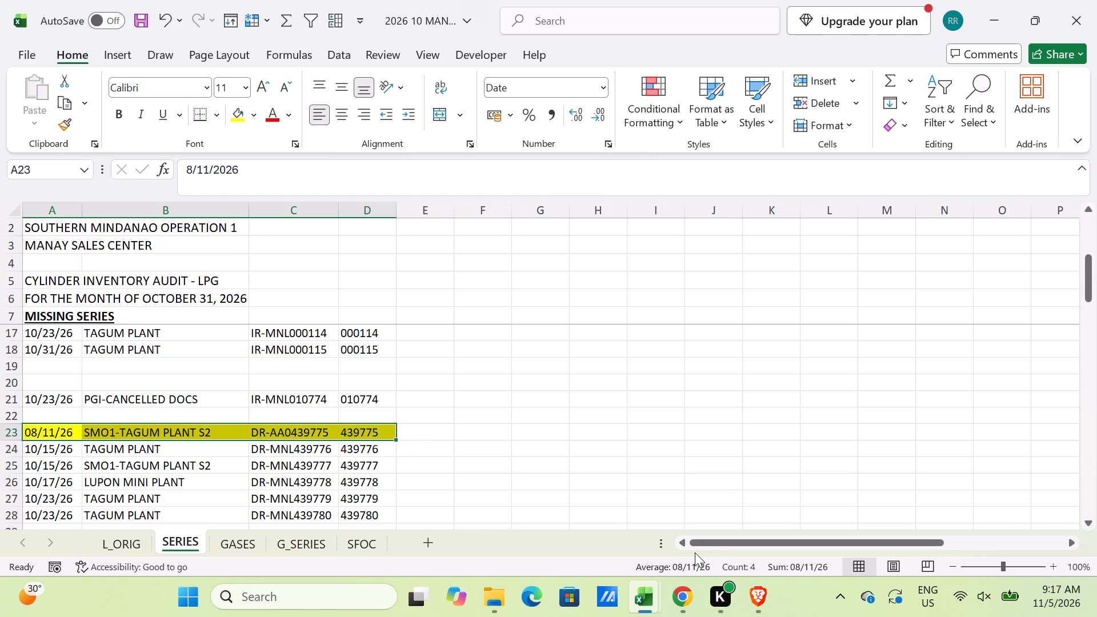
left_click(902, 521)
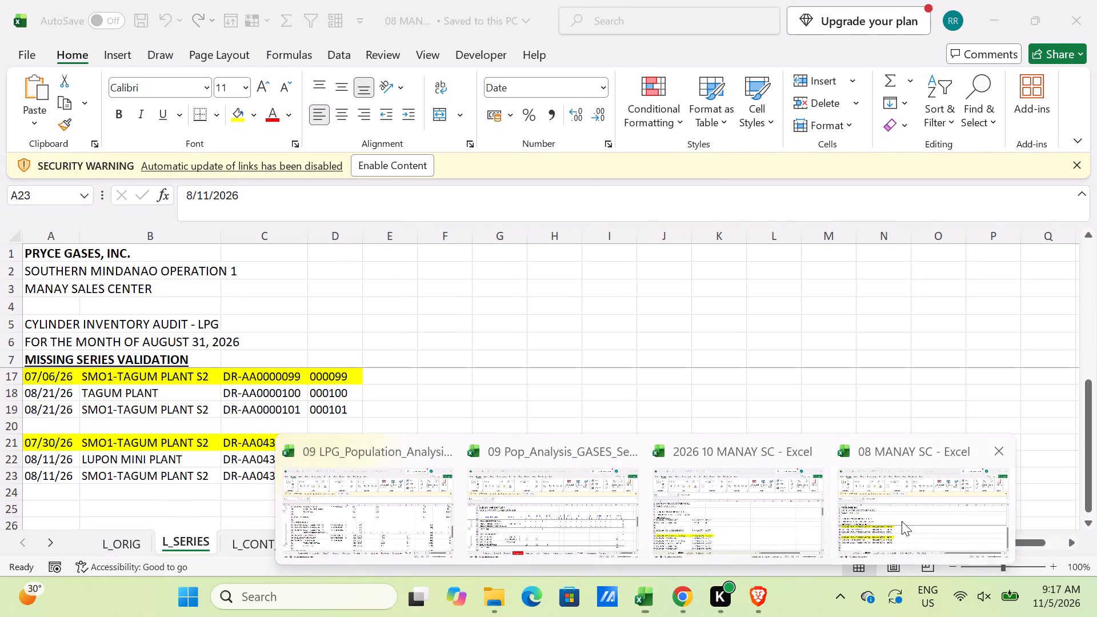
scroll(409, 471, "up", 2)
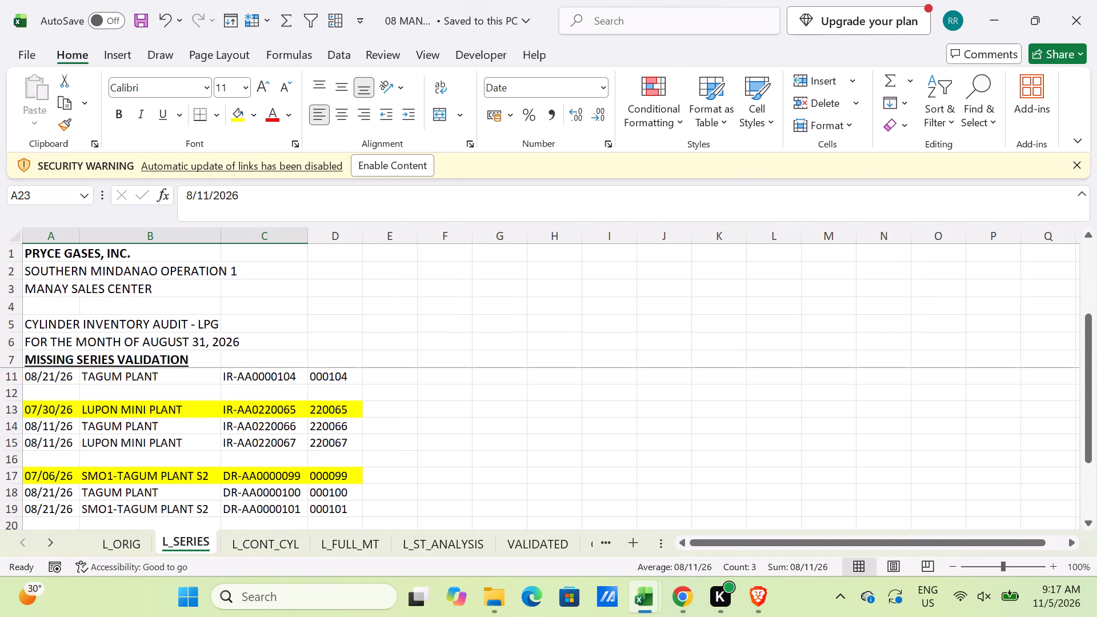
scroll(409, 471, "up", 4)
scroll(411, 475, "down", 2)
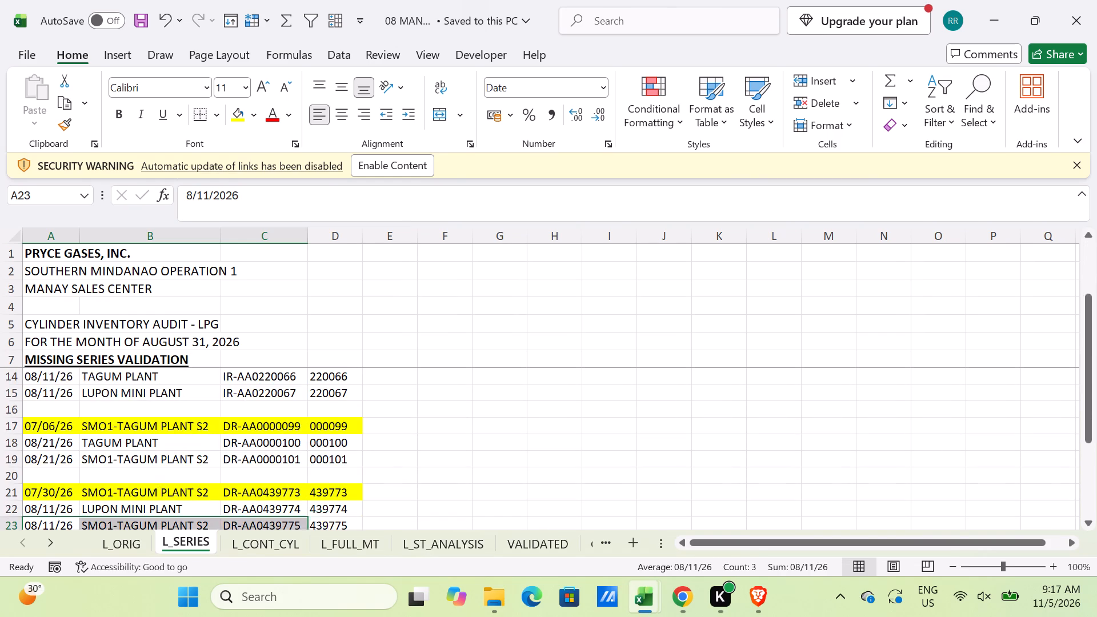
scroll(411, 475, "up", 2)
scroll(411, 475, "down", 4)
scroll(412, 478, "up", 3)
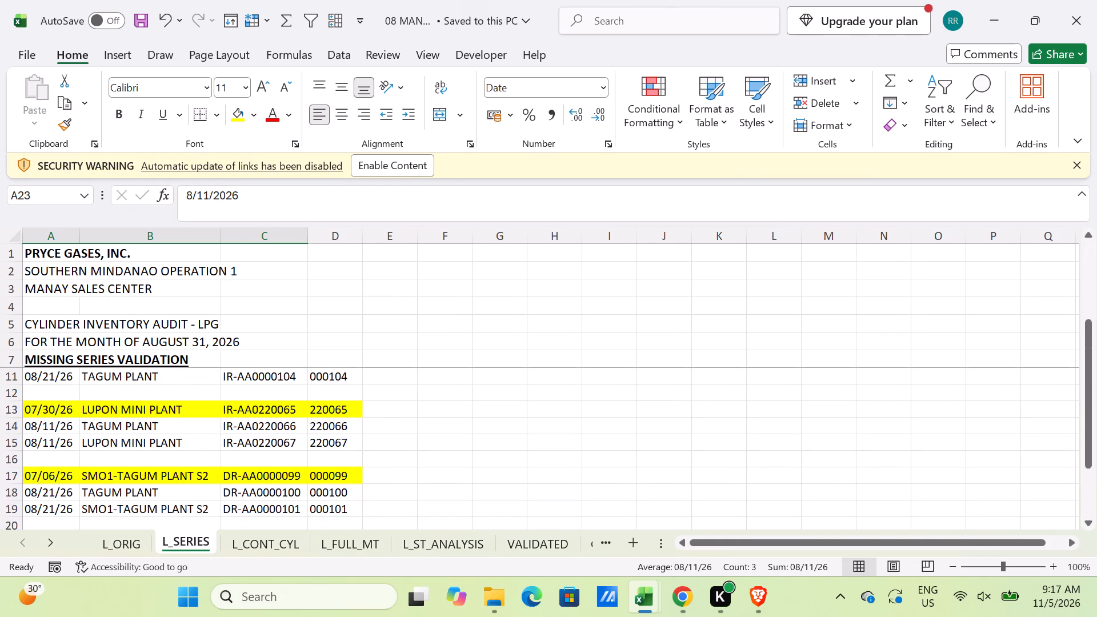
scroll(412, 478, "down", 4)
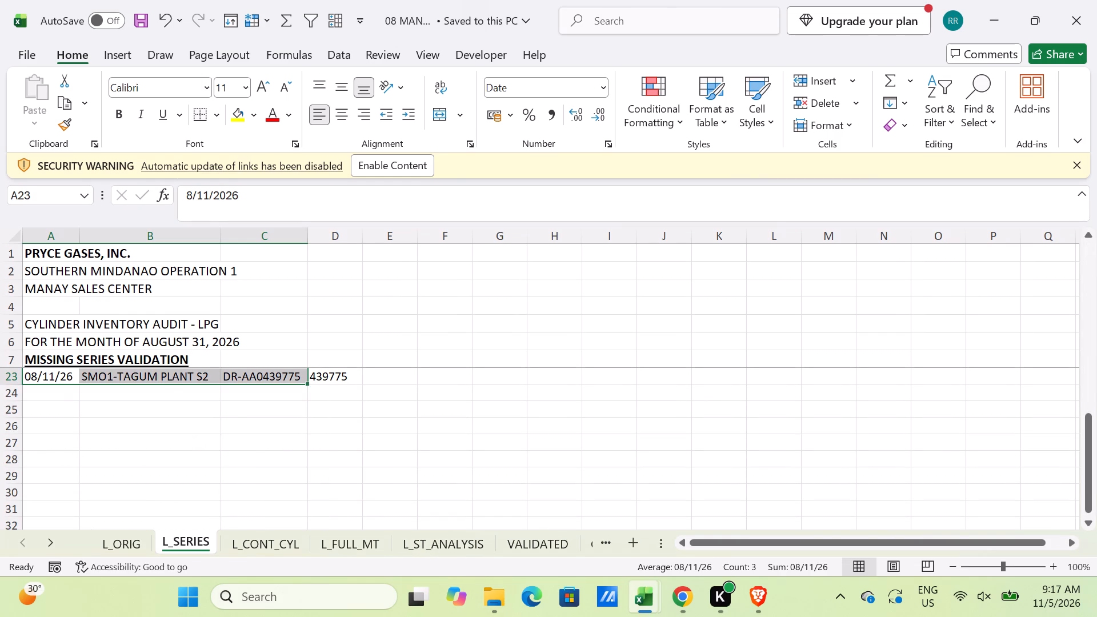
scroll(670, 451, "up", 3)
Delete the PGI-CANCELLED DOCS row for IR-MNL010774 from the SERIES sheet of 2026 10 MANAY SC.
key("alt+Tab")
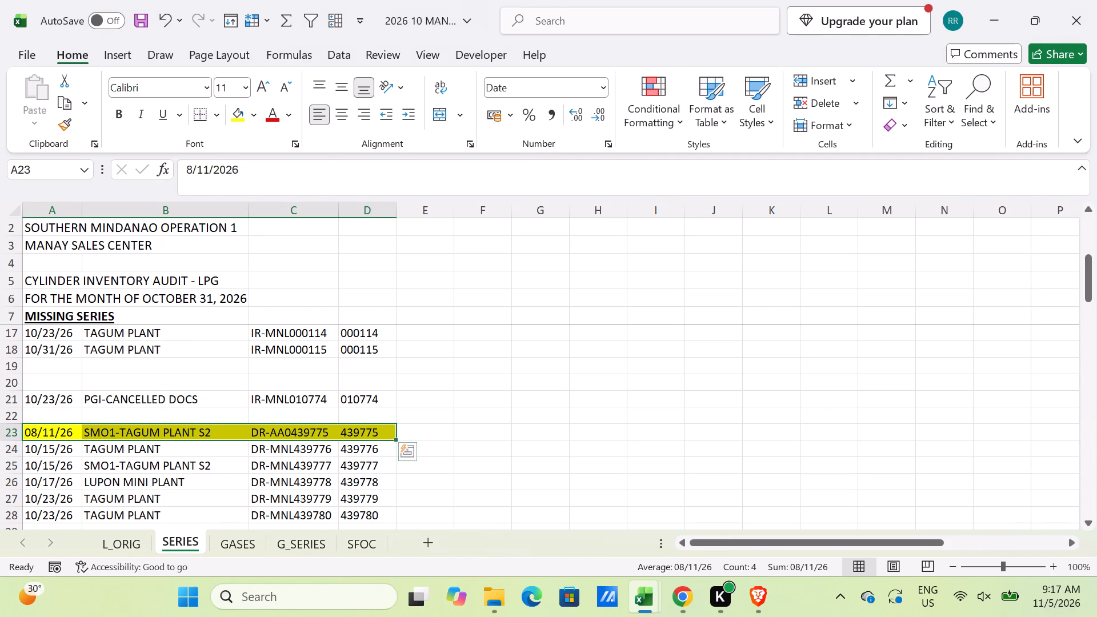
left_click(14, 397)
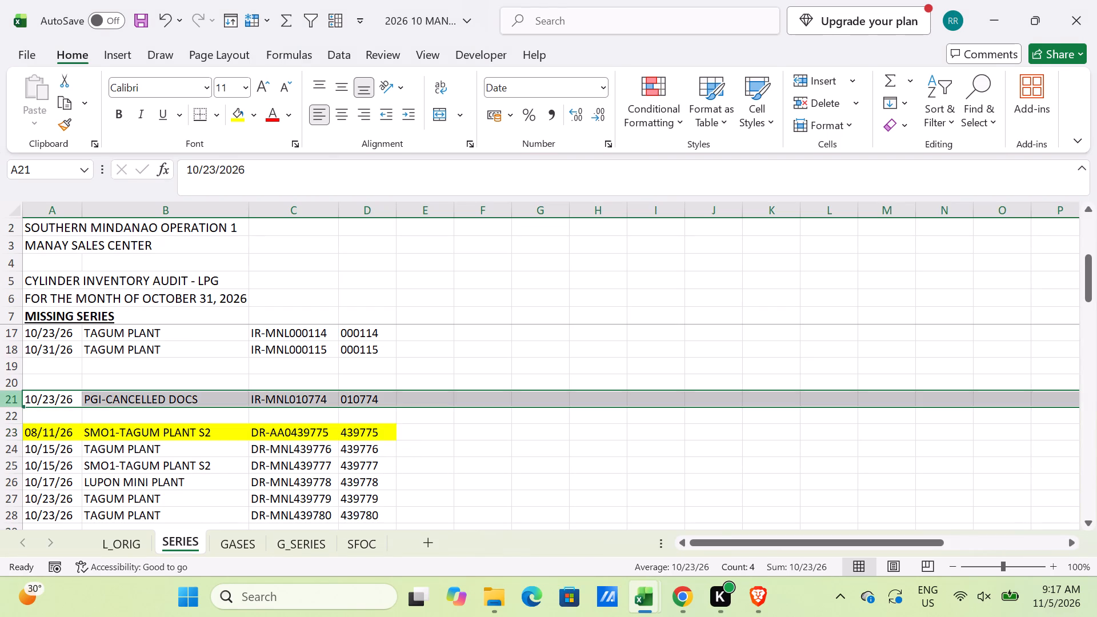
key("ctrl+minus")
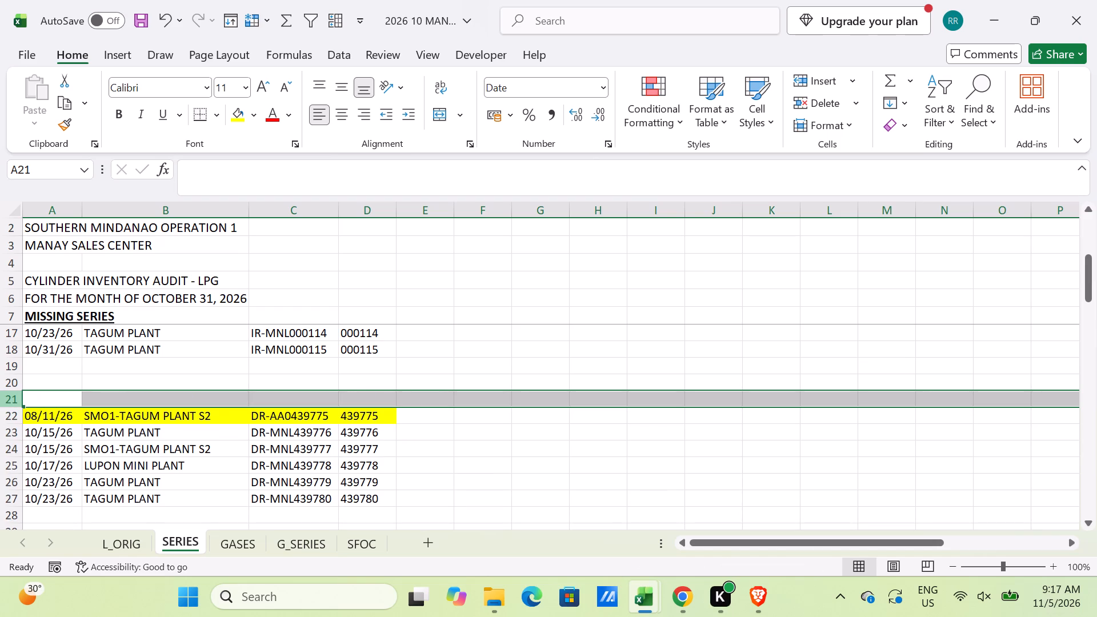
Delete the PGI-CANCELLED DOCS row for IR-MNL010774 from the L_ORIG sheet of 2026 10 MANAY SC.
left_click(133, 543)
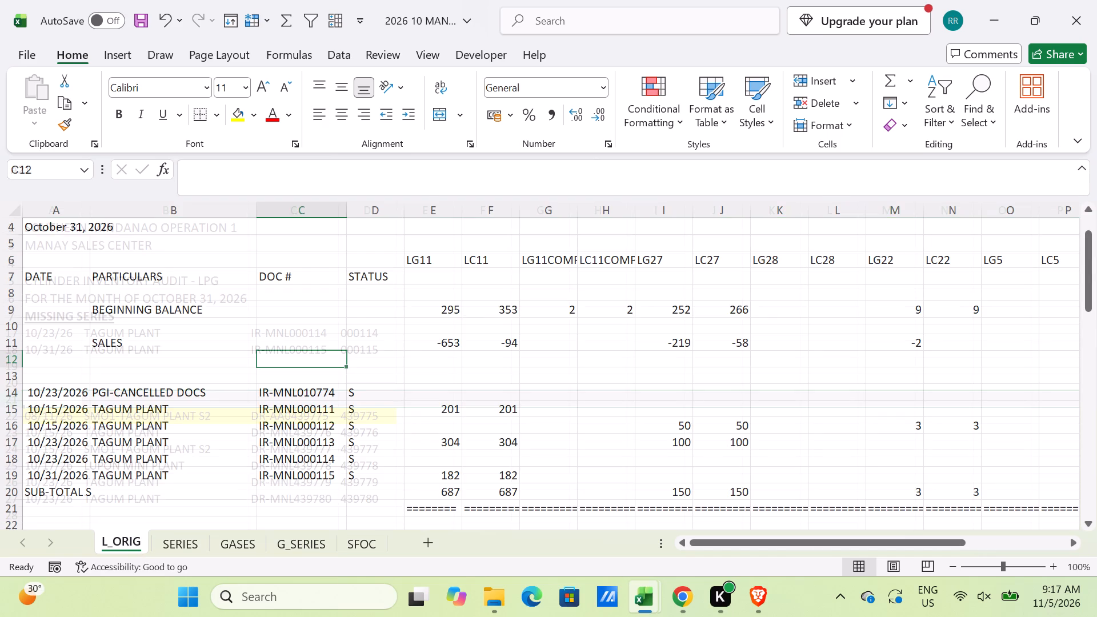
left_click(6, 390)
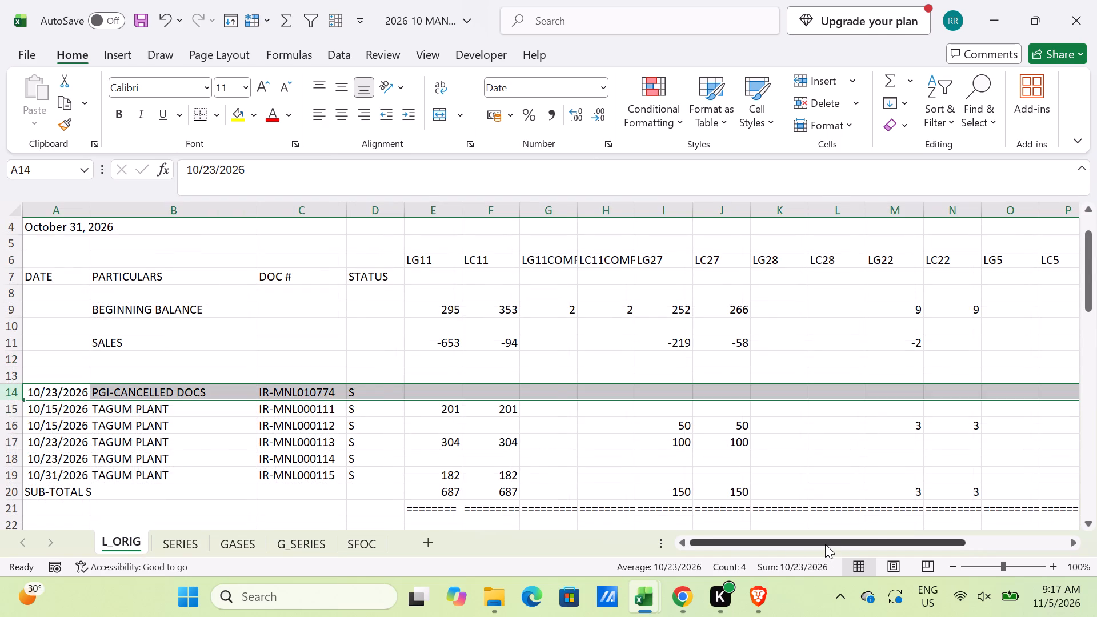
left_click_drag(832, 540, 560, 544)
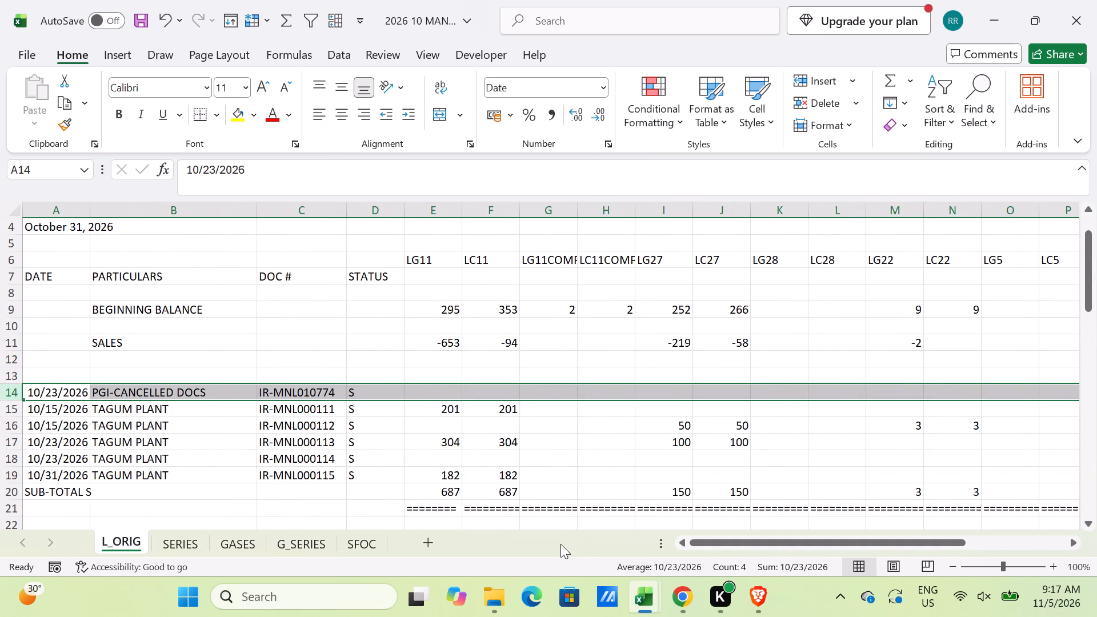
key("ctrl+minus")
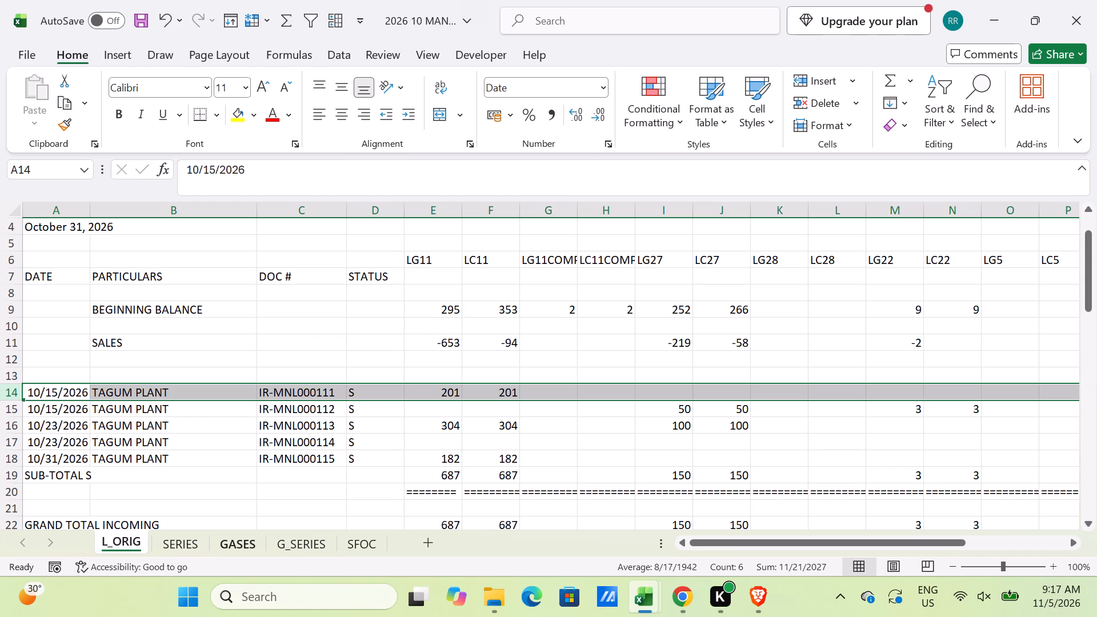
Return the October workbook to its SERIES sheet and close the 08 MANAY SC workbook.
key("alt+Tab")
key("alt+Tab")
left_click(196, 543)
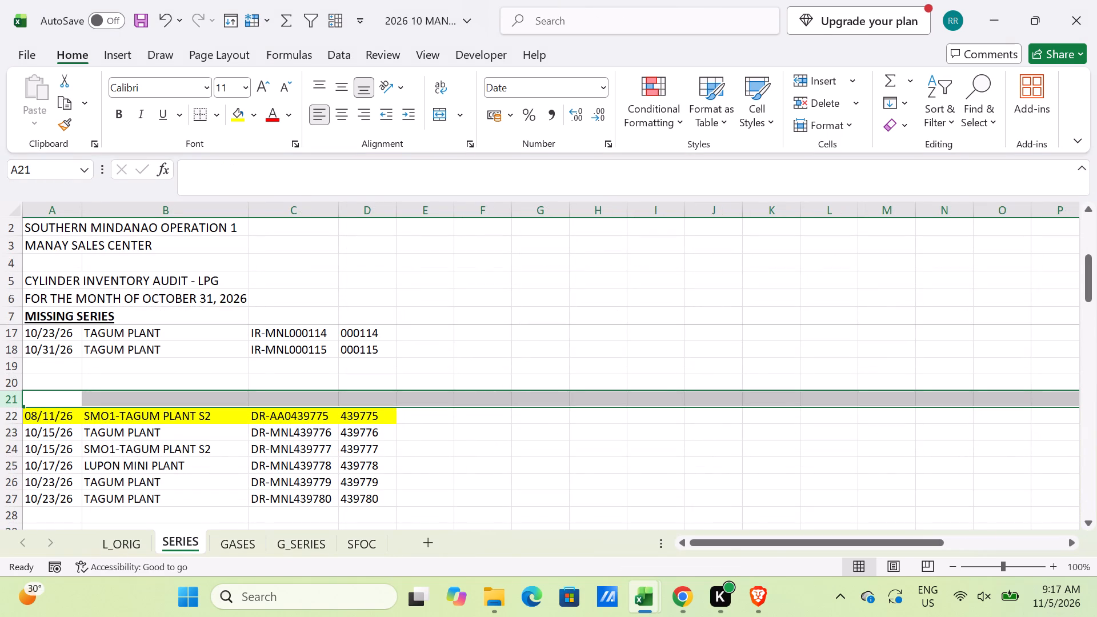
key("alt+Tab")
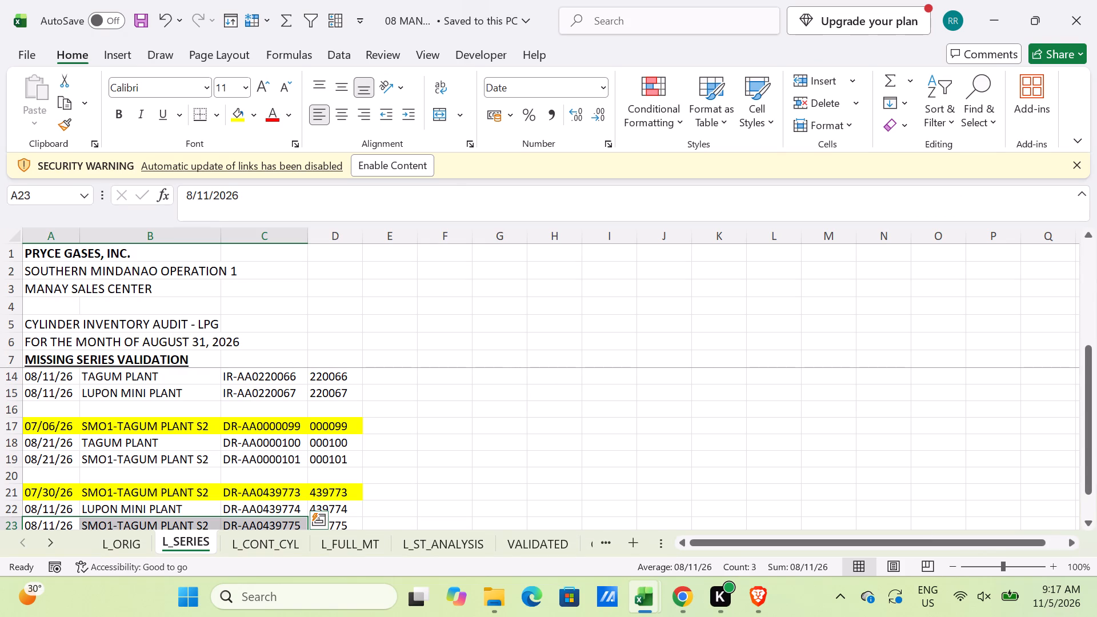
key("alt+Tab")
key("alt+Tab")
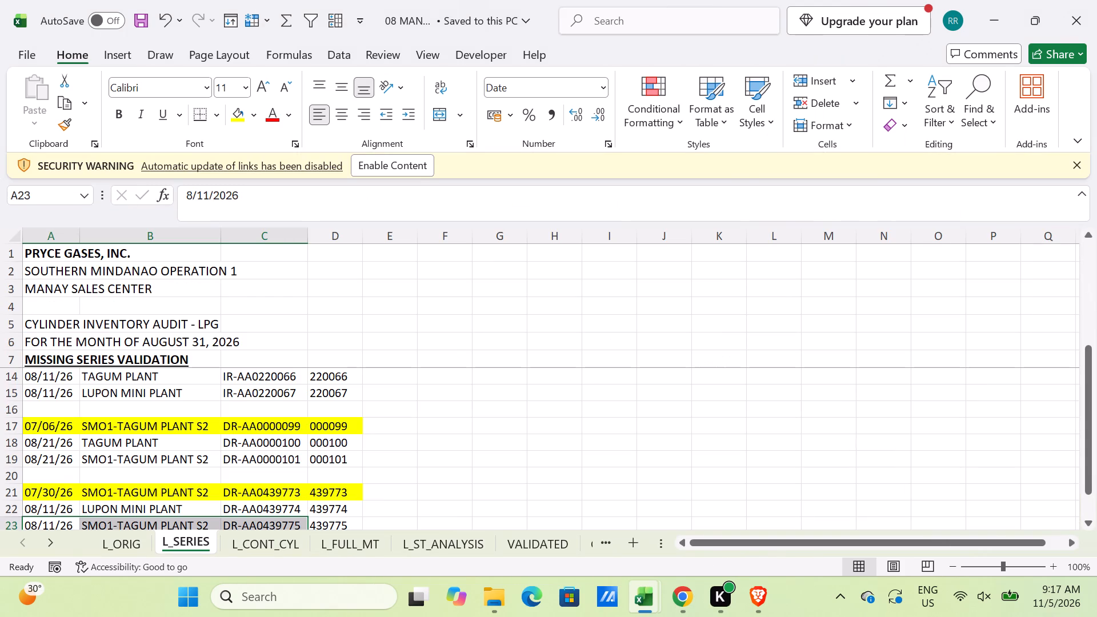
left_click(1086, 23)
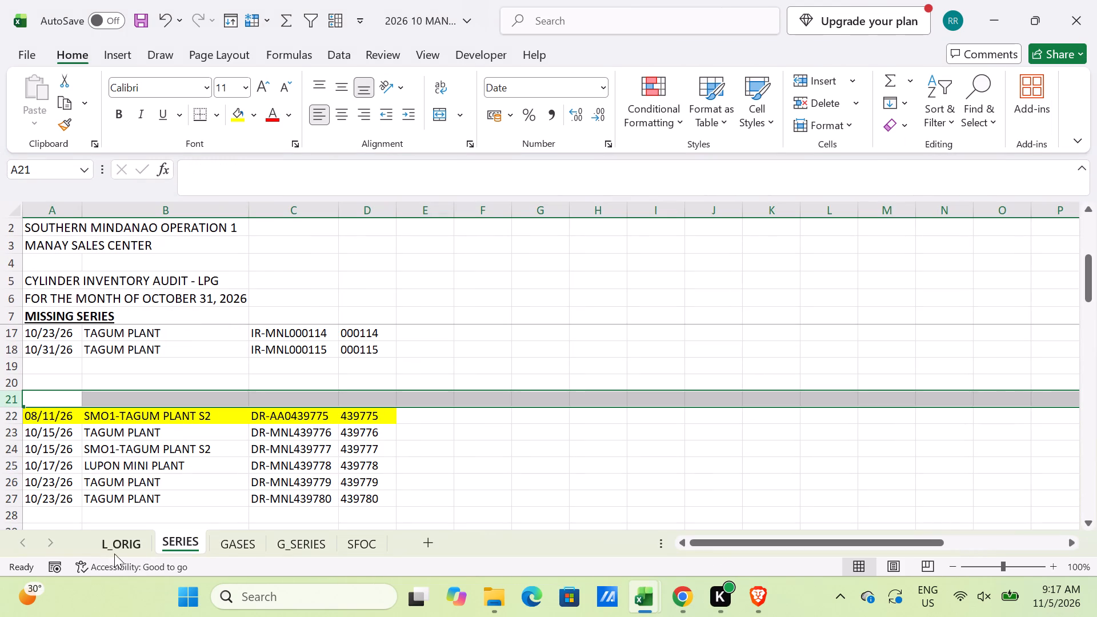
Duplicate the L_ORIG sheet, placing the copy right after SERIES, and rename it L_CONT_CYL.
scroll(245, 511, "down", 2)
scroll(245, 511, "up", 4)
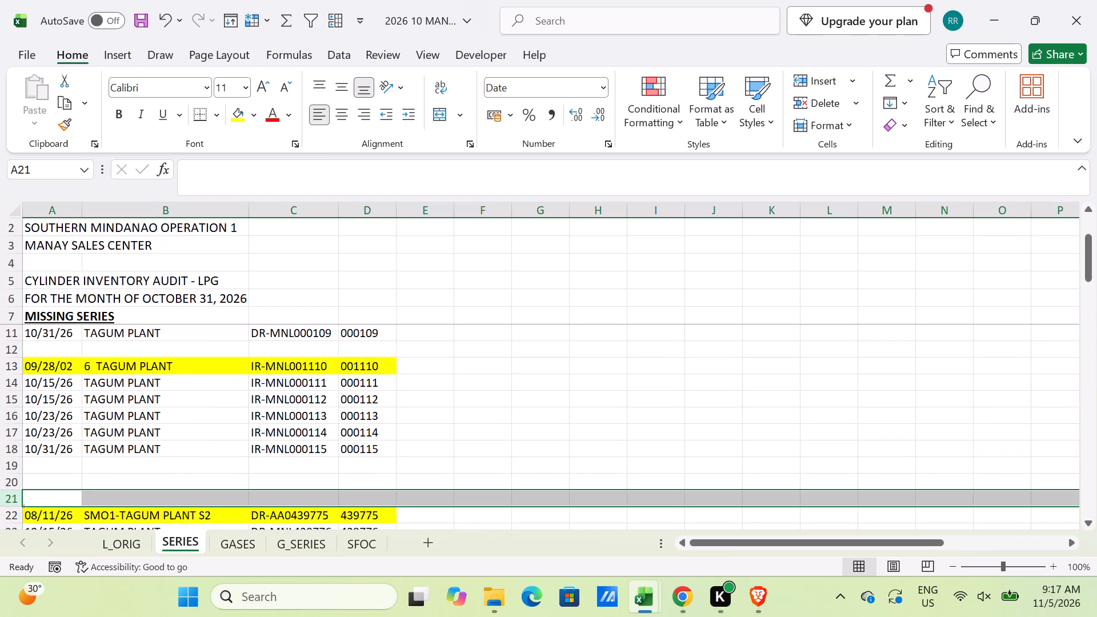
scroll(245, 508, "up", 2)
scroll(251, 508, "down", 1)
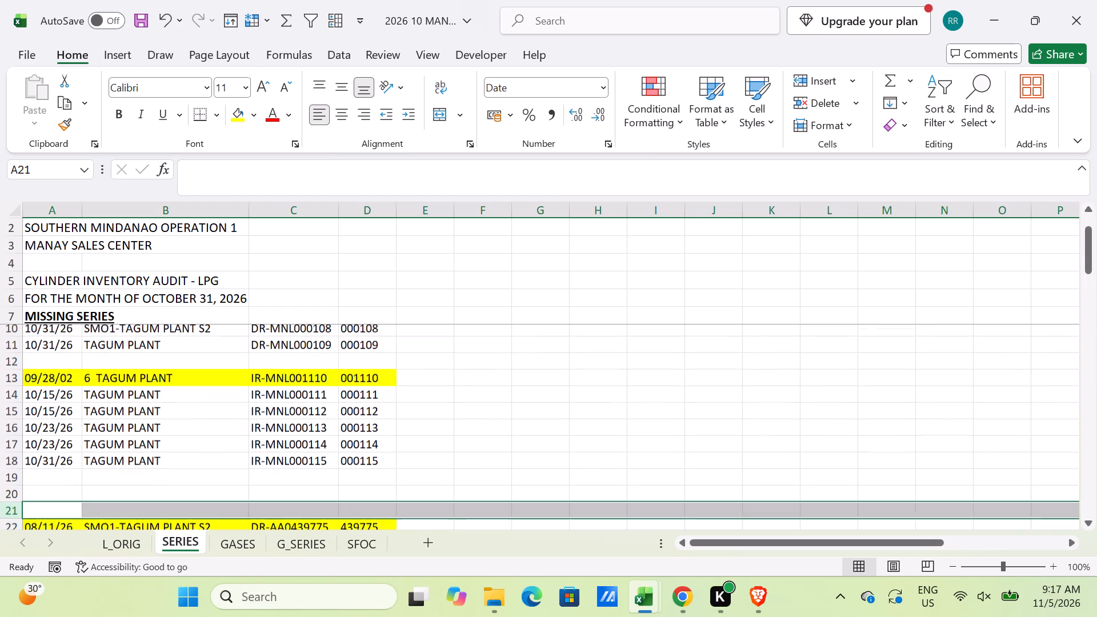
left_click_drag(120, 543, 126, 542)
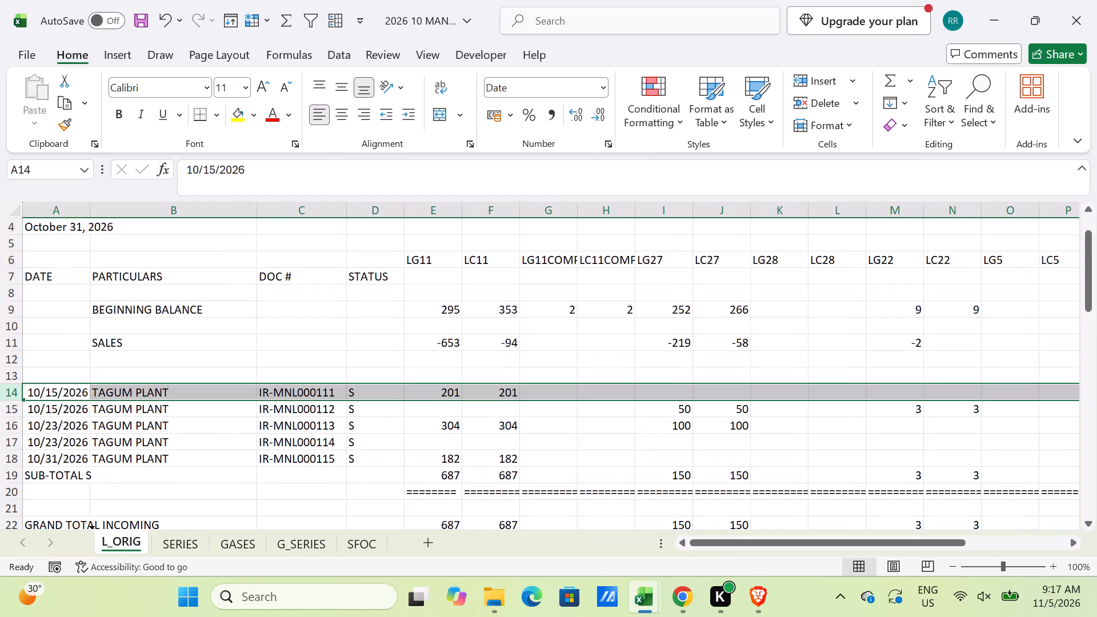
left_click_drag(126, 542, 237, 536)
double_click(237, 536)
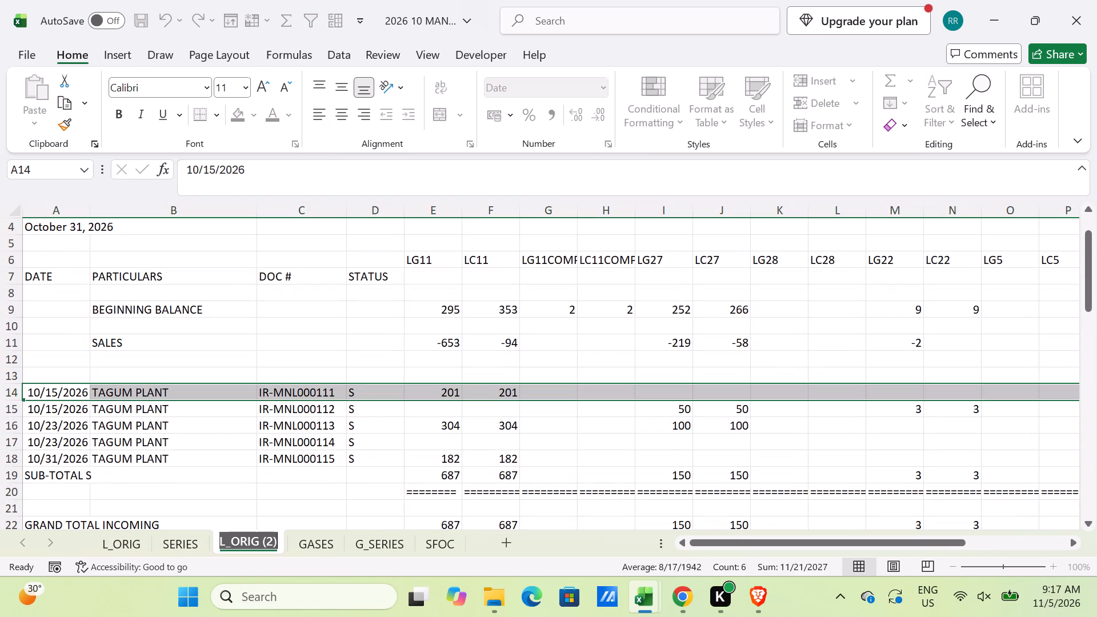
type("L_CONT_CYL")
key("Return")
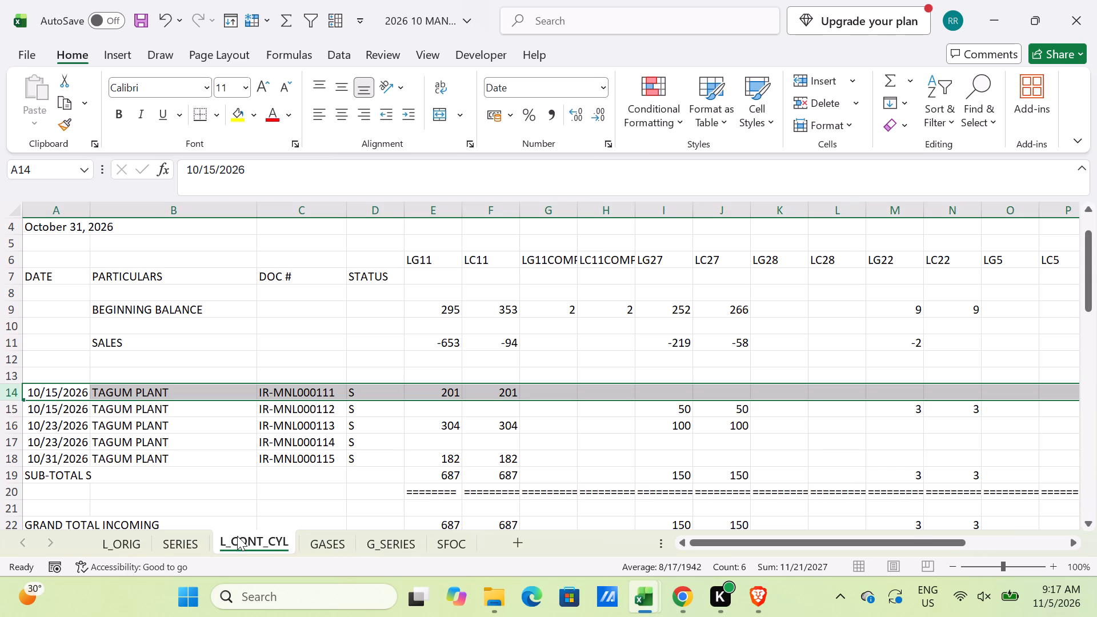
Copy title rows 2 to 6 from the SERIES sheet and insert them above row 1 of L_CONT_CYL.
scroll(185, 554, "up", 3)
left_click(185, 545)
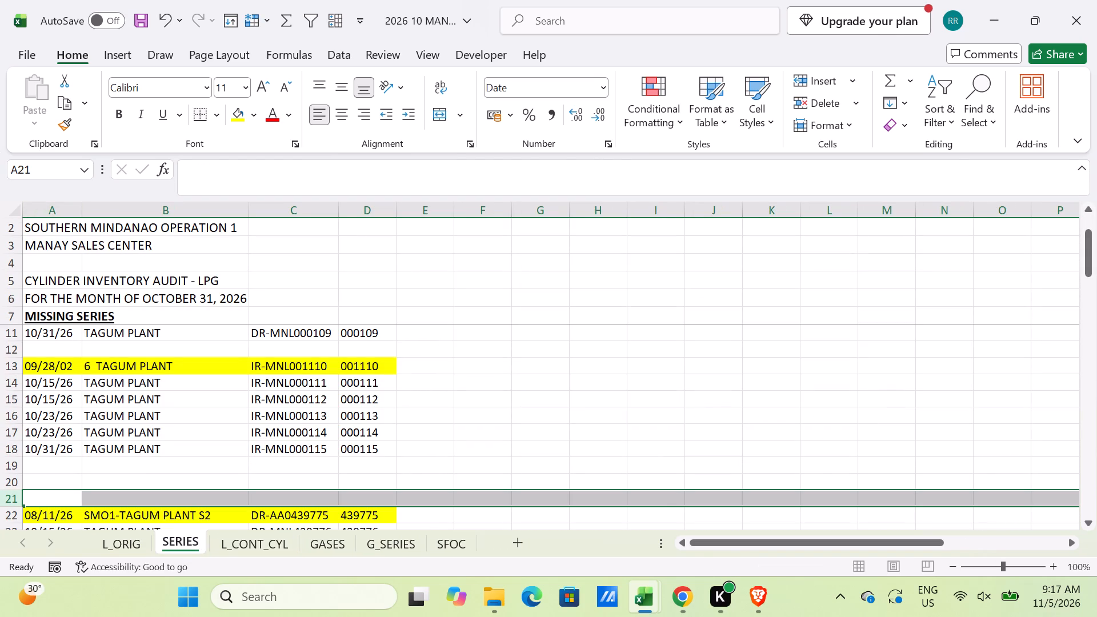
left_click_drag(15, 225, 15, 303)
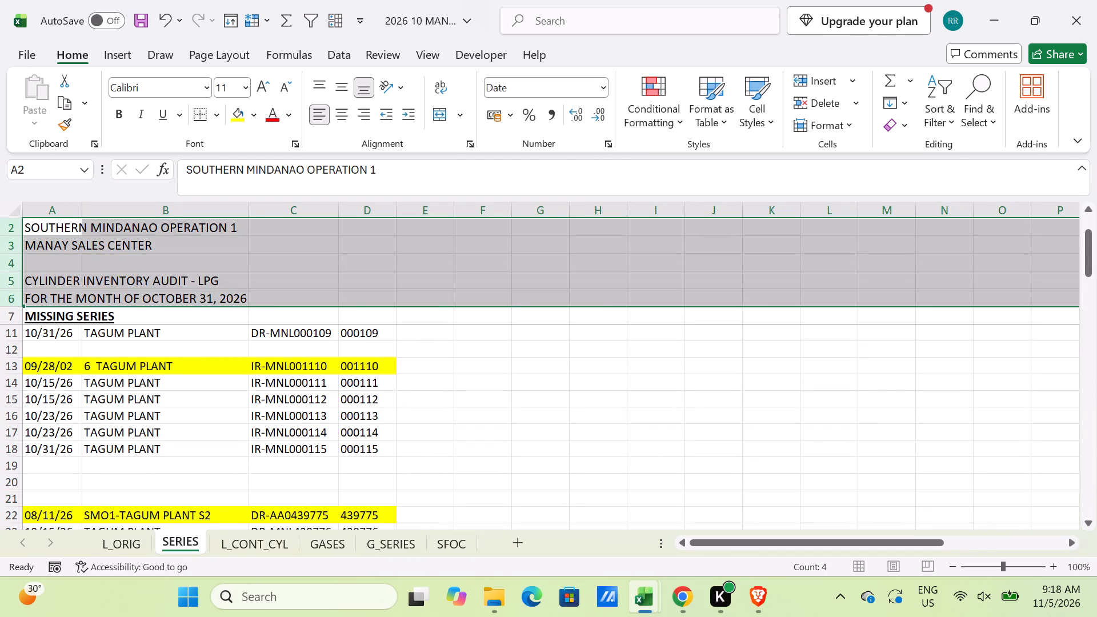
key("ctrl+c")
left_click(259, 545)
scroll(93, 360, "up", 4)
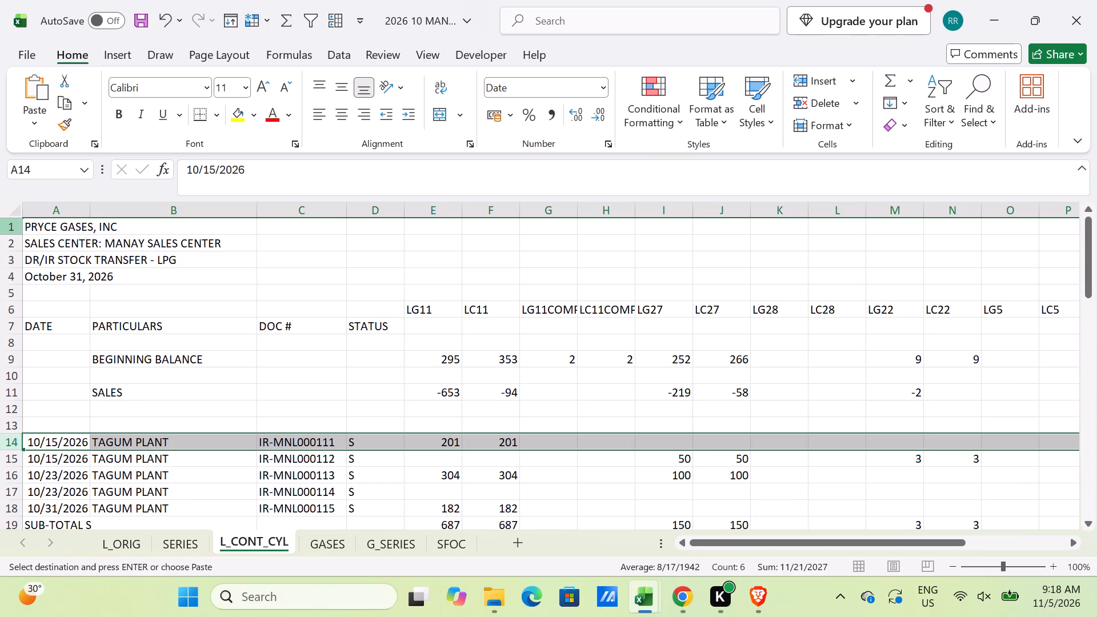
left_click(10, 222)
key("ctrl+shift+equal")
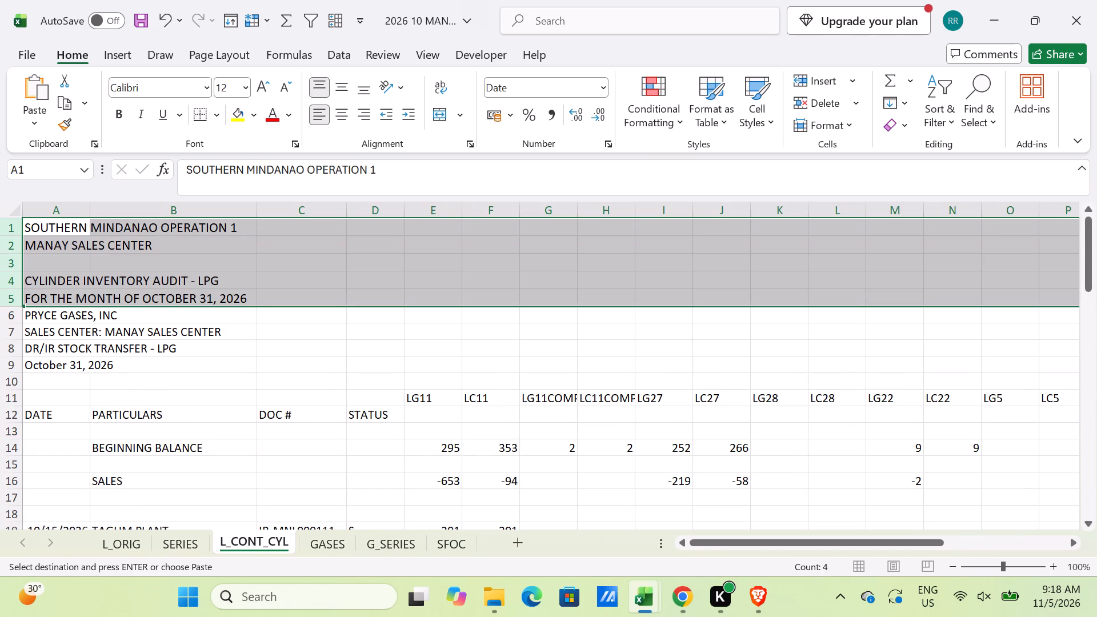
Delete the four old title rows, from PRYCE GASES, INC through October 31, 2026, on L_CONT_CYL.
left_click_drag(19, 315, 27, 372)
key("ctrl+minus")
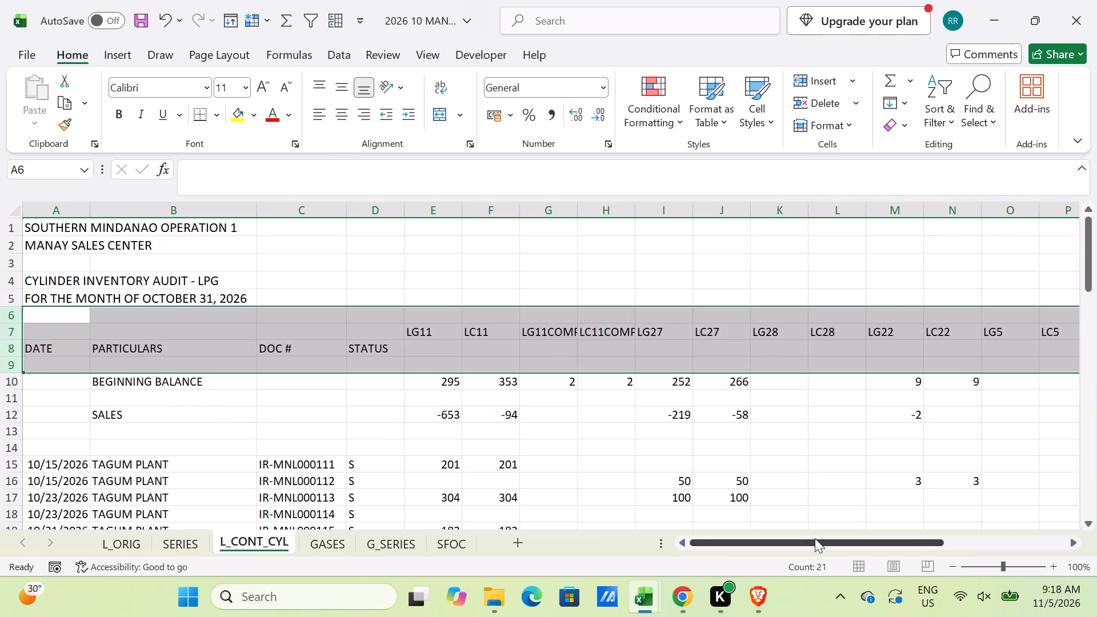
left_click_drag(816, 539, 699, 531)
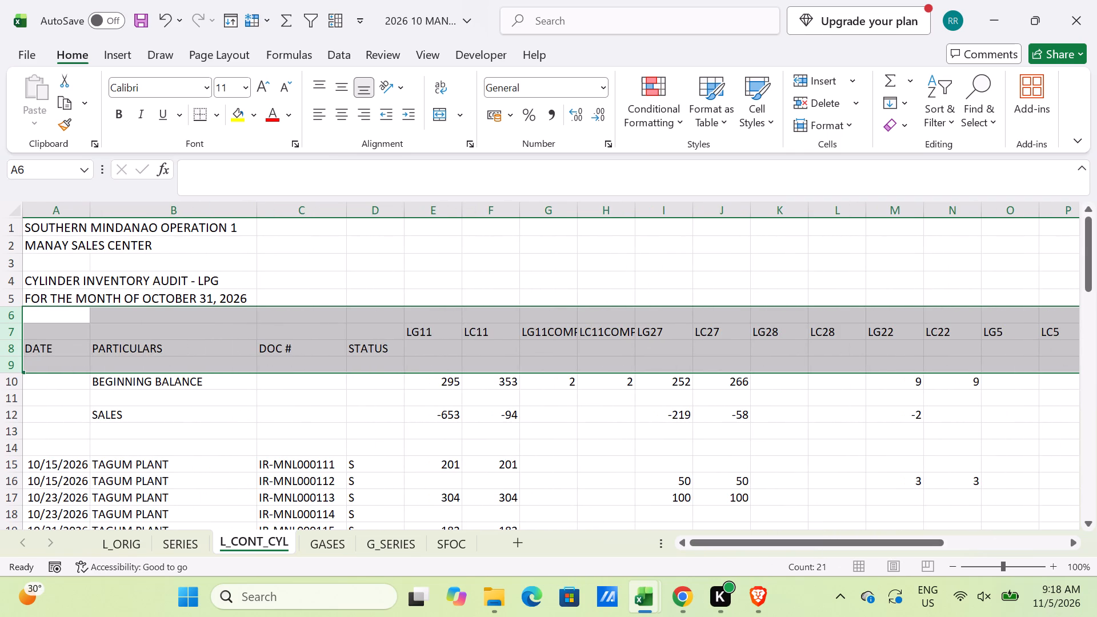
Collapse the Manay sheet's outline to level 2 in 09 LPG_Population_Analysis_September_2026_SMO1_Davao and zoom out to 85%.
left_click(655, 597)
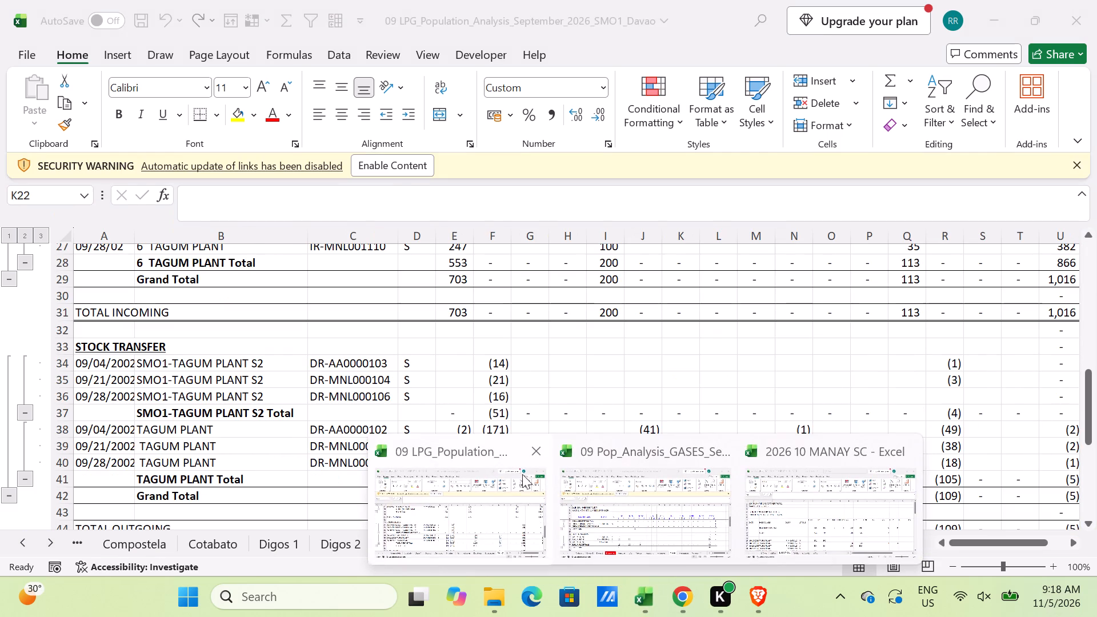
left_click(498, 483)
scroll(126, 326, "up", 8)
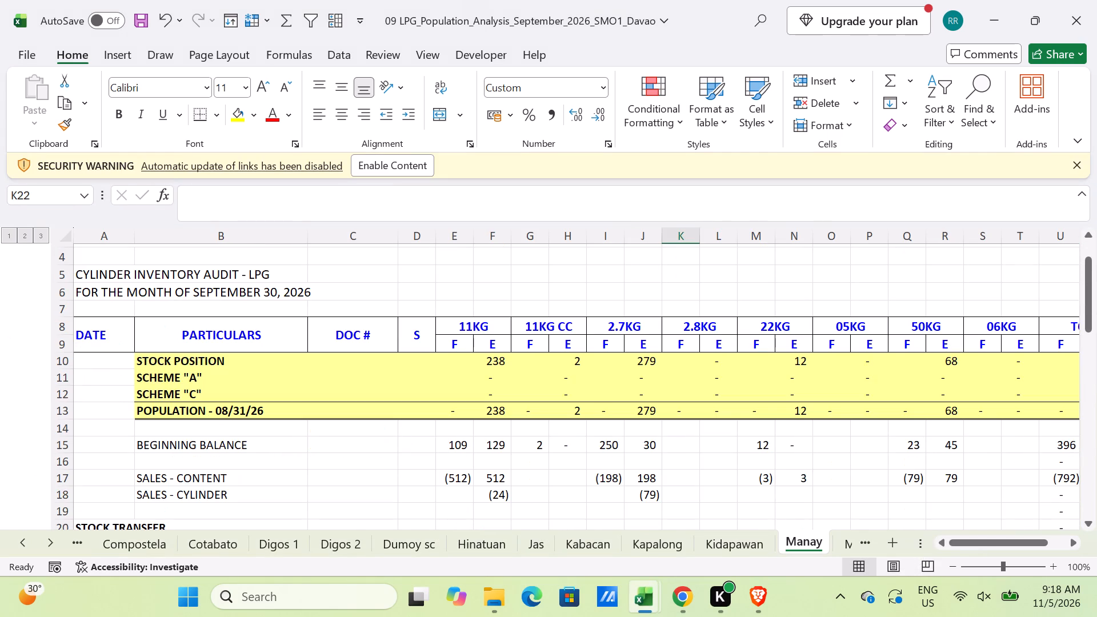
left_click(25, 238)
scroll(624, 361, "down", 3)
scroll(620, 361, "up", 2)
scroll(618, 361, "down", 1, "ctrl")
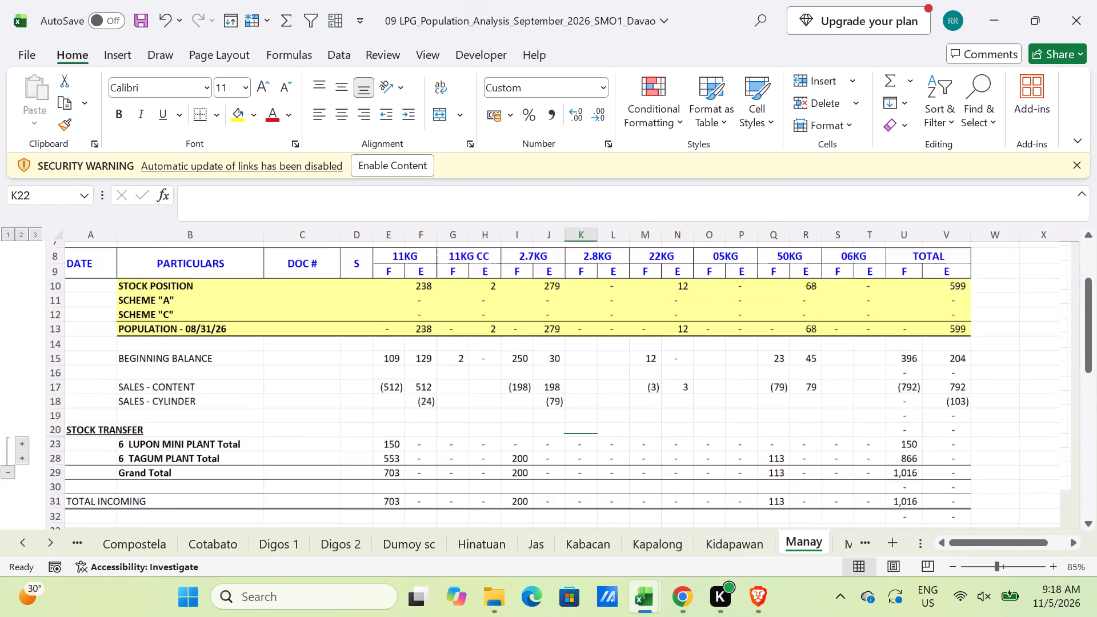
scroll(618, 361, "down", 1)
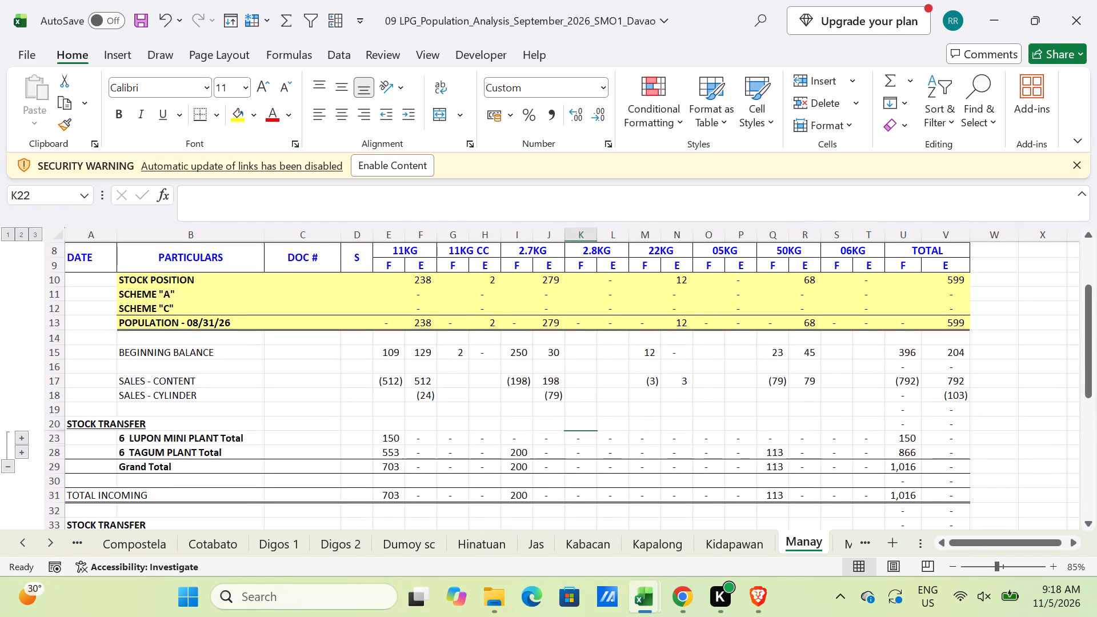
Freeze the panes of the September Manay sheet at cell D19.
left_click(370, 407)
left_click(249, 21)
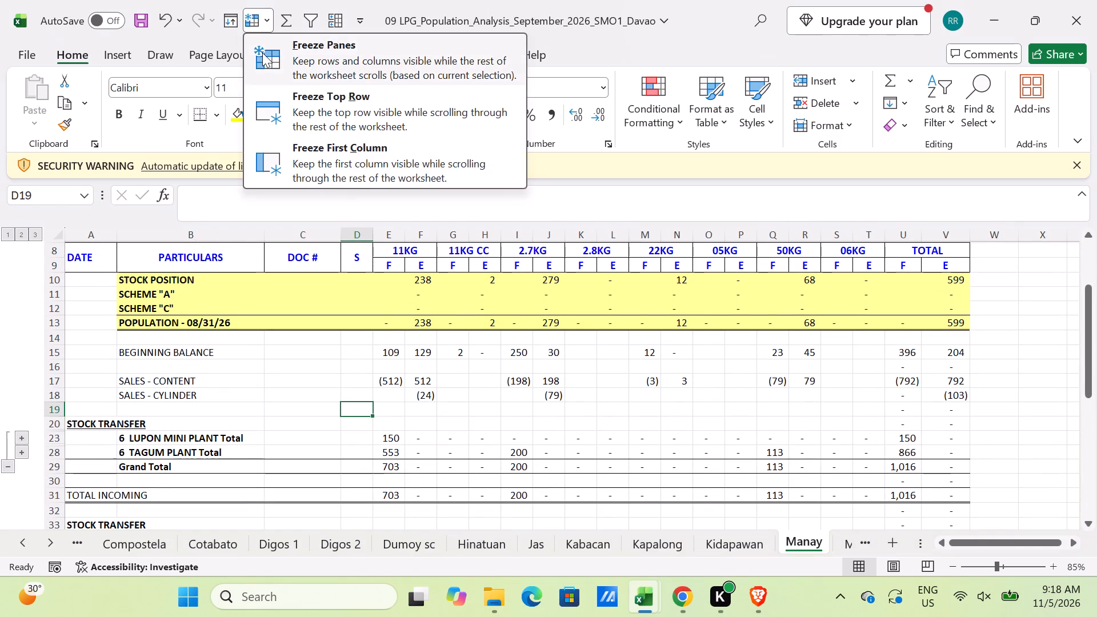
left_click(275, 65)
Copy column header rows 8 and 9 from the September Manay sheet and insert them at row 7 of October's L_CONT_CYL sheet.
left_click_drag(58, 261, 58, 274)
key("ctrl+c")
key("alt+Tab")
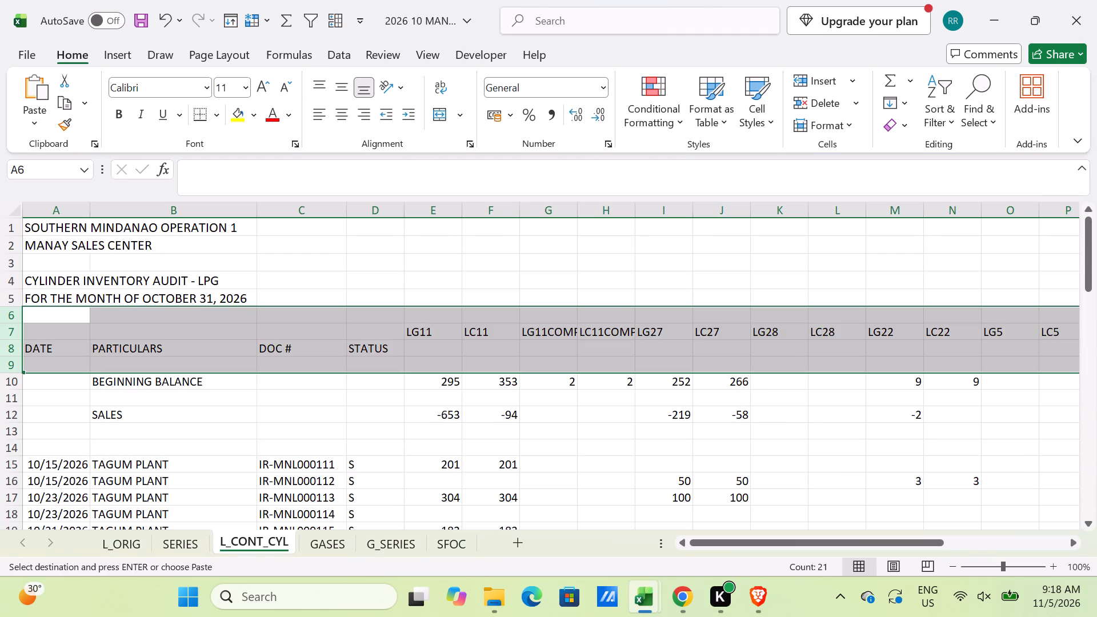
left_click(14, 332)
key("ctrl+shift+equal")
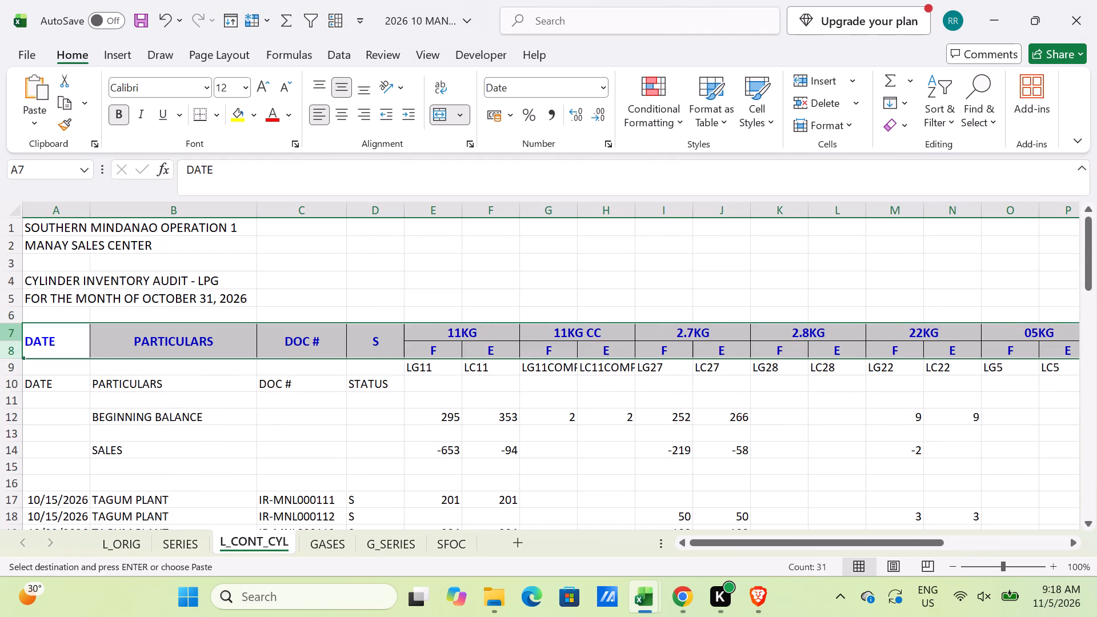
Narrow column D on L_CONT_CYL so it just fits the S status heading.
left_click_drag(405, 212, 365, 215)
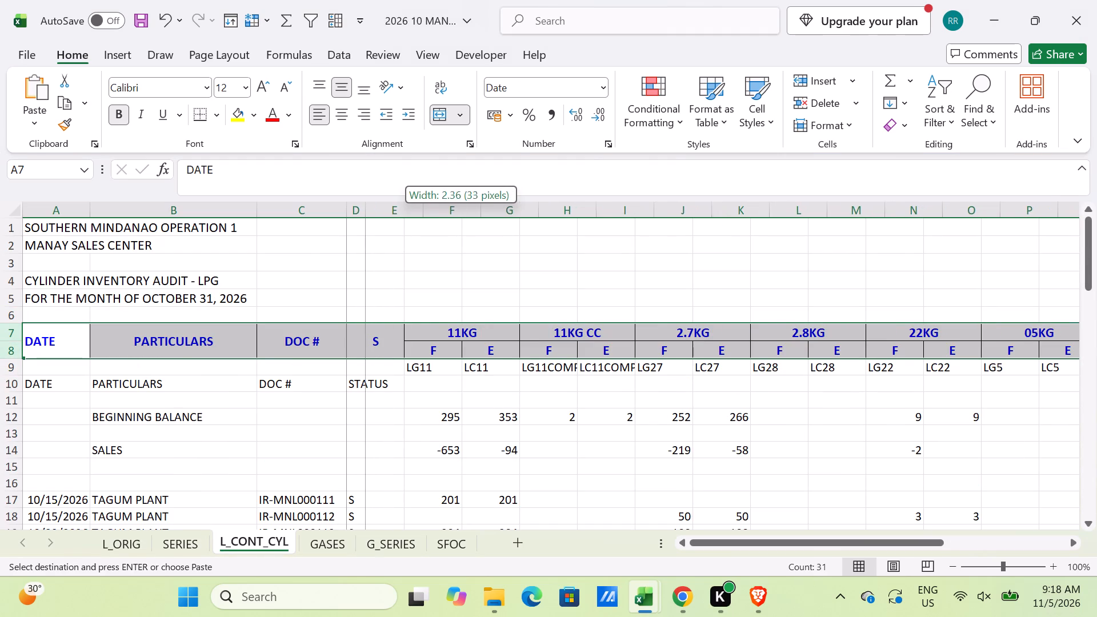
left_click_drag(365, 215, 361, 215)
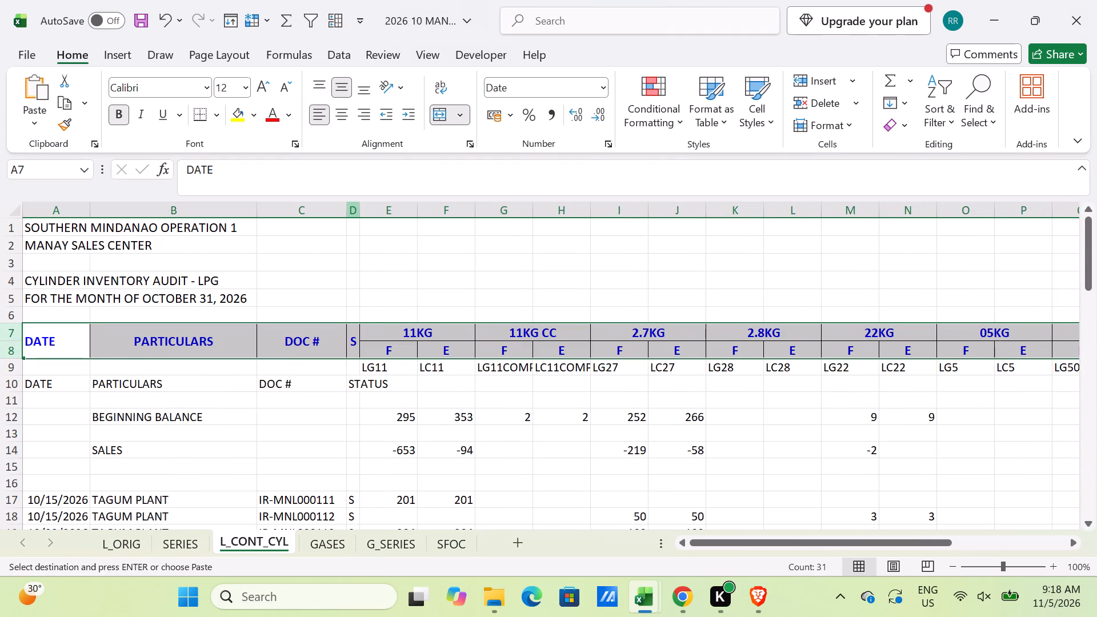
Format column A of L_CONT_CYL as a date in the 03/14/12 style.
left_click(46, 211)
right_click(46, 211)
left_click(103, 455)
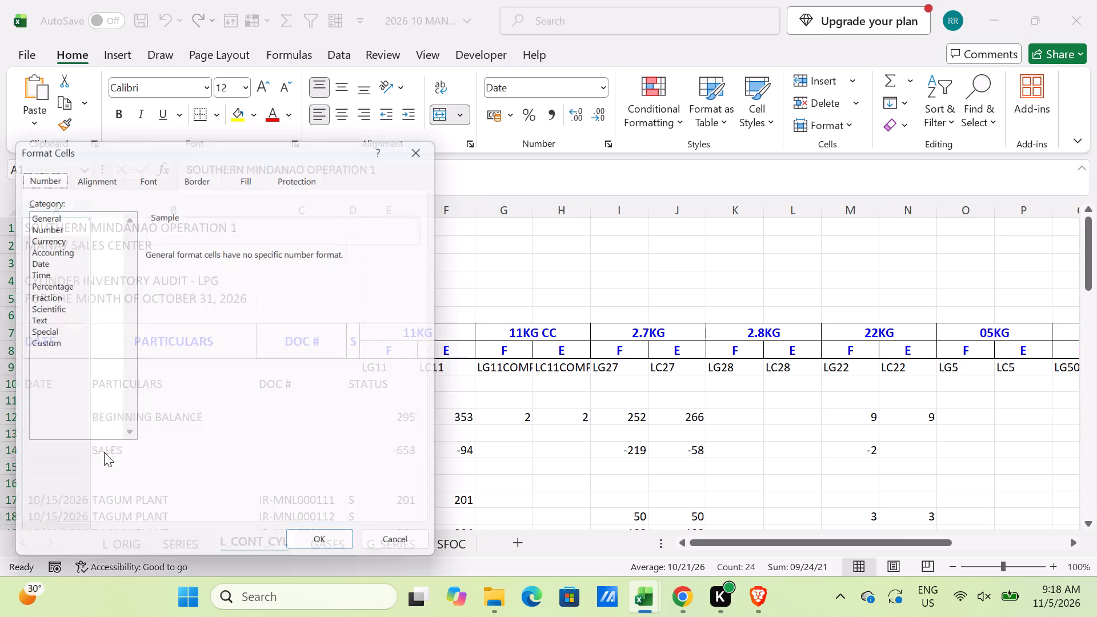
left_click(52, 255)
left_click(162, 317)
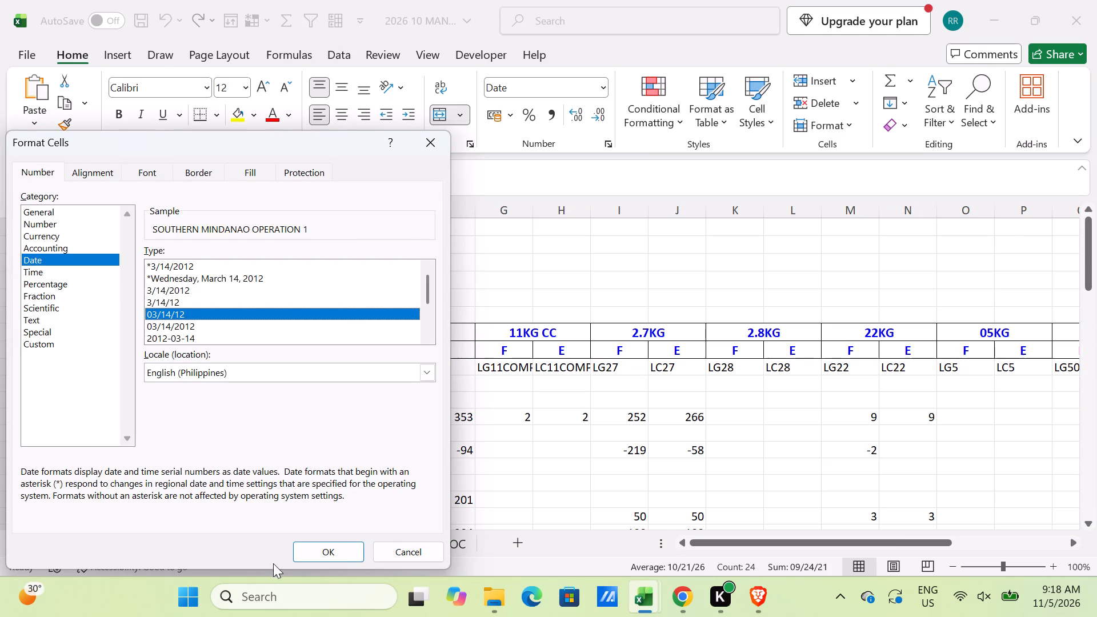
left_click(330, 549)
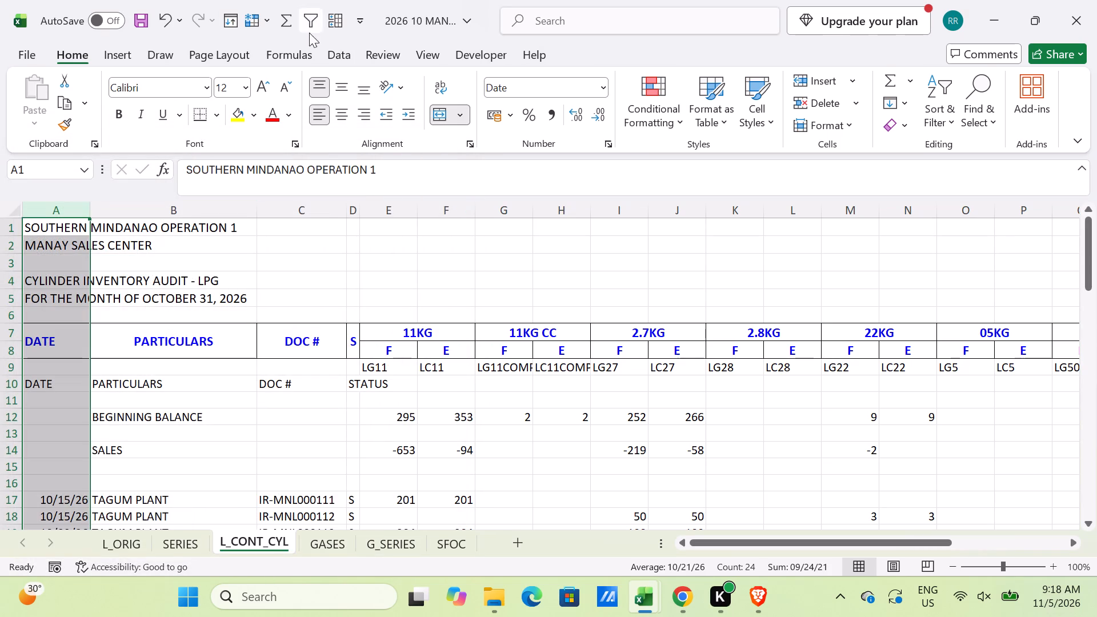
Left-align column A of L_CONT_CYL and narrow it to fit the dates.
double_click(323, 119)
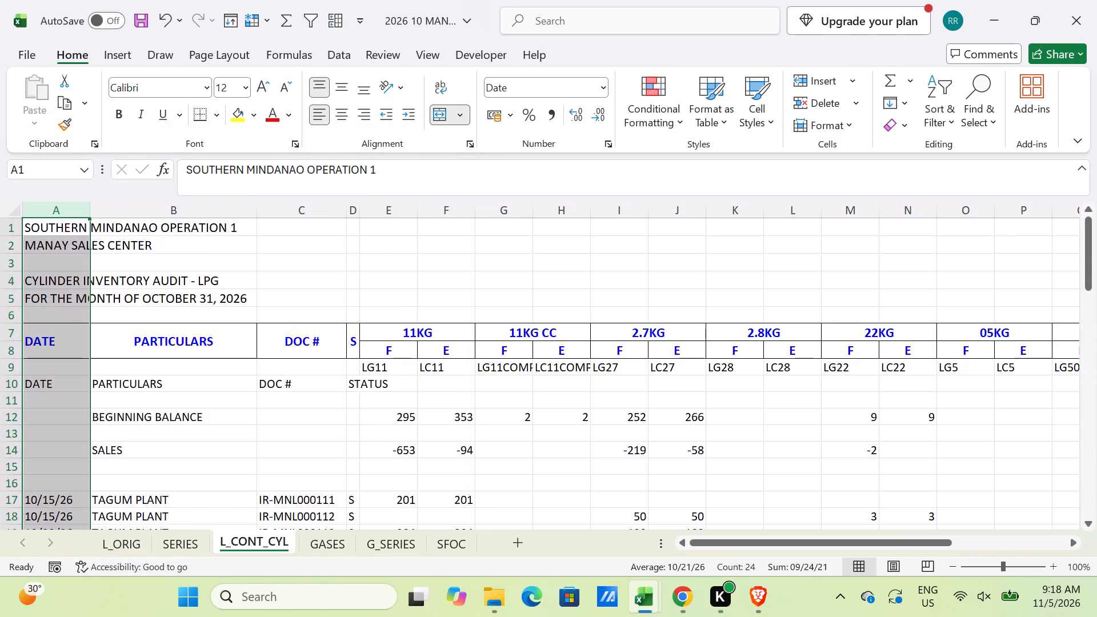
left_click_drag(91, 216, 78, 219)
Clear the old header labels in A9:P10 beneath the new column headers on L_CONT_CYL.
scroll(126, 354, "down", 2)
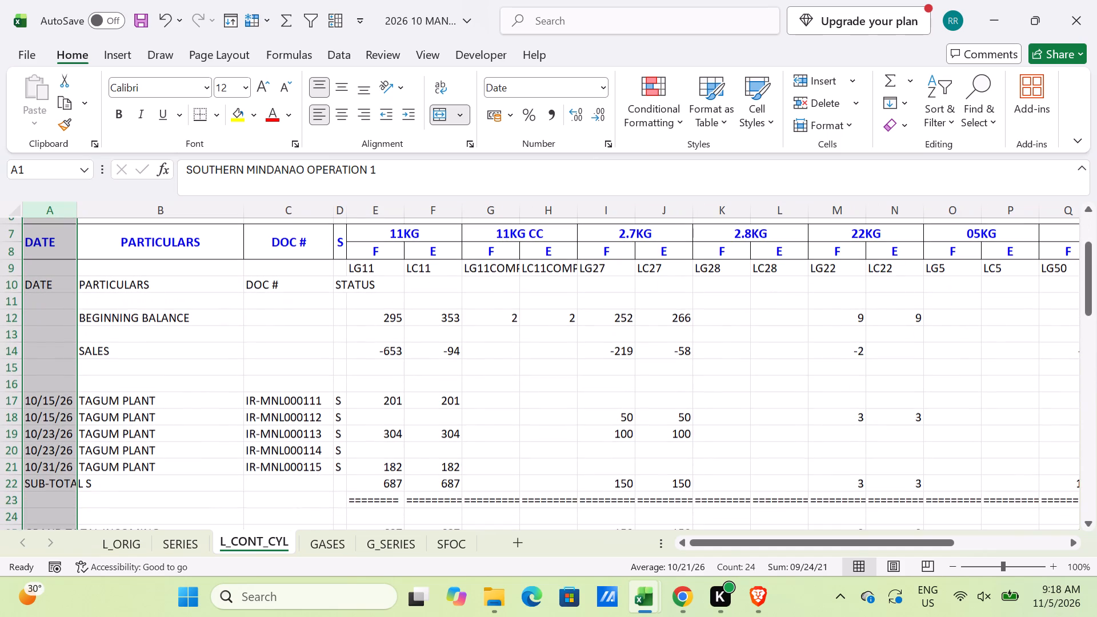
left_click_drag(51, 267, 810, 289)
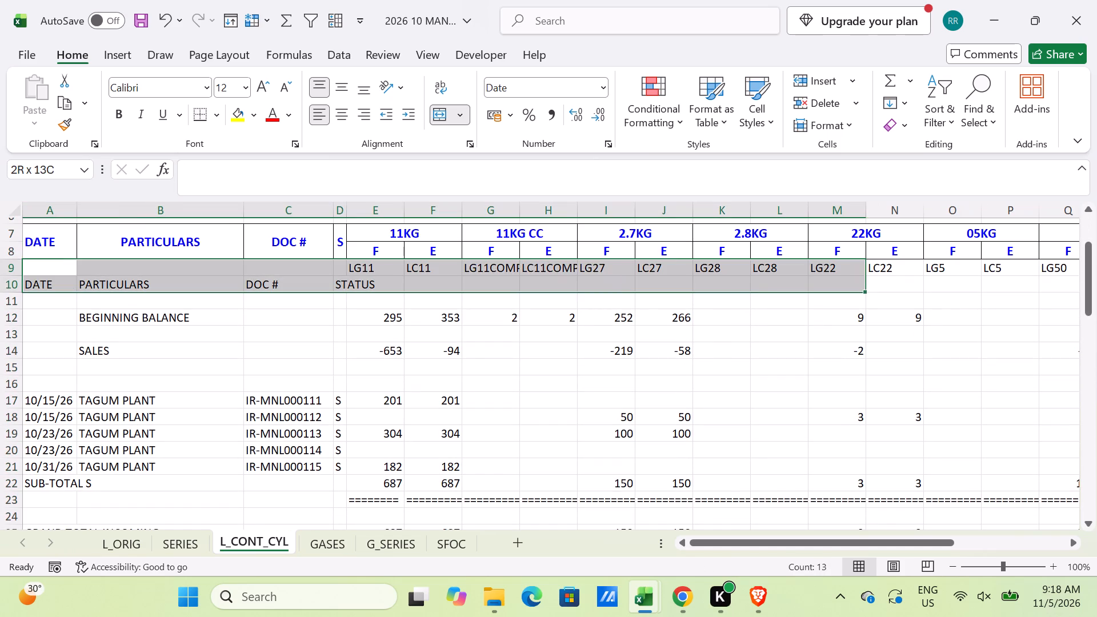
left_click_drag(810, 289, 1024, 288)
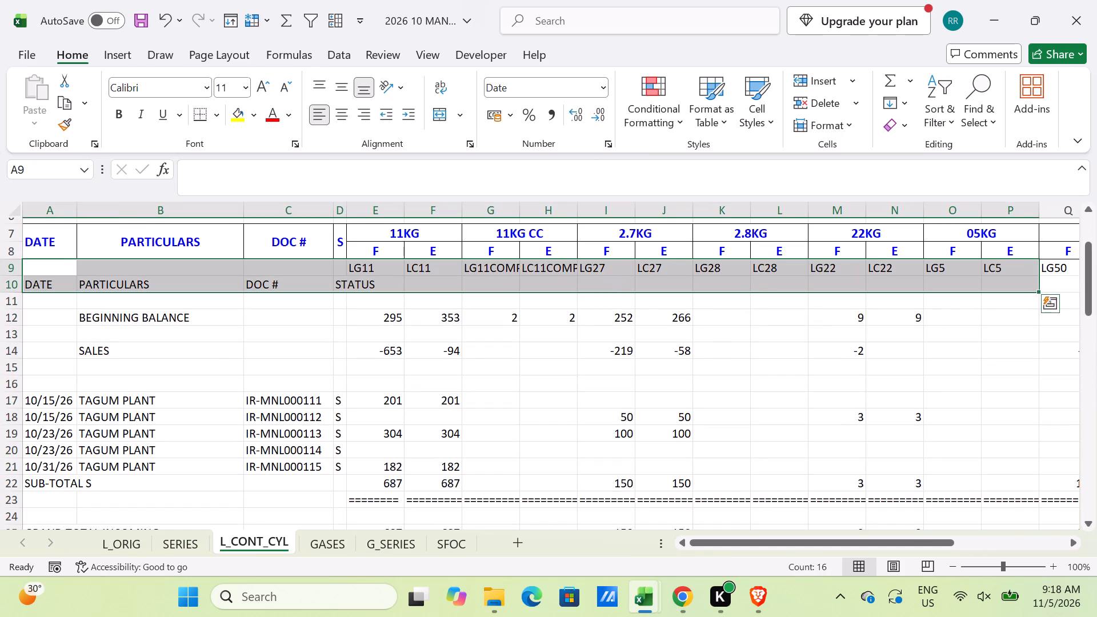
key("Delete")
left_click(1062, 265)
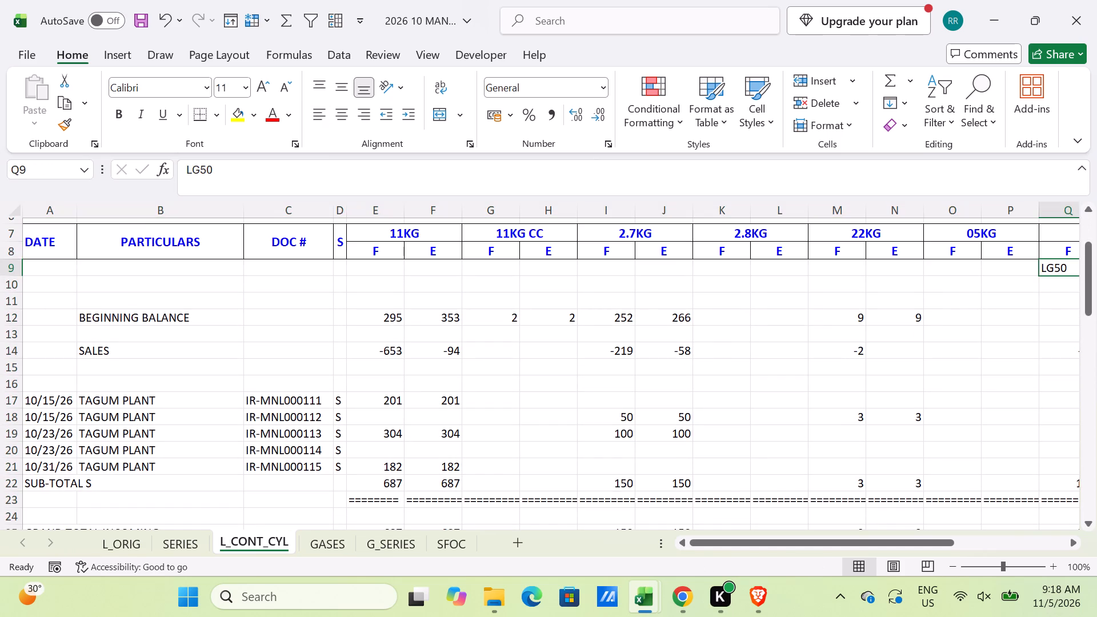
Narrow cylinder columns E to V on L_CONT_CYL to one uniform smaller width.
left_click_drag(386, 210, 771, 211)
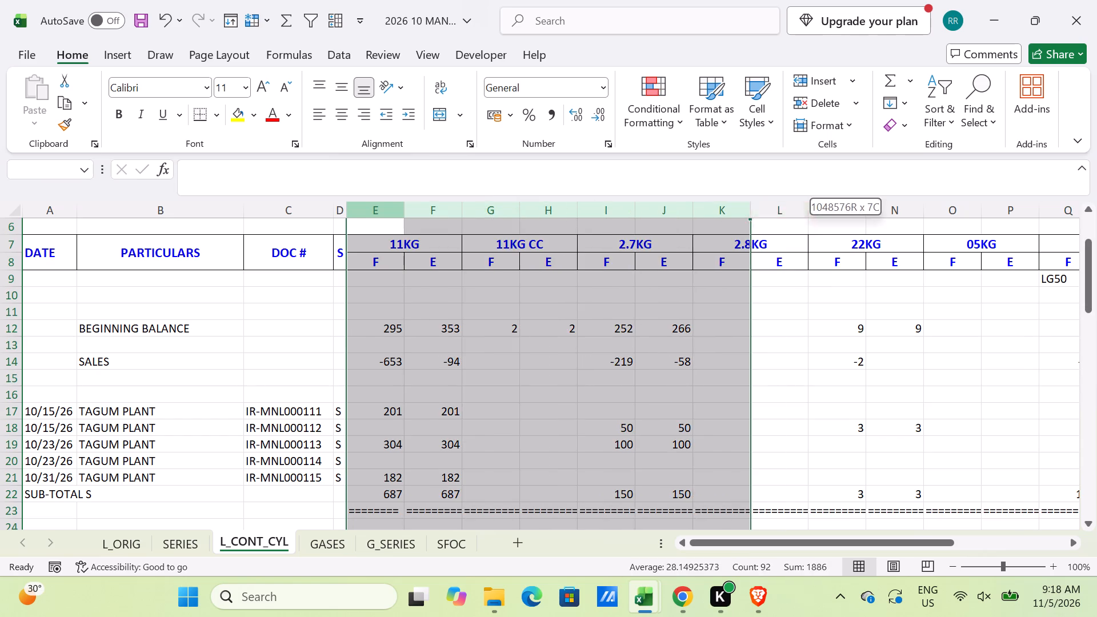
left_click_drag(771, 211, 897, 218)
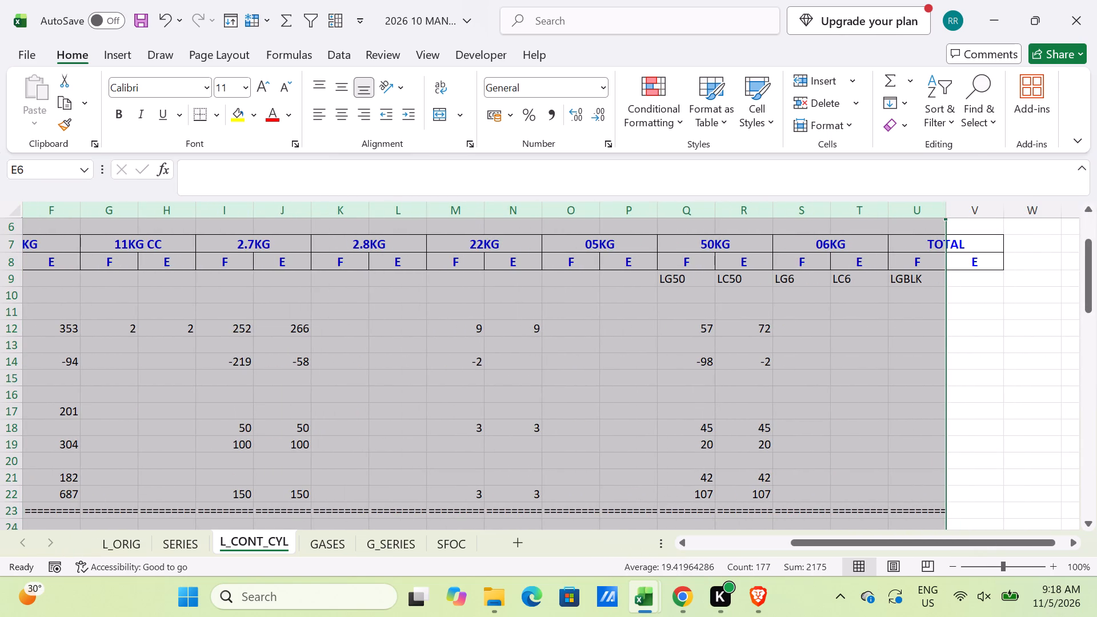
left_click(979, 213, "shift")
left_click_drag(906, 541, 792, 523)
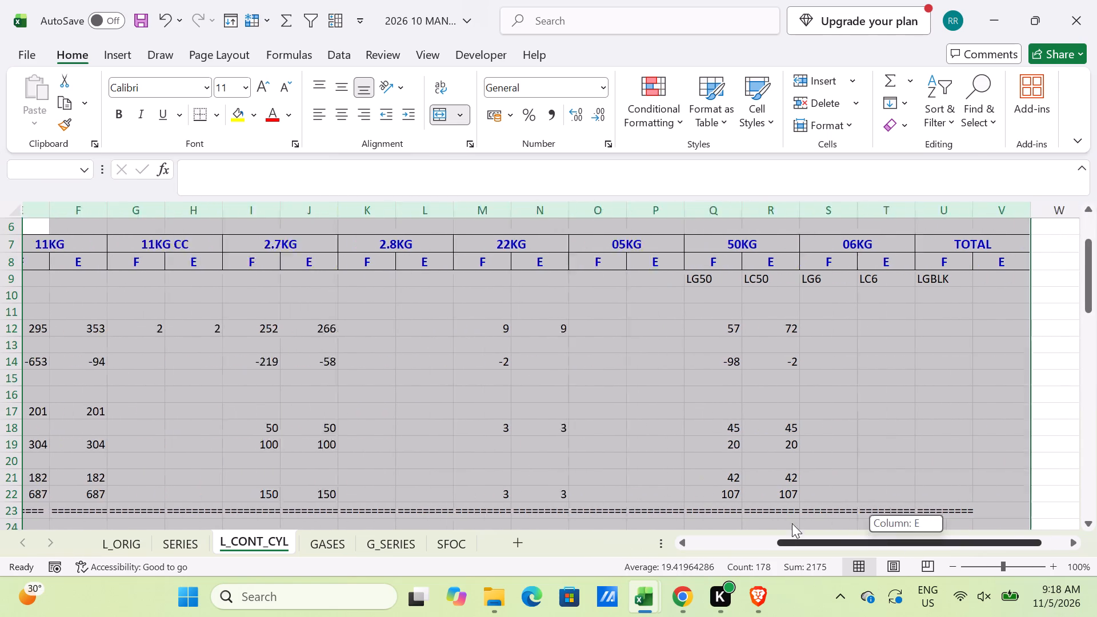
left_click_drag(792, 523, 689, 498)
left_click_drag(400, 205, 394, 210)
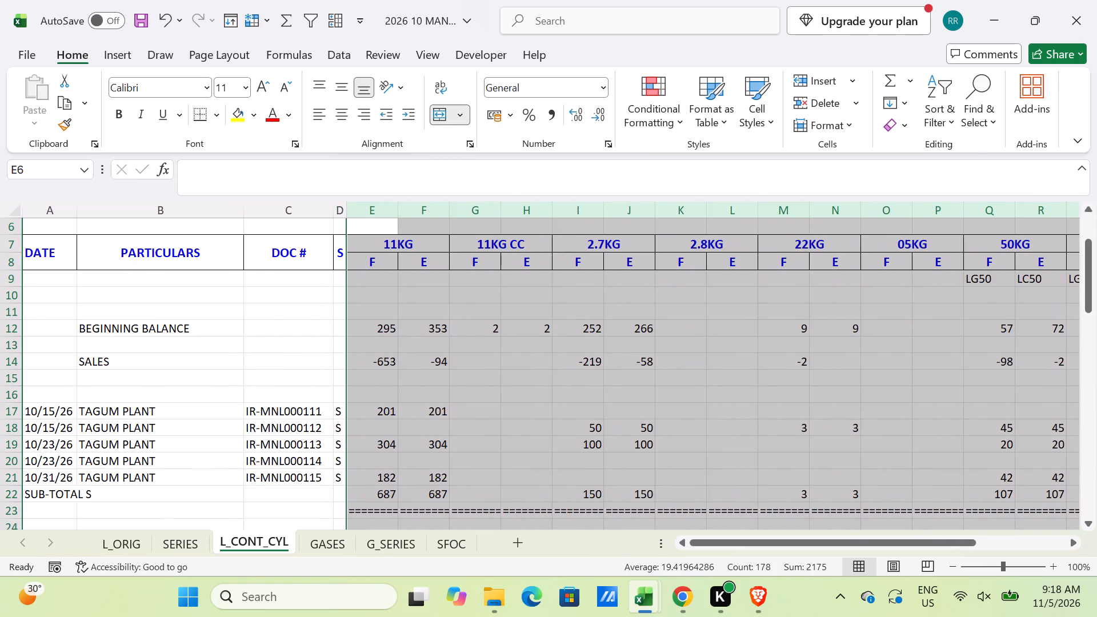
left_click(394, 210)
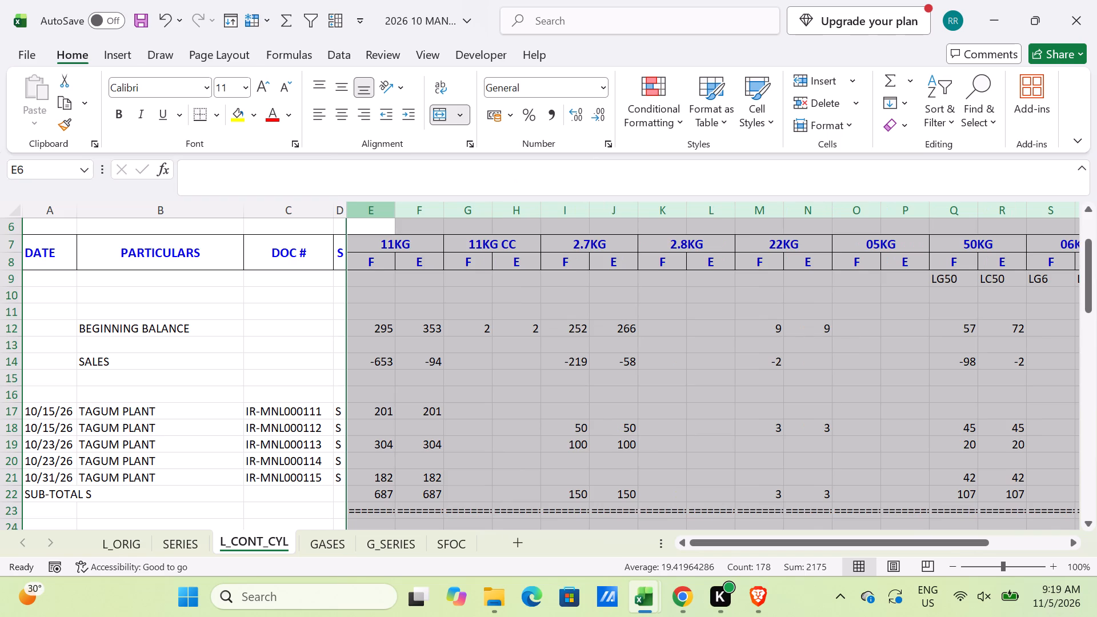
Delete rows 9 and 10, which hold the leftover original header labels, from L_CONT_CYL.
scroll(378, 266, "down", 1, "ctrl")
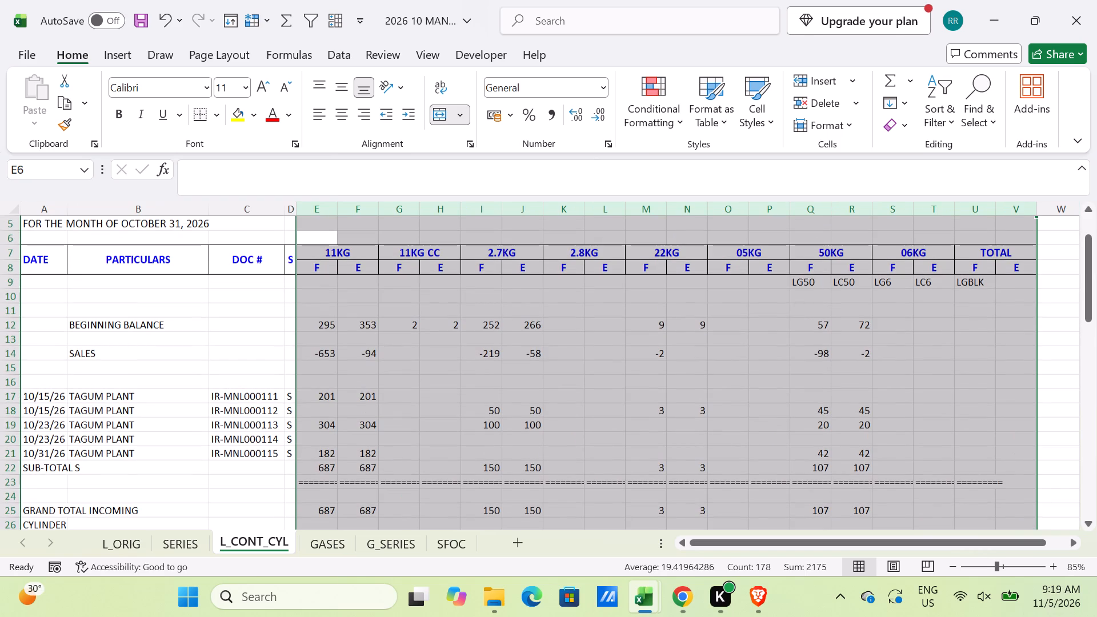
left_click_drag(15, 283, 13, 304)
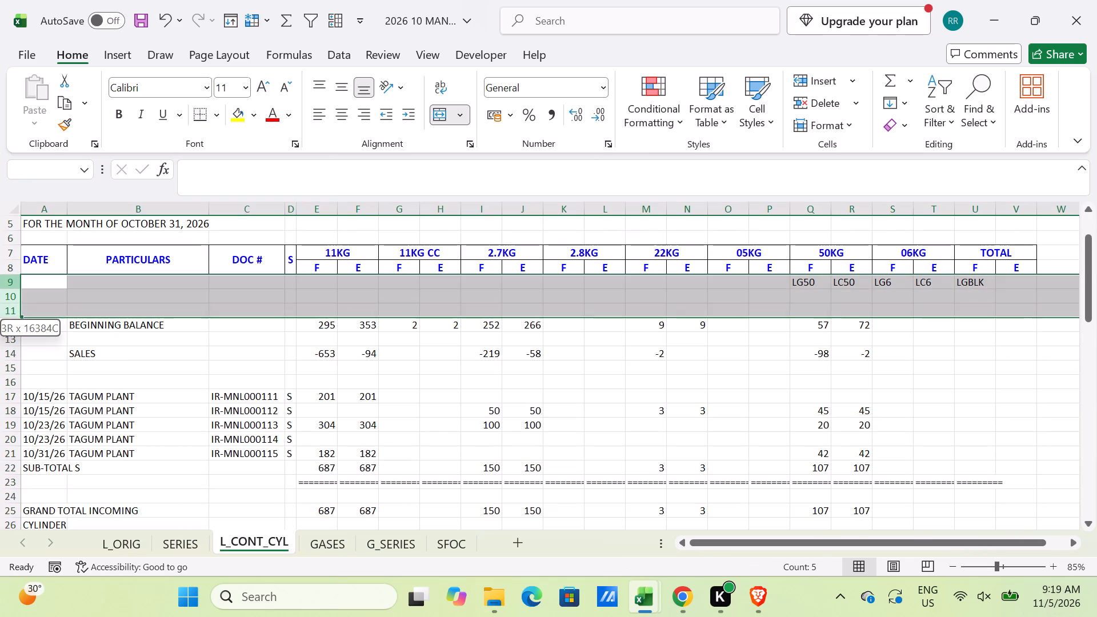
left_click_drag(13, 304, 18, 294)
key("ctrl+minus")
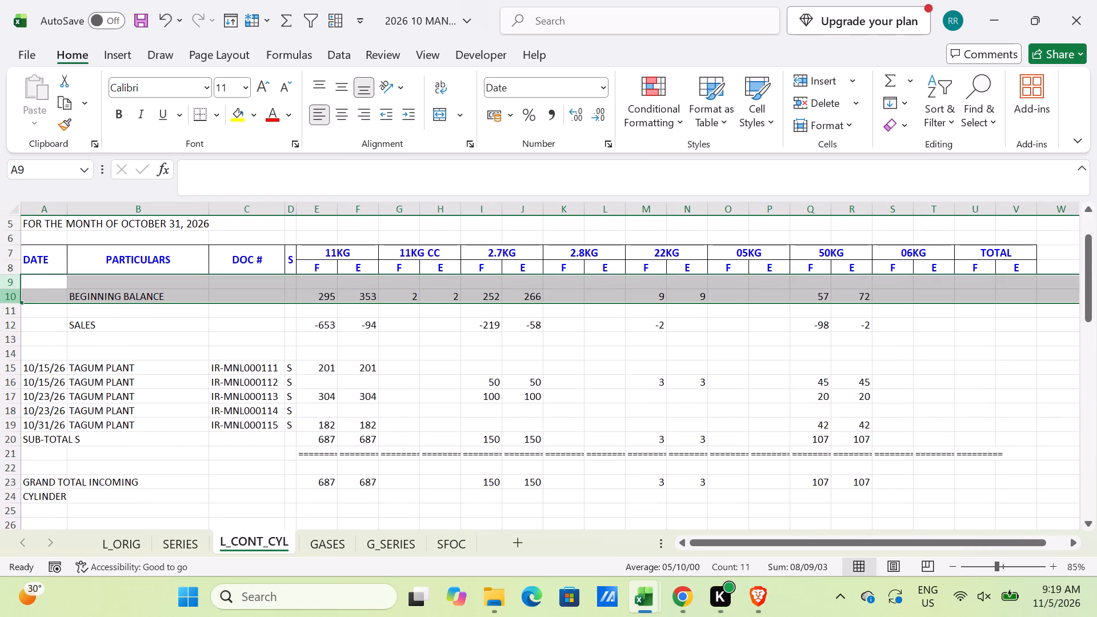
Move blank row 11 from above SALES to just below it and insert one more blank row there.
left_click(12, 311)
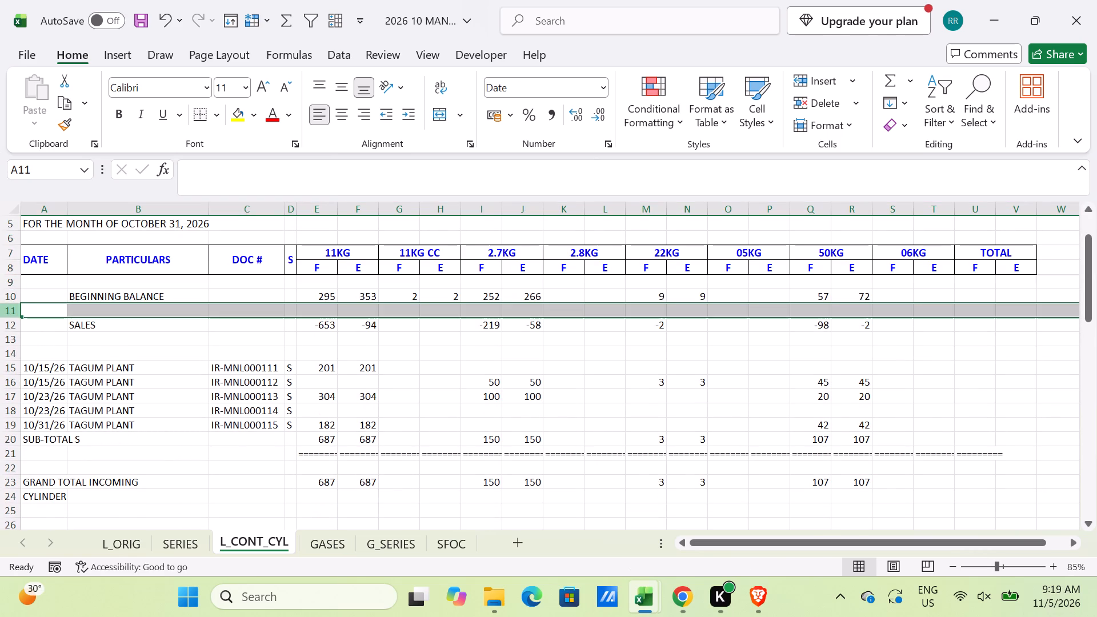
key("ctrl+x")
left_click(17, 338)
key("ctrl+shift+equal")
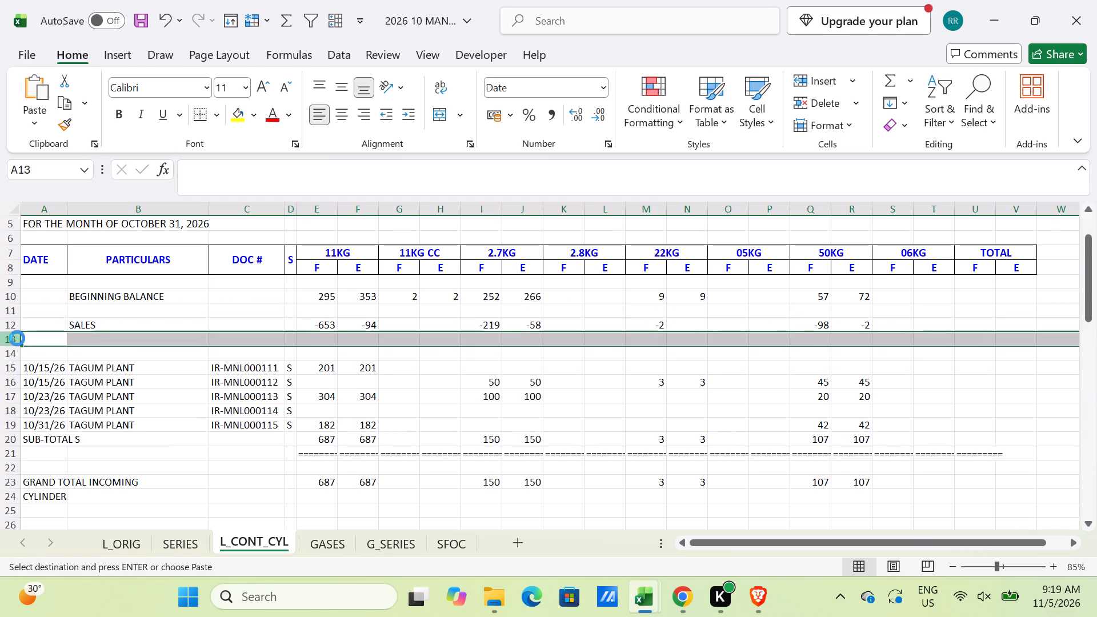
key("ctrl+shift+equal")
Apply the custom number format _(* #,##0_);_(* (#,##0);_(* "-"??_);_(@_) to columns E to V of L_CONT_CYL.
left_click_drag(326, 209, 414, 214)
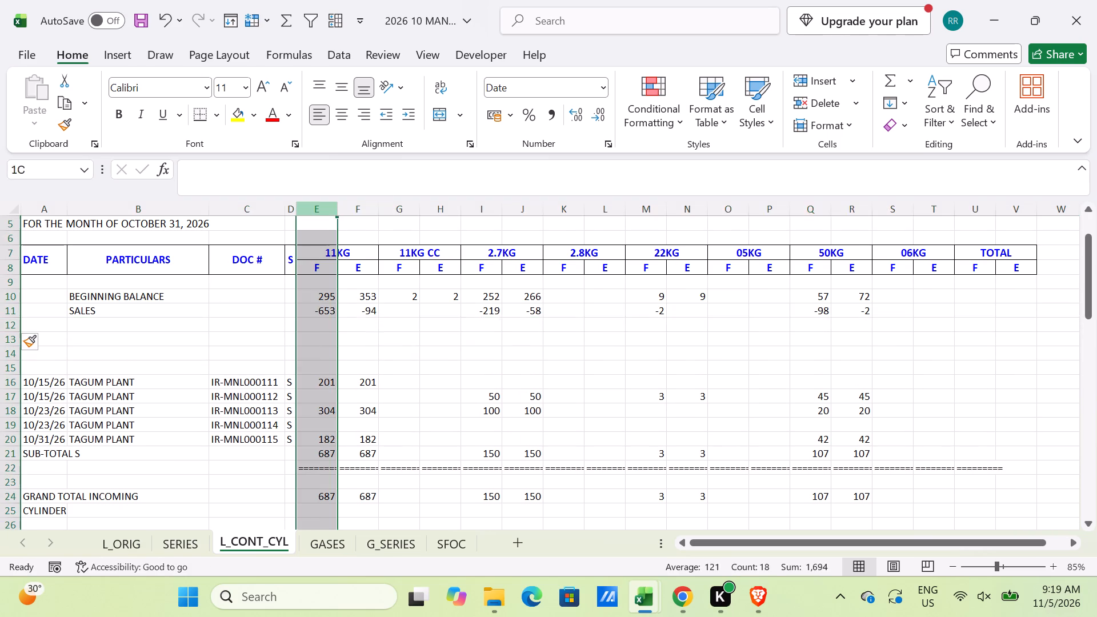
left_click_drag(414, 214, 1023, 213)
right_click(324, 209)
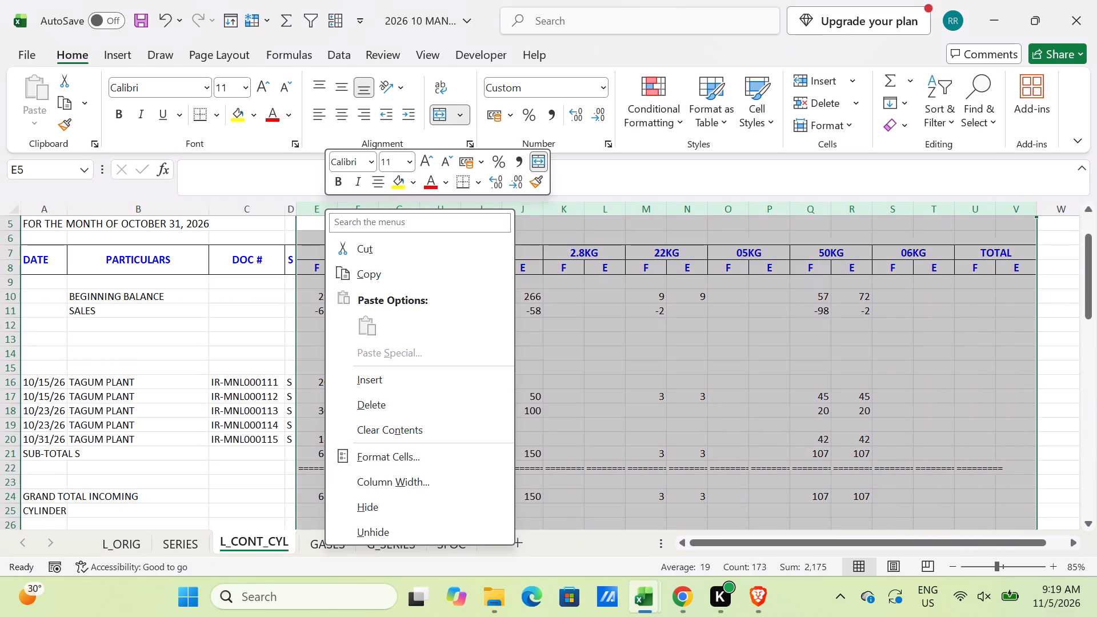
left_click(387, 462)
left_click(187, 350)
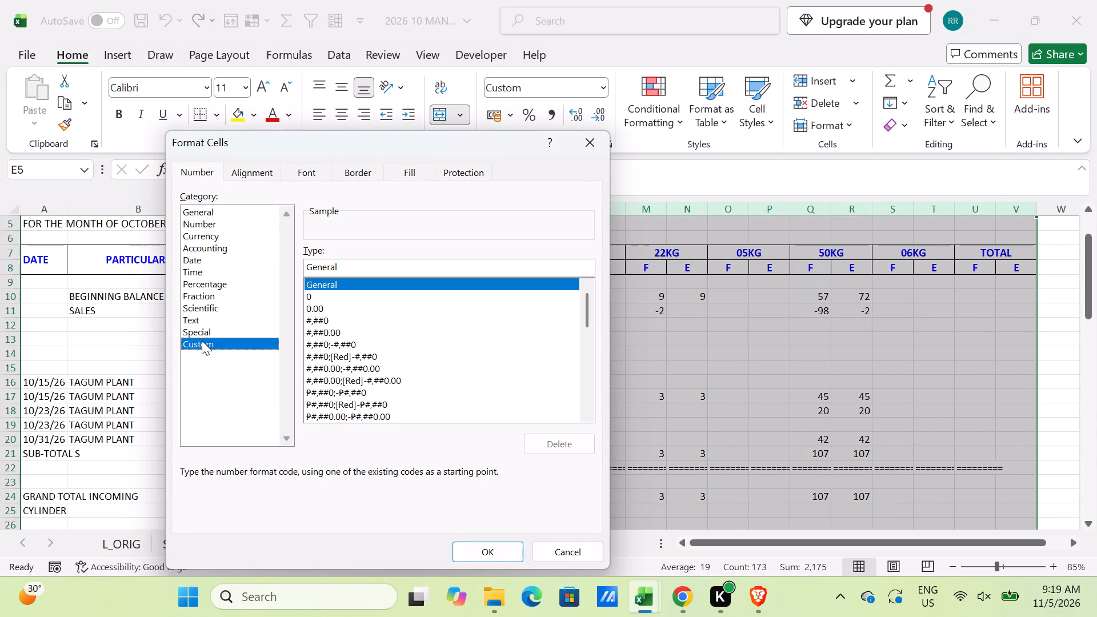
left_click_drag(591, 311, 568, 427)
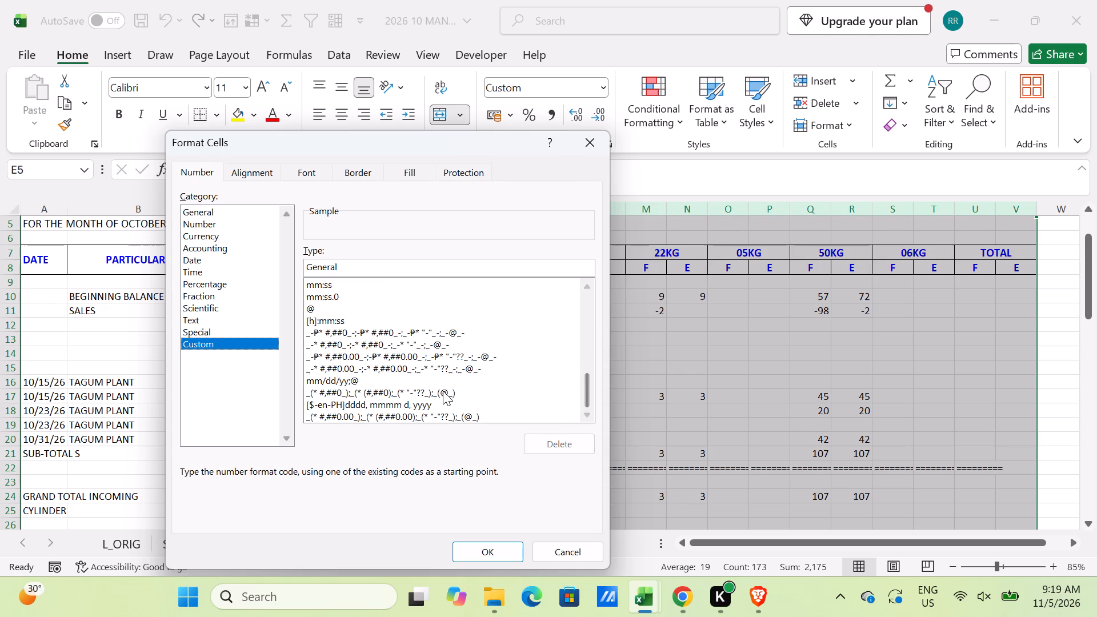
left_click(442, 390)
left_click(489, 548)
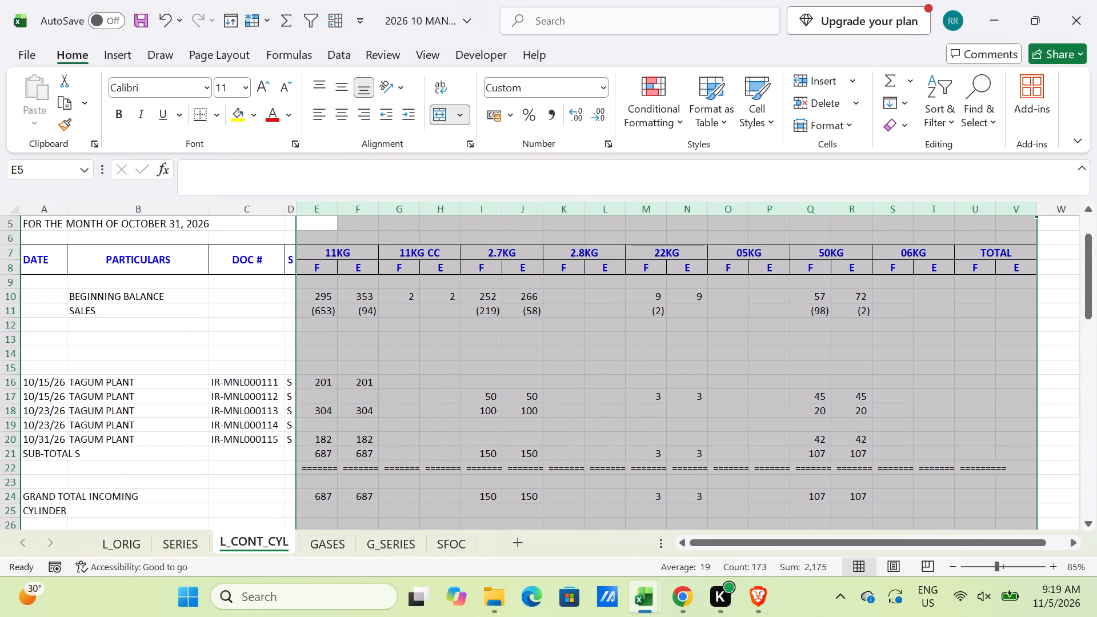
Copy the BEGINNING BALANCE TOTAL cells U15:V15 from September's Manay sheet and paste only their formulas at U10 on October's L_CONT_CYL.
key("alt+Tab")
left_click_drag(907, 368, 924, 369)
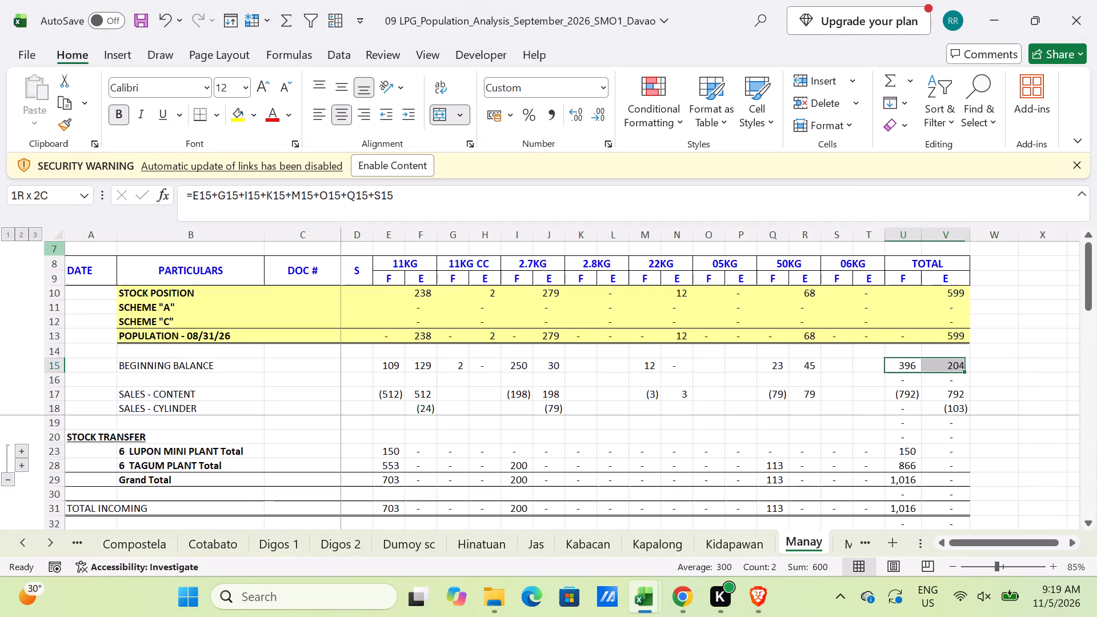
left_click_drag(924, 369, 926, 369)
key("ctrl+c")
key("alt+Tab")
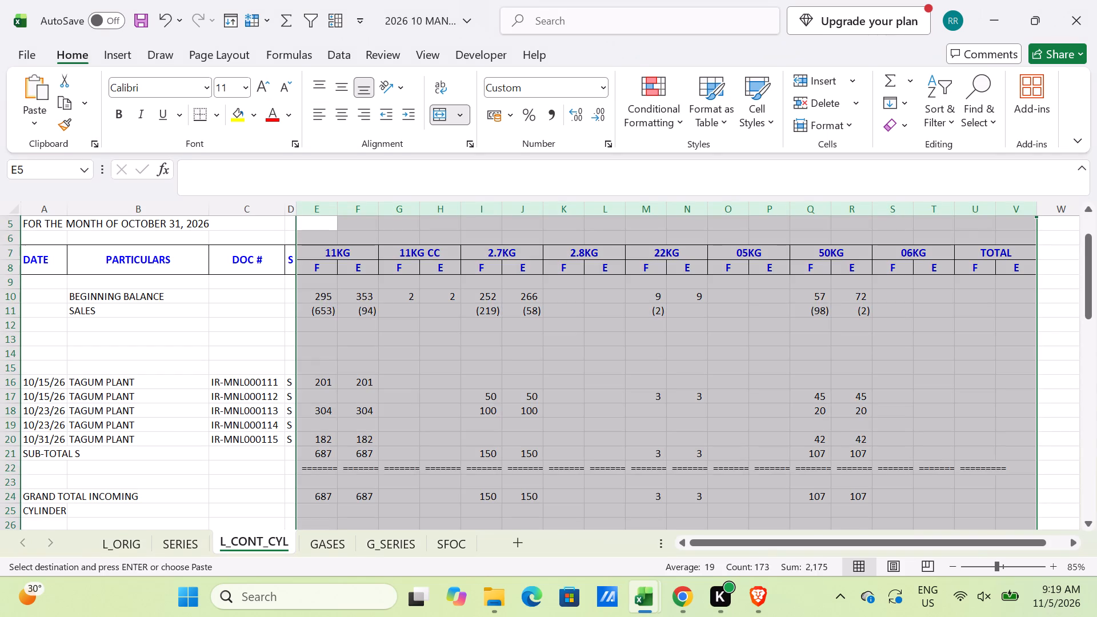
left_click(966, 295)
key("alt+e")
type("SF")
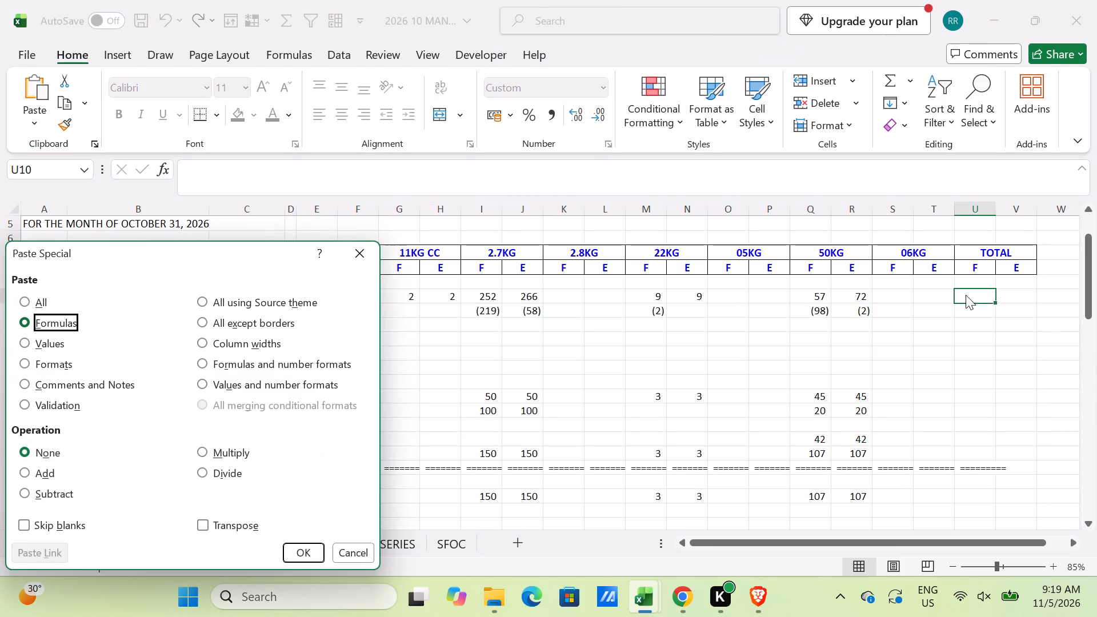
key("Return")
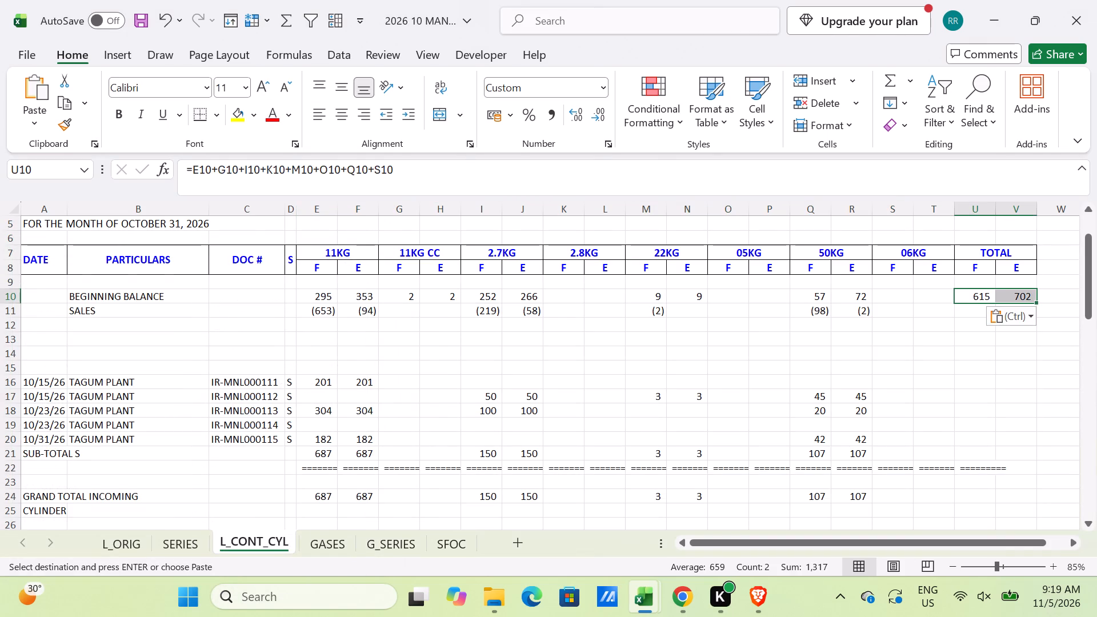
Fill the TOTAL formulas in U10:V10 down to the DIFFERENCE row, row 64.
left_click_drag(1034, 303, 959, 402)
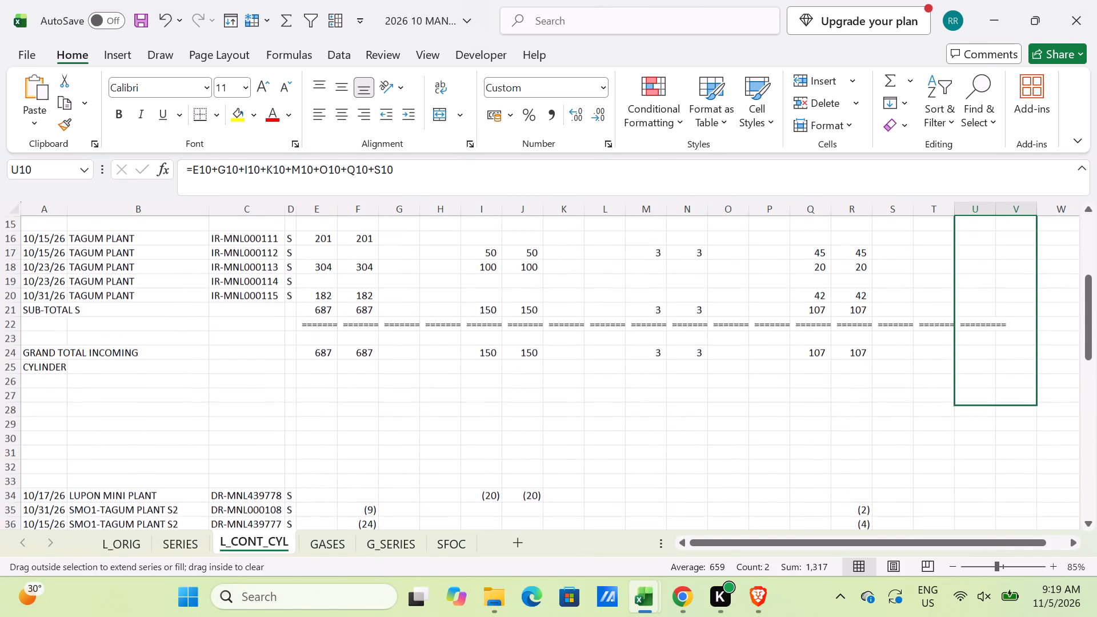
left_click_drag(959, 402, 937, 516)
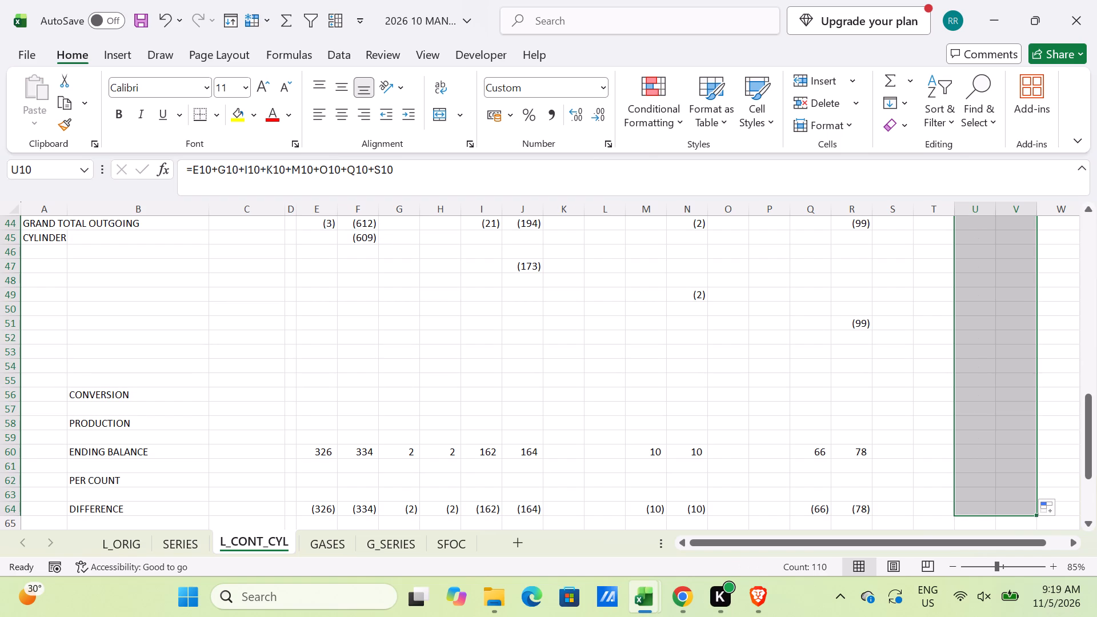
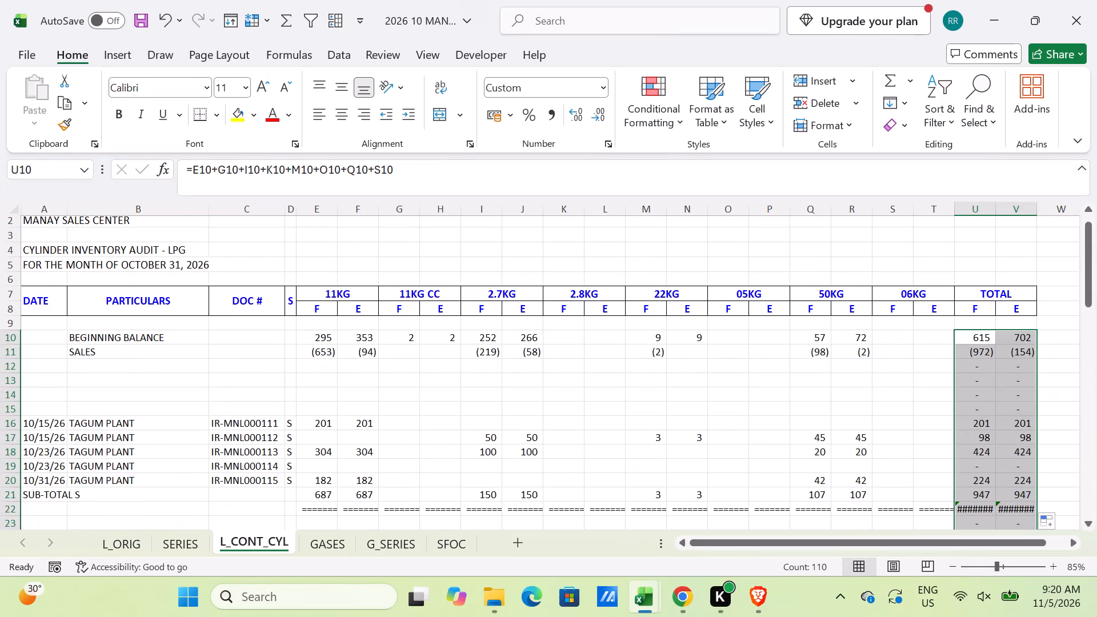
Freeze the panes of the L_CONT_CYL sheet at cell E13, keeping rows through 12 and columns A to D fixed.
scroll(474, 415, "down", 2)
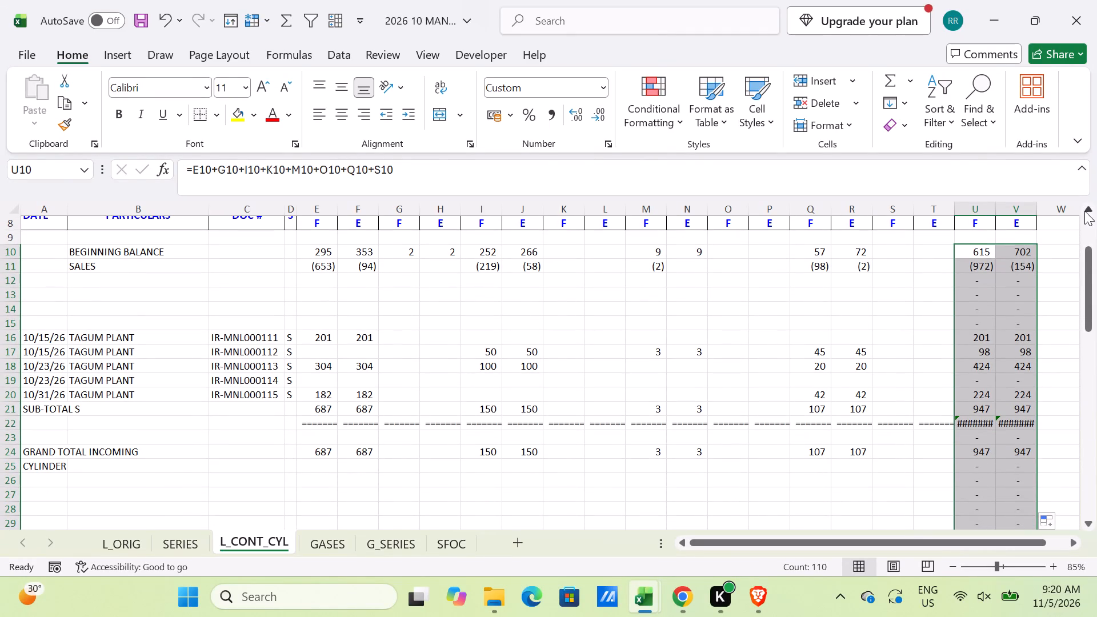
left_click(1082, 208)
left_click(1087, 206)
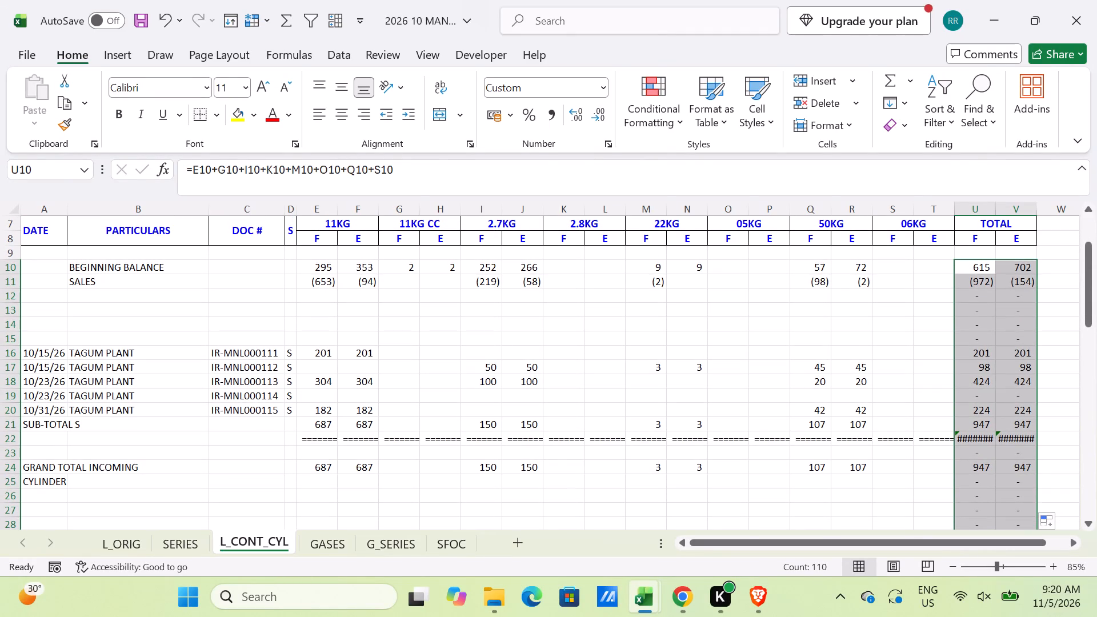
left_click(313, 313)
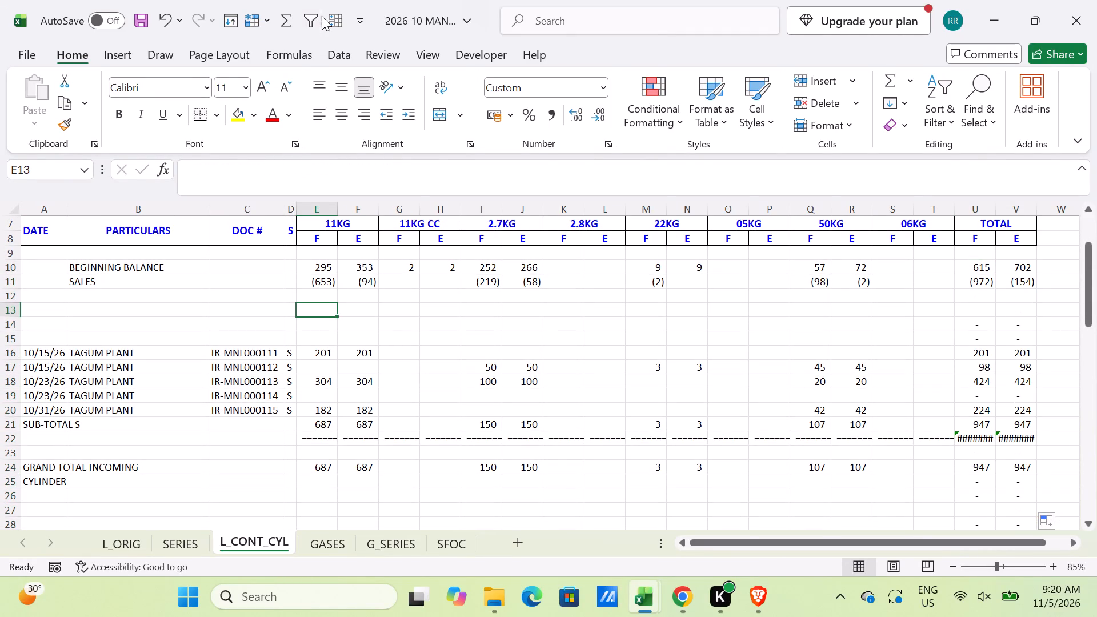
left_click(252, 22)
left_click(275, 71)
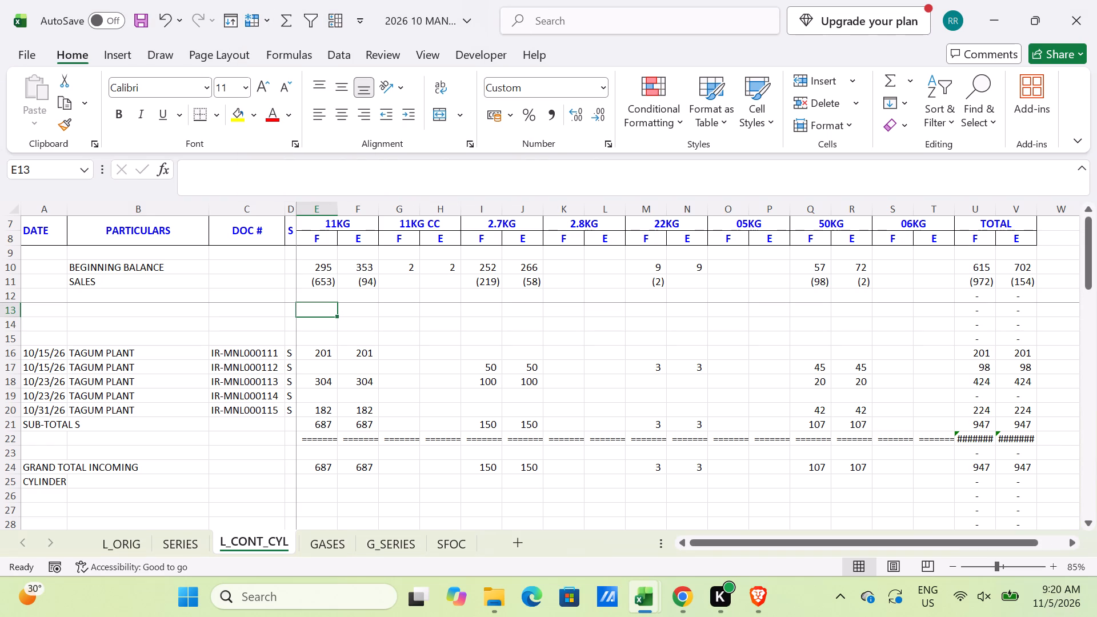
Move the 11KG empty-cylinder sales value from F11 down to F12, leaving F11 blank.
left_click(365, 278)
key("ctrl+c")
left_click(371, 291)
key("ctrl+v")
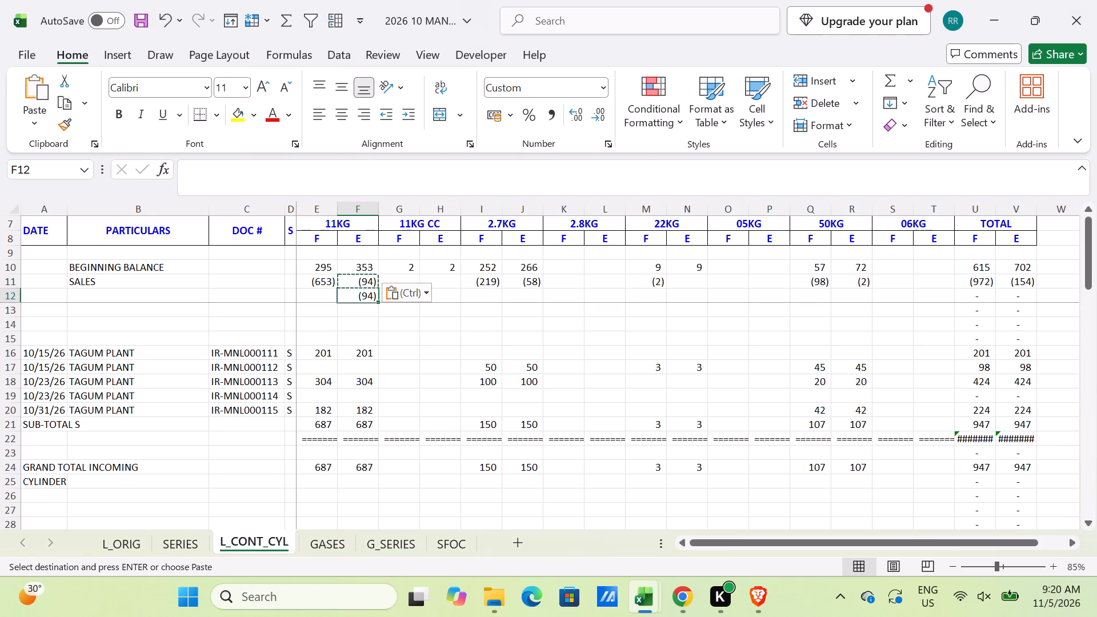
left_click(369, 275)
key("Delete")
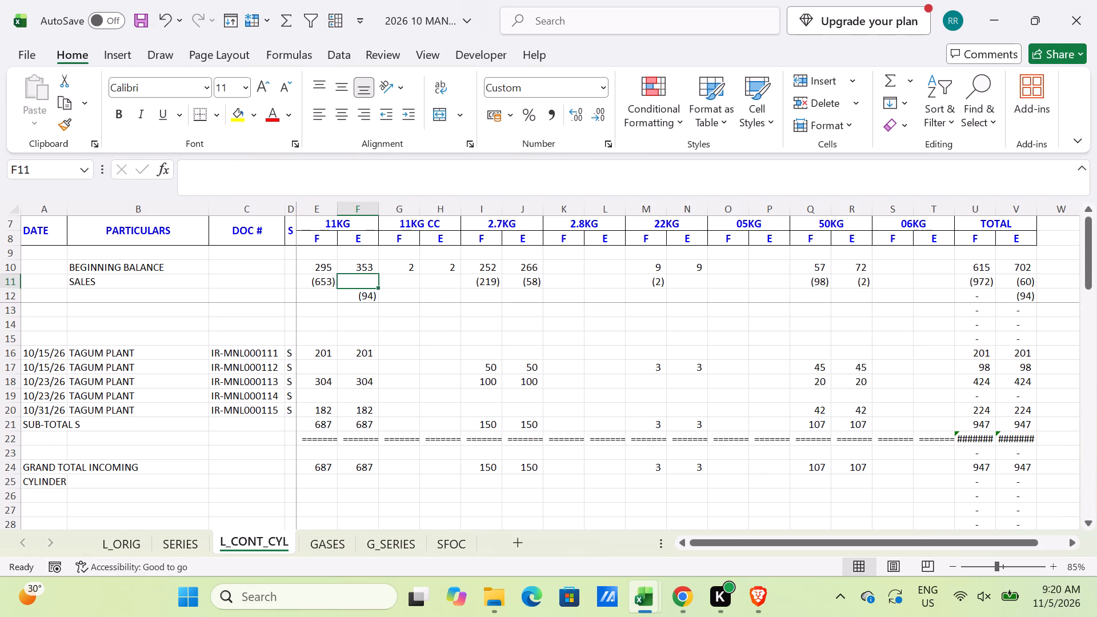
Move the 2.7KG empty-cylinder sales value from J11 down to J12, leaving J11 blank.
left_click(537, 281)
key("ctrl+c")
left_click(534, 293)
key("ctrl+v")
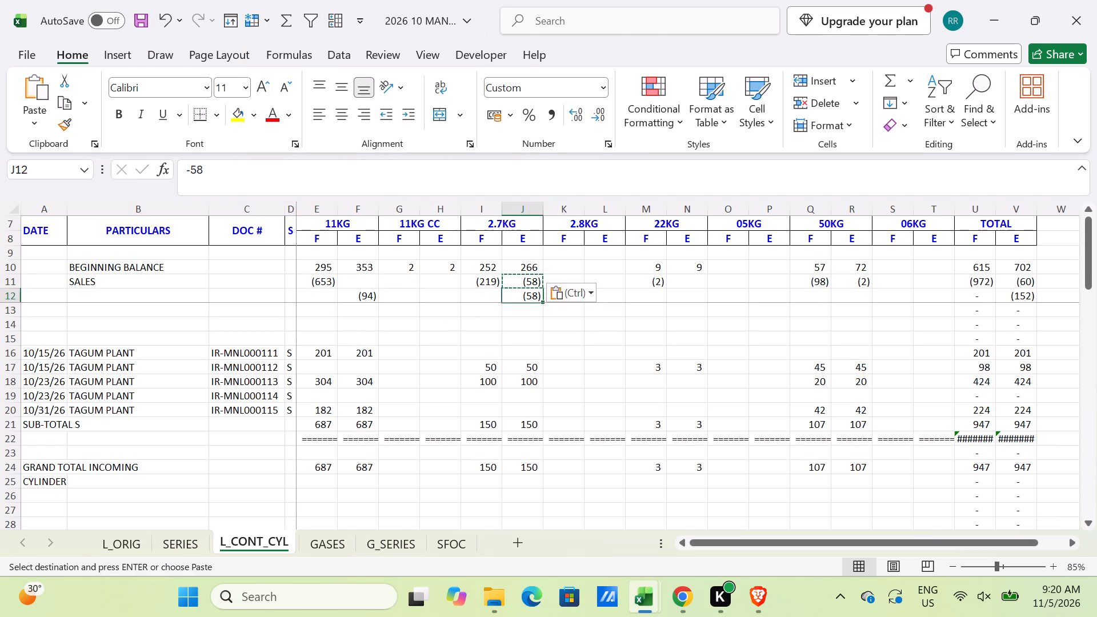
left_click(532, 281)
key("Delete")
Move the 50KG empty-cylinder sales value from R11 down to R12, leaving R11 blank.
left_click(871, 278)
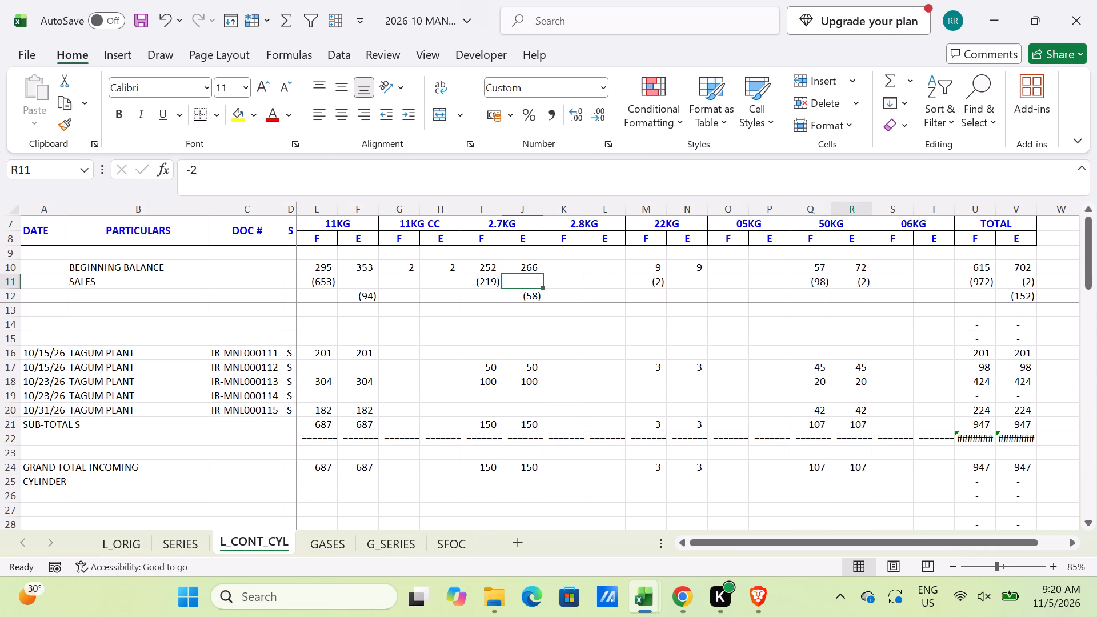
key("ctrl+c")
left_click(846, 294)
key("ctrl+v")
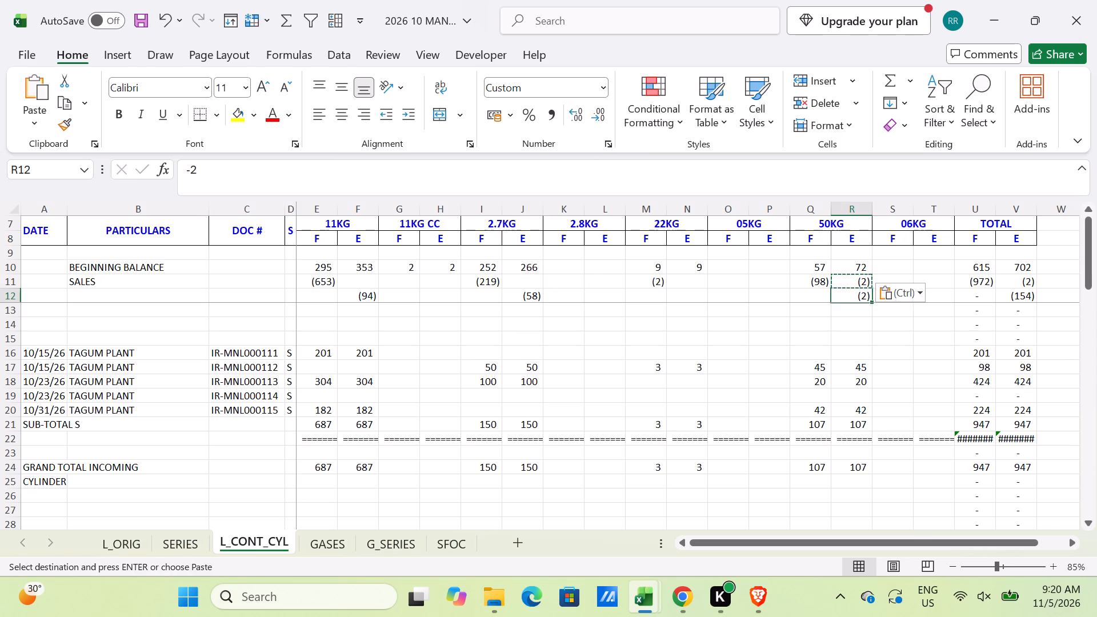
left_click(850, 280)
key("Delete")
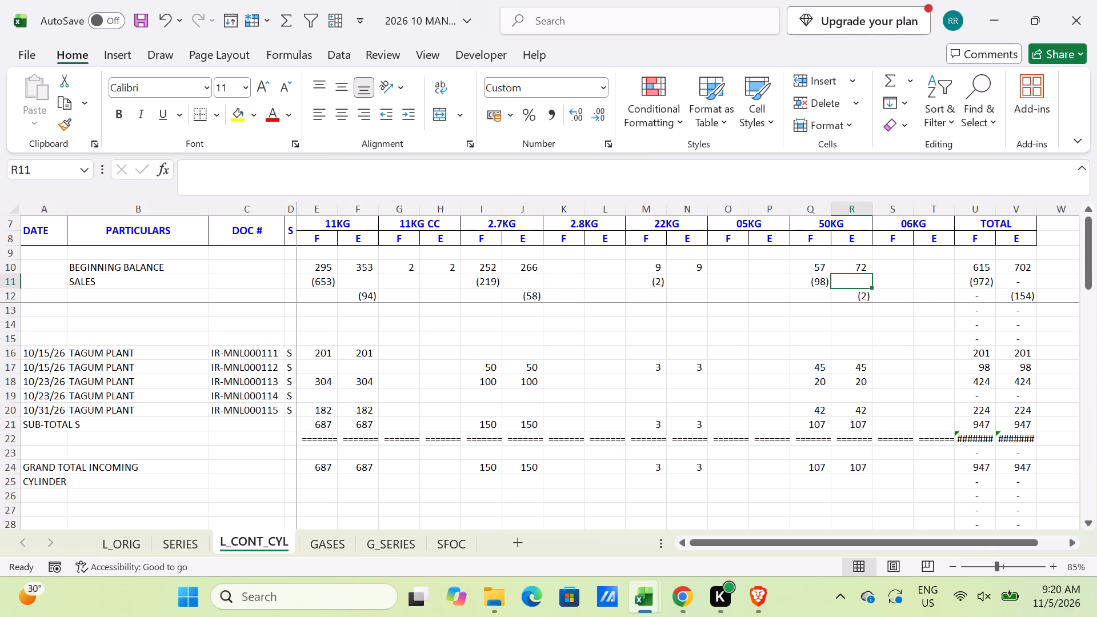
Start a Sum subtotal on the TAGUM PLANT rows A15:V20, grouped at each change in Column B.
left_click(71, 336)
left_click(38, 343)
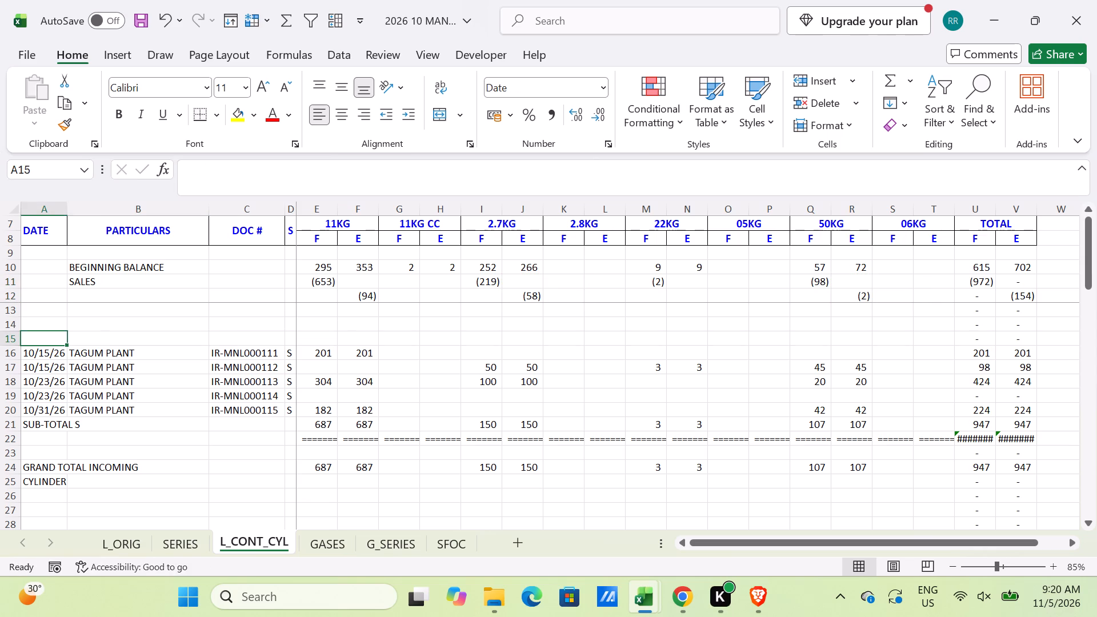
left_click(1022, 411, "shift")
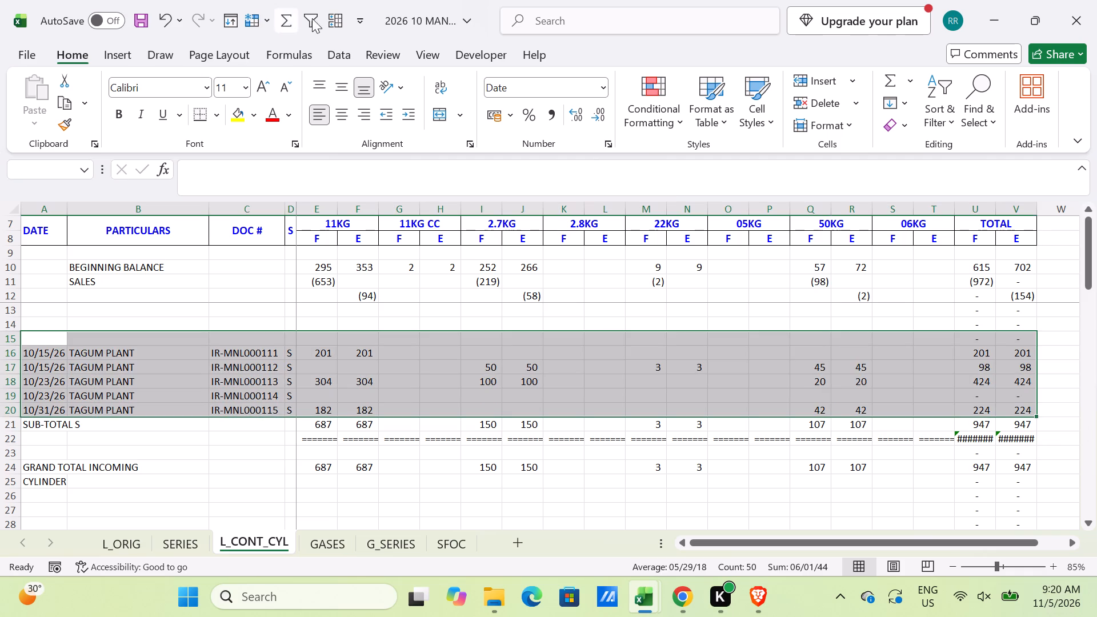
left_click(339, 26)
left_click(587, 397)
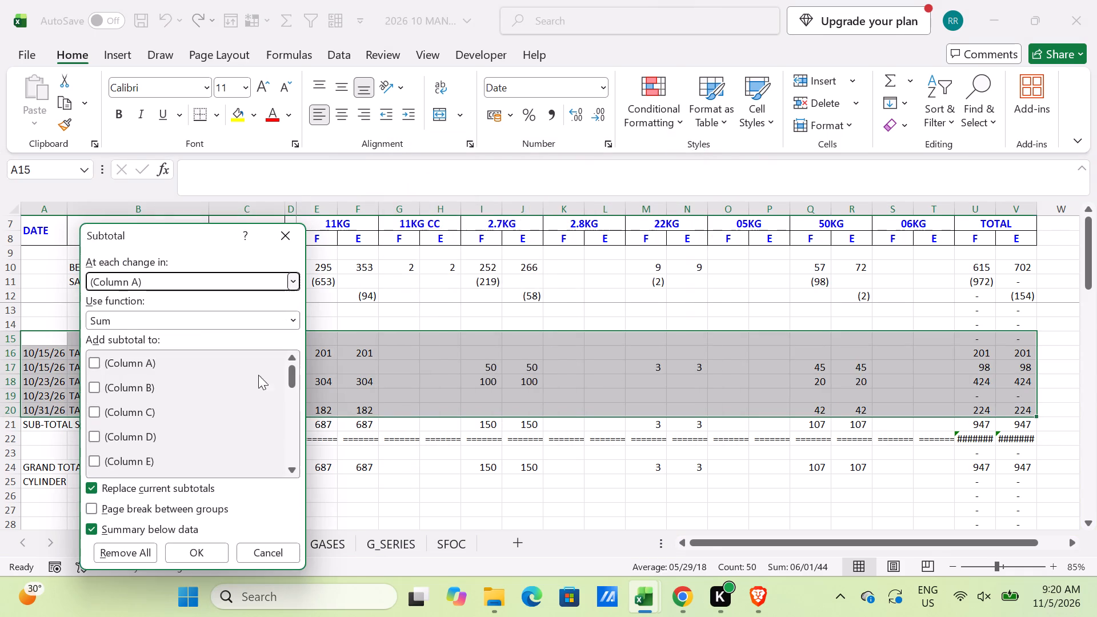
left_click(193, 278)
left_click(145, 319)
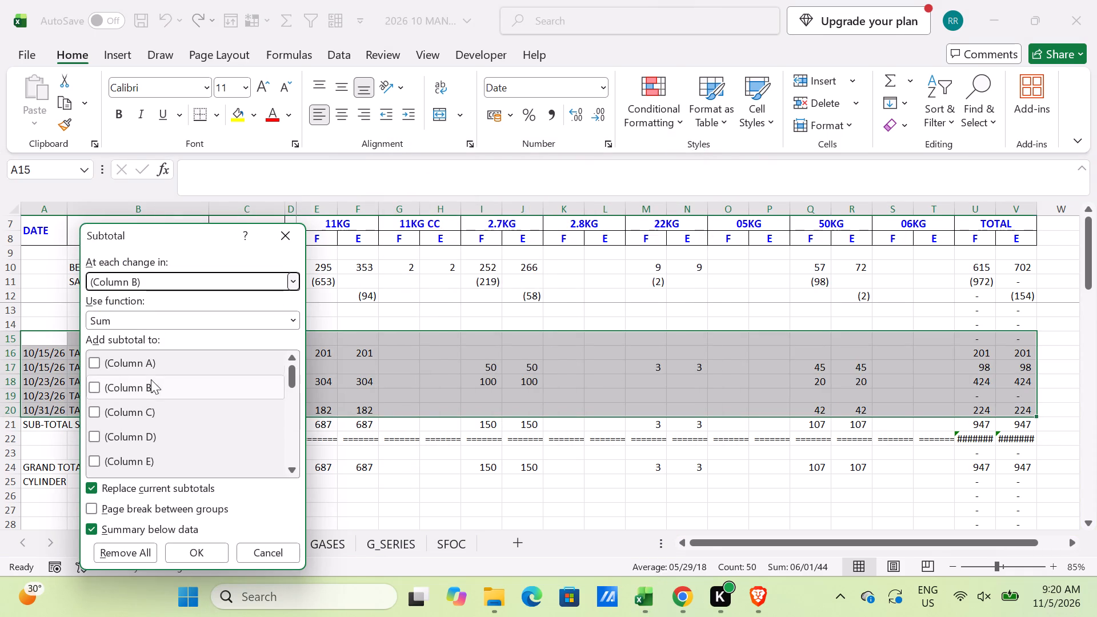
Include Columns E through L among the columns to subtotal.
left_click(94, 456)
scroll(98, 447, "down", 2)
left_click(95, 403)
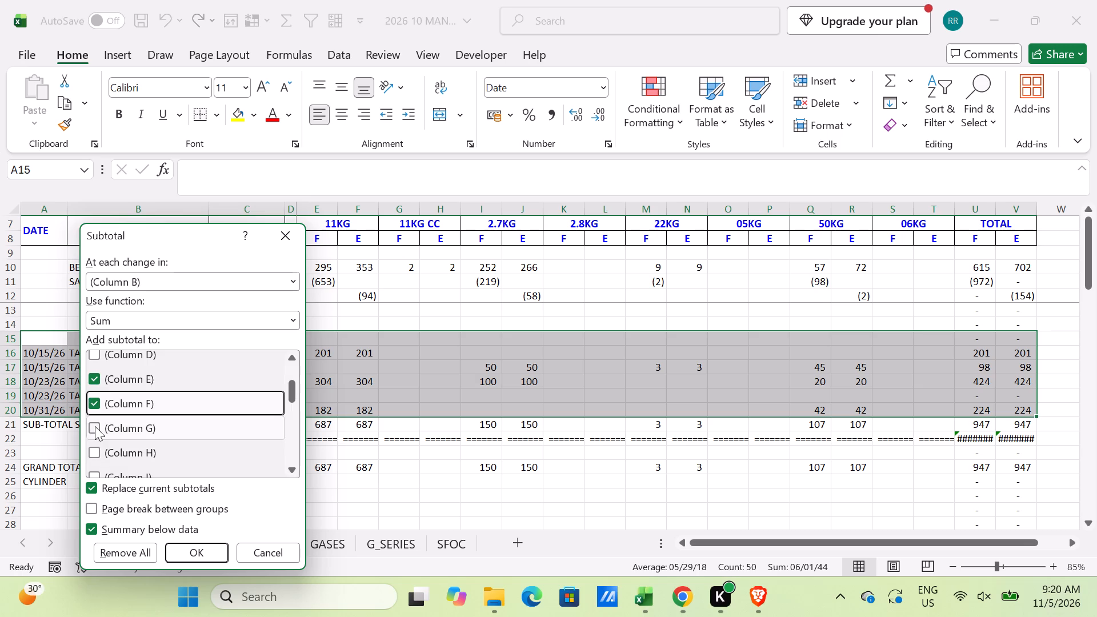
left_click(95, 426)
left_click(97, 454)
scroll(103, 447, "up", 1)
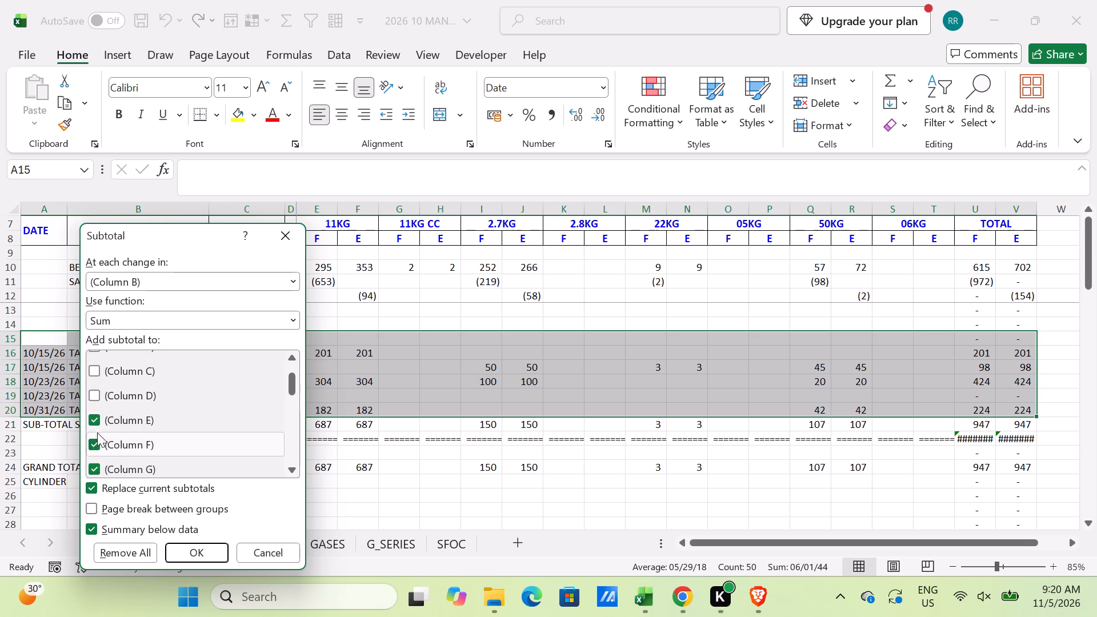
scroll(97, 431, "down", 3)
left_click(92, 392)
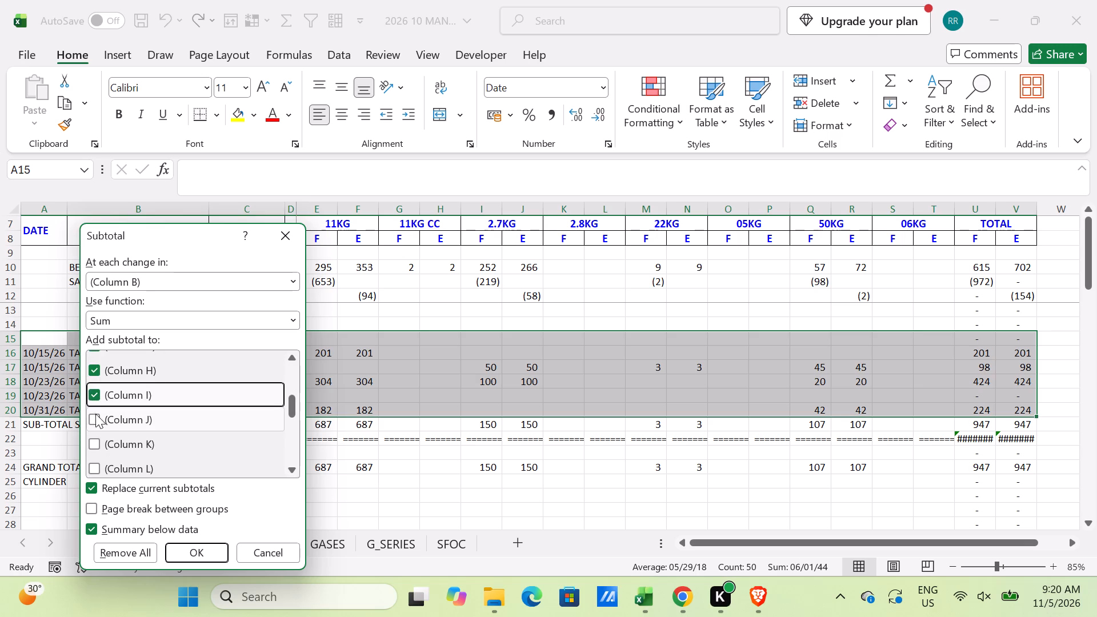
left_click(95, 420)
left_click(93, 442)
left_click(94, 468)
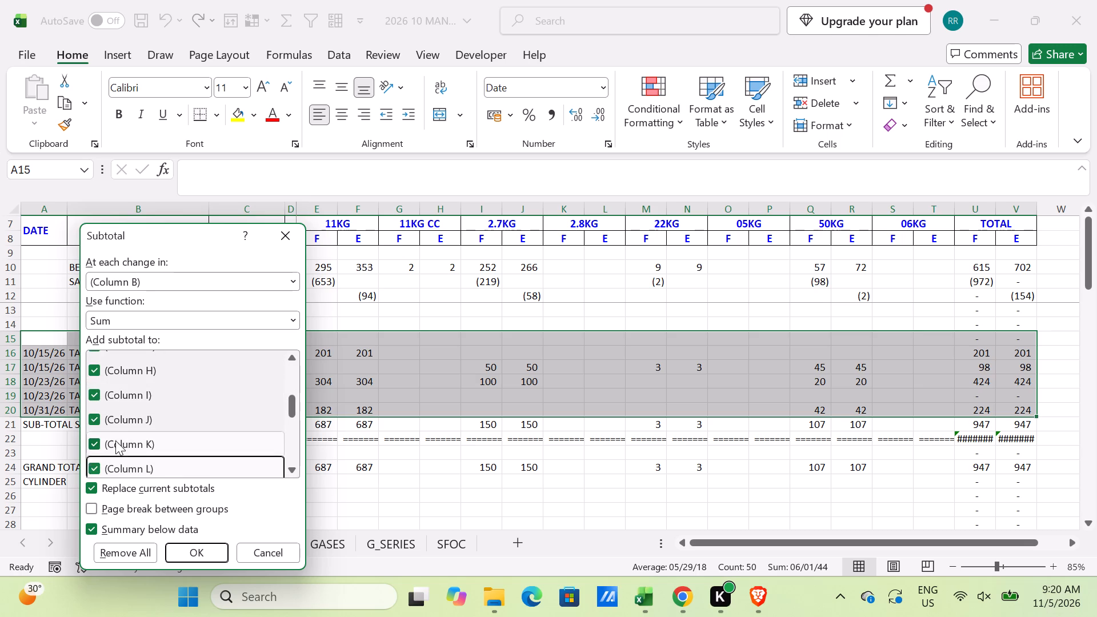
Include Columns M through T and the TOTAL column U as well, and apply the subtotal.
scroll(117, 440, "down", 2)
left_click(90, 412)
left_click(93, 431)
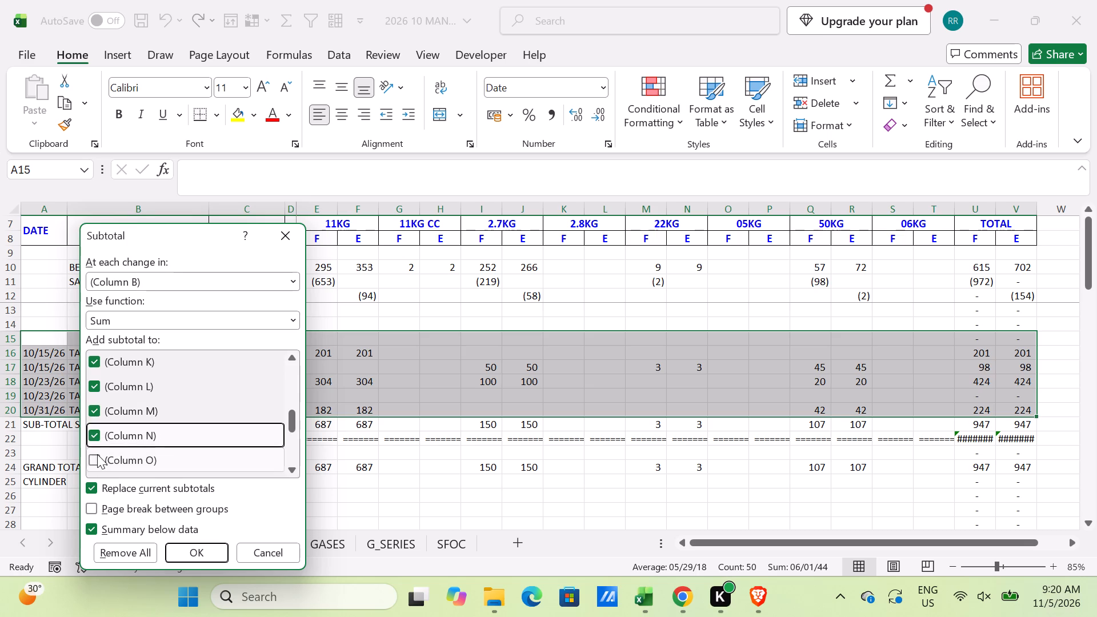
left_click(97, 454)
scroll(108, 435, "down", 2)
left_click(93, 400)
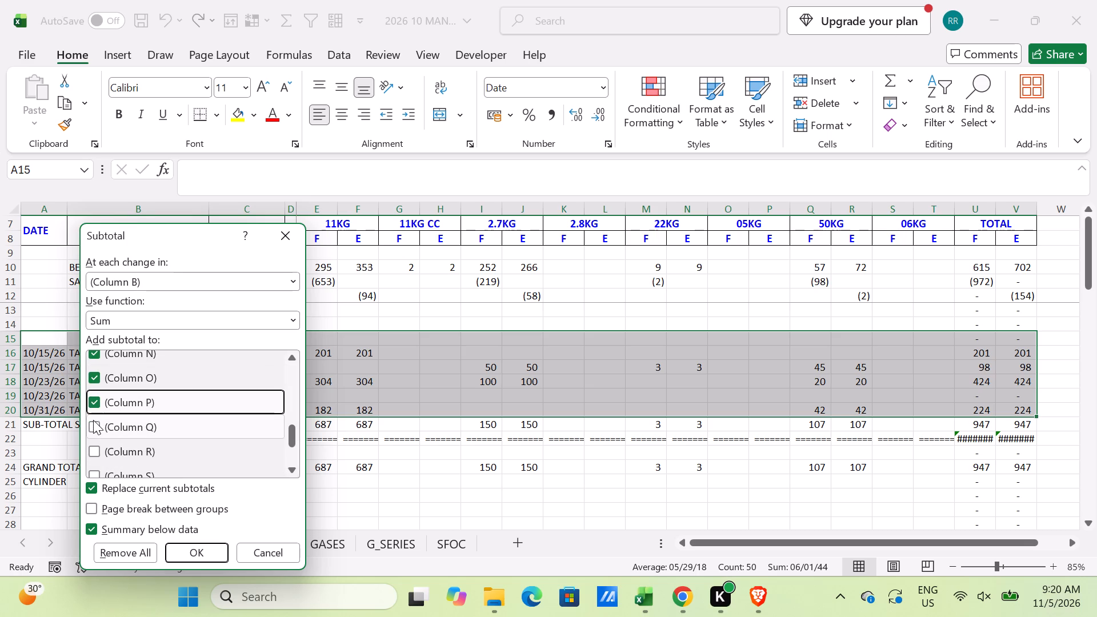
left_click(93, 420)
left_click(93, 452)
scroll(94, 451, "down", 2)
left_click(92, 390)
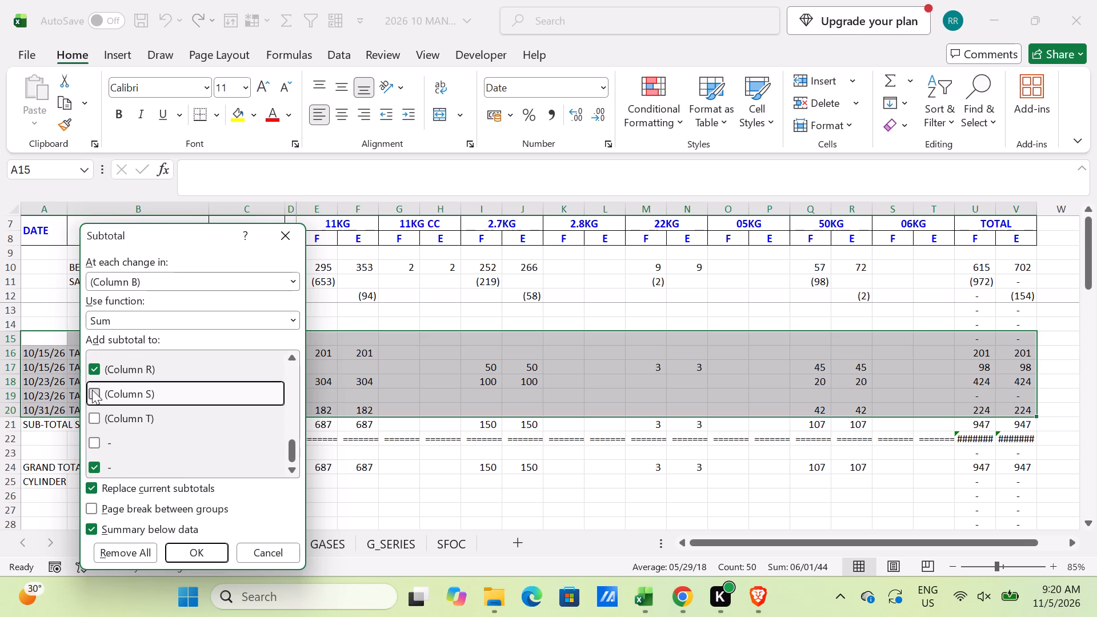
left_click(94, 427)
left_click(94, 414)
left_click(94, 442)
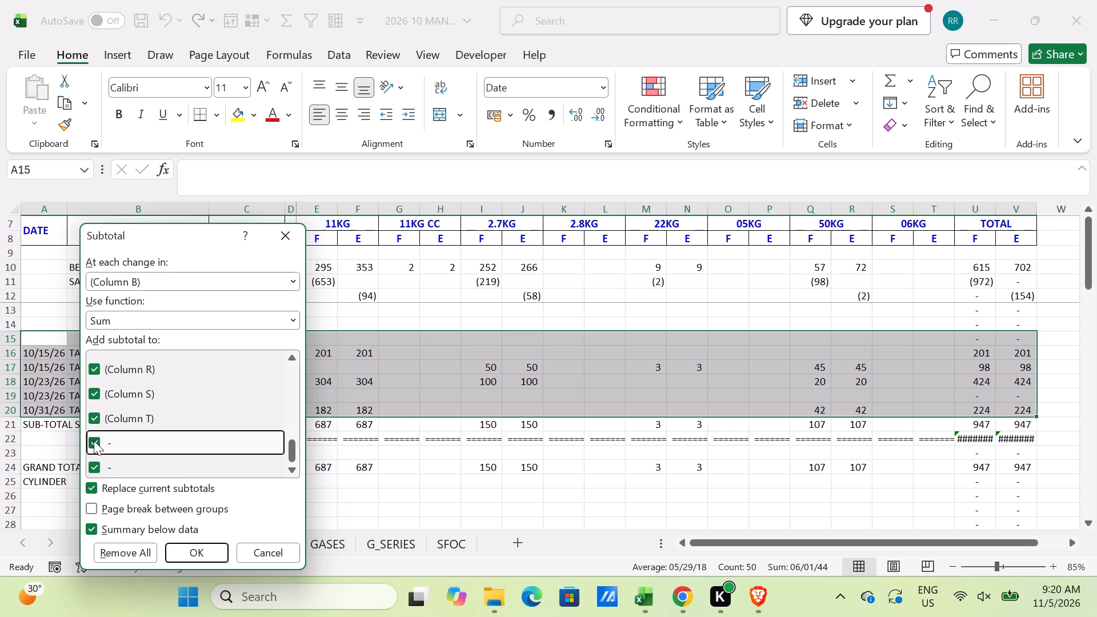
scroll(100, 432, "down", 4)
left_click(185, 546)
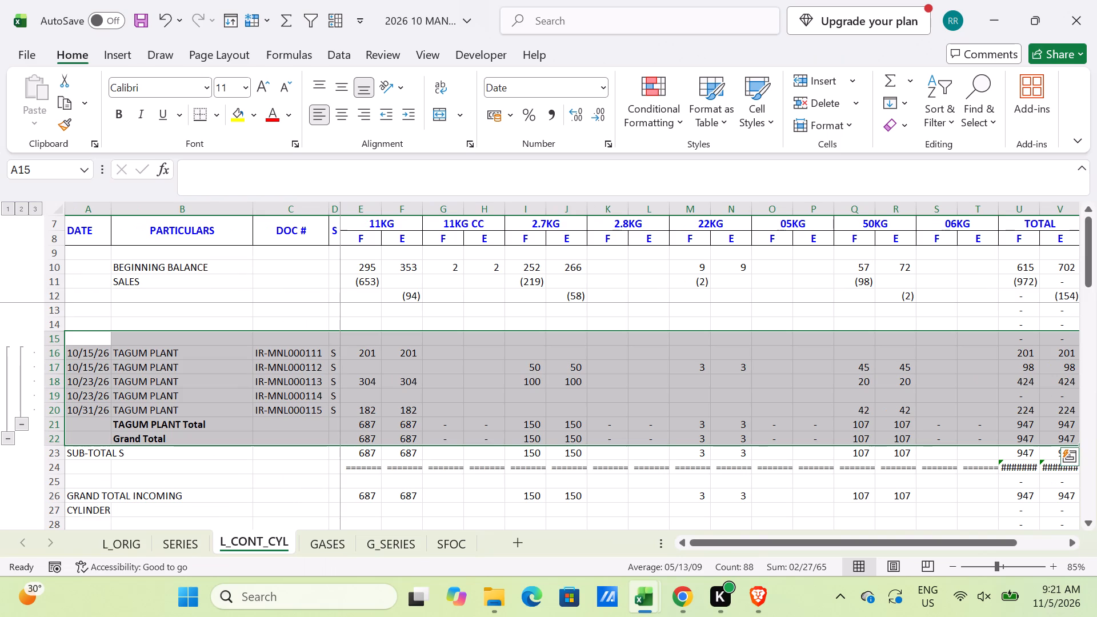
Apply a top and bottom border to the Grand Total row across A22:V22.
left_click_drag(92, 436, 1043, 440)
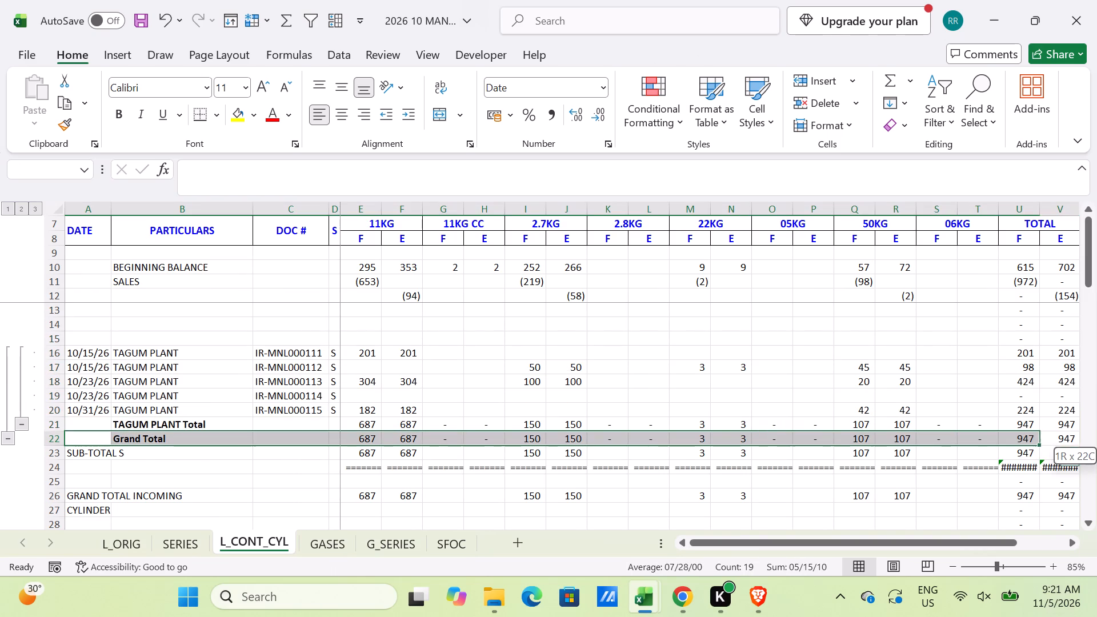
left_click_drag(1043, 440, 1054, 440)
key("alt+h")
key("alt+b")
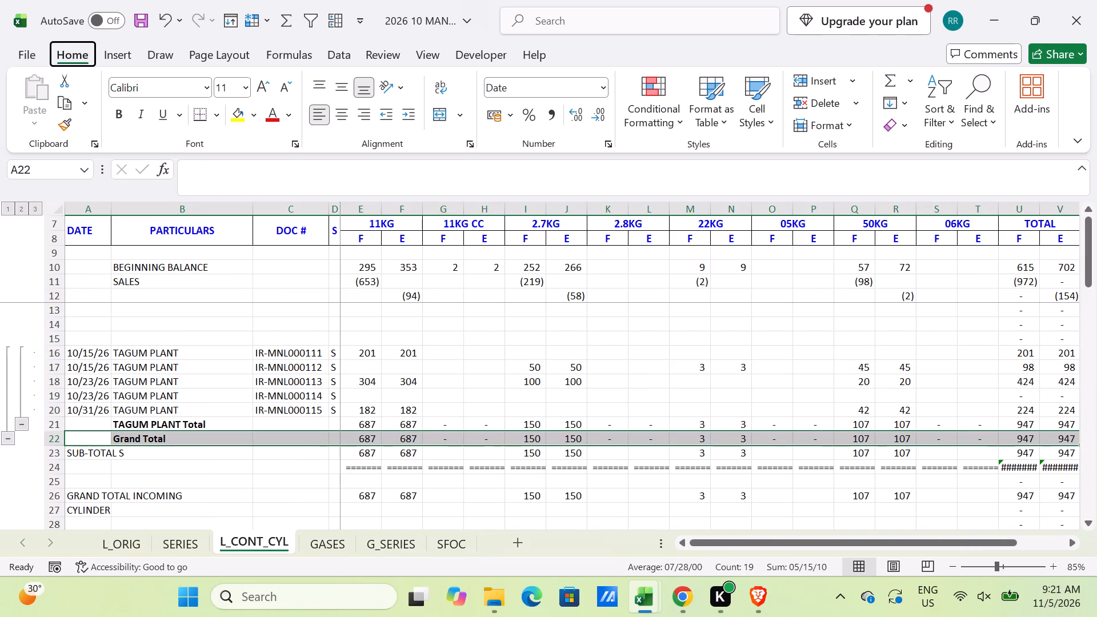
key("d")
Clear the old SUB-TOTAL S row and the separator line beneath it in A23:T24.
left_click(93, 452)
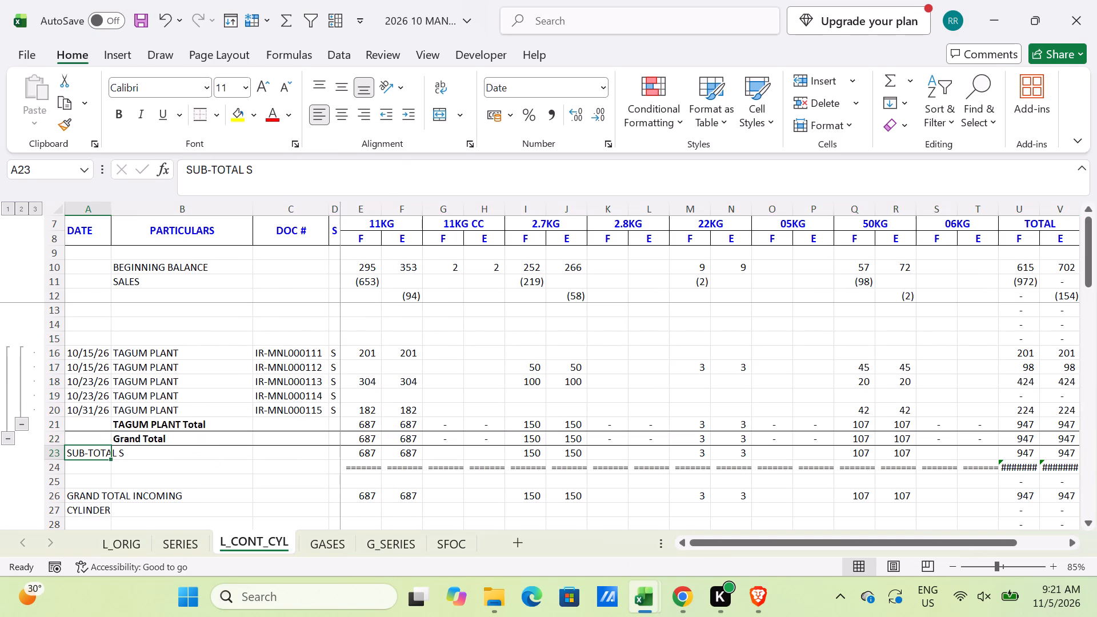
left_click(979, 464, "shift")
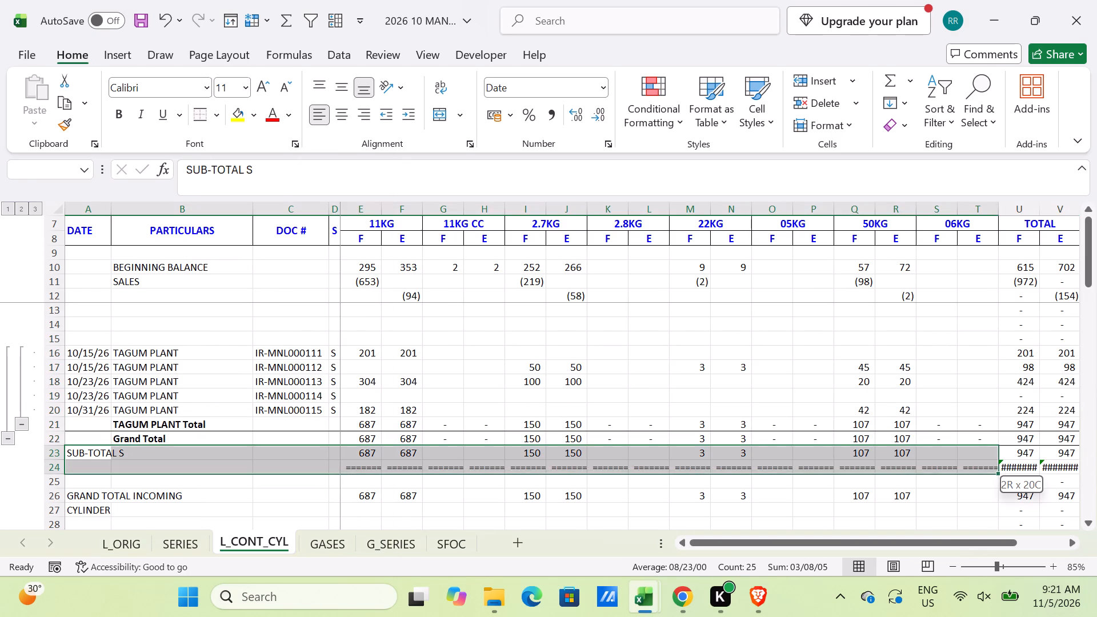
key("Delete")
scroll(259, 392, "up", 2)
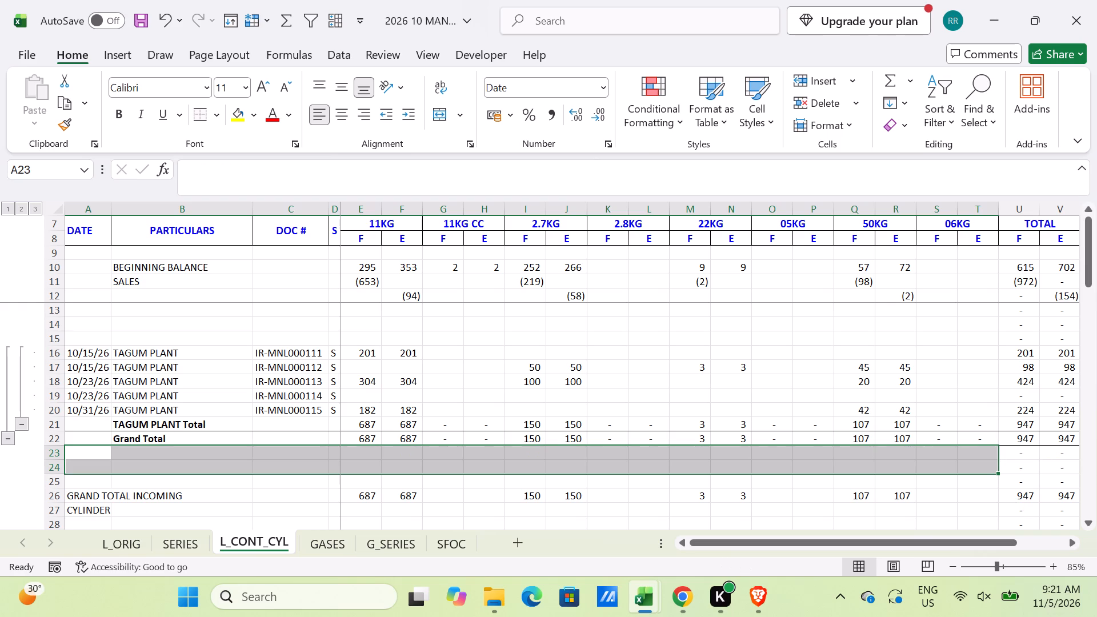
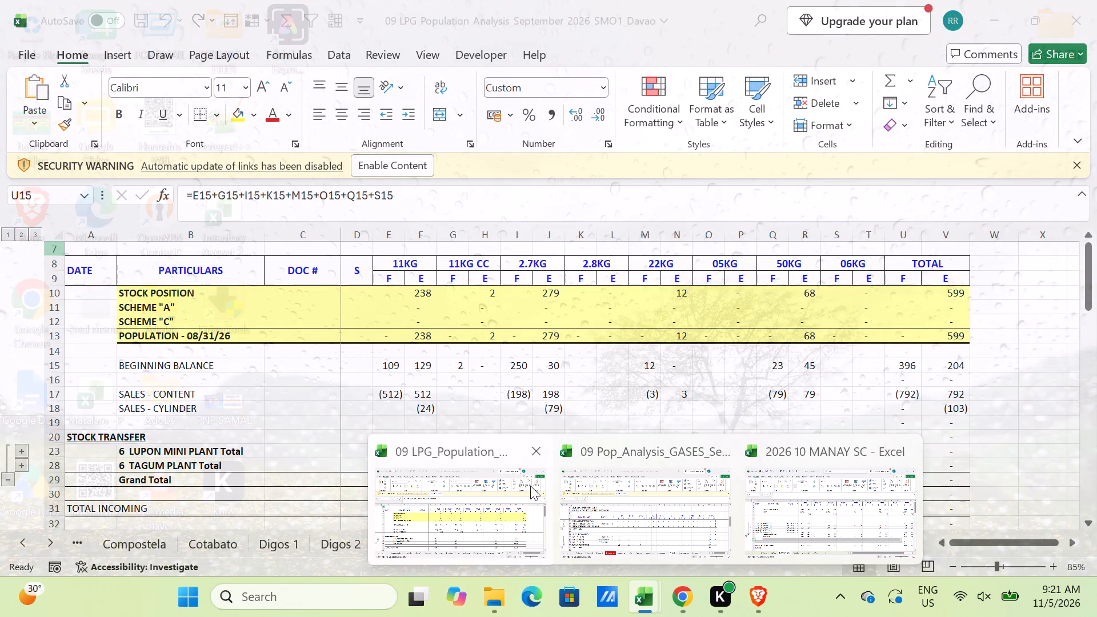
Copy the STOCK TRANSFER heading from A20 of the September LPG analysis' Manay sheet into A15 of the L_CONT_CYL sheet.
left_click(466, 502)
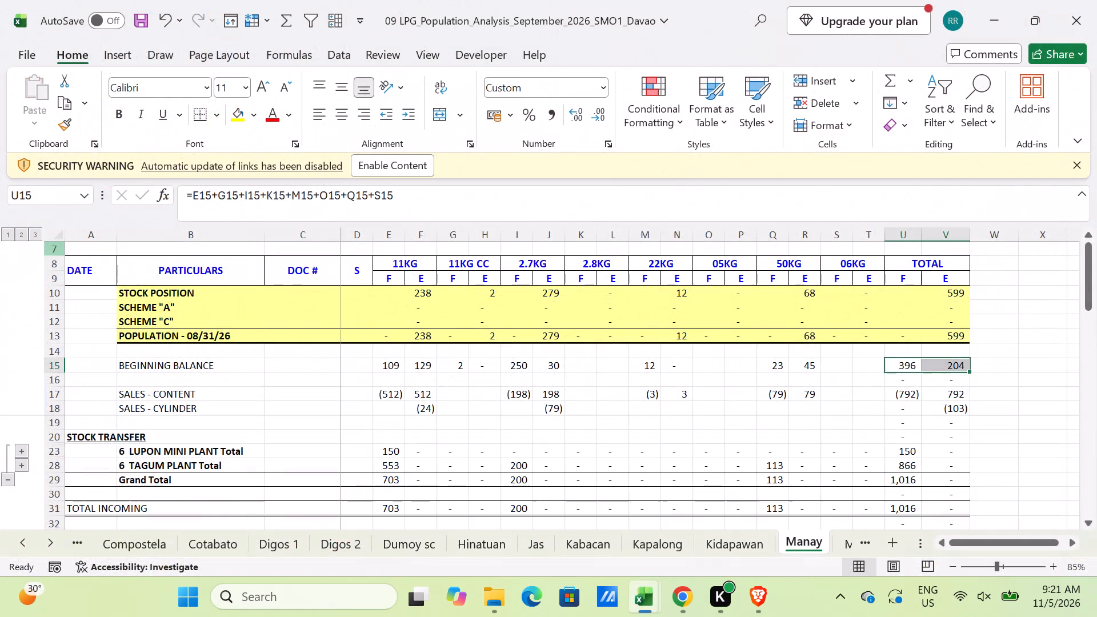
left_click(74, 431)
key("ctrl+c")
key("alt+Tab")
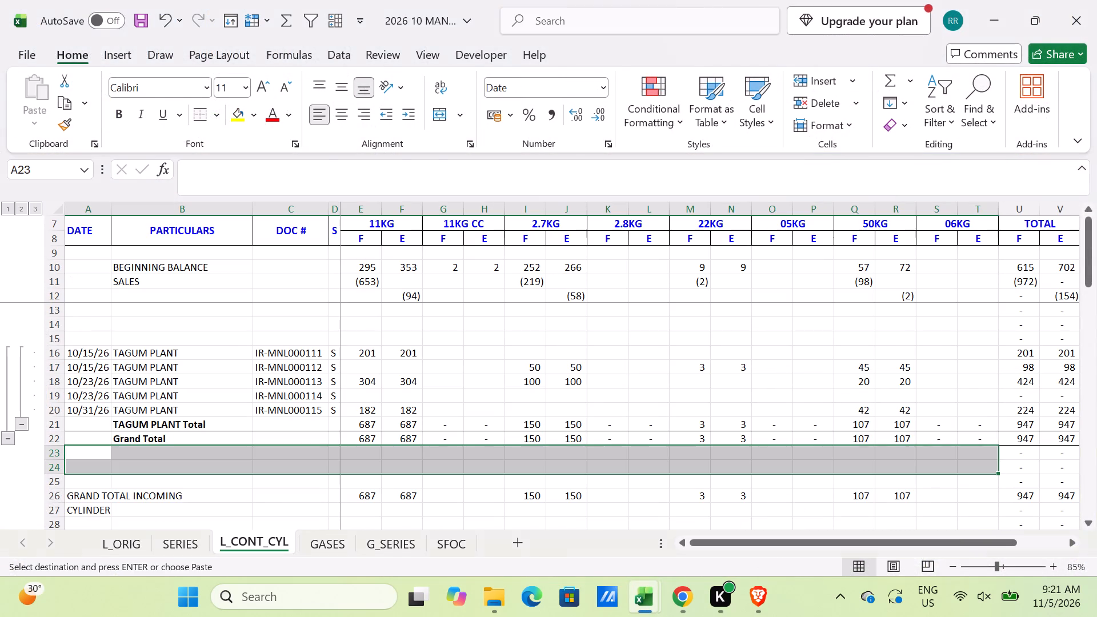
left_click(91, 336)
key("ctrl+v")
Delete blank row 14 above the STOCK TRANSFER heading.
scroll(142, 428, "up", 2)
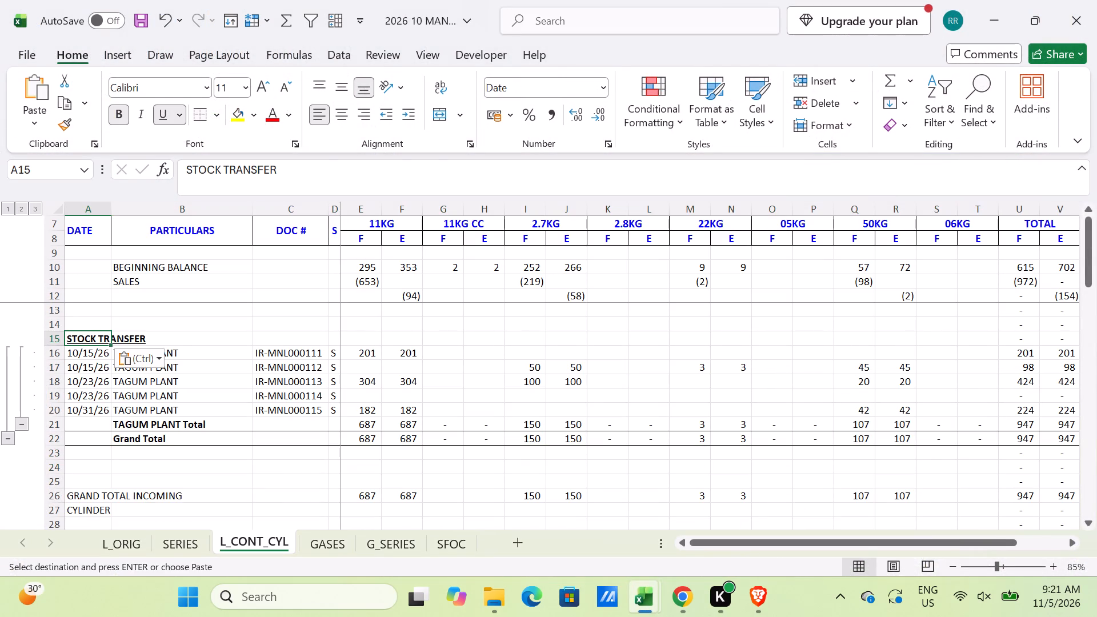
left_click(60, 323)
key("ctrl+minus")
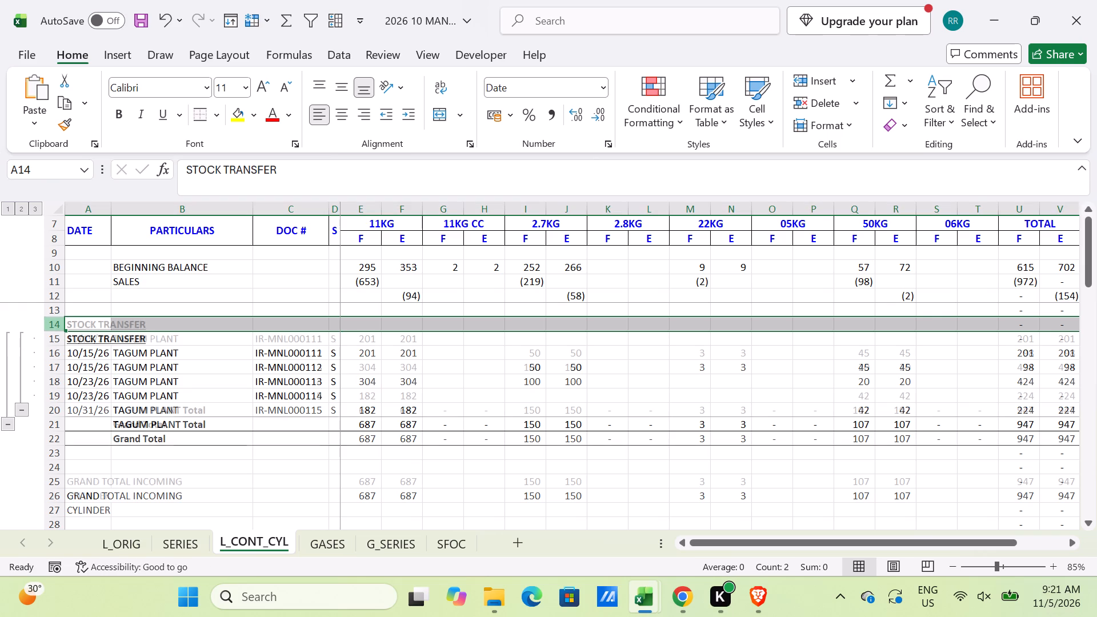
Insert a copy of the Manay sheet's TOTAL INCOMING row at row 23 of L_CONT_CYL and make it bold.
key("alt+Tab")
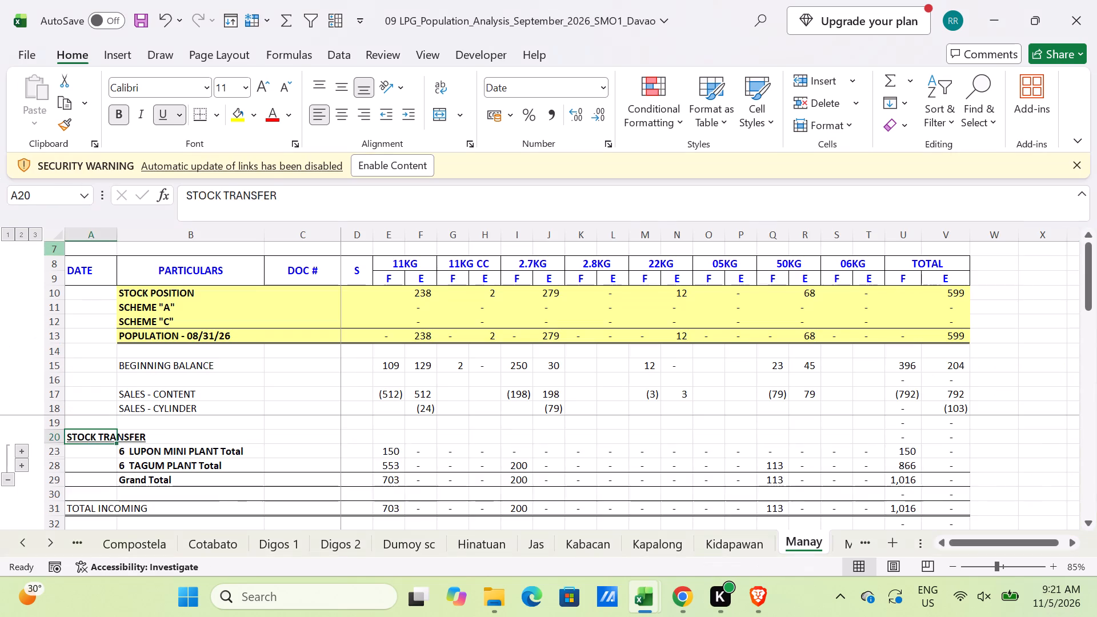
scroll(87, 447, "down", 1)
left_click(58, 464)
key("ctrl+c")
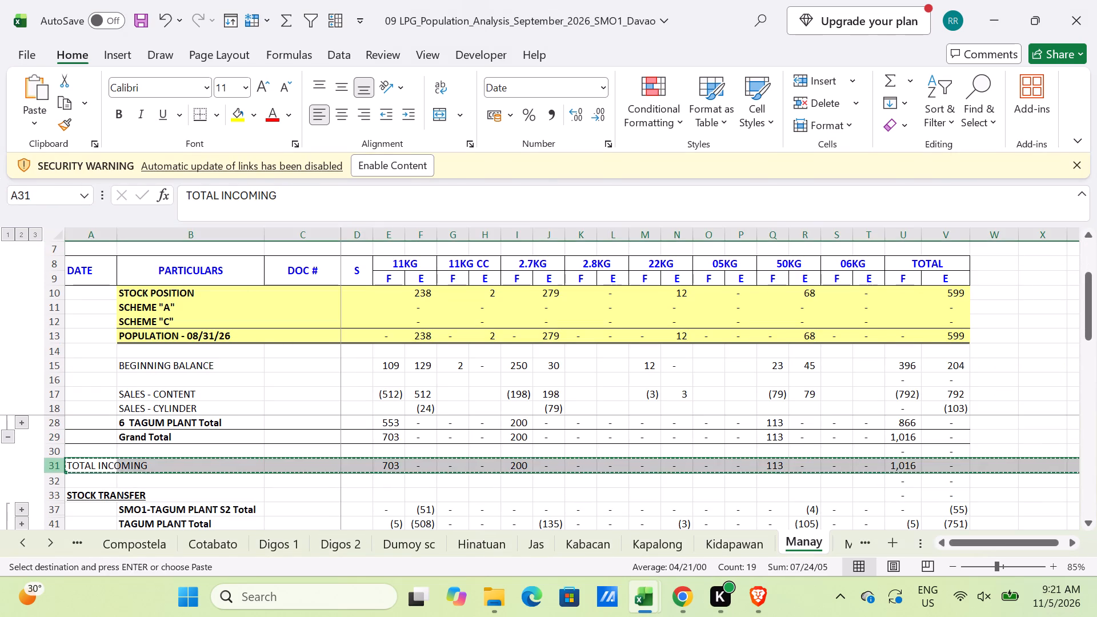
key("alt+Tab")
left_click(57, 454)
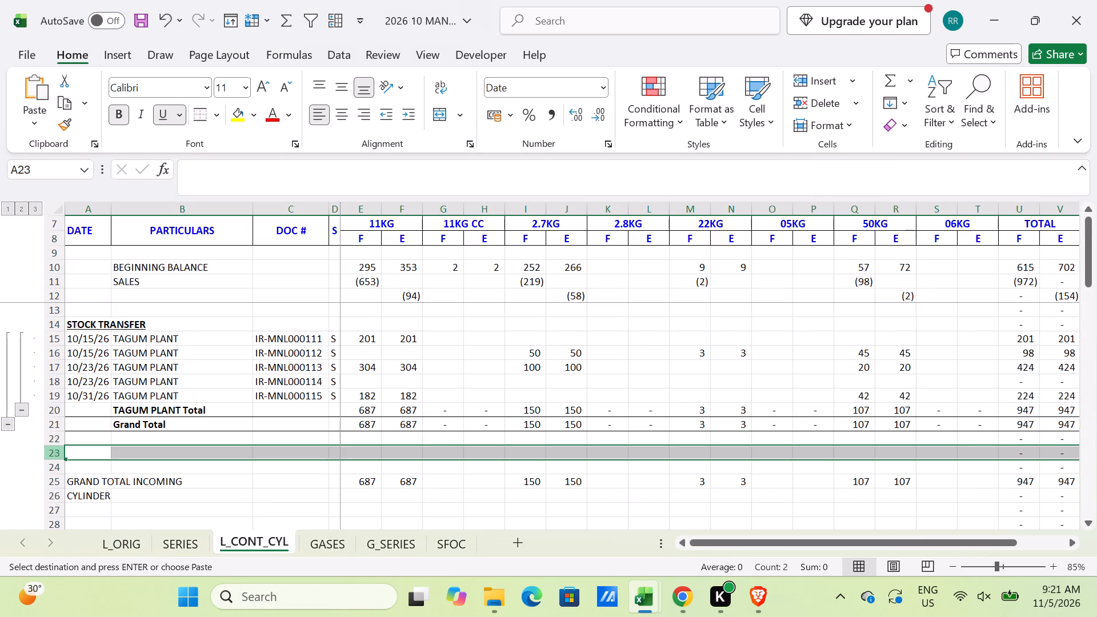
key("ctrl+shift+equal")
key("ctrl+b")
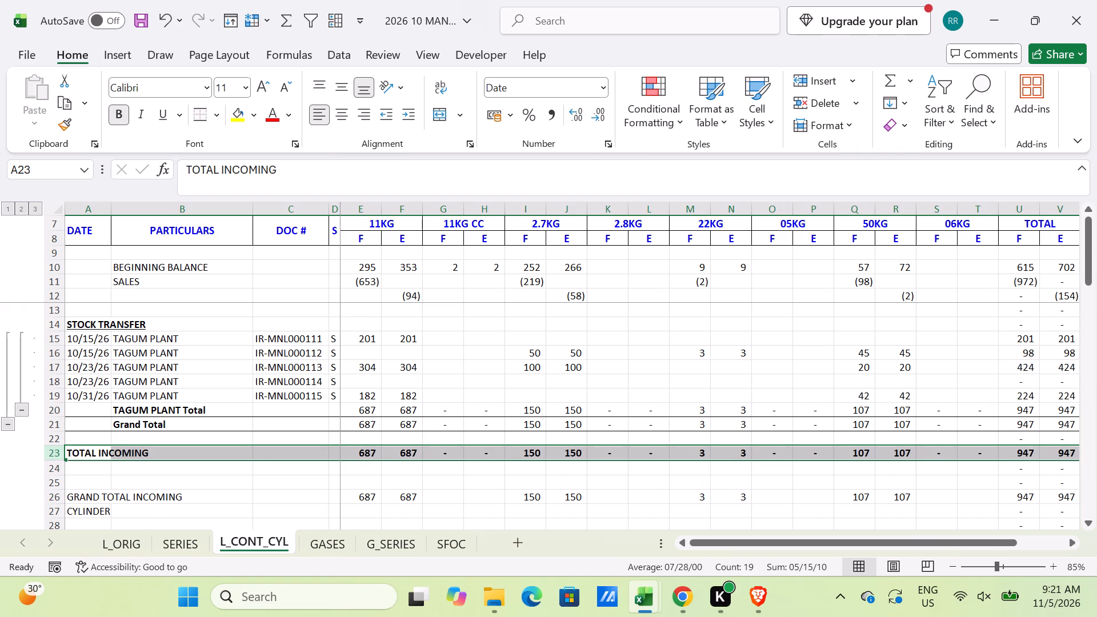
Link TOTAL INCOMING cell E23 to the Grand Total with =E21 and fill the formula across to T23.
left_click(357, 451)
key("equal")
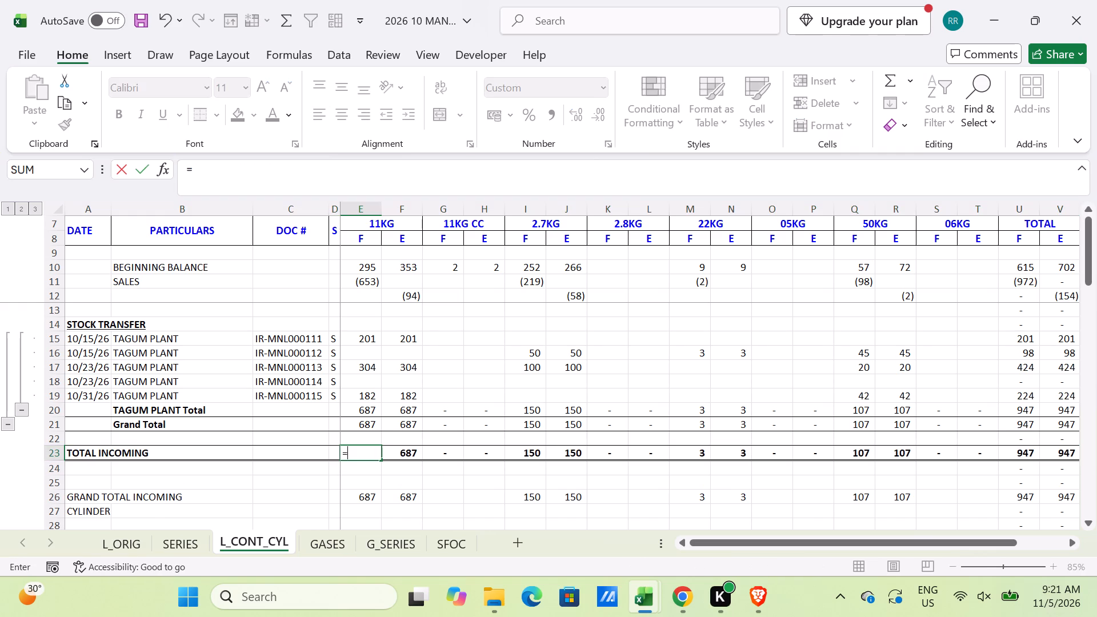
left_click(361, 417)
key("Return")
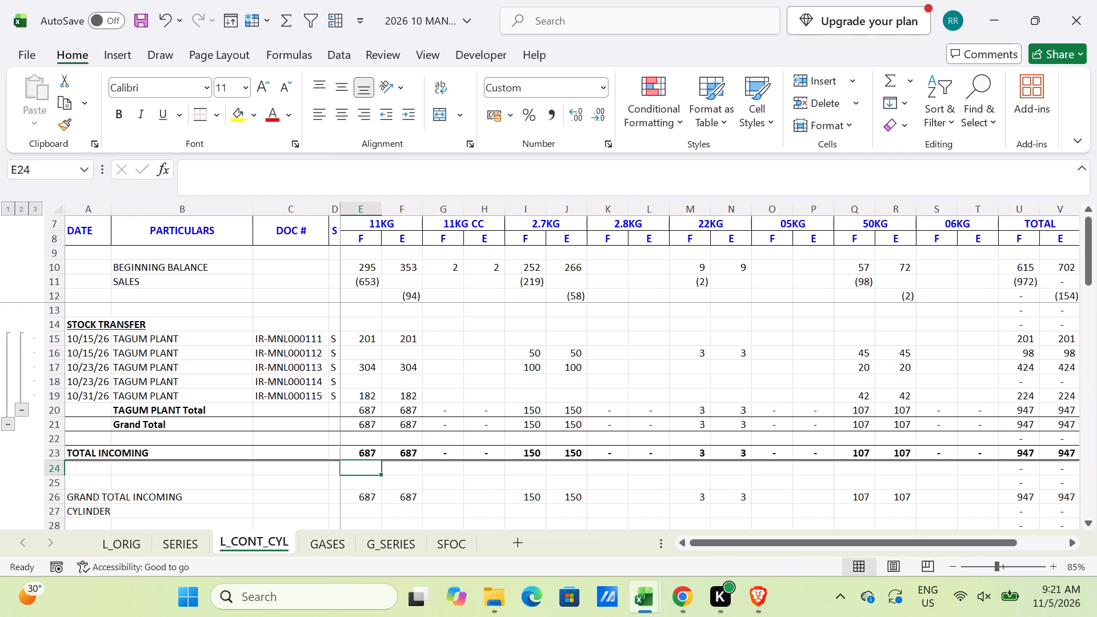
left_click(363, 449)
left_click_drag(378, 456, 866, 453)
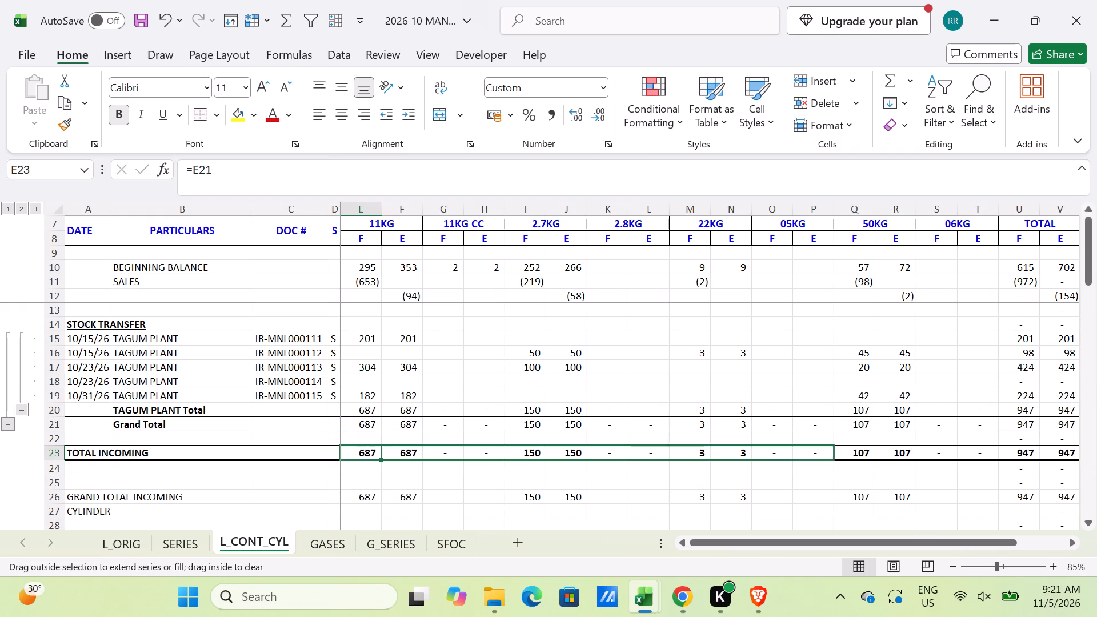
left_click_drag(866, 453, 987, 452)
Clear the old GRAND TOTAL INCOMING and CYLINDER rows in A25:T27.
scroll(246, 375, "down", 2)
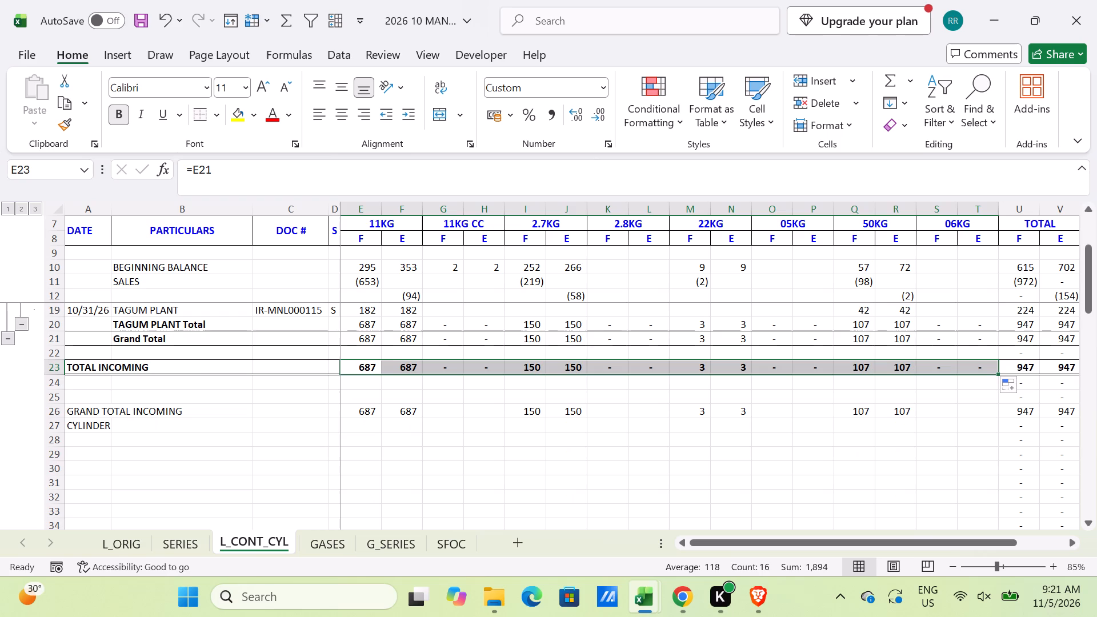
left_click(90, 397)
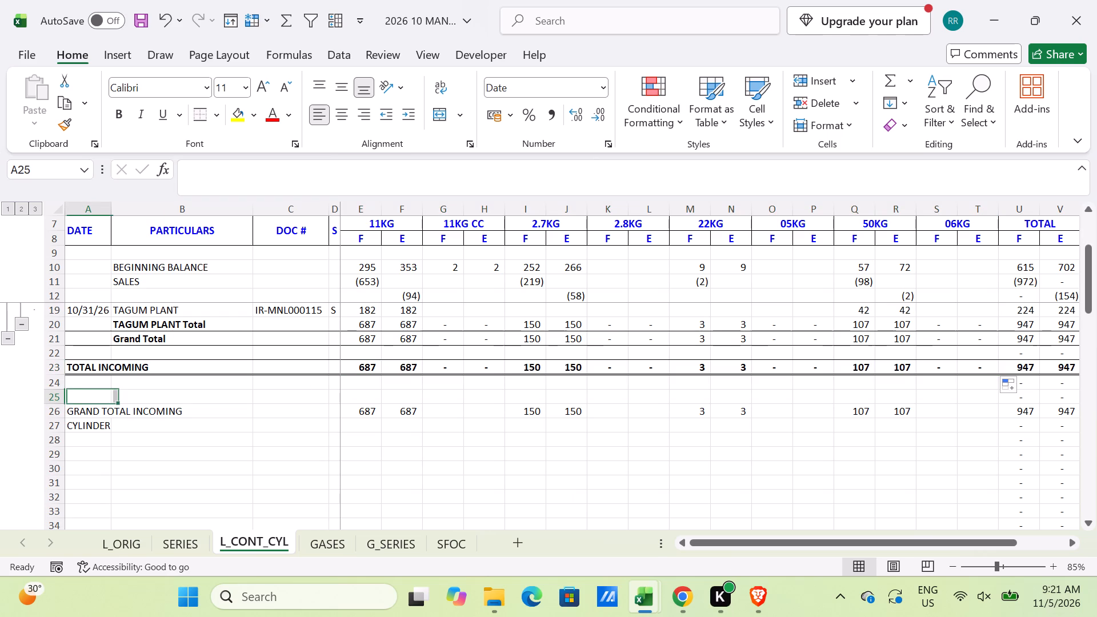
left_click(961, 425, "shift")
key("Delete")
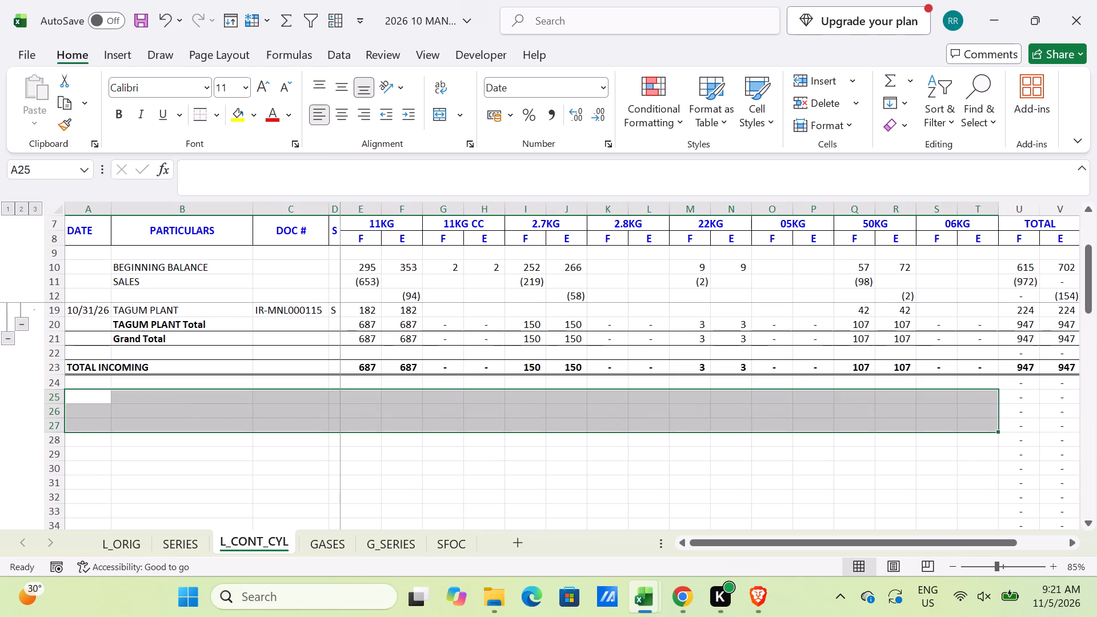
Apply automatic subtotals per plant to the outgoing transfers in A35:V42, treating the first selected row as labels.
scroll(819, 412, "up", 4)
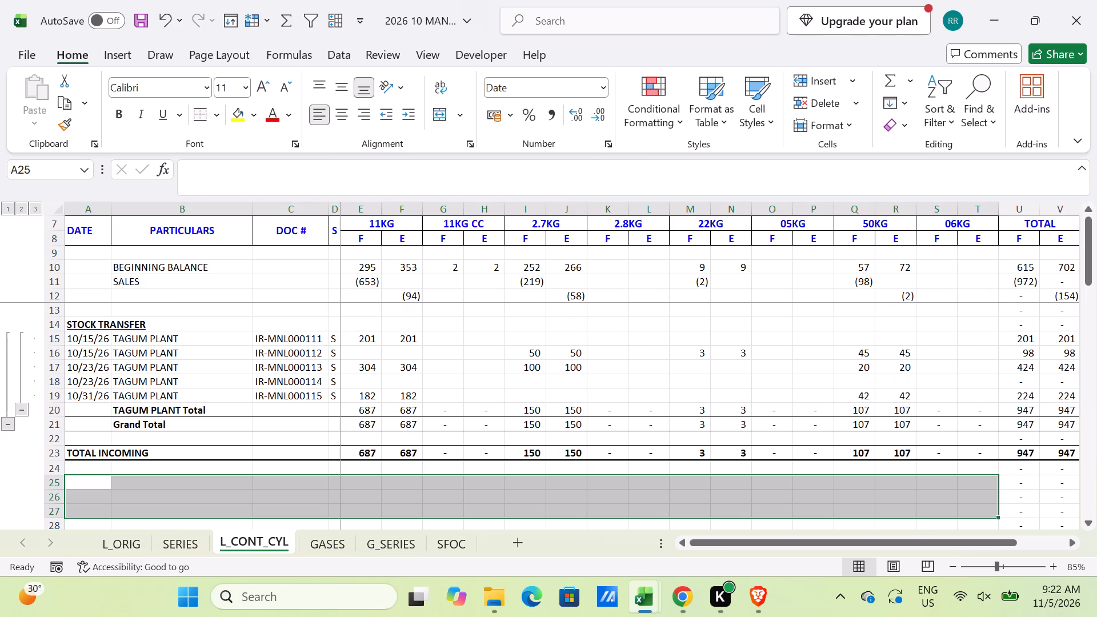
scroll(436, 453, "down", 1)
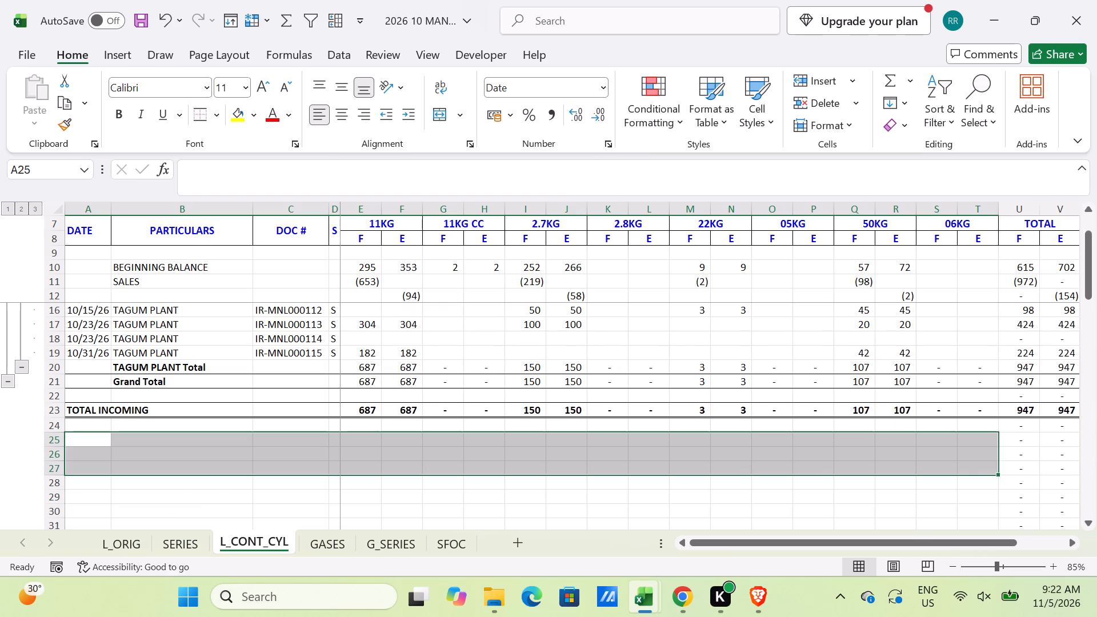
scroll(100, 408, "down", 3)
left_click(83, 451)
scroll(414, 448, "down", 2)
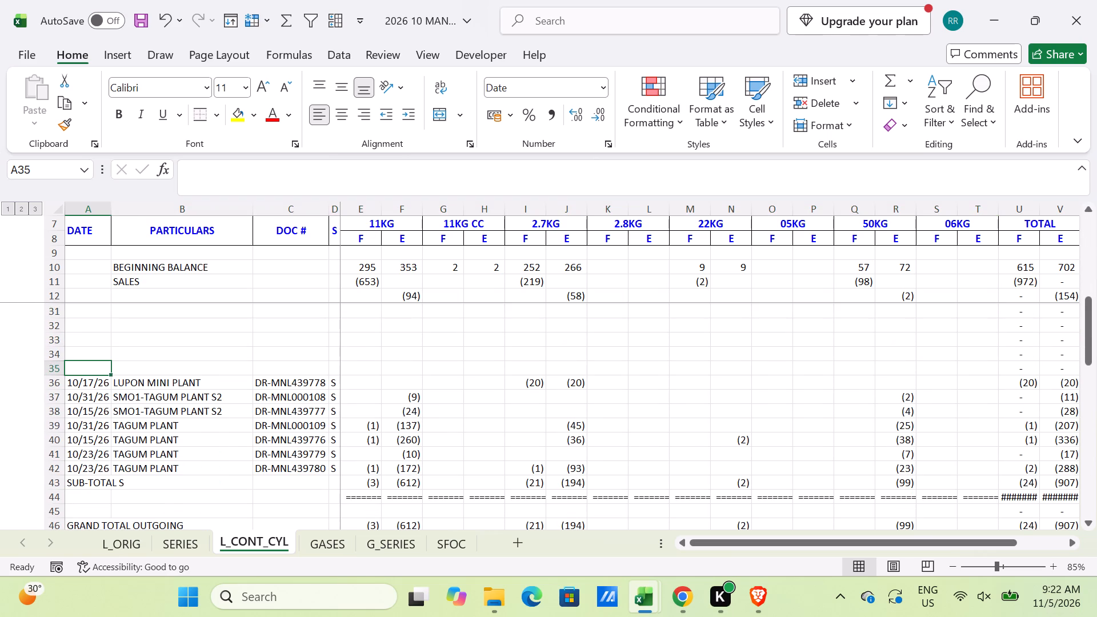
left_click(1061, 468, "shift")
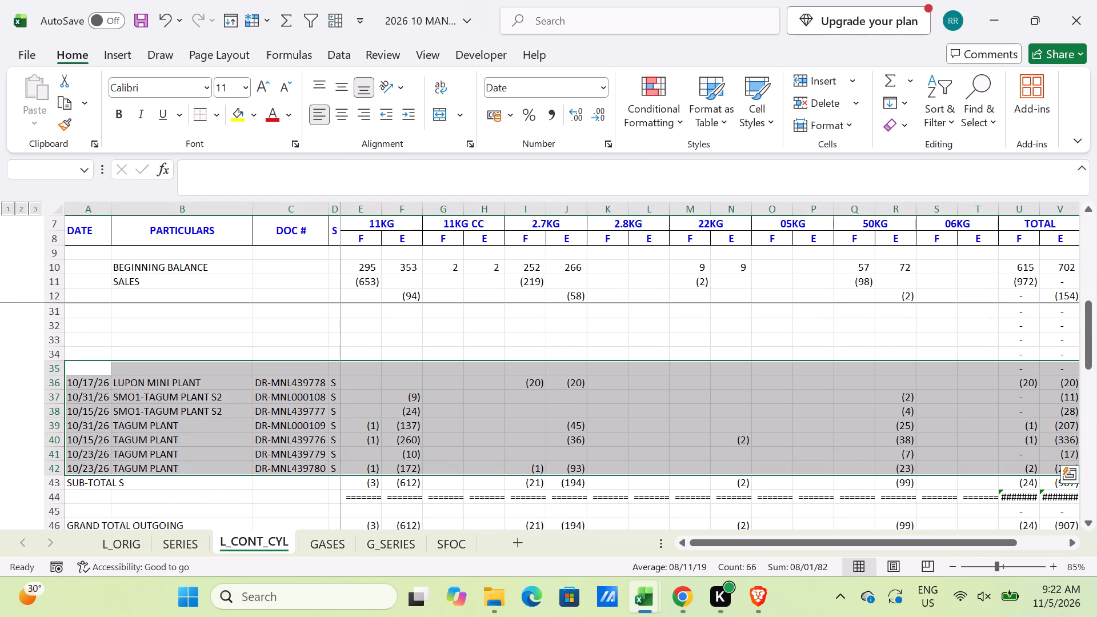
left_click(338, 18)
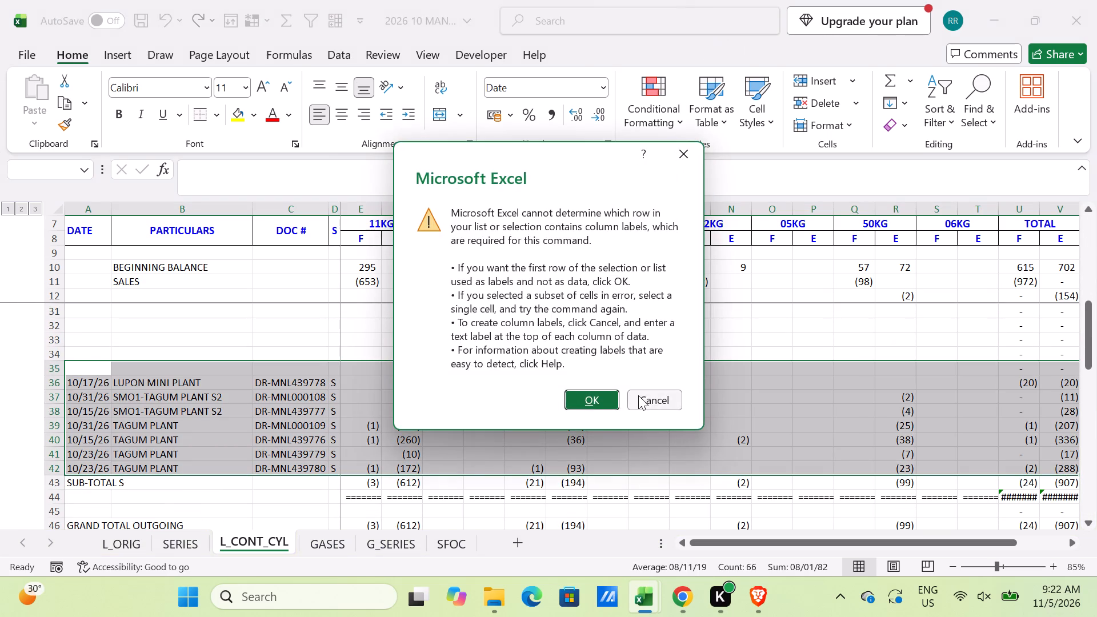
left_click(614, 397)
left_click(209, 553)
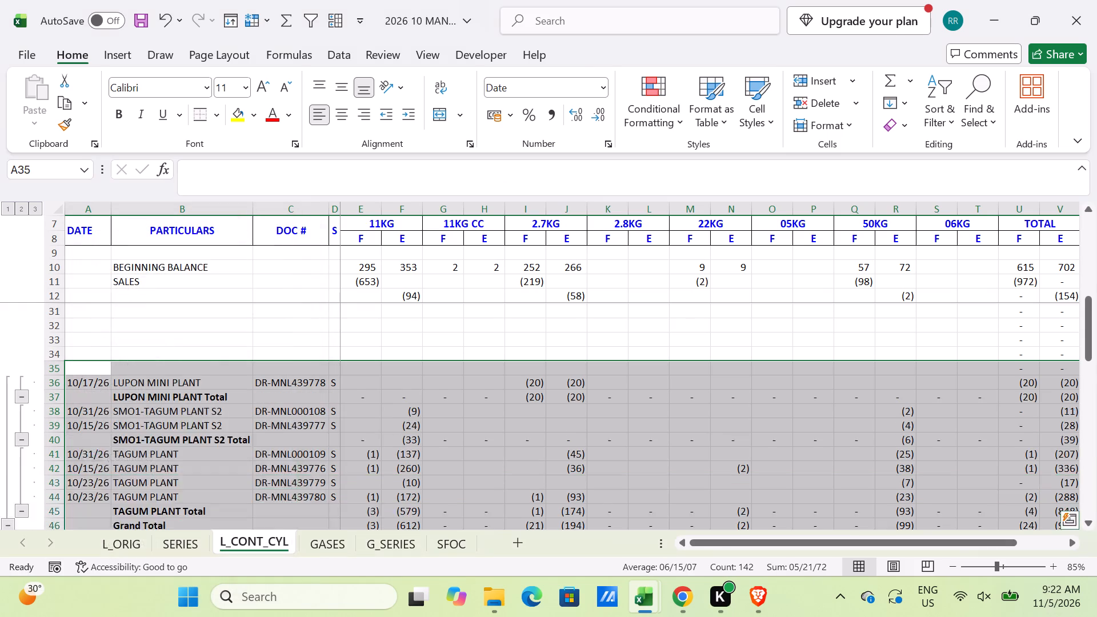
Apply a top and bottom border to the outgoing Grand Total row across A46:V46.
scroll(239, 431, "down", 2)
left_click(87, 434)
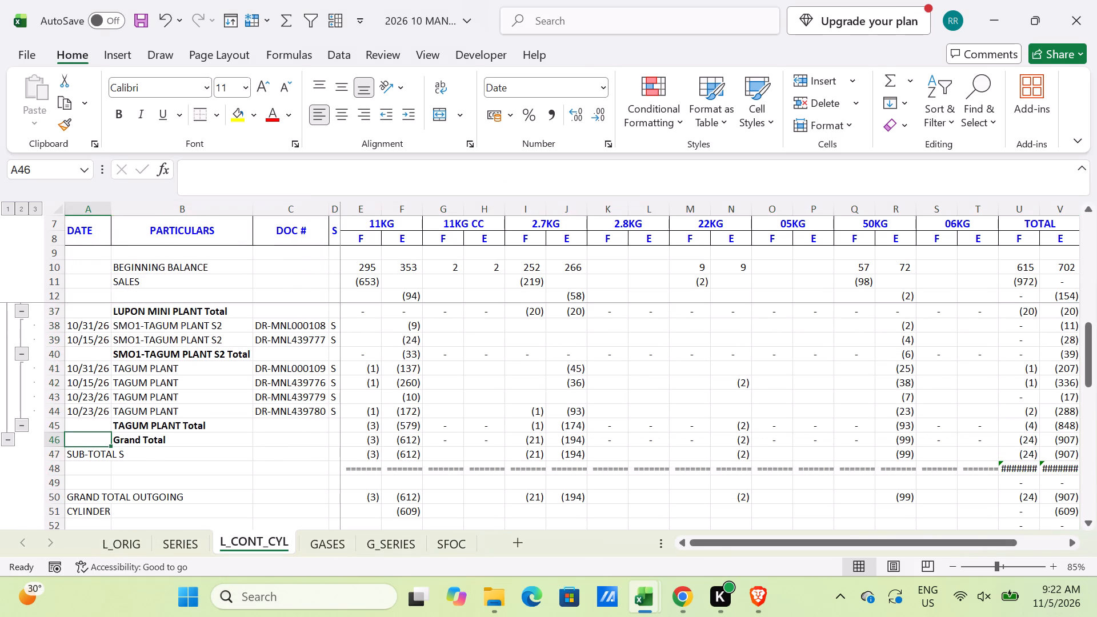
left_click(1062, 435, "shift")
key("alt+h")
type("BD")
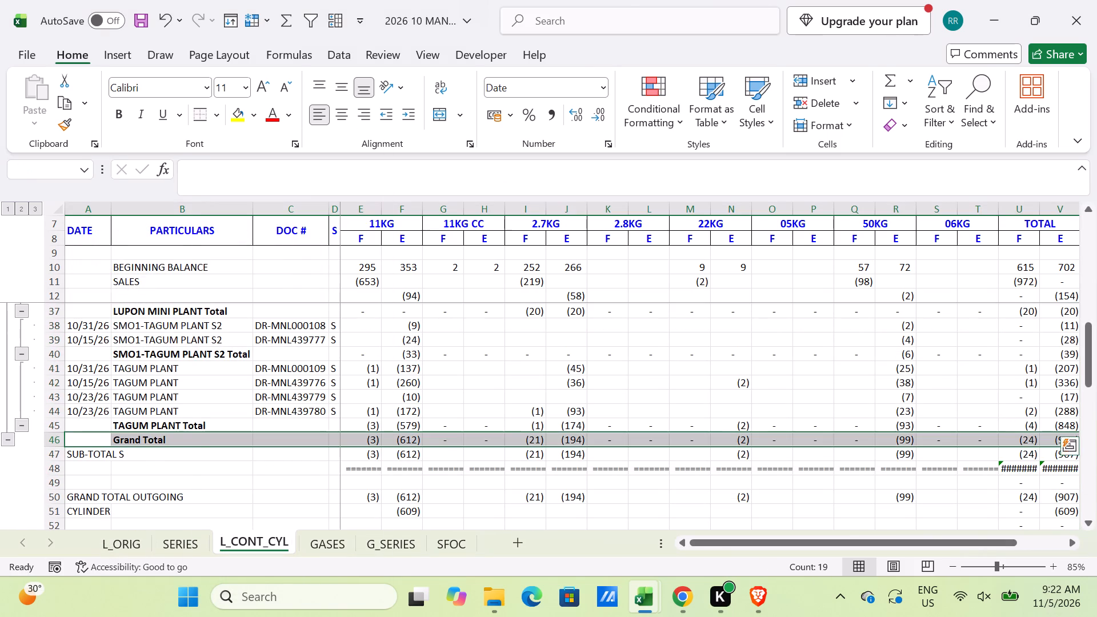
Clear the old outgoing SUB-TOTAL S row and the separator line beneath it in A47:T48.
left_click(81, 451)
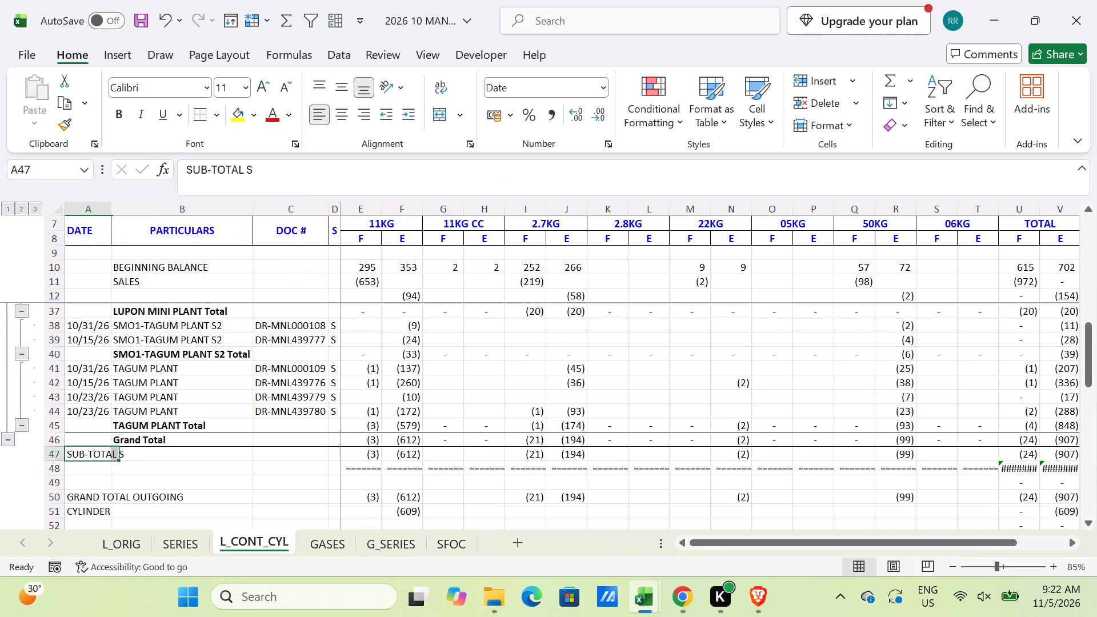
left_click(991, 466, "shift")
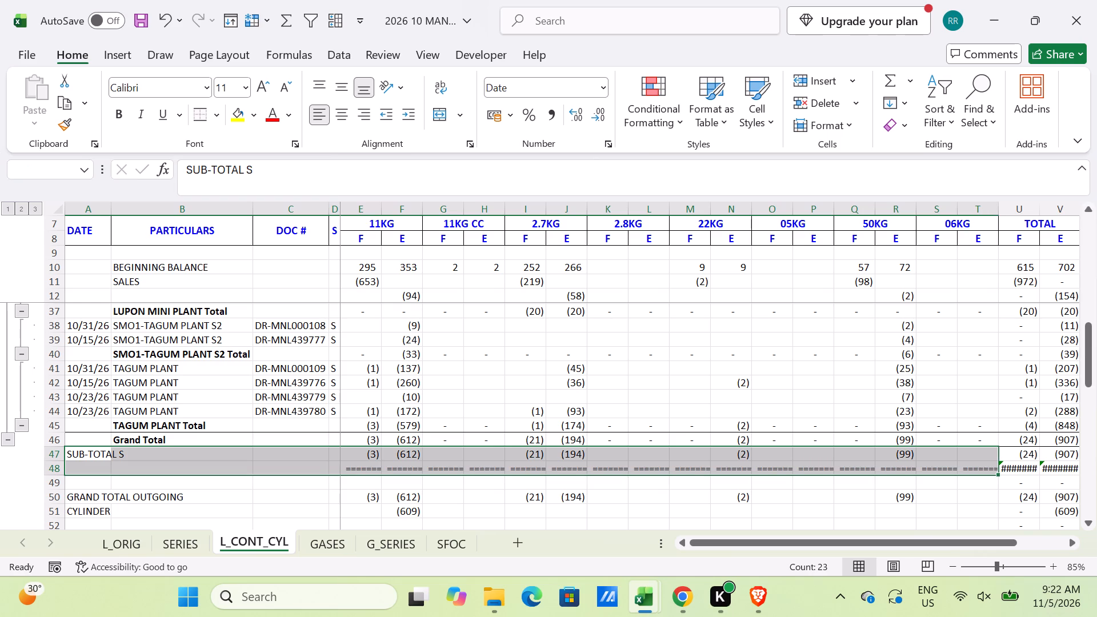
key("Delete")
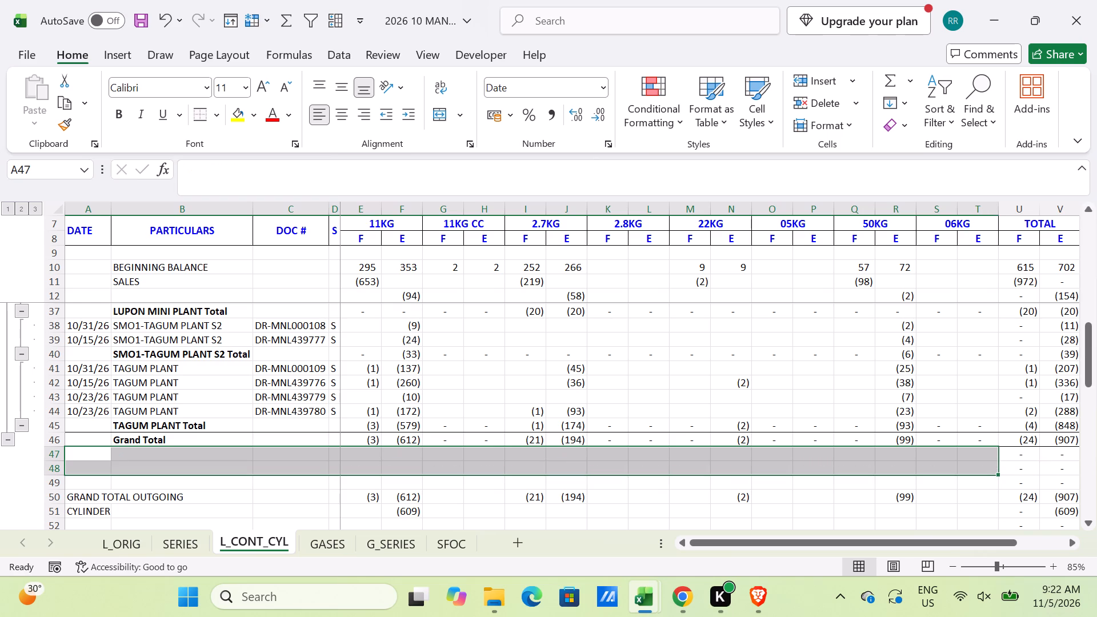
Copy the outgoing STOCK TRANSFER heading from A33 of the Manay sheet into A35 of L_CONT_CYL.
scroll(386, 370, "up", 2)
key("alt+Tab")
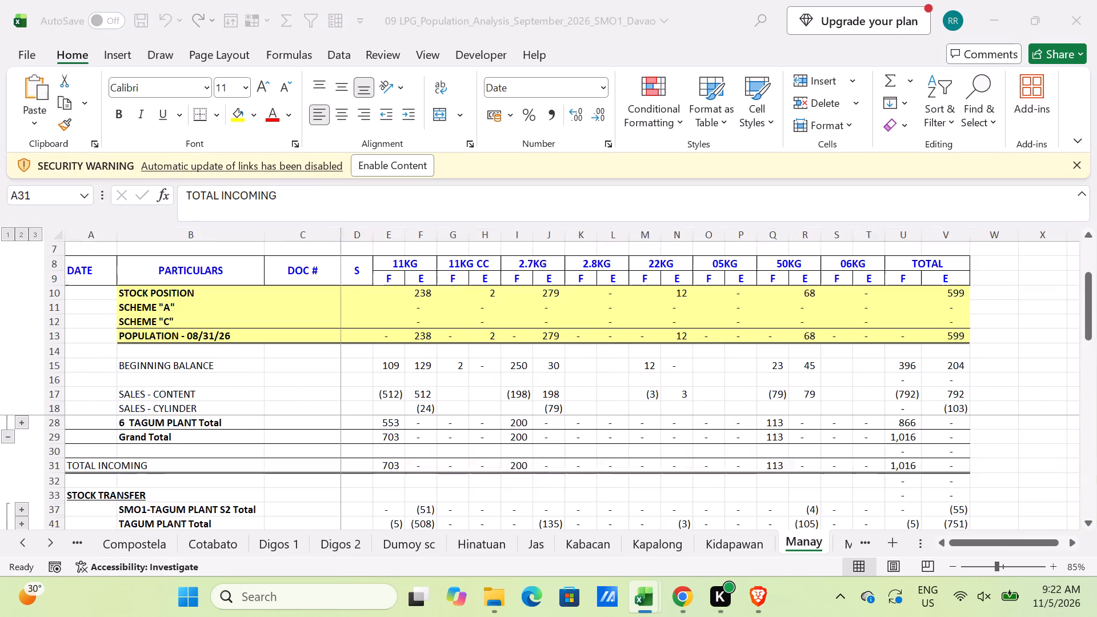
scroll(74, 463, "down", 1)
left_click(71, 451)
key("ctrl+c")
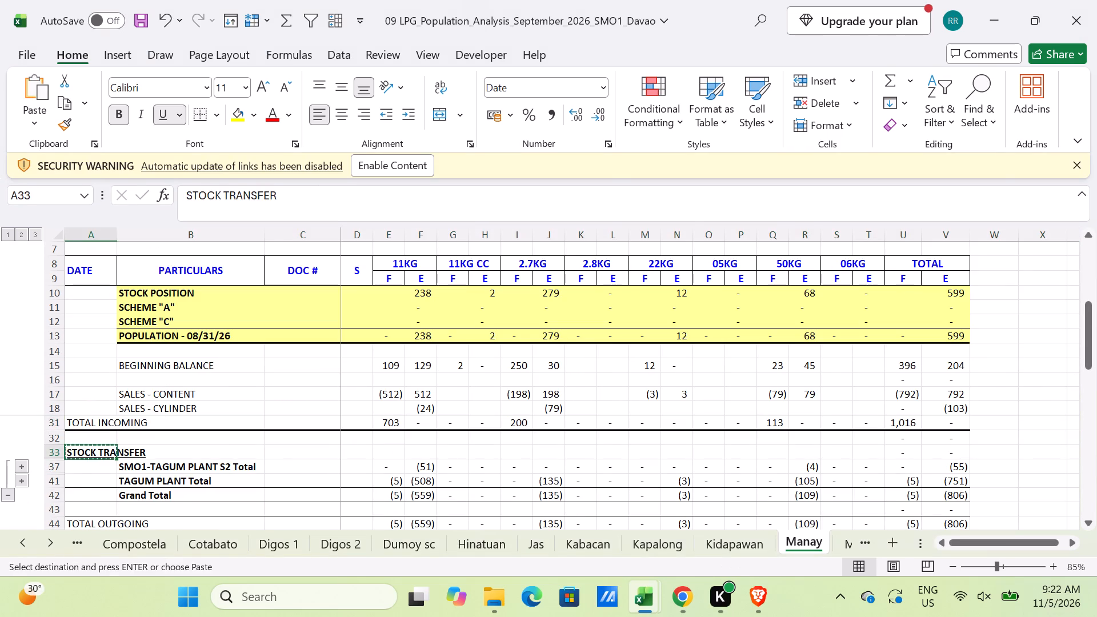
key("alt+Tab")
left_click(100, 370)
key("ctrl+v")
Delete blank rows 25 to 34 above the outgoing STOCK TRANSFER heading.
scroll(122, 406, "up", 2)
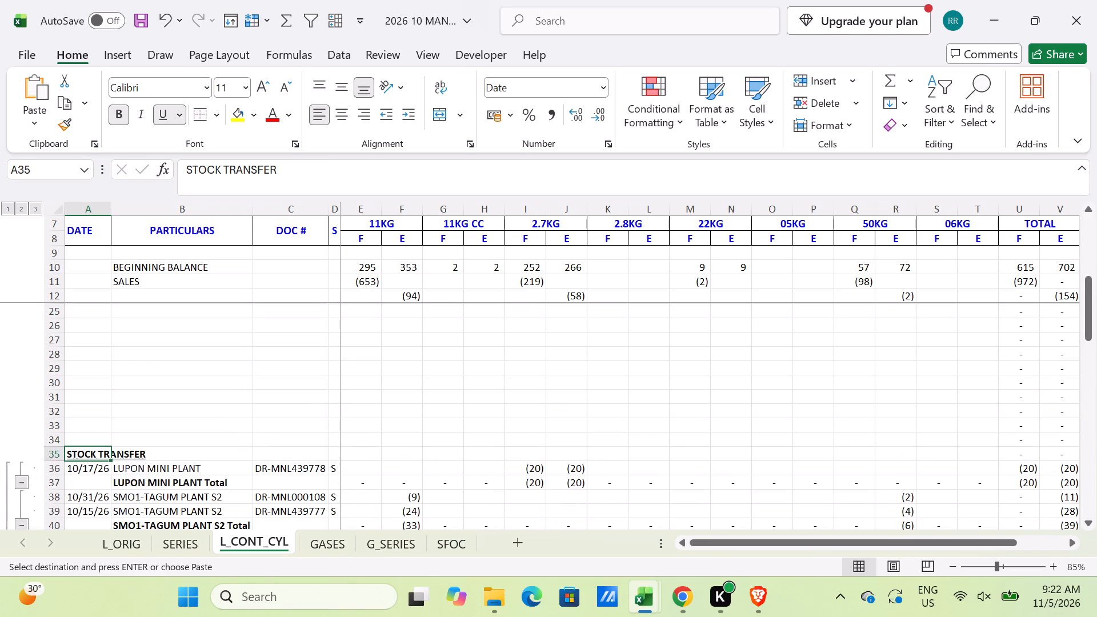
scroll(105, 407, "up", 1)
left_click_drag(55, 355, 53, 482)
key("ctrl+minus")
Insert copies of the Manay sheet's rows 44 to 48, TOTAL OUTGOING through DIFFERENCE, at row 38 of L_CONT_CYL.
scroll(89, 464, "down", 2)
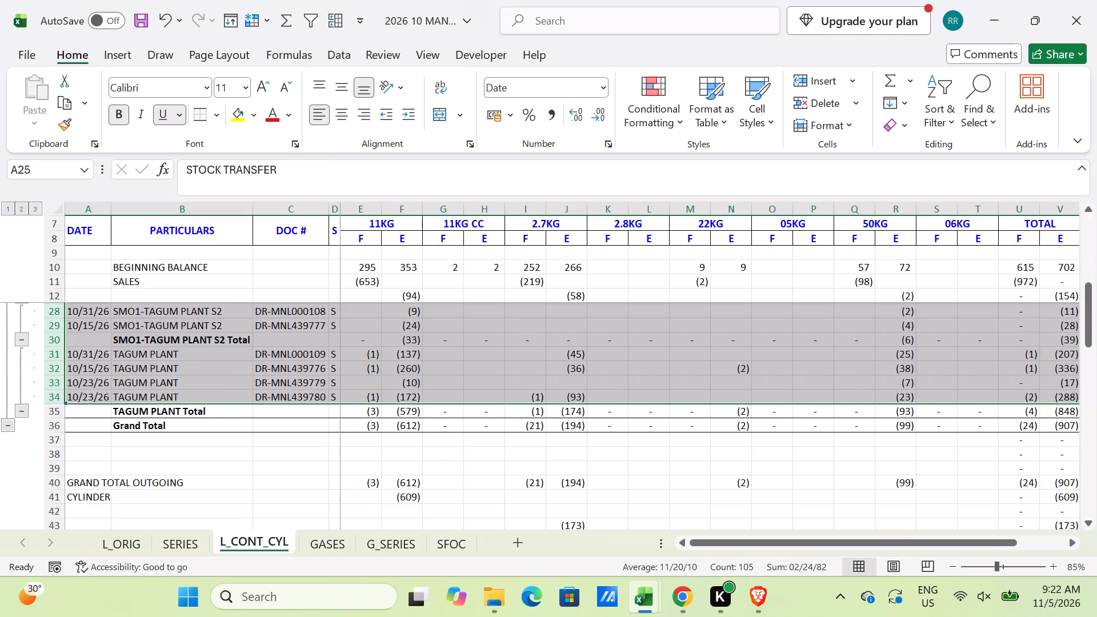
scroll(90, 451, "down", 1)
key("alt+Tab")
scroll(83, 437, "down", 3)
scroll(67, 433, "up", 1)
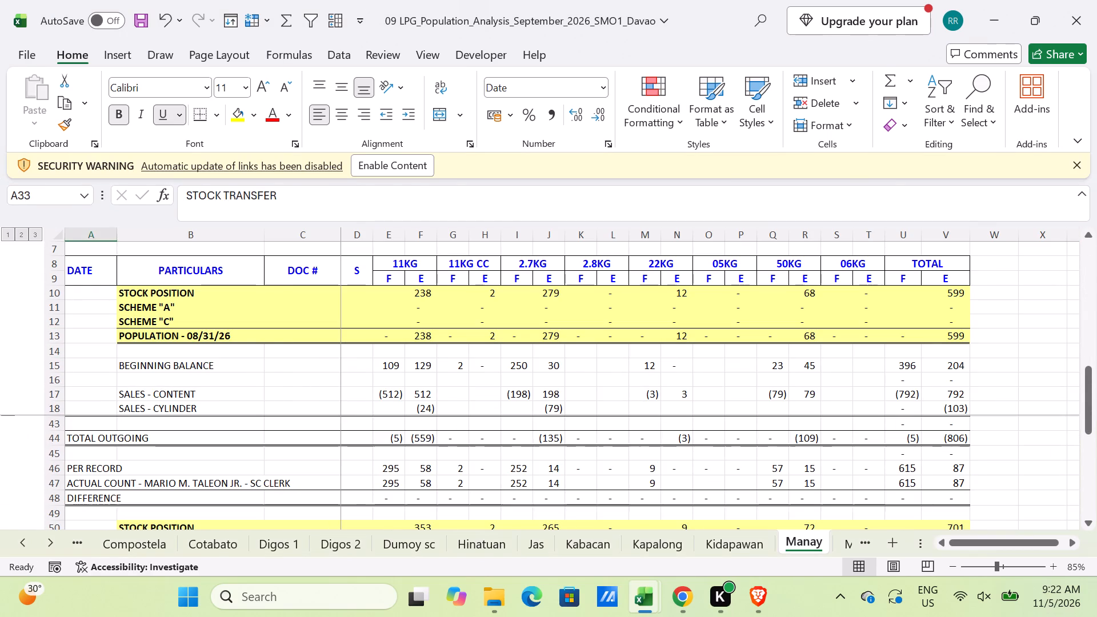
left_click_drag(50, 439, 46, 495)
key("ctrl+c")
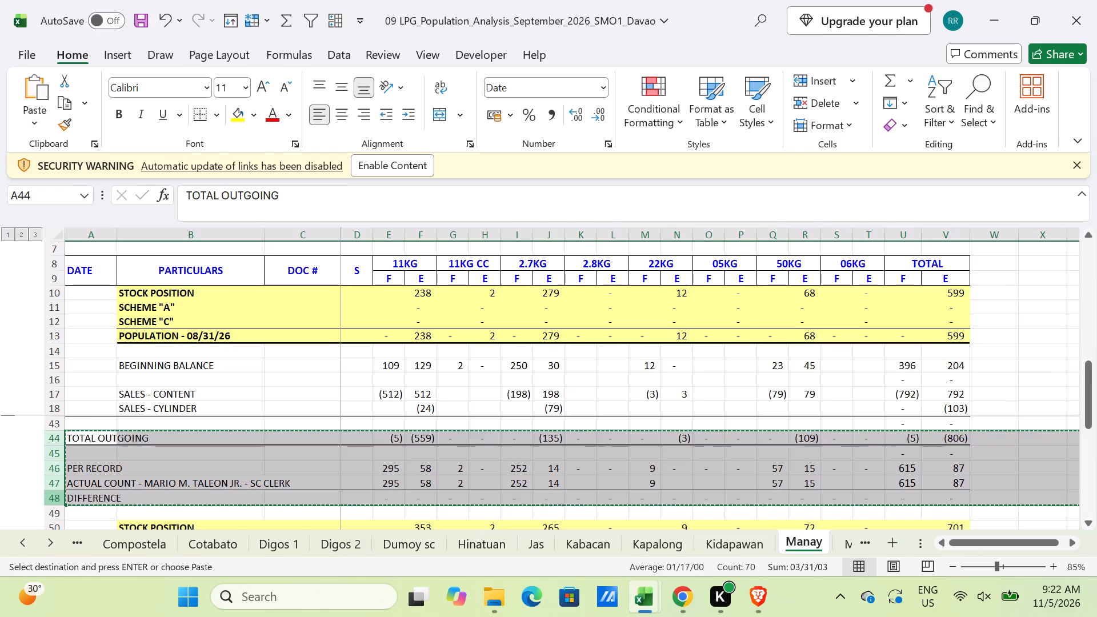
key("alt+Tab")
left_click(62, 407)
left_click(54, 409)
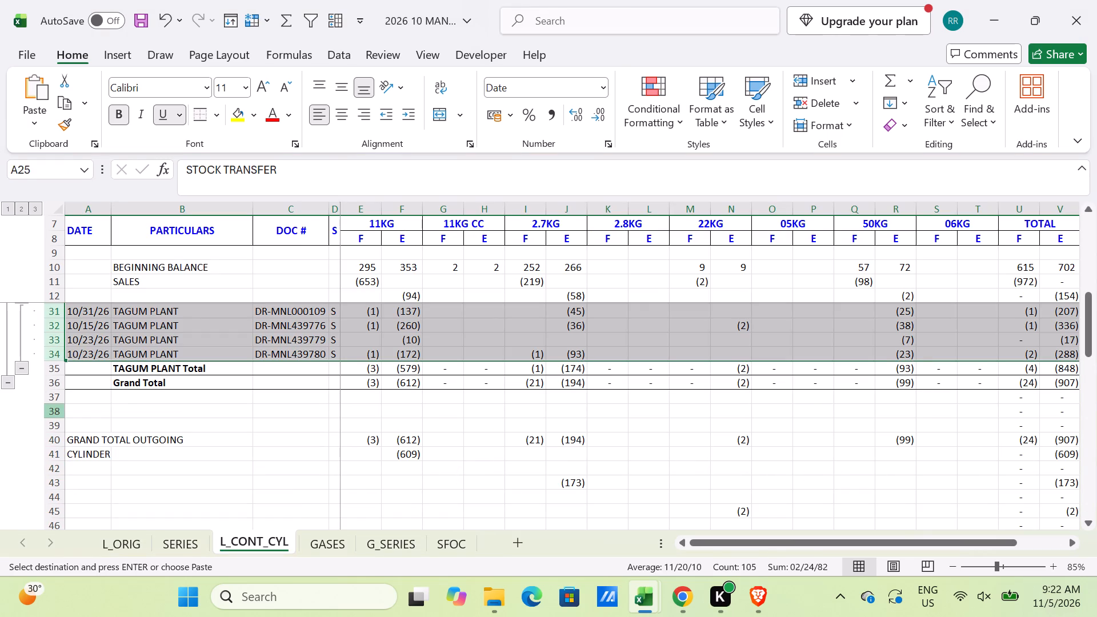
key("ctrl+shift+equal")
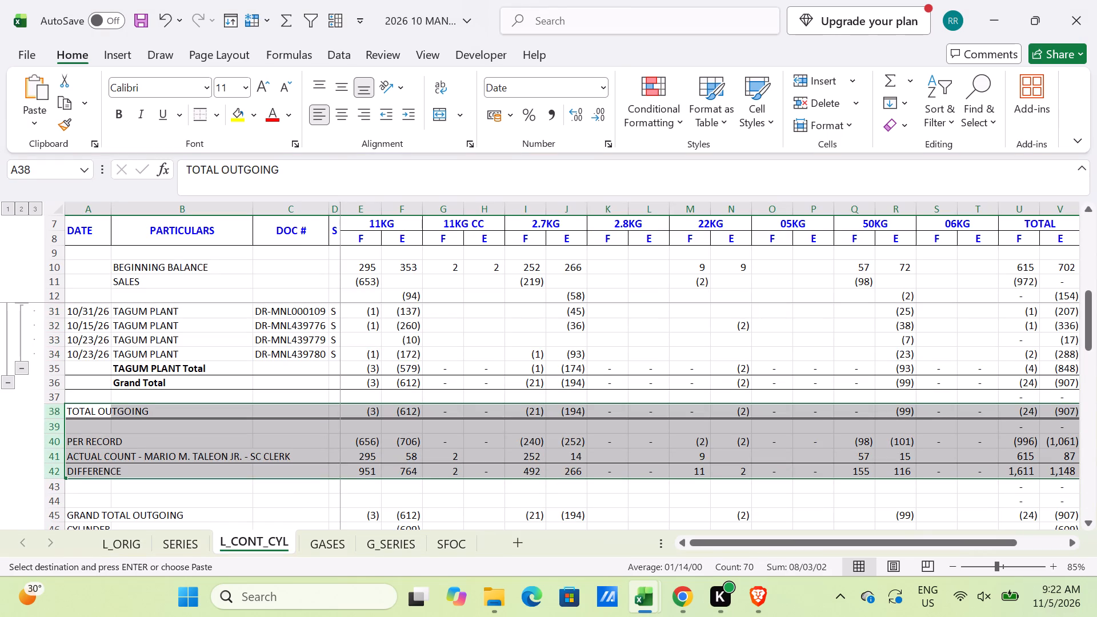
Make the TOTAL OUTGOING row 38 bold.
left_click(60, 412)
key("ctrl+b")
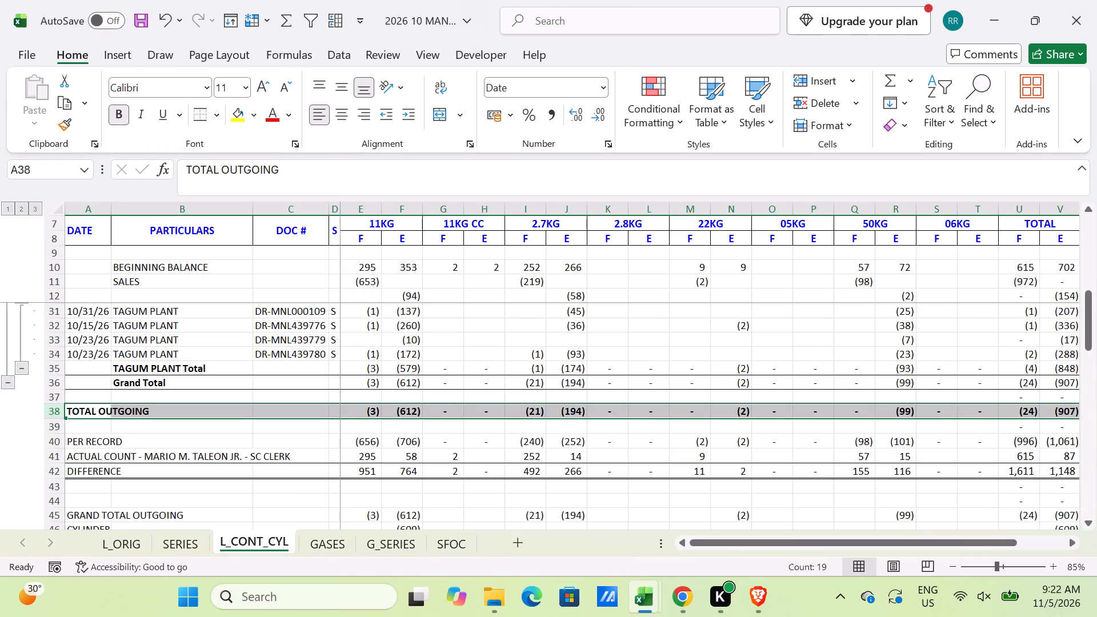
Link TOTAL OUTGOING cell E38 to the outgoing Grand Total with =E36 and fill the formula across to T38.
left_click(369, 413)
key("equal")
scroll(379, 415, "up", 4)
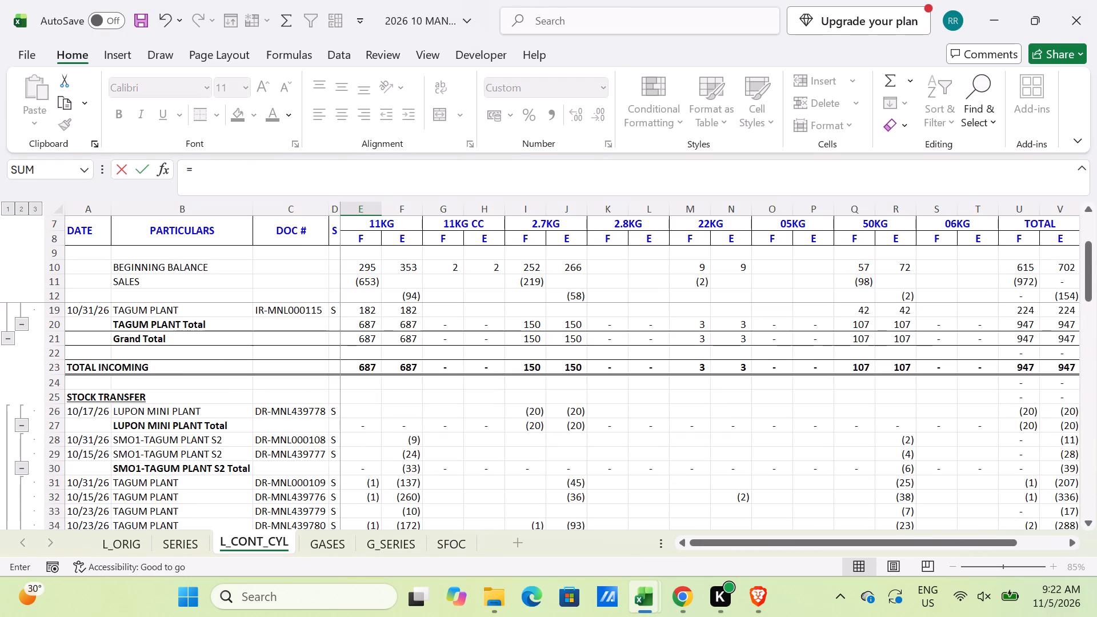
scroll(358, 415, "down", 2)
left_click(369, 468)
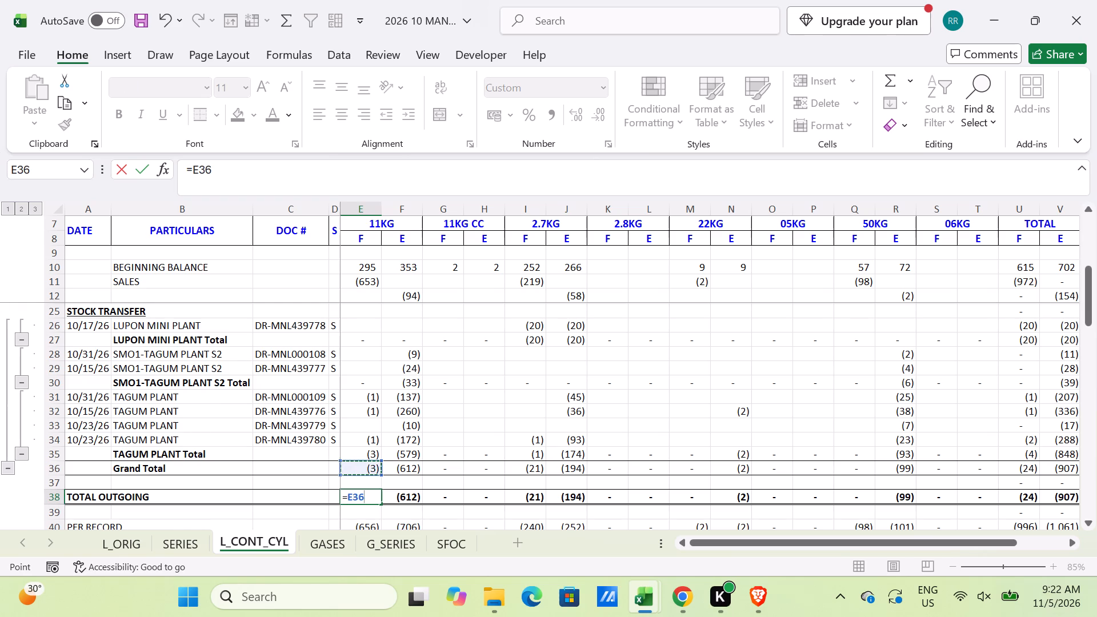
key("Return")
scroll(374, 460, "down", 1)
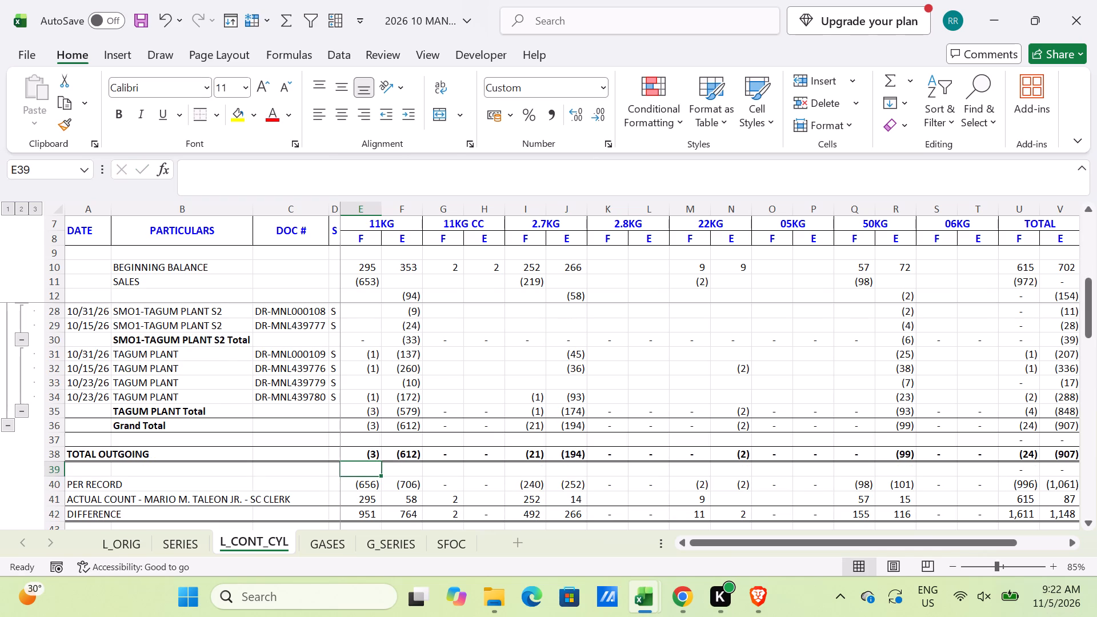
left_click(373, 452)
left_click_drag(379, 459, 1026, 463)
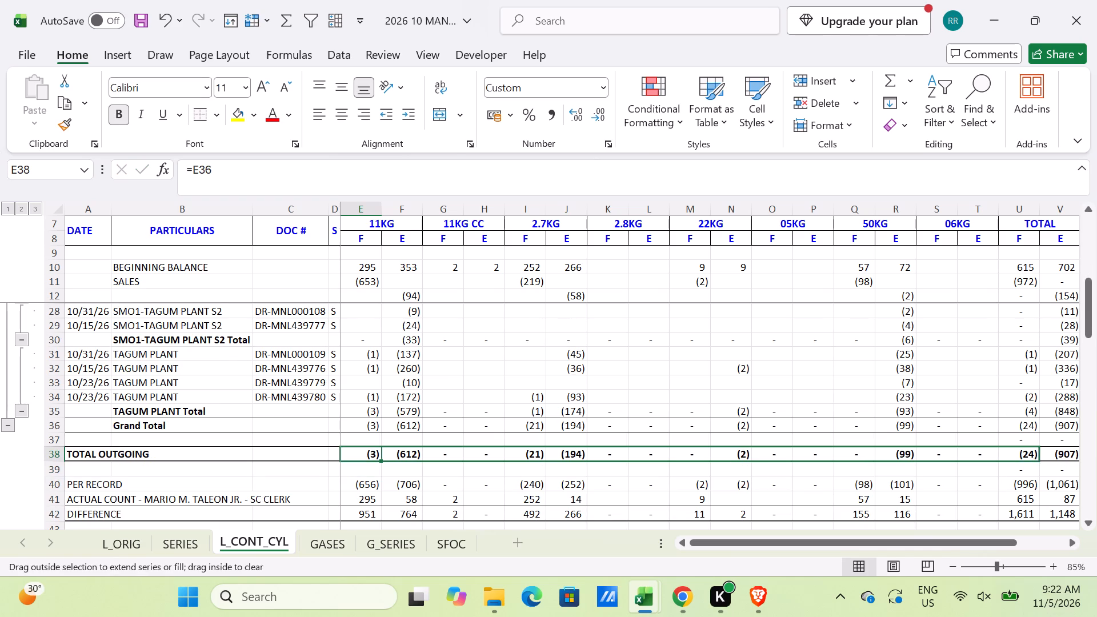
left_click_drag(1026, 463, 994, 463)
Set PER RECORD cell E40 to =E10+E11+E12+E23+E38 and fill the formula across to T40.
scroll(599, 458, "down", 1)
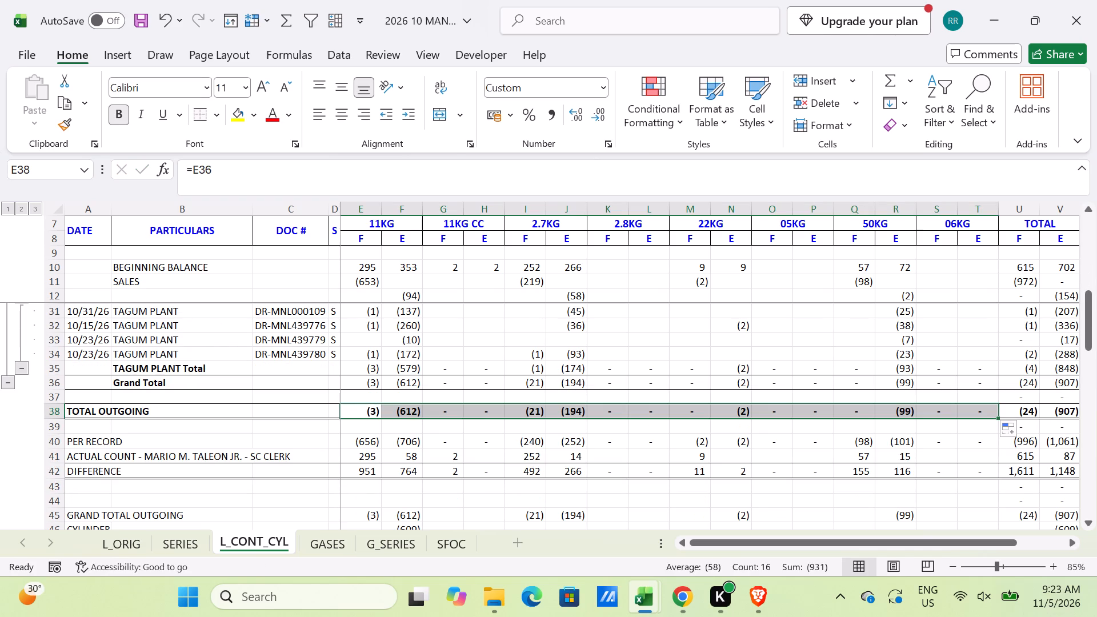
left_click(366, 440)
key("equal")
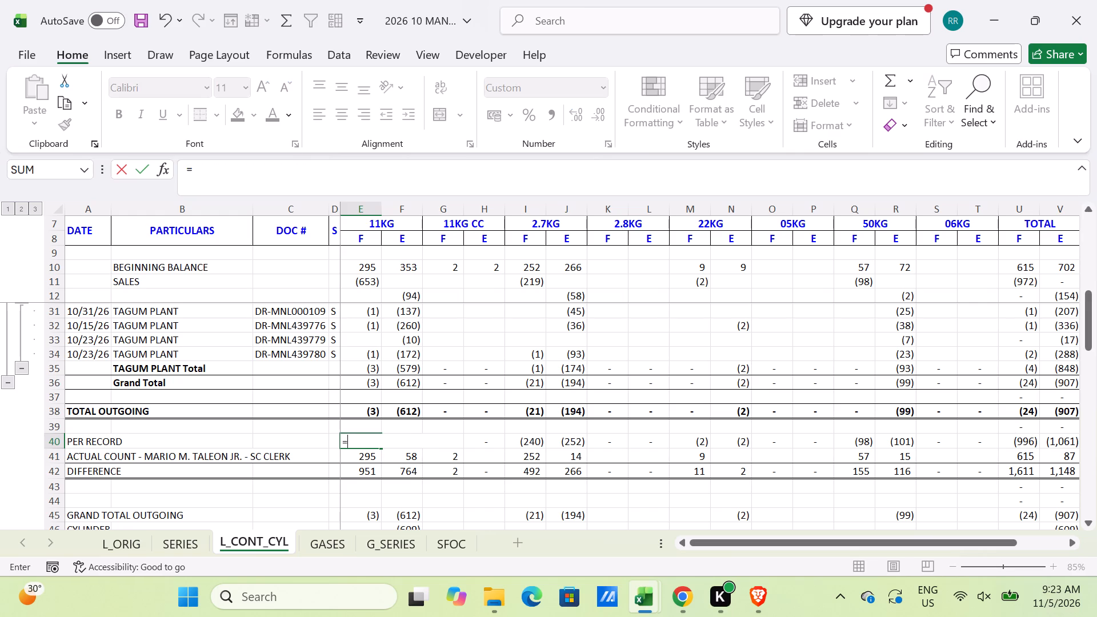
left_click(362, 268)
key("plus")
left_click(365, 283)
key("plus")
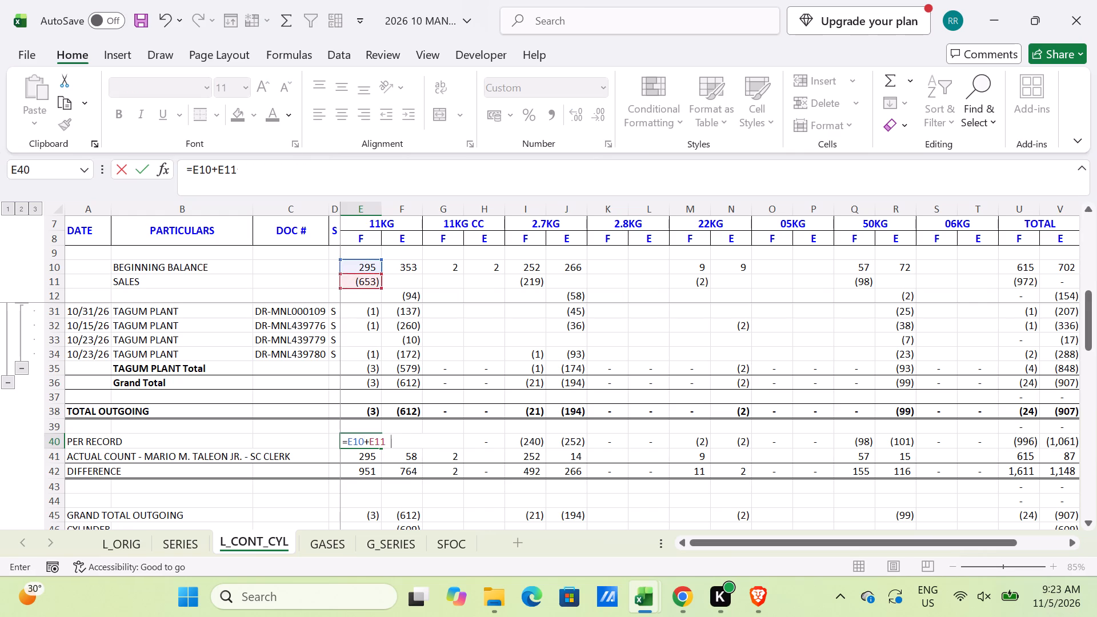
left_click(366, 295)
key("plus")
scroll(358, 435, "up", 4)
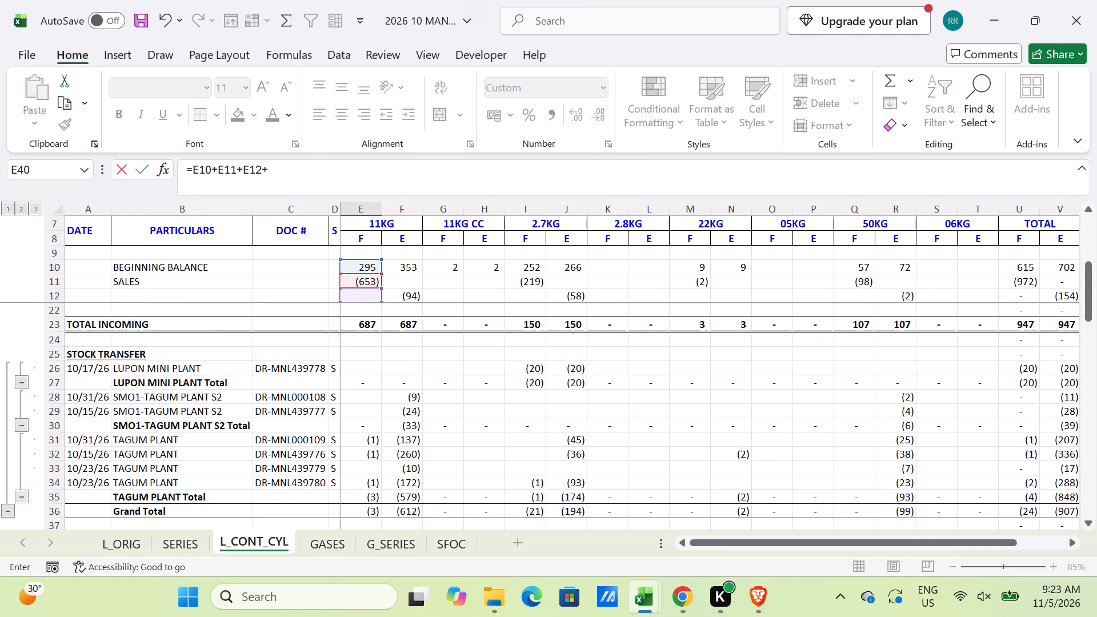
left_click(371, 362)
key("plus")
scroll(350, 436, "down", 3)
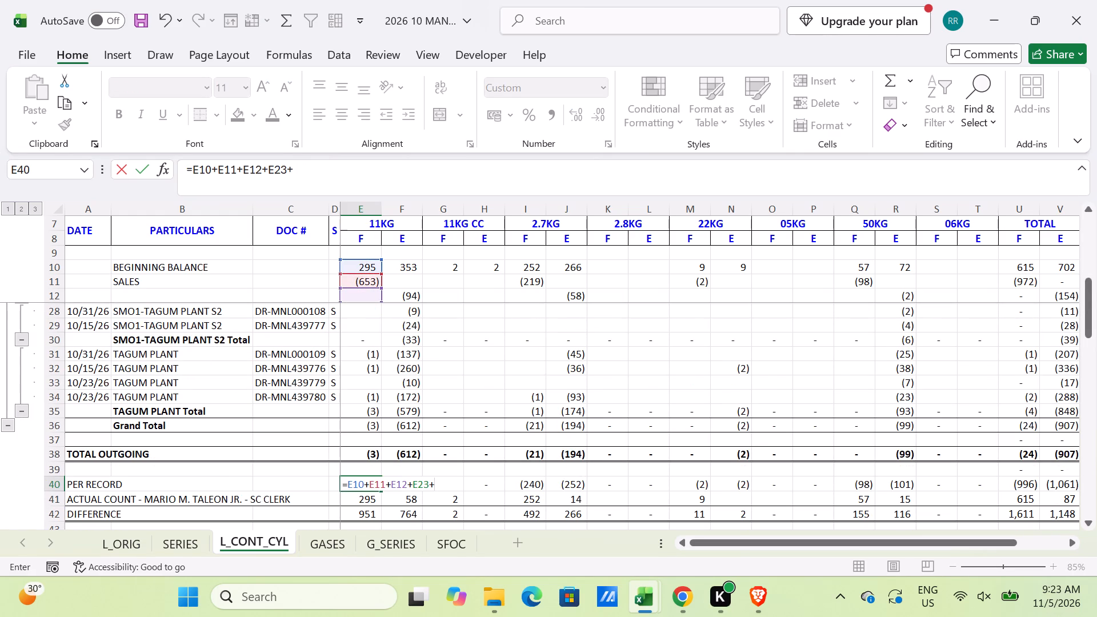
left_click(363, 450)
key("Return")
left_click(362, 479)
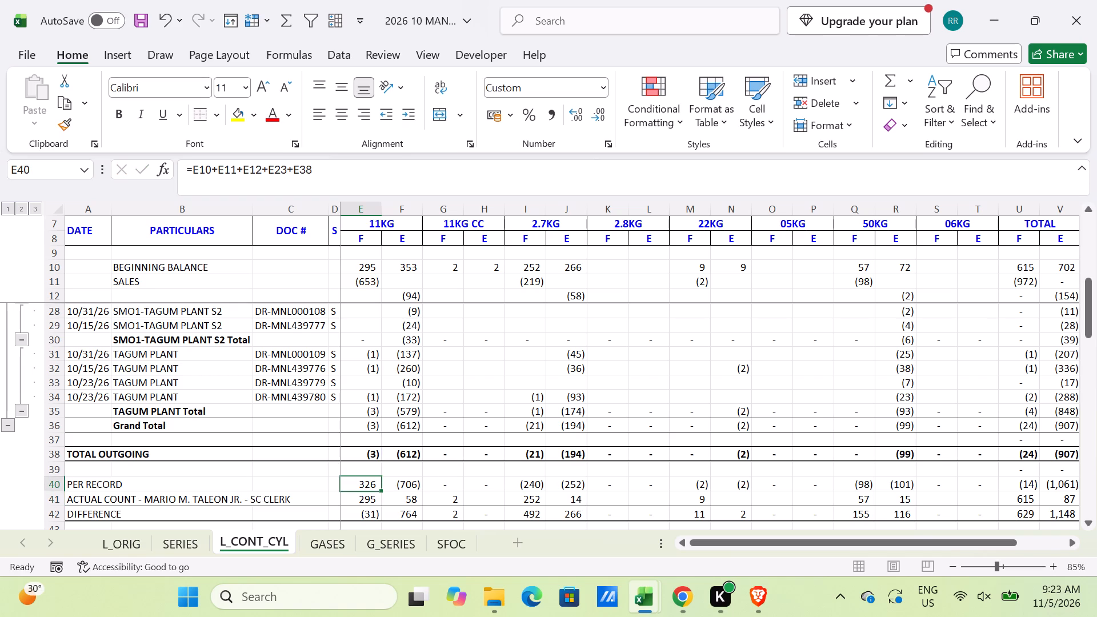
left_click_drag(379, 491, 994, 495)
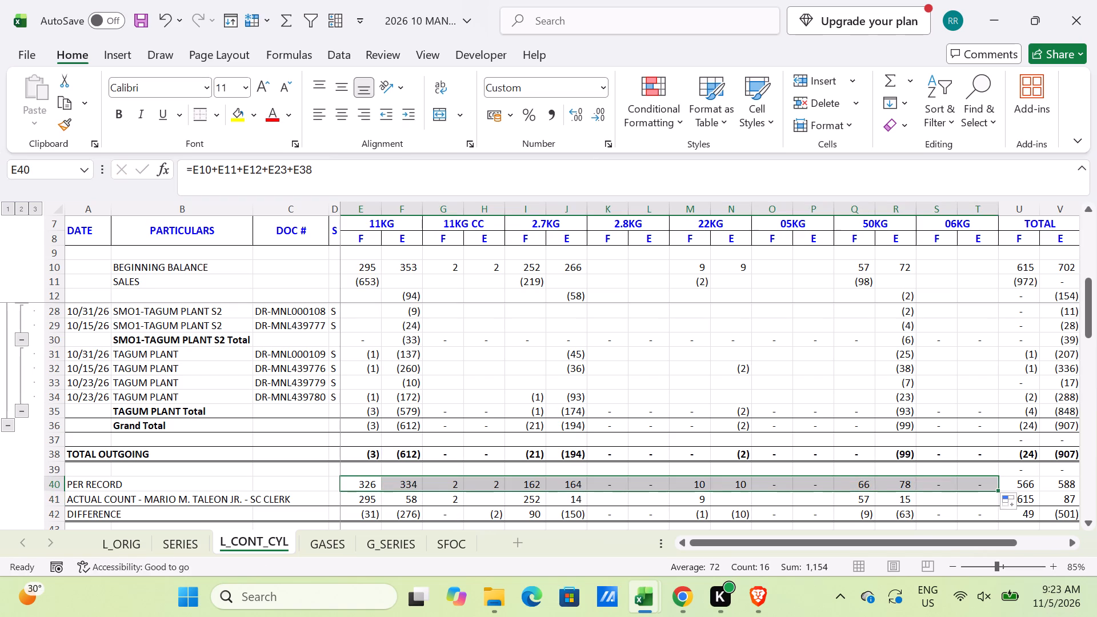
Clear the ACTUAL COUNT figures in E41 through T41.
left_click_drag(361, 498, 980, 491)
key("Delete")
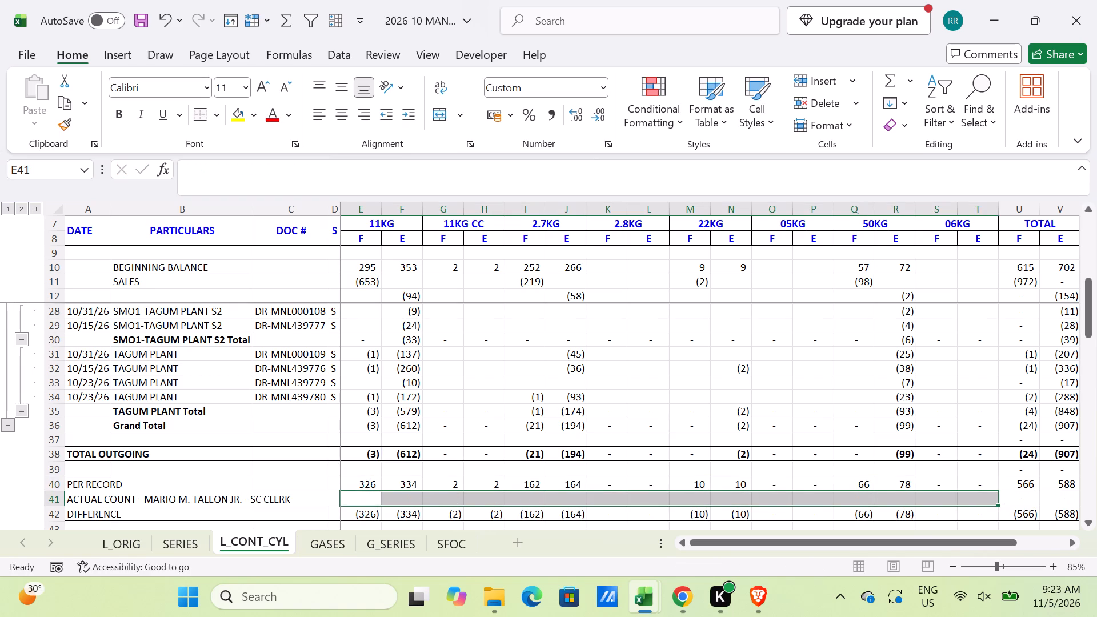
Relabel B11 as SALES-CONTENT and label B12 as SALES-CYLINDER.
left_click(133, 285)
left_click(251, 181)
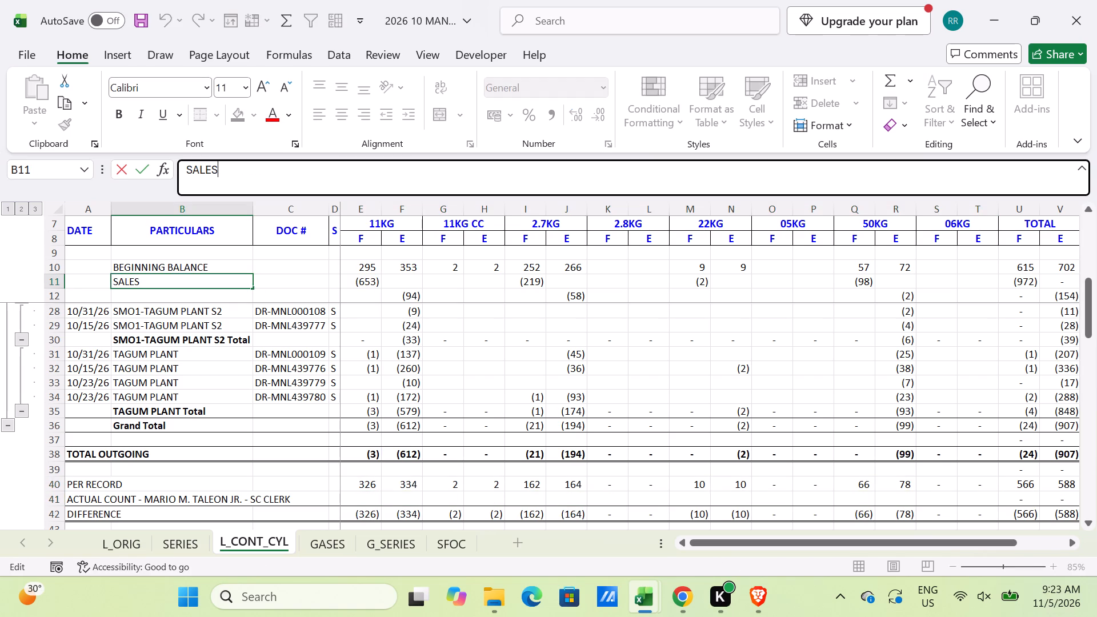
type("-CONTENT")
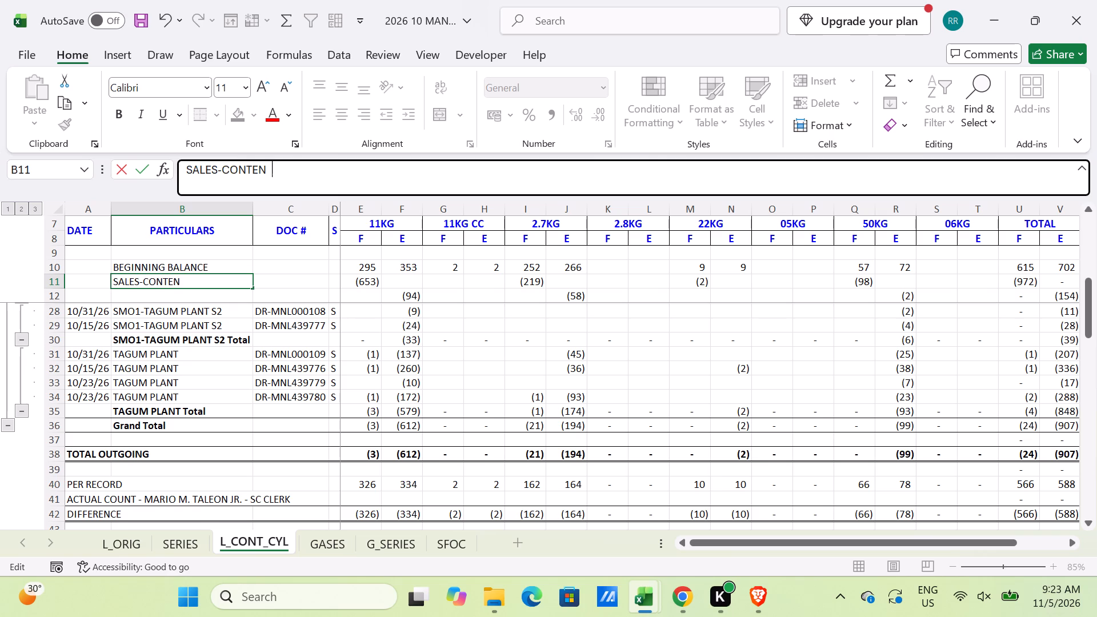
key("Return")
type("SALES-CYLINDER")
key("Return")
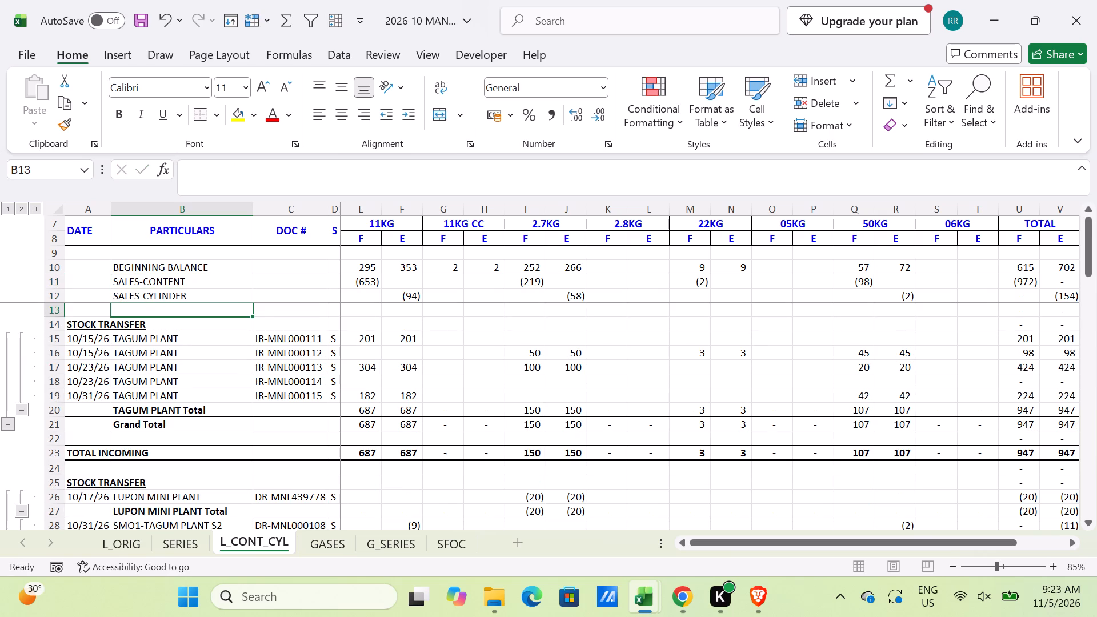
Delete the leftover old summary rows from row 44 downward, below the DIFFERENCE row.
scroll(309, 276, "down", 1)
scroll(335, 476, "up", 4)
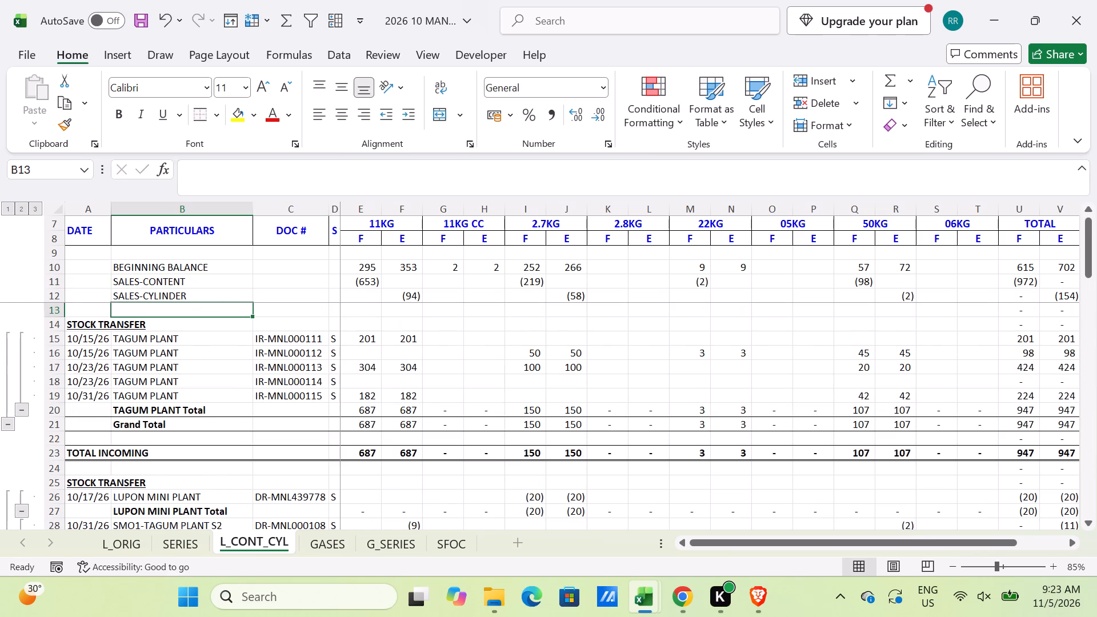
scroll(335, 476, "down", 7)
scroll(132, 452, "down", 1)
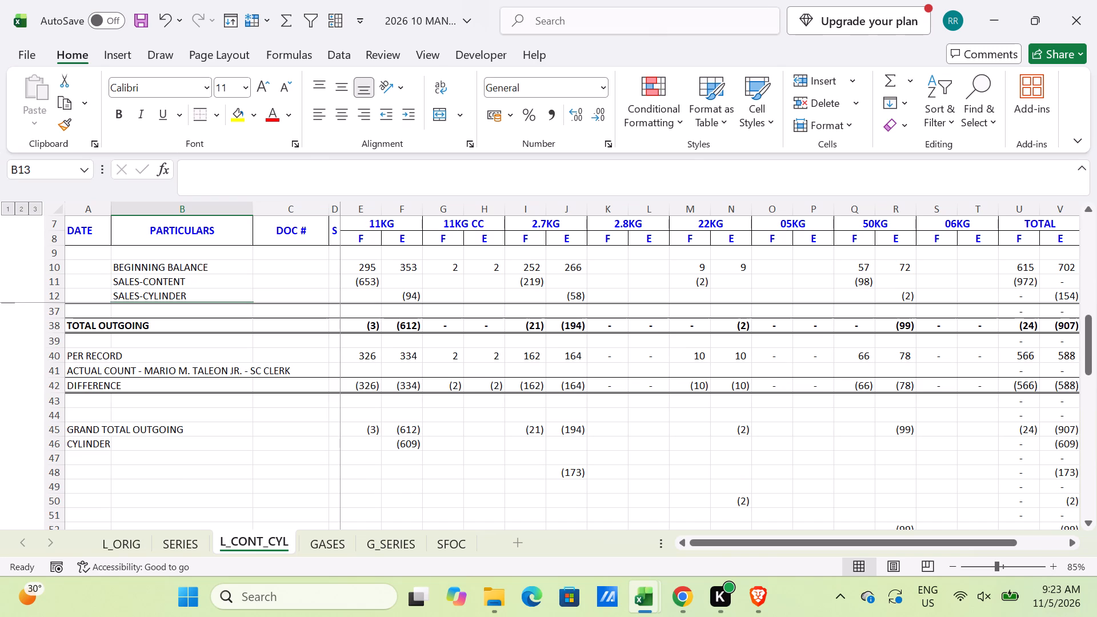
left_click_drag(55, 414, 56, 504)
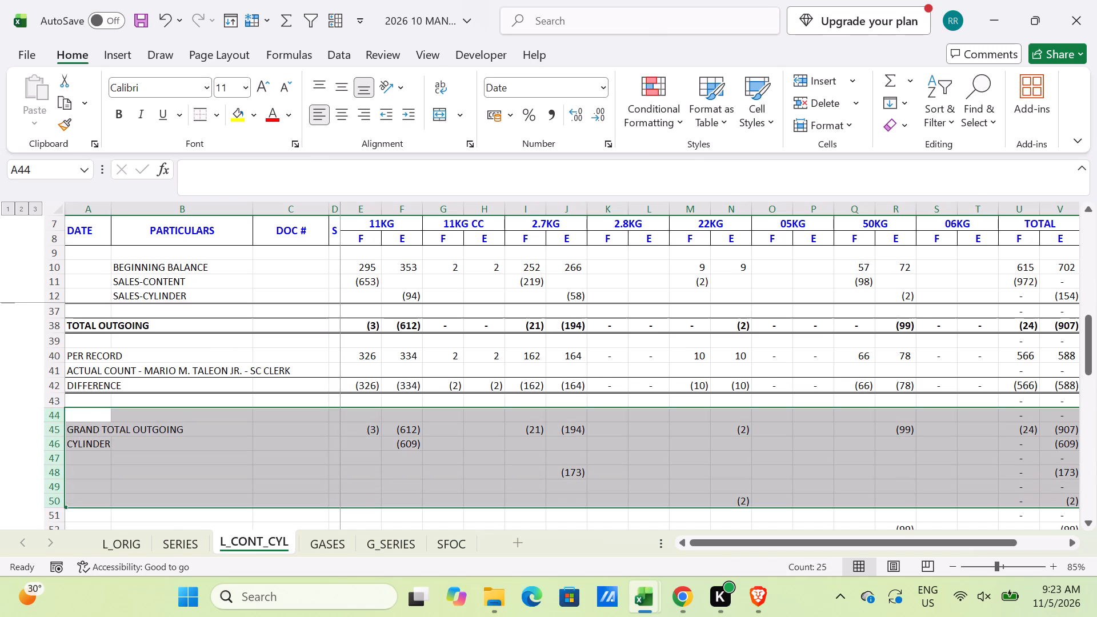
key("ctrl+minus")
key("ctrl+minus")
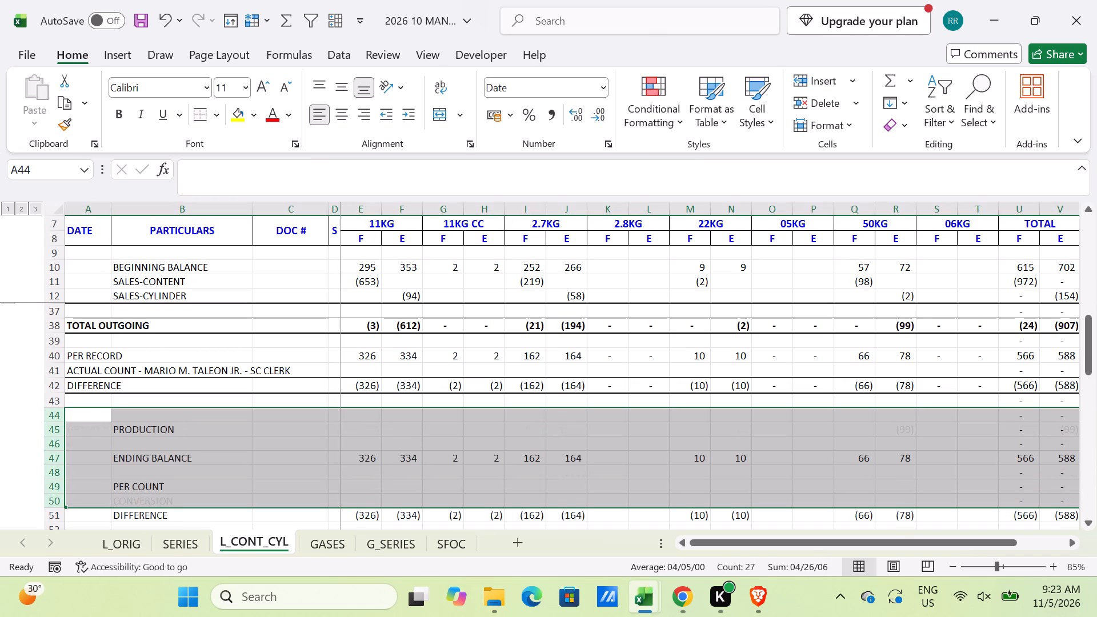
key("ctrl+minus")
key("ctrl+minus")
key("ctrl+minus")
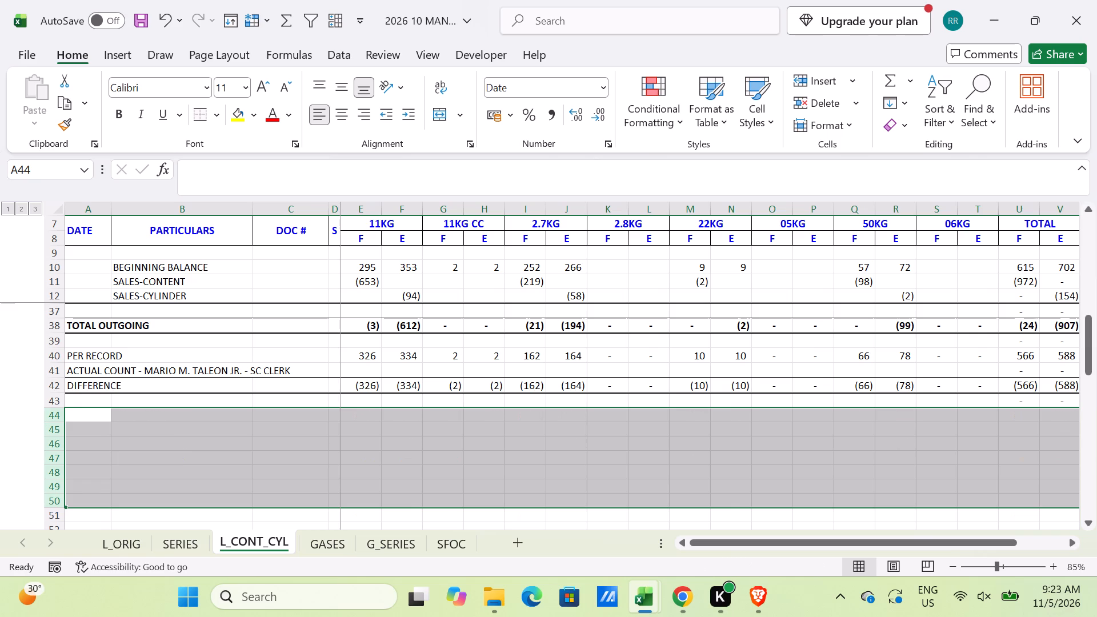
key("Escape")
key("Escape")
key("Escape")
Set the L_CONT_CYL page layout to landscape and 1 page wide, and check the print preview.
left_click(213, 49)
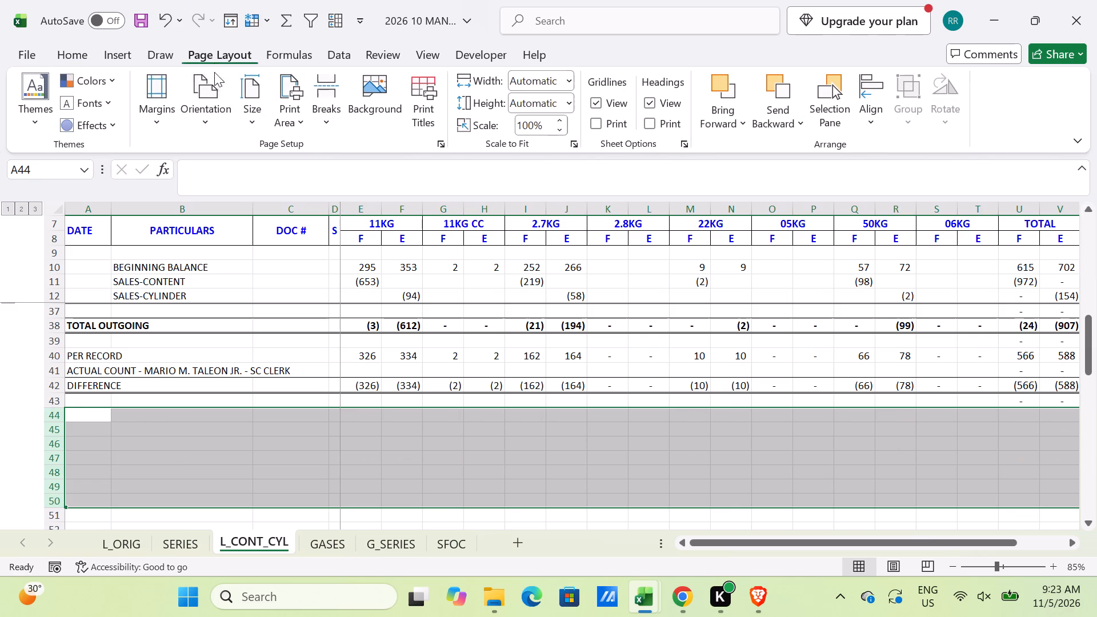
left_click(207, 107)
left_click(232, 205)
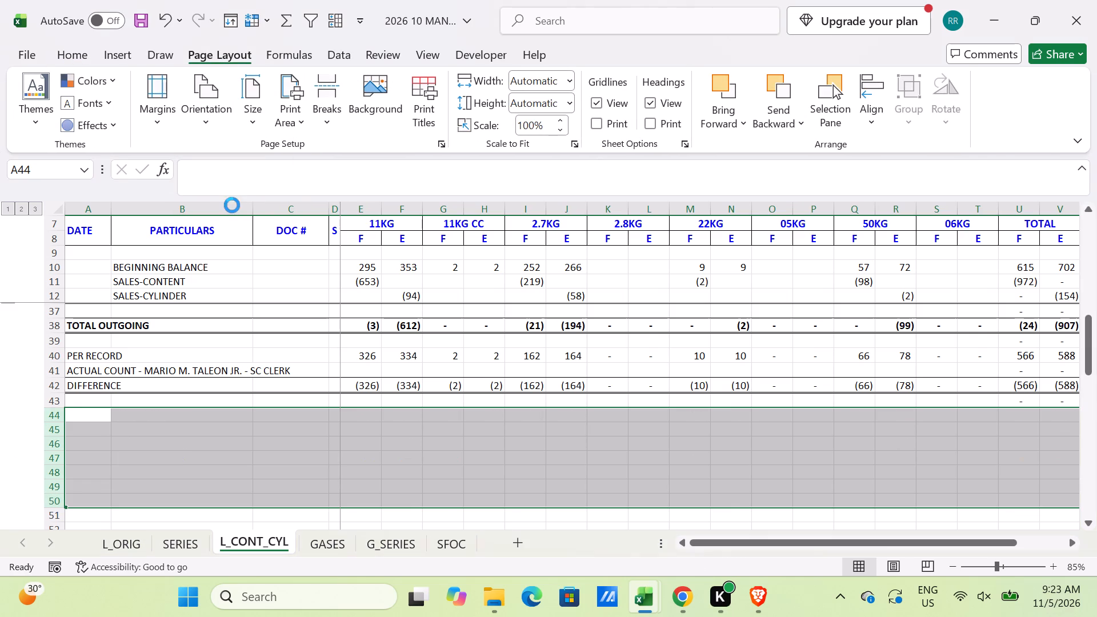
left_click(571, 83)
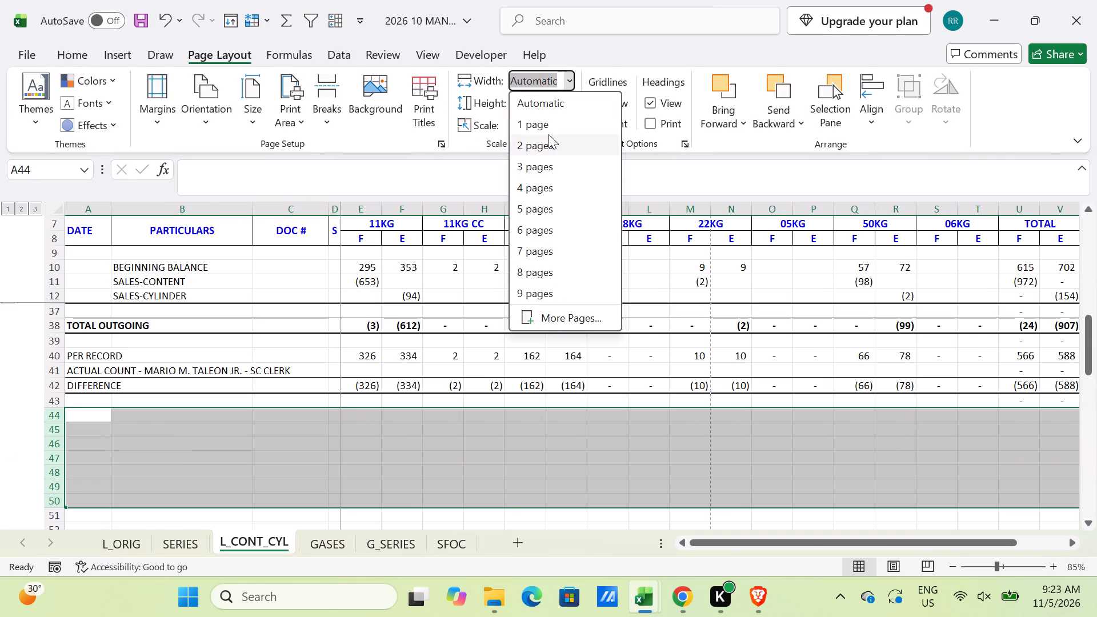
double_click(548, 134)
left_click(574, 79)
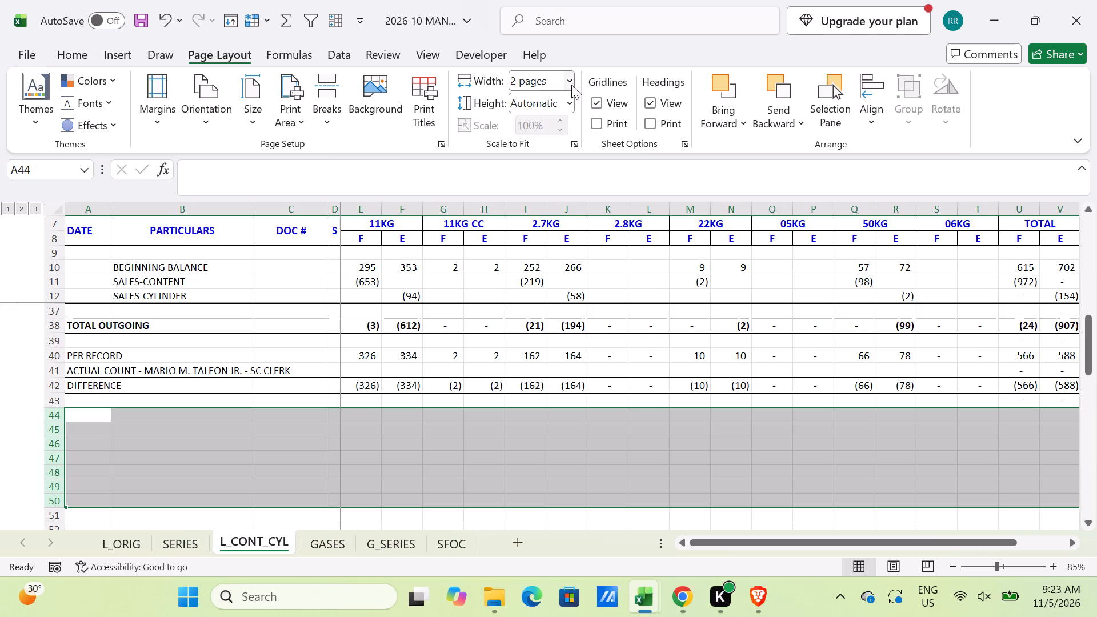
left_click(571, 83)
left_click(551, 126)
left_click(473, 423)
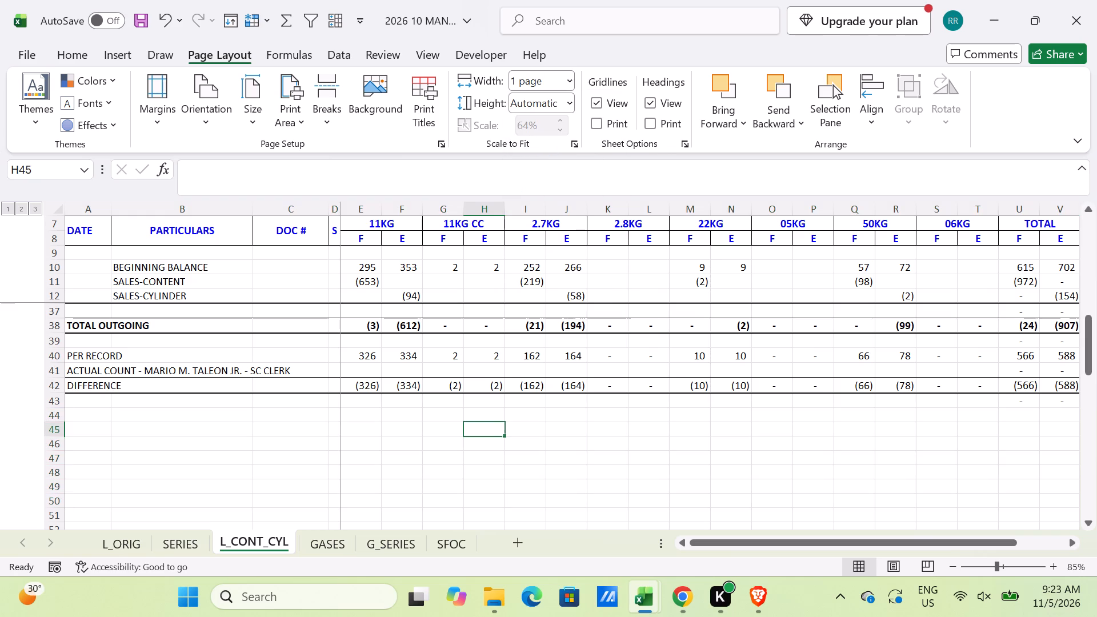
key("ctrl+p")
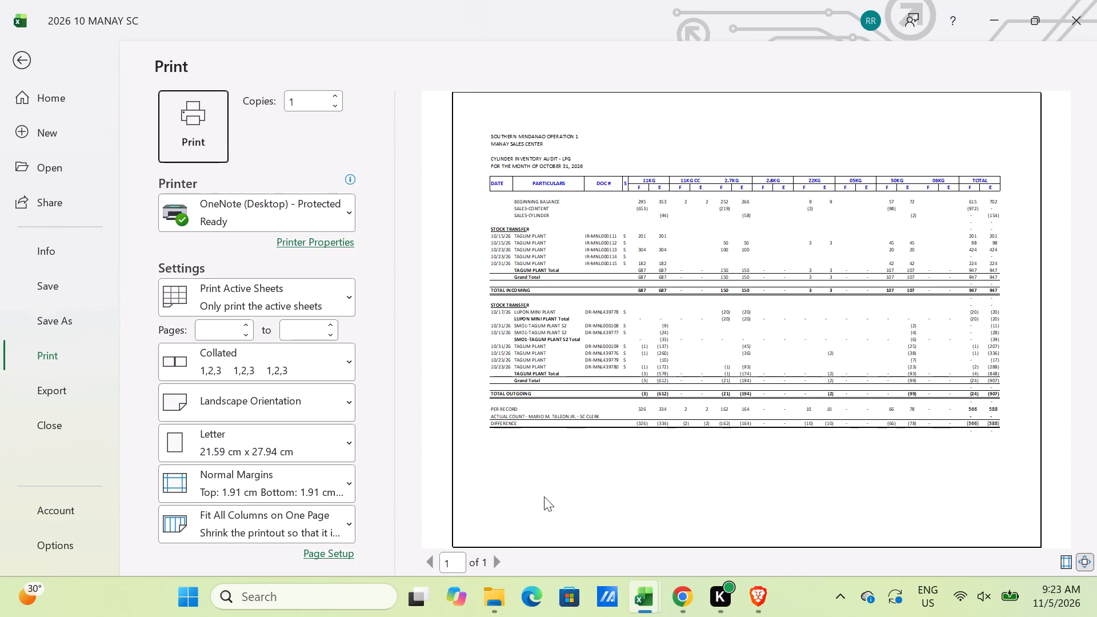
key("Escape")
Duplicate the L_CONT_CYL sheet, placing the copy before GASES, and name it L_FULL_MT.
left_click_drag(265, 543, 313, 540)
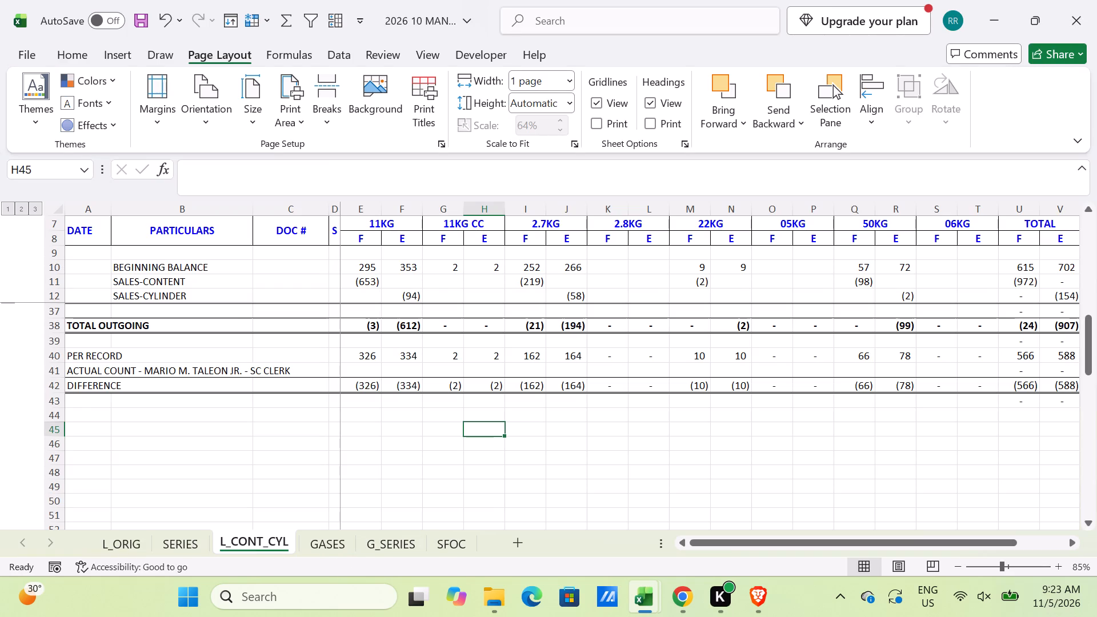
left_click_drag(313, 540, 333, 541)
double_click(333, 541)
type("L_FULL_MT")
key("Return")
On L_CONT_CYL, change the row 8 subheadings to CONT and CYL for every cylinder size through TOTAL.
left_click(259, 555)
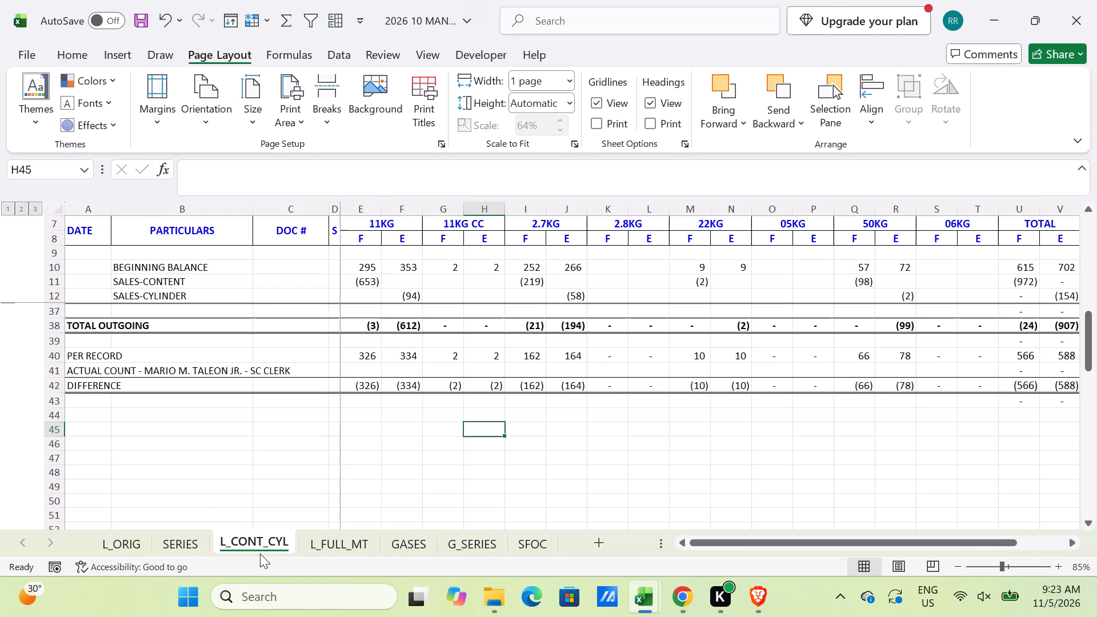
left_click(353, 242)
type("CONT")
key("Right")
type("CYL")
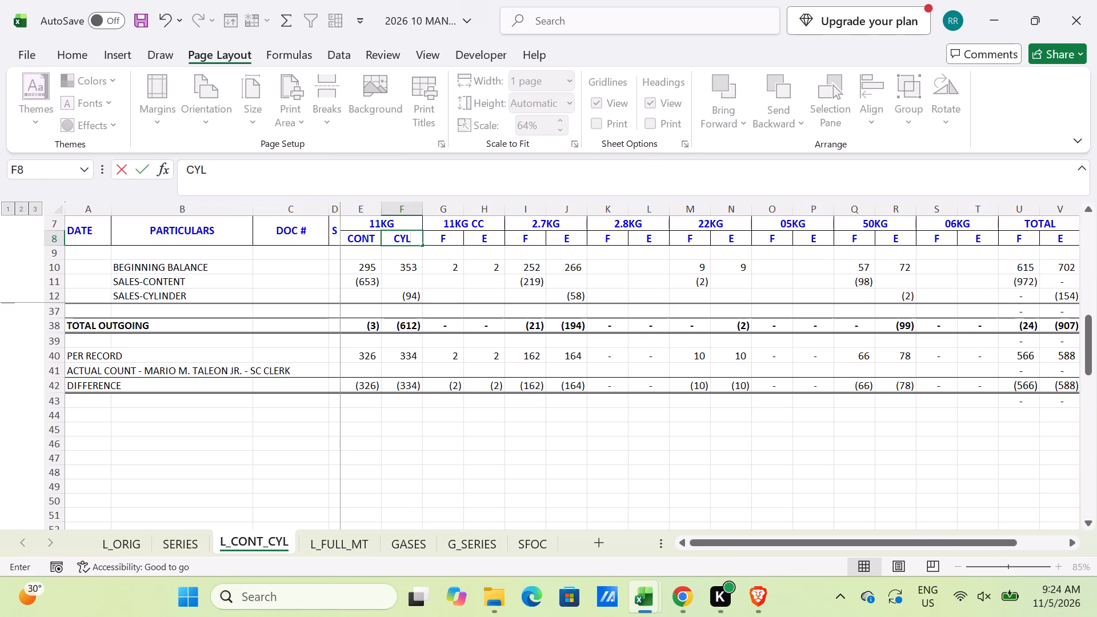
key("Left")
key("shift+Right")
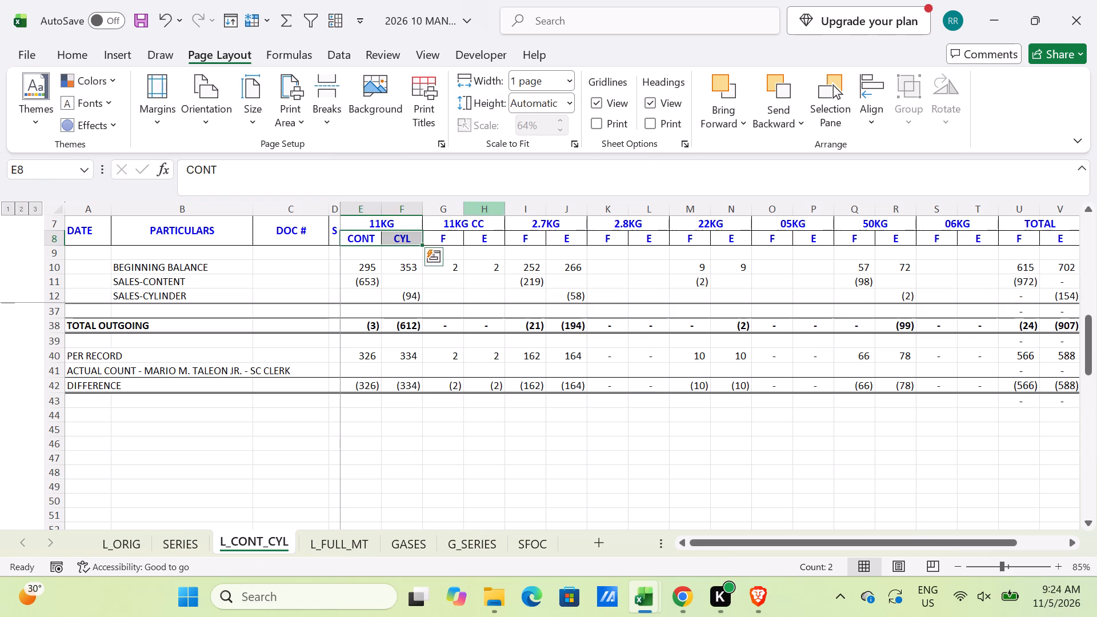
left_click_drag(423, 243, 968, 259)
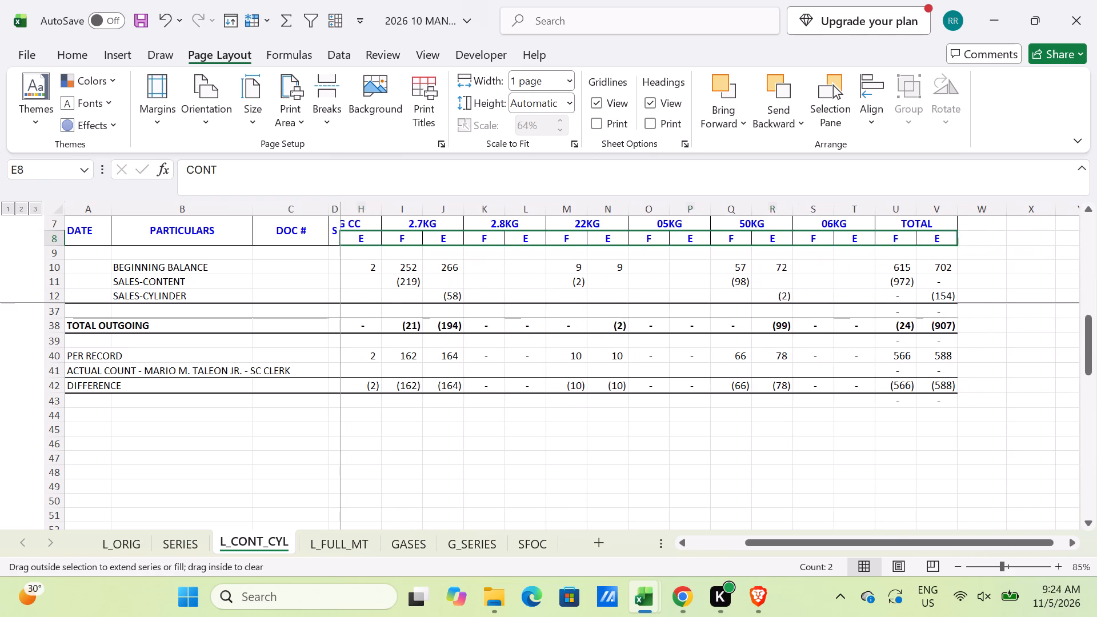
left_click_drag(872, 540, 611, 506)
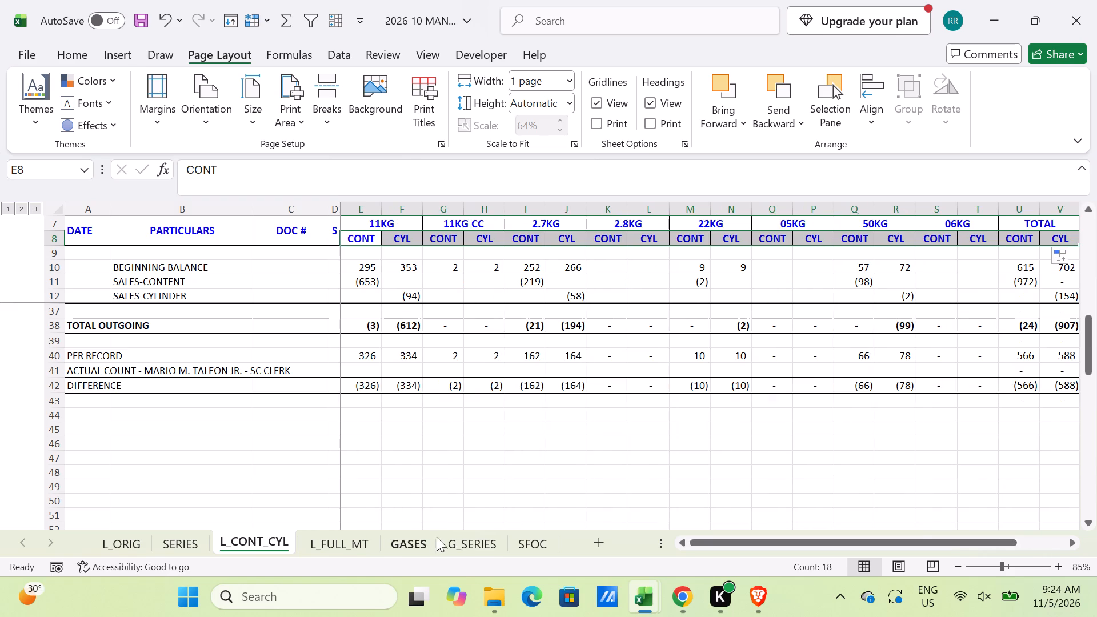
On L_FULL_MT, enter a check formula in W10 adding V10 and U10 and subtracting V10 of L_CONT_CYL.
left_click(348, 542)
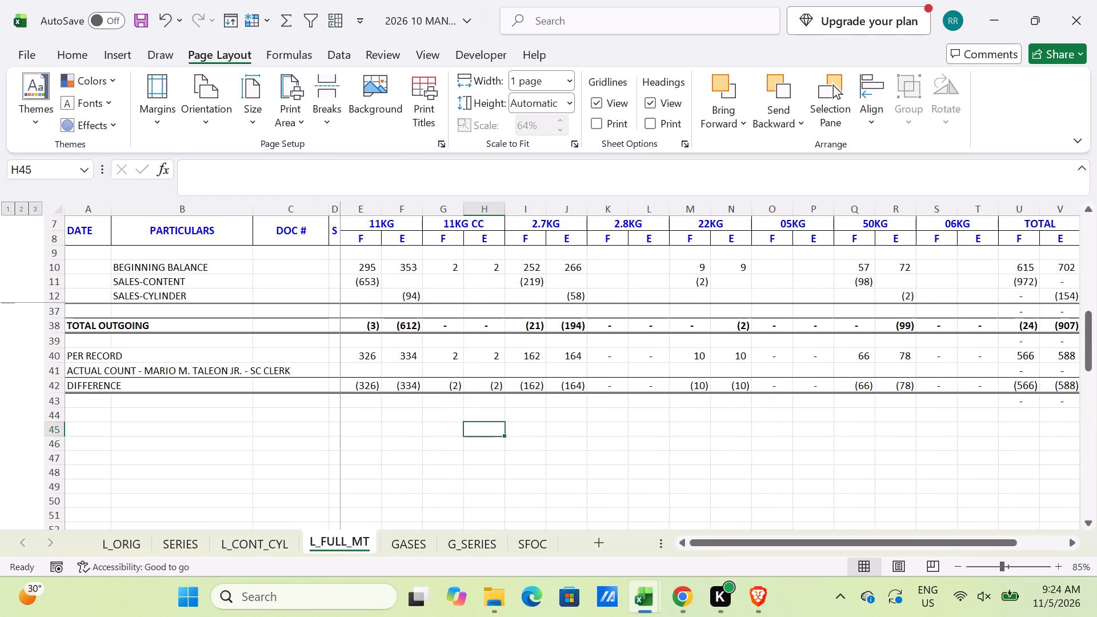
scroll(806, 394, "down", 1, "ctrl")
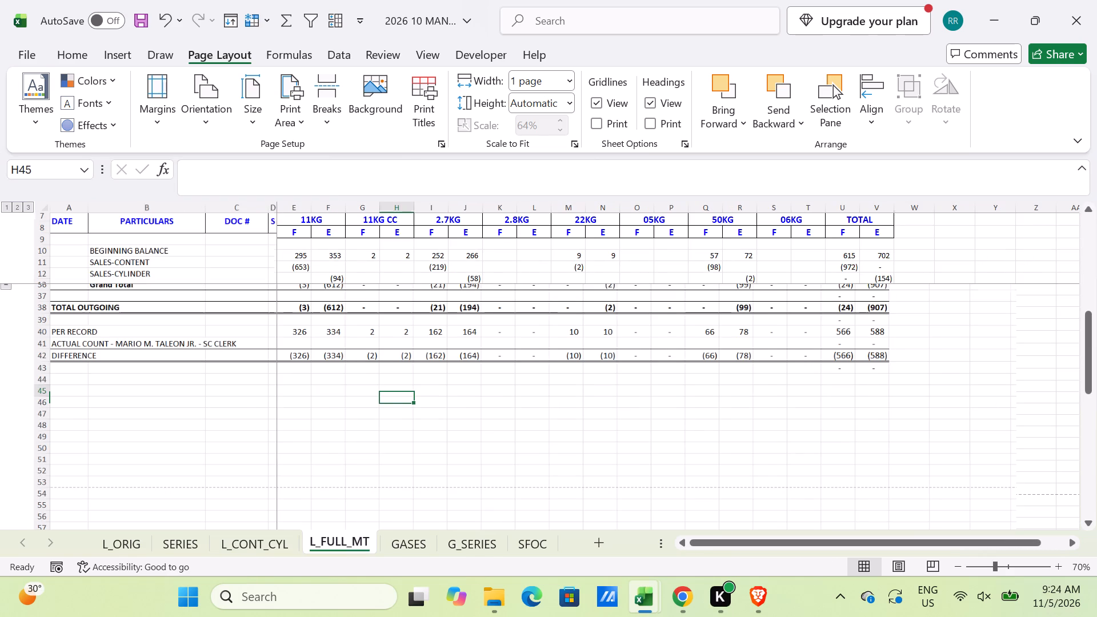
left_click(903, 251)
key("equal")
left_click(876, 255)
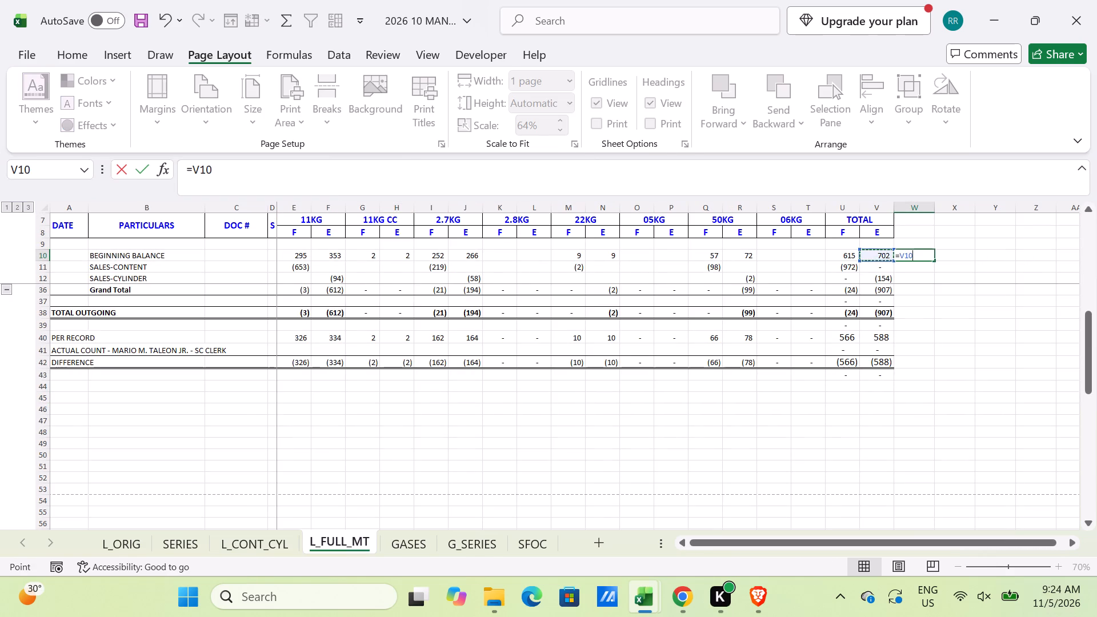
key("plus")
left_click(840, 257)
key("minus")
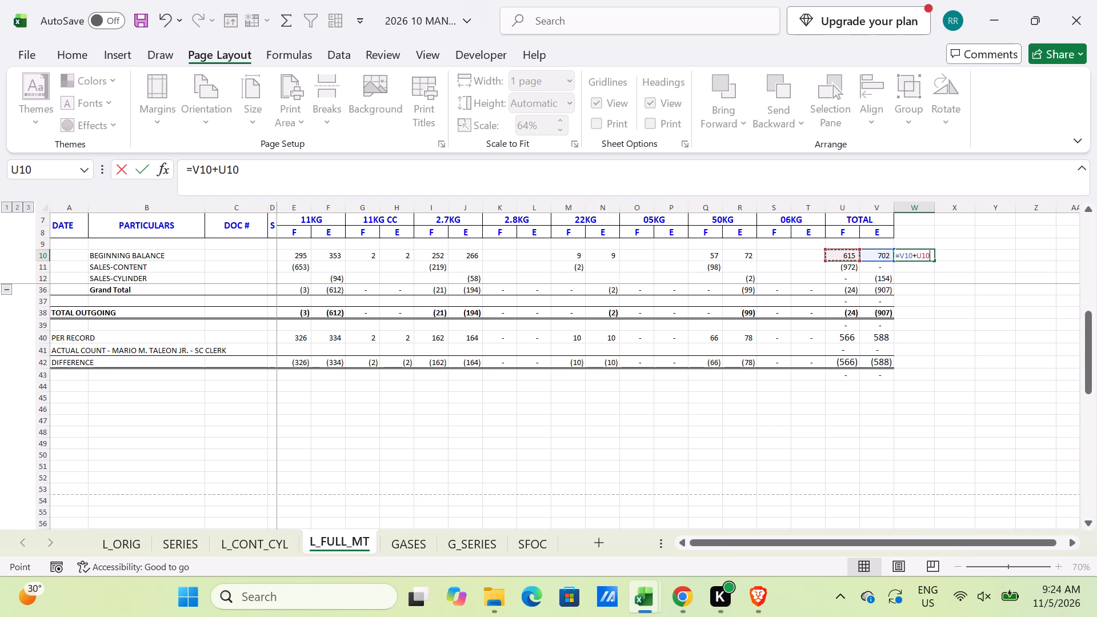
left_click(262, 543)
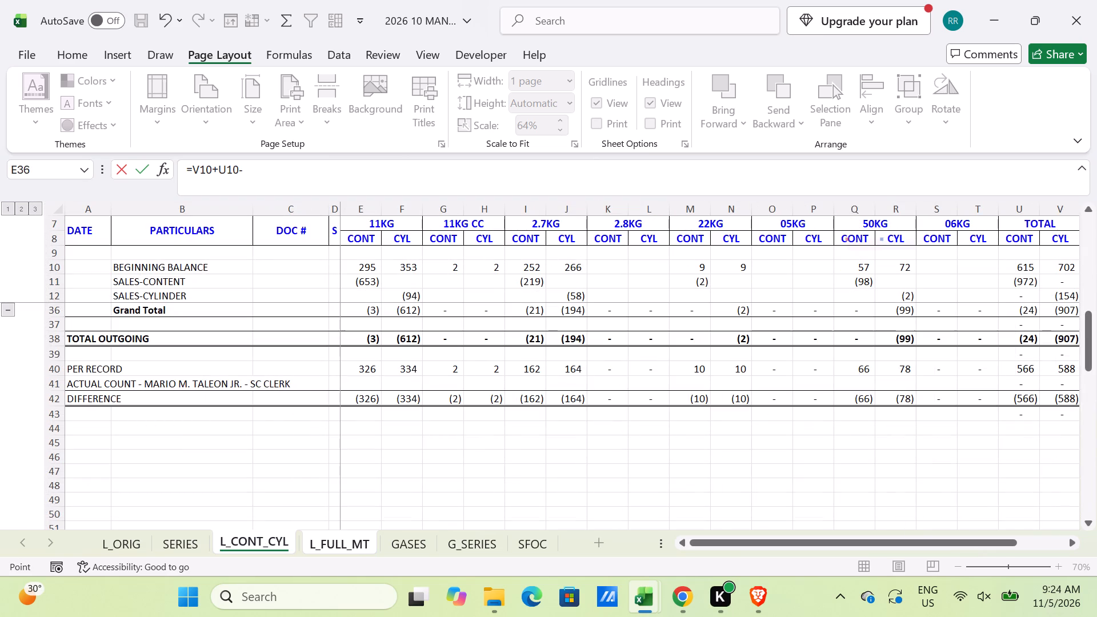
left_click(1058, 265)
key("Return")
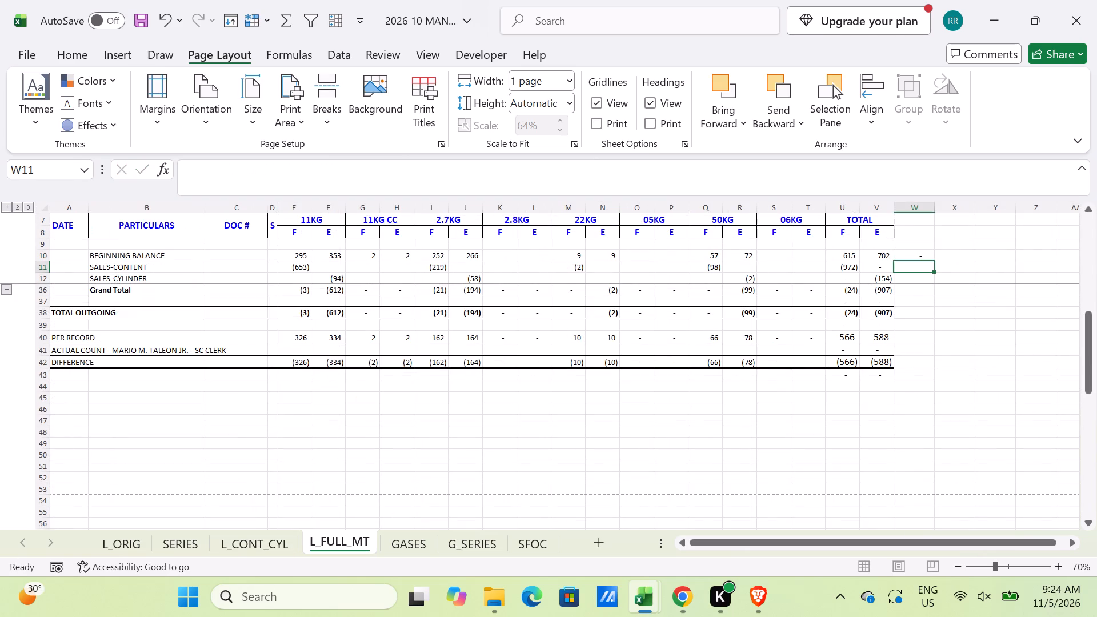
Fill the W10 check formula down column W through the DIFFERENCE row 42.
left_click(927, 252)
left_click_drag(930, 259, 925, 359)
left_click(923, 367)
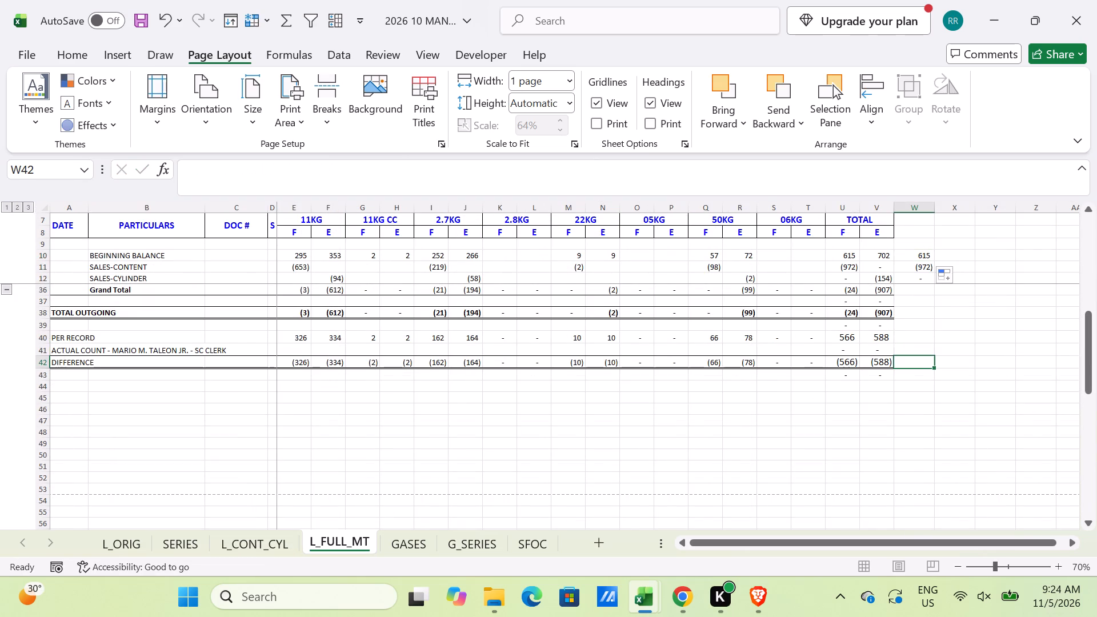
left_click(924, 257)
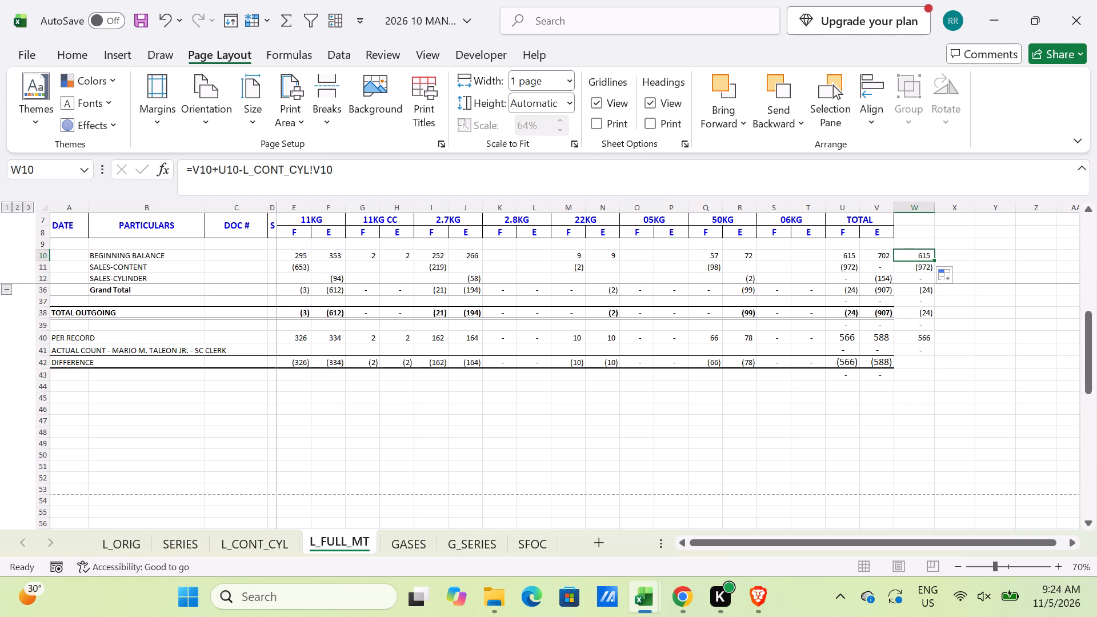
left_click_drag(930, 260, 930, 365)
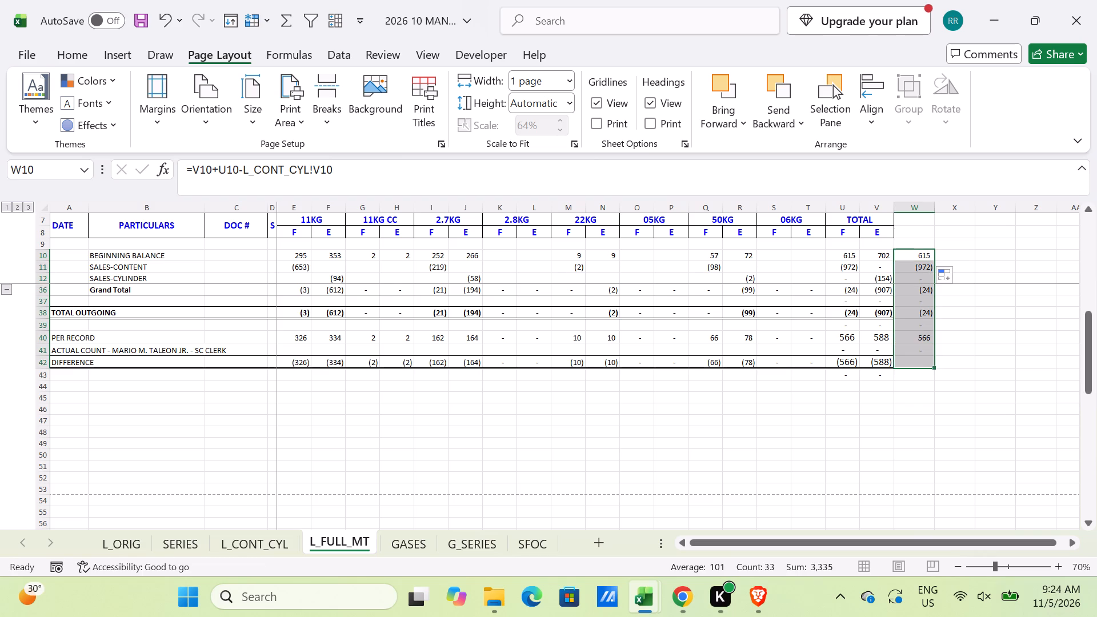
Copy the September workbook's Manay PER RECORD figures for 11KG through 06KG and paste them as values into L_FULL_MT's BEGINNING BALANCE row from E10.
scroll(822, 374, "up", 12)
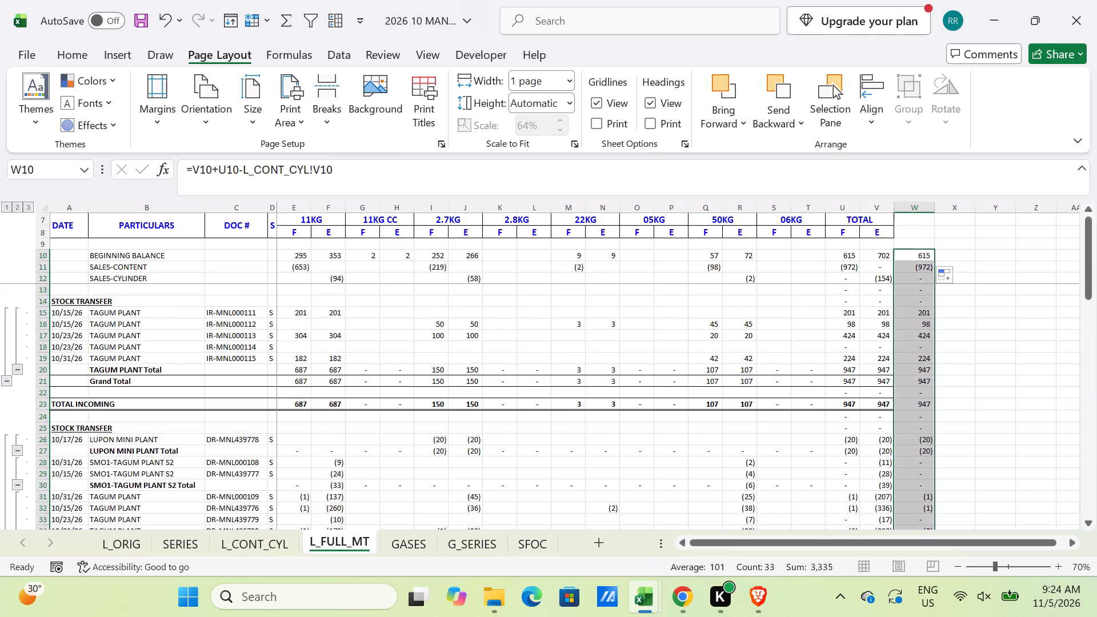
key("alt+Tab")
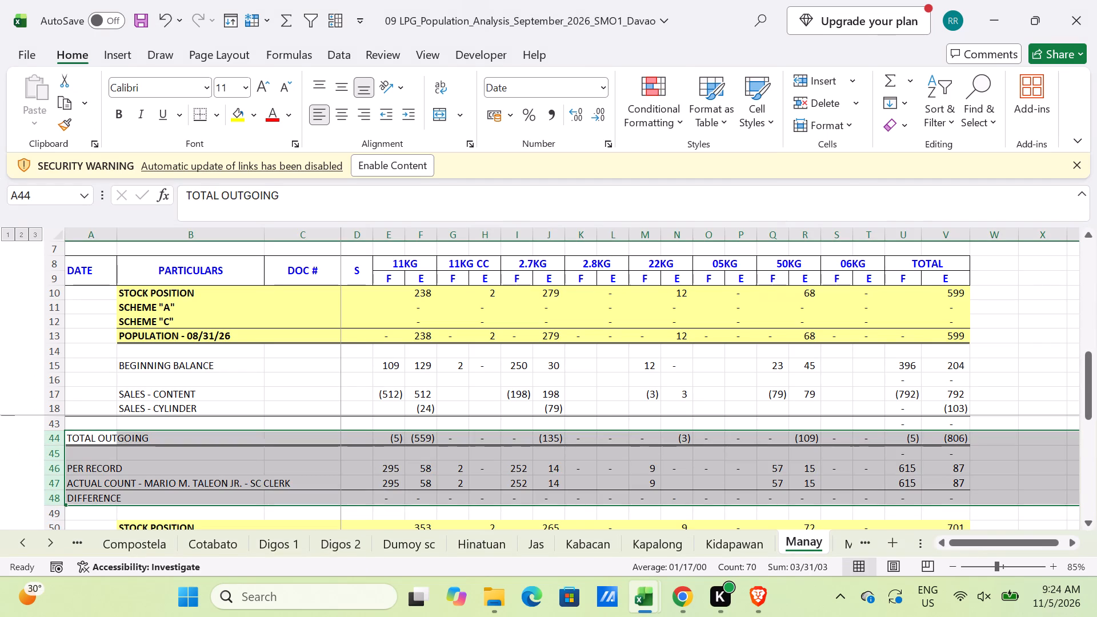
left_click_drag(394, 467, 856, 462)
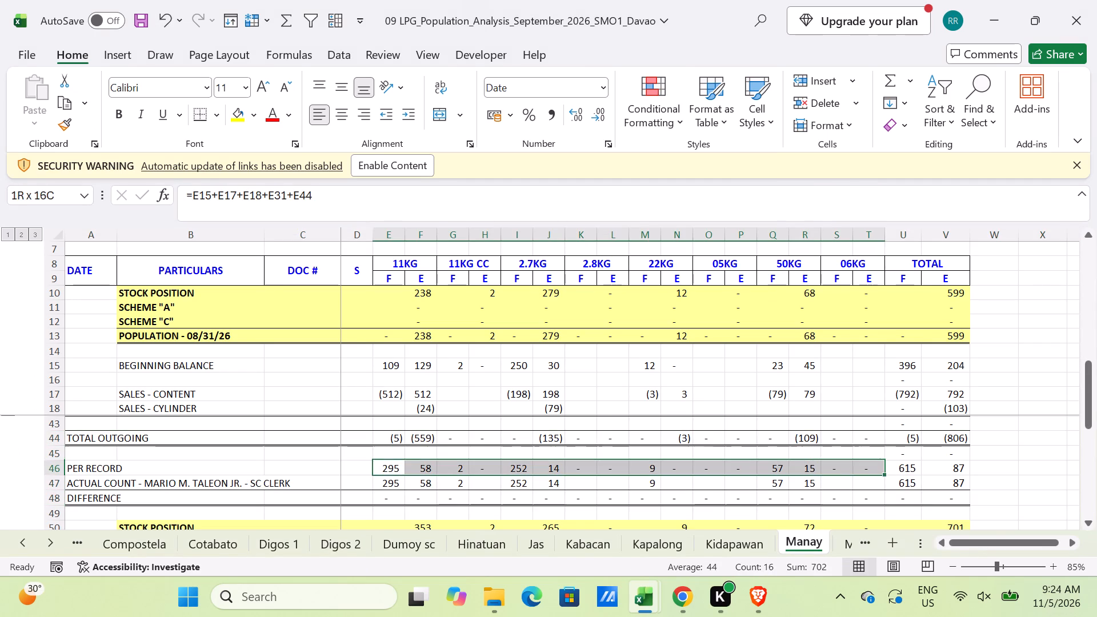
left_click_drag(856, 462, 855, 466)
key("ctrl+c")
key("alt+Tab")
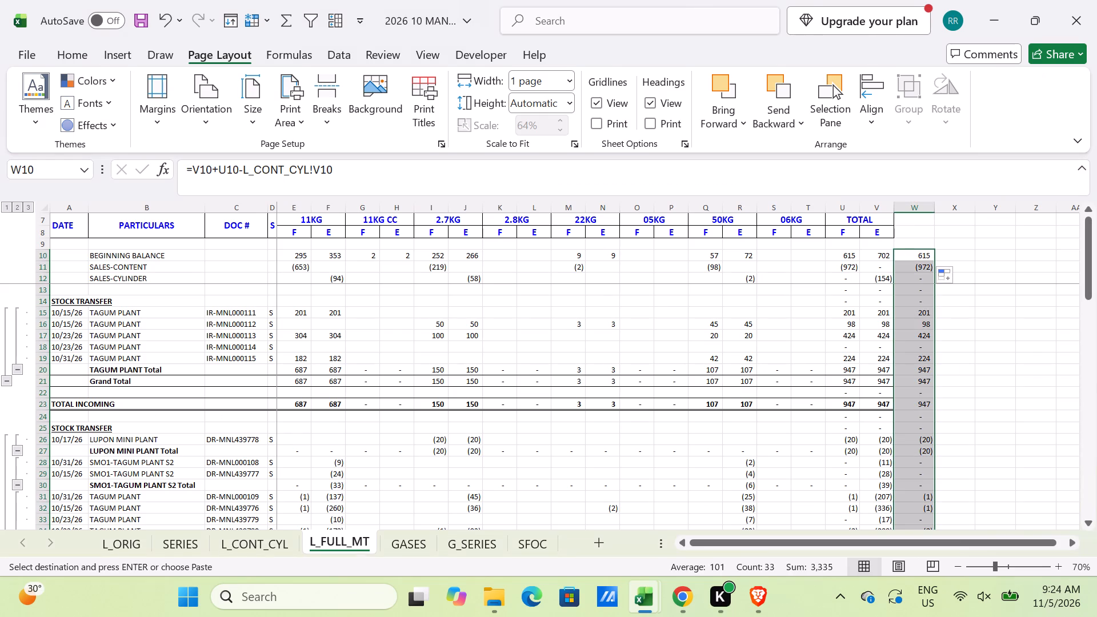
left_click(305, 257)
key("alt+e")
type("SV")
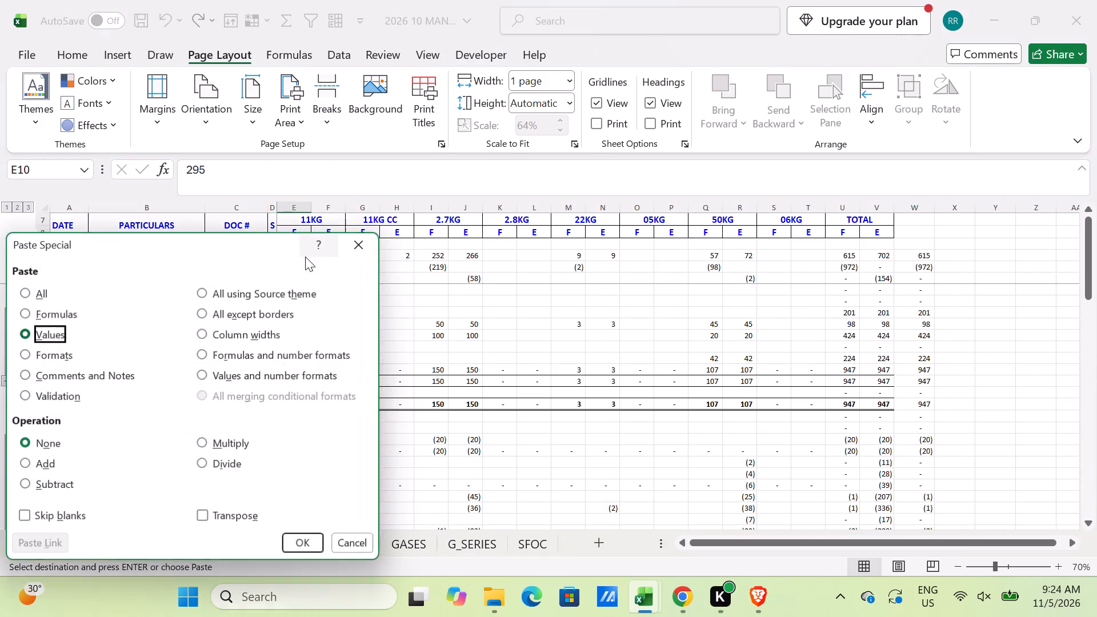
key("Return")
In the SALES-CONTENT row, enter formulas in the 11KG and 2.7KG E columns that negate the adjacent F values.
left_click(333, 269)
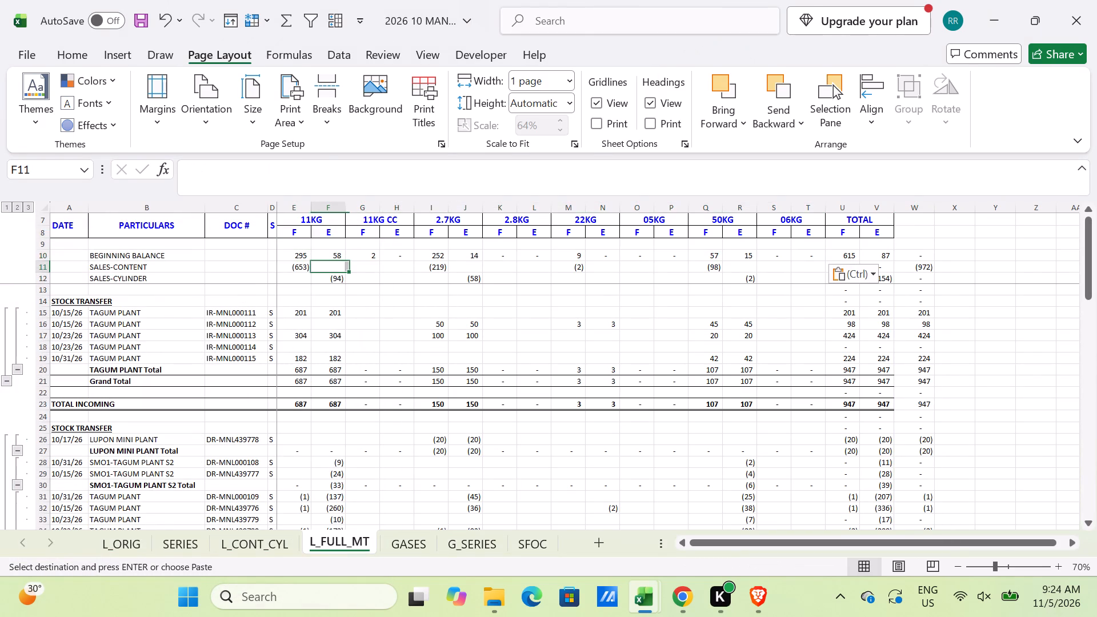
type("=-")
key("Left")
key("Return")
key("Up")
key("Right")
key("Right")
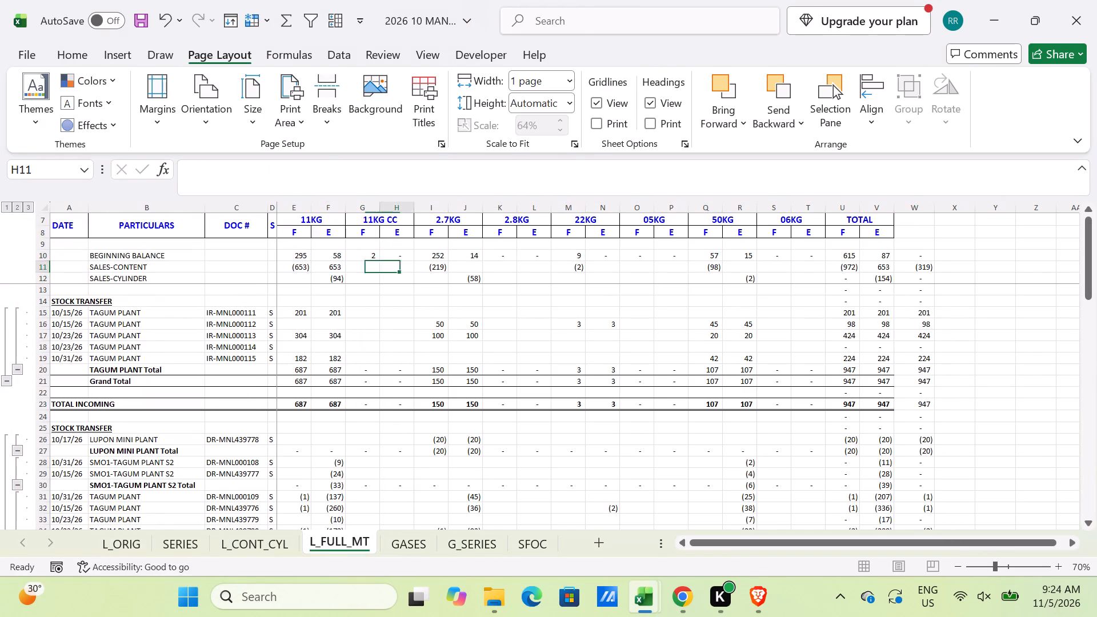
key("Right")
key("Right")
type("=-")
key("Left")
key("Return")
Enter the same negating formulas for SALES-CONTENT in the 22KG and 50KG E columns, referencing their F values.
key("Up")
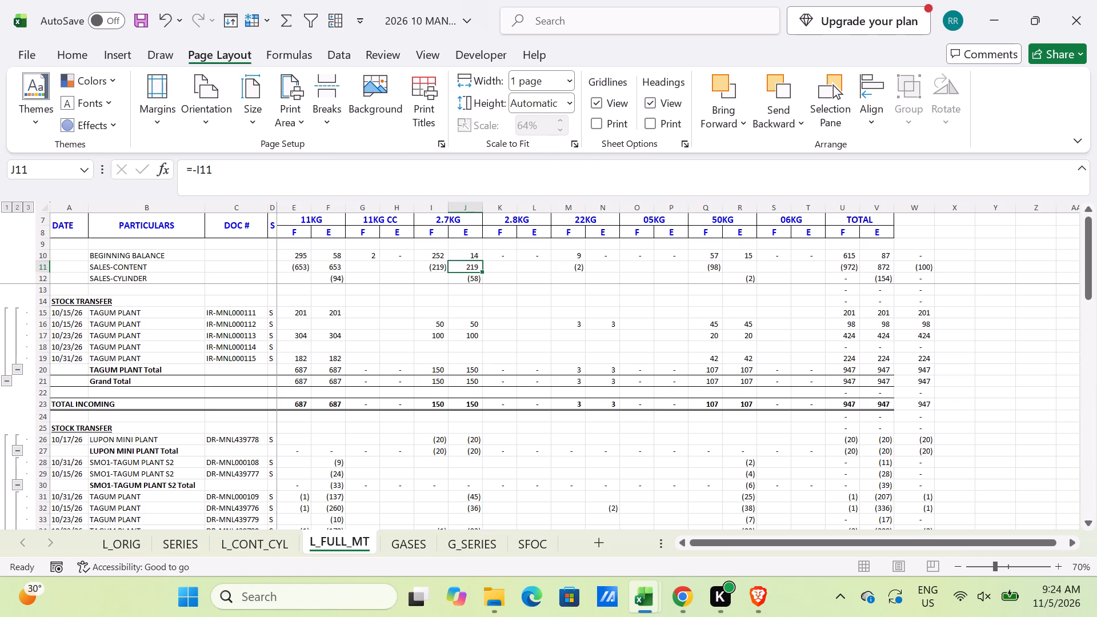
key("Right")
key("Right")
key("Right")
key("Right")
type("=-")
key("Left")
key("Return")
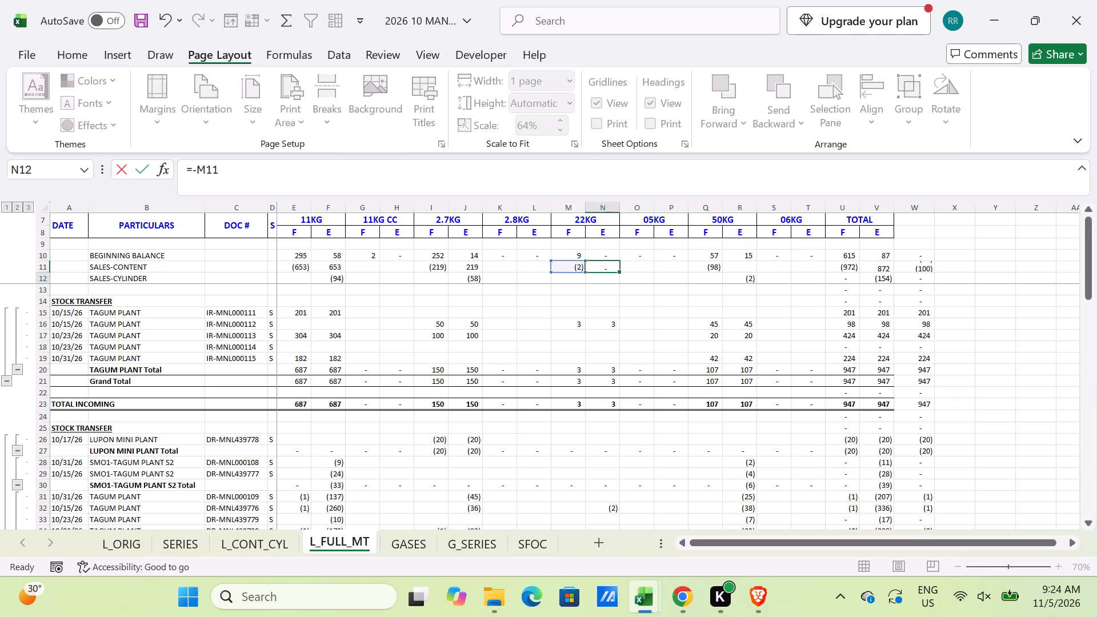
key("Up")
key("Right")
key("Right")
key("Right")
key("Right")
type("=-")
key("Left")
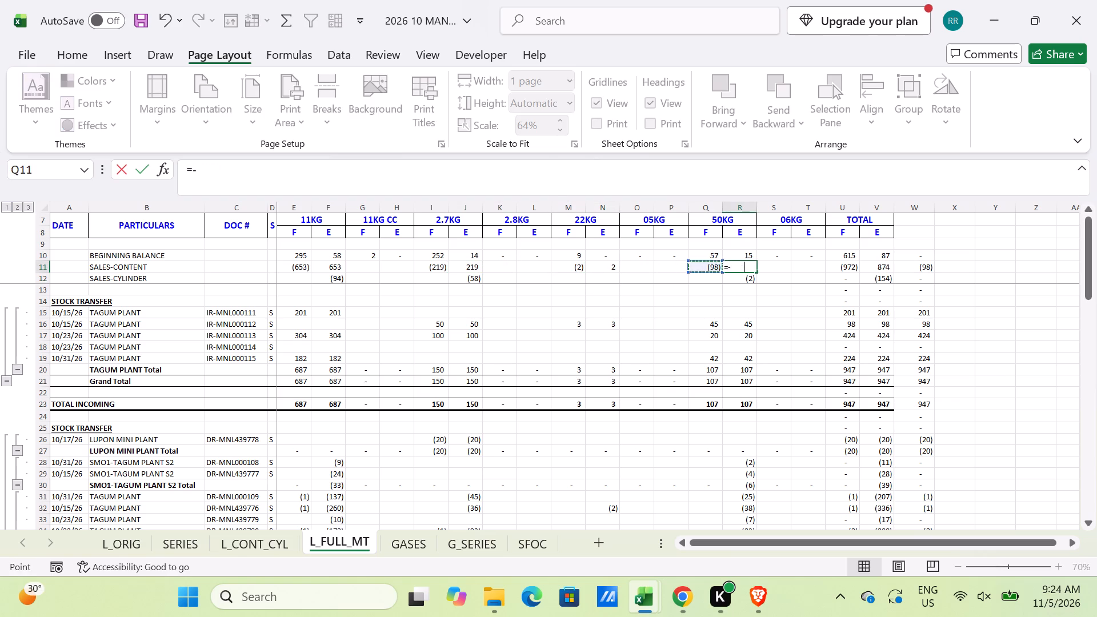
key("Return")
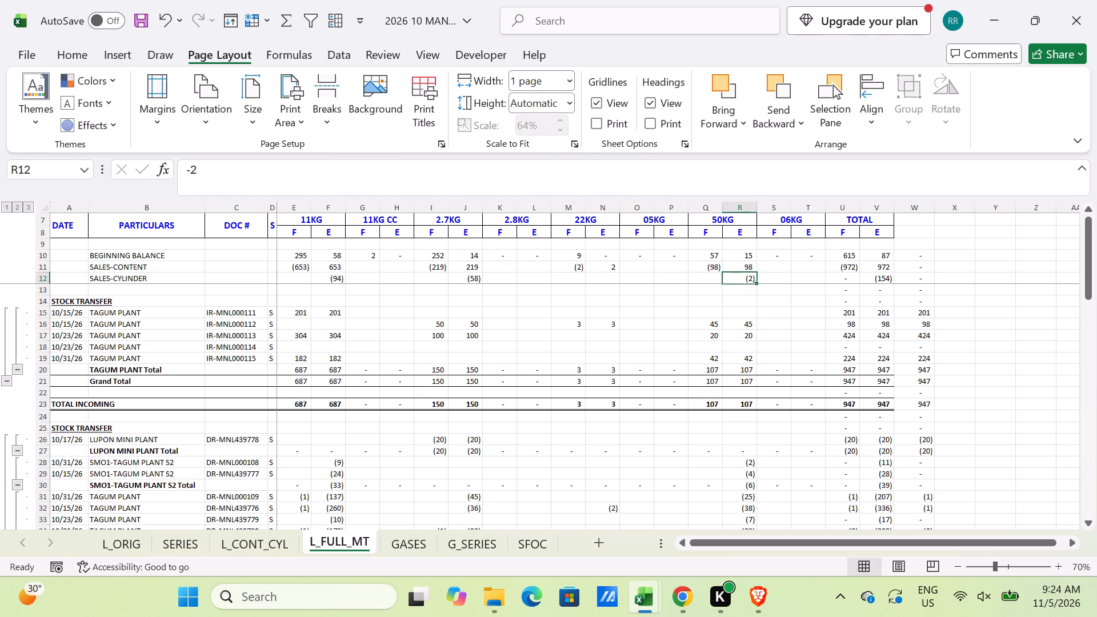
Clear the E quantities of the incoming TAGUM PLANT stock transfers in rows 15–19 for 11KG, 2.7KG, 22KG and 50KG.
left_click_drag(332, 312, 332, 360)
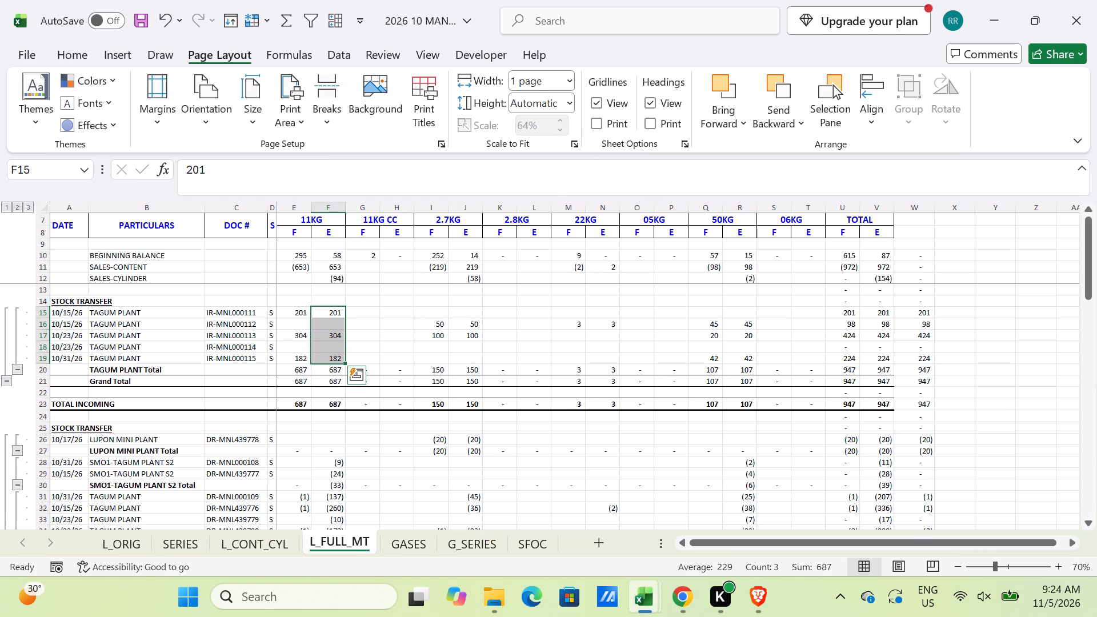
key("Delete")
left_click_drag(455, 323, 461, 347)
key("Delete")
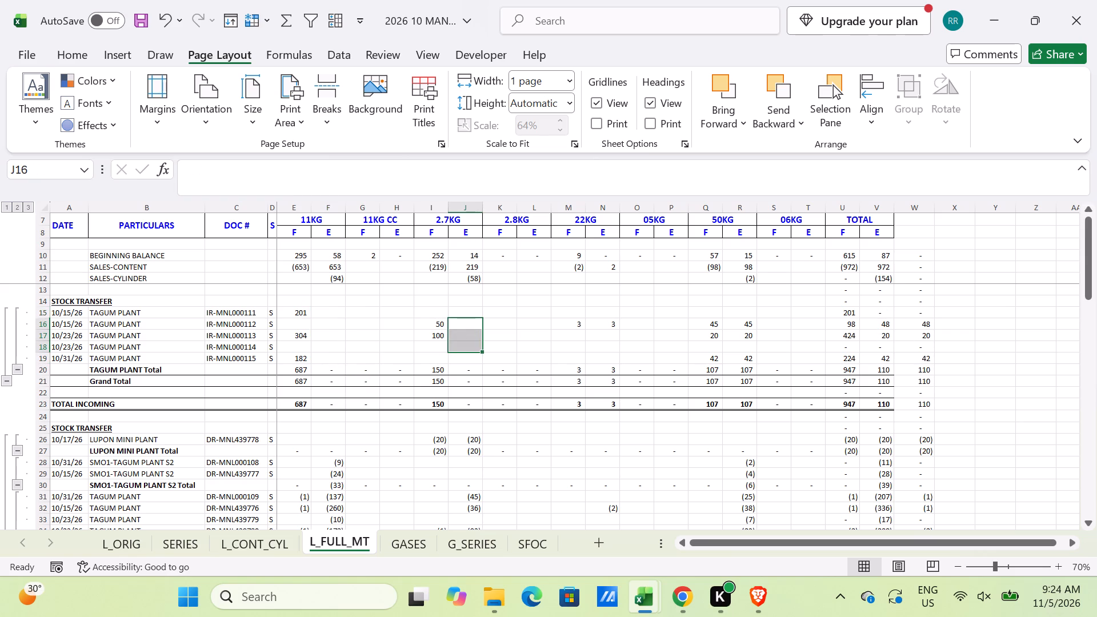
left_click(616, 327)
key("Delete")
left_click_drag(742, 326, 750, 353)
key("Delete")
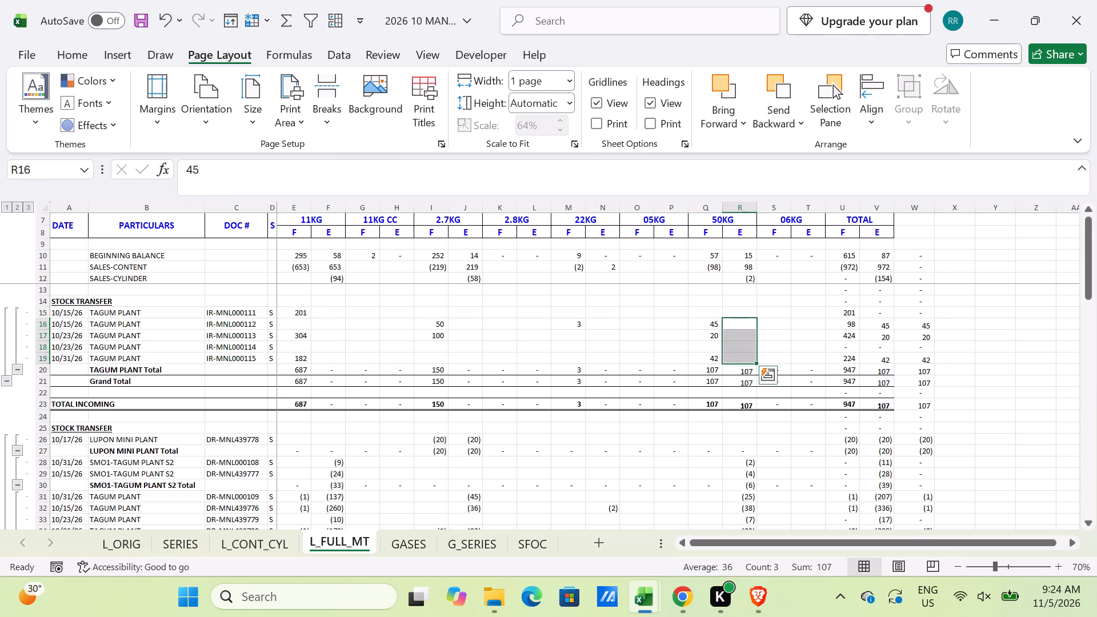
Clear the 2.7KG E quantity of the outgoing LUPON MINI PLANT transfer in row 26.
scroll(633, 360, "down", 2)
scroll(585, 358, "down", 1)
left_click(477, 336)
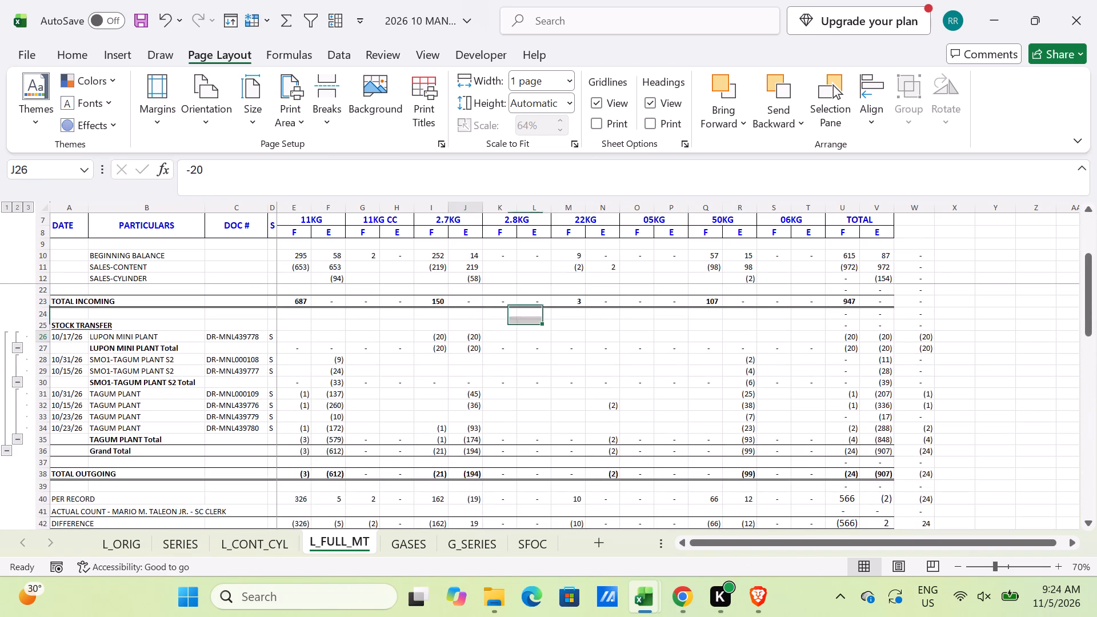
key("Delete")
Set the outgoing TAGUM PLANT 11KG E quantities to -136 in row 31, -259 in row 32 and -171 in row 34.
scroll(371, 364, "down", 1)
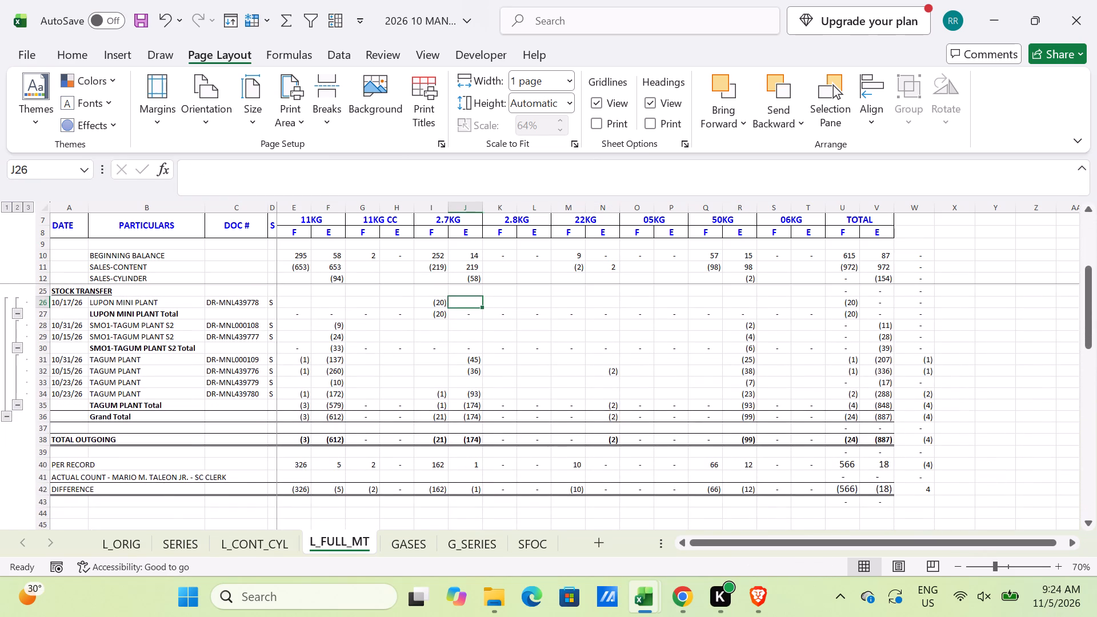
left_click(338, 359)
type("-136")
key("Return")
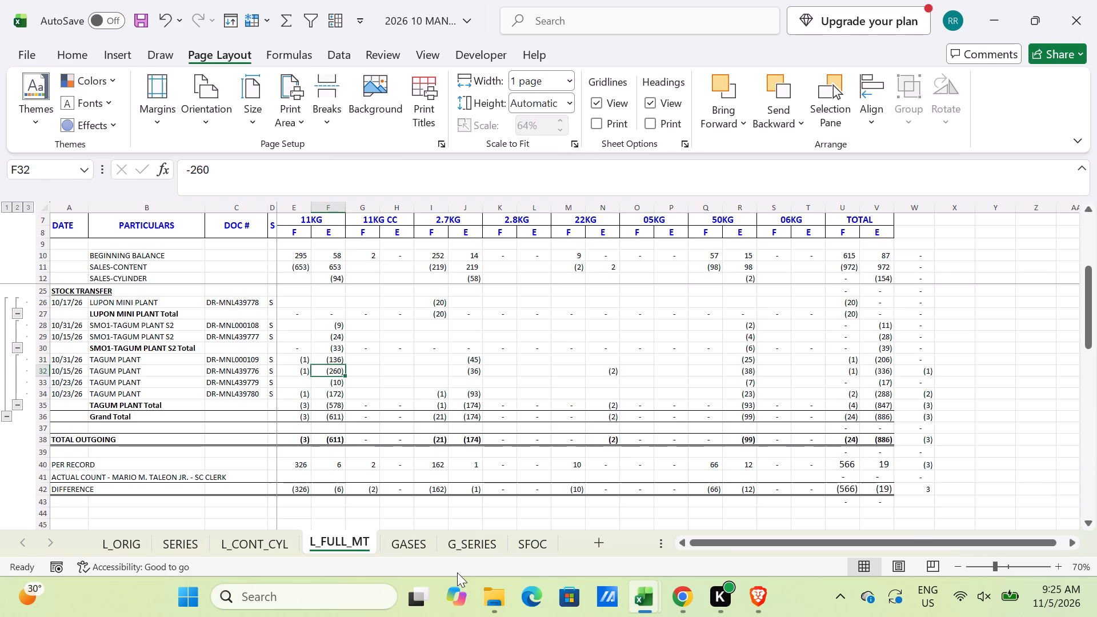
type("-259")
key("Return")
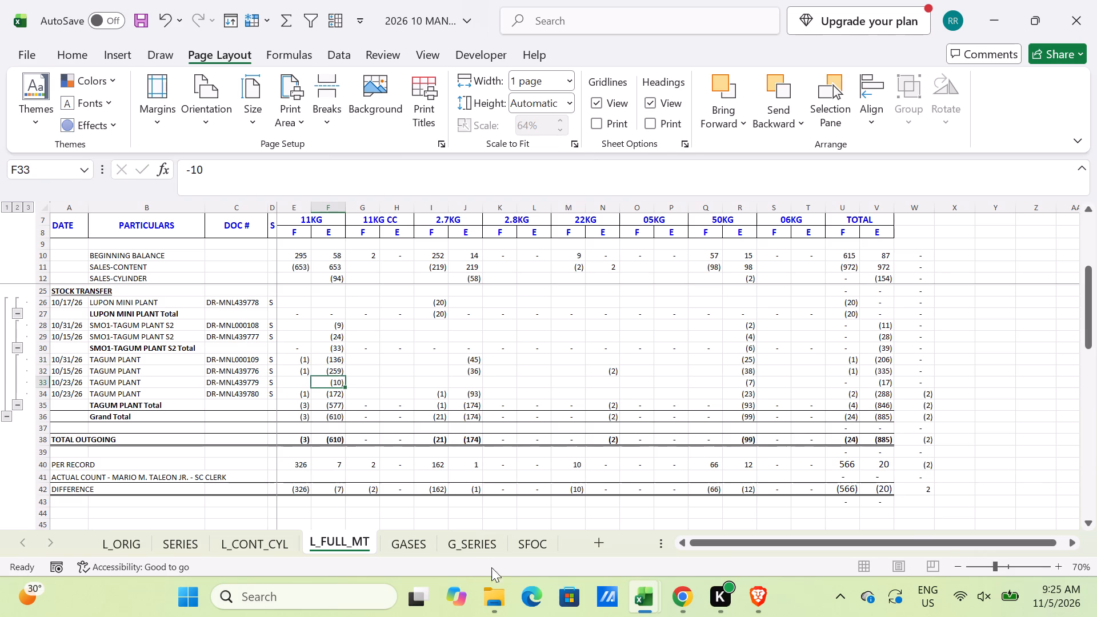
left_click(338, 399)
left_click(337, 395)
type("-171")
key("Return")
Set the 2.7KG E quantity of the outgoing TAGUM PLANT transfer in row 34 to -92.
key("Up")
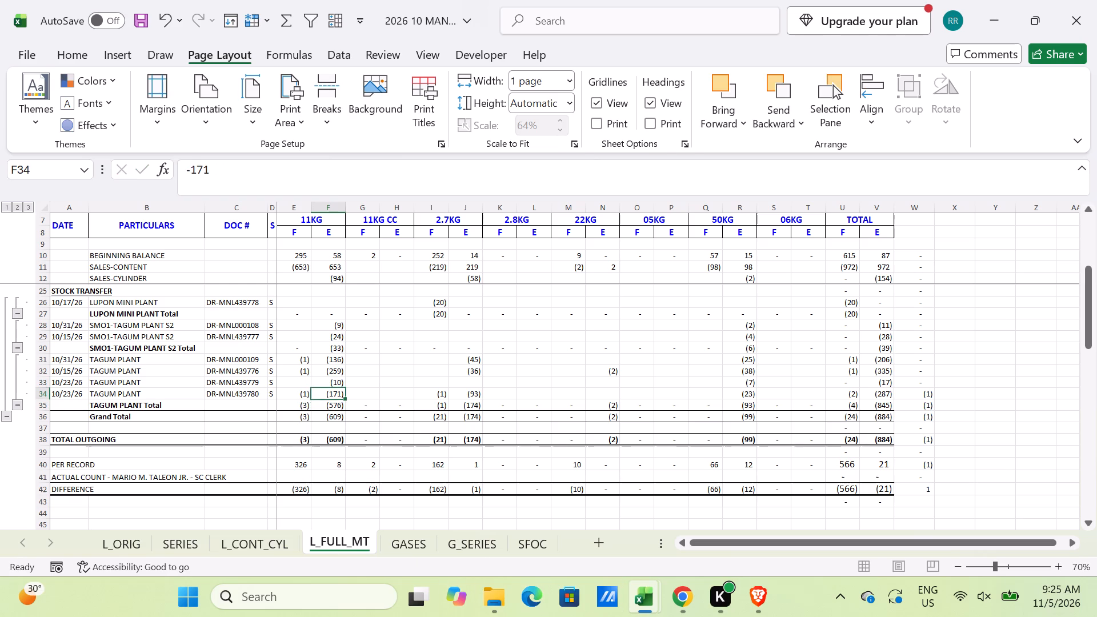
key("Right")
key("Right")
key("Right")
key("Right")
type("-92")
key("Return")
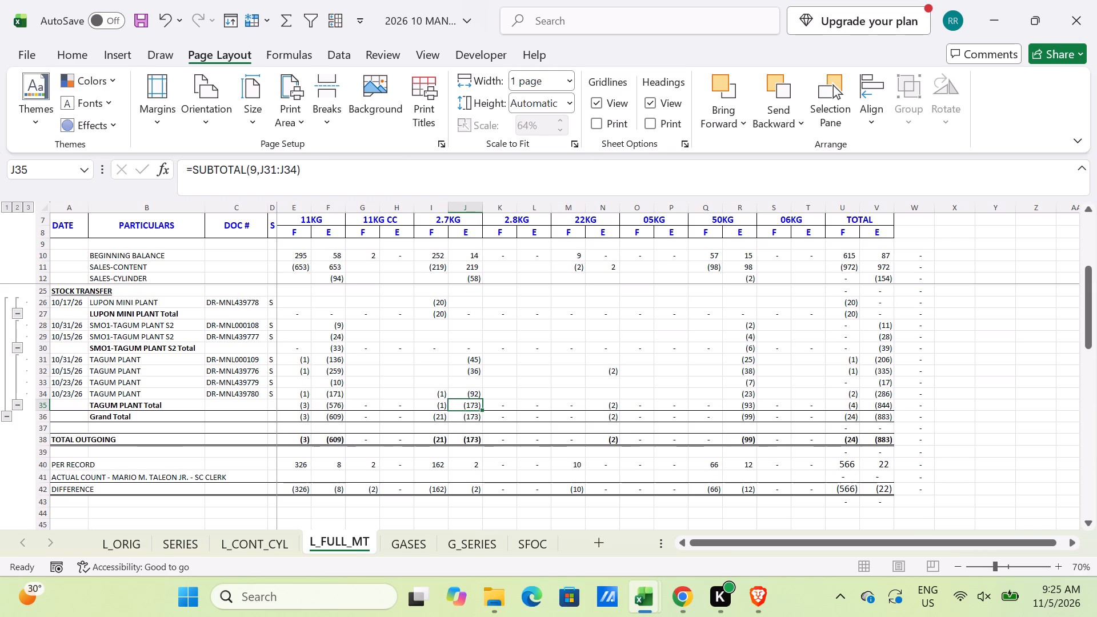
Review the column W check values against L_CONT_CYL across the incoming, outgoing and reconciliation rows of L_FULL_MT.
scroll(362, 401, "down", 2)
scroll(431, 469, "up", 6)
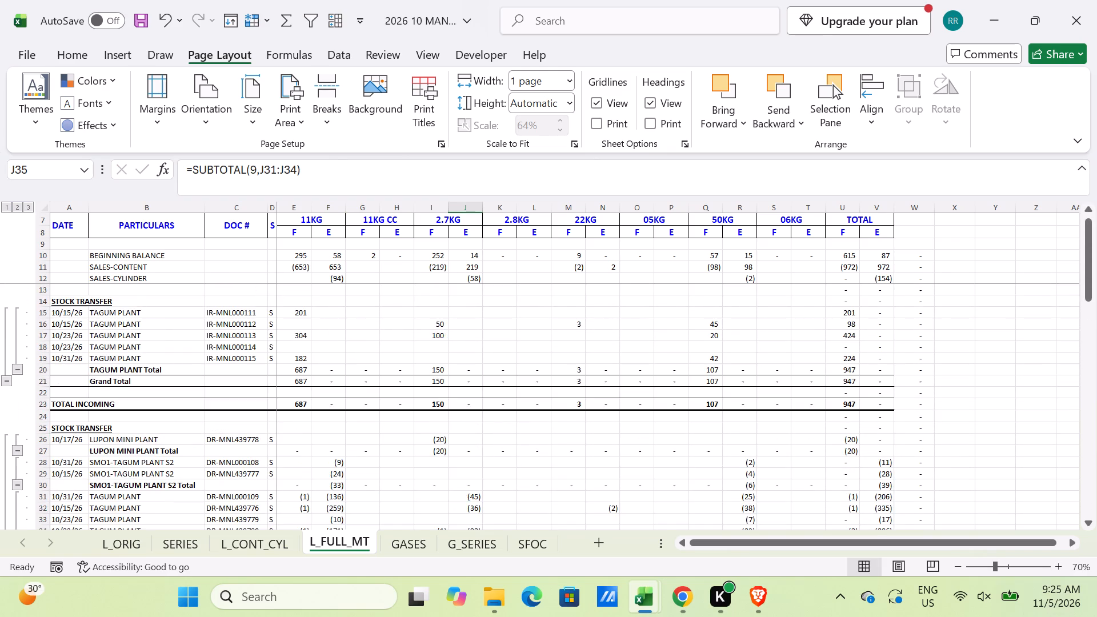
scroll(431, 469, "up", 1)
scroll(431, 469, "down", 3)
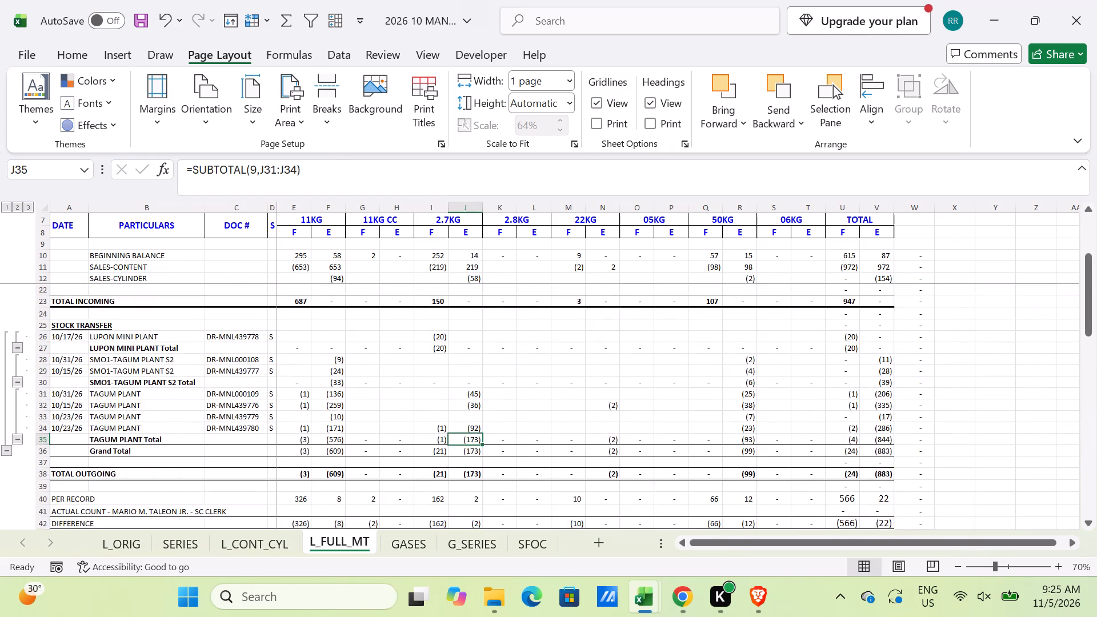
scroll(431, 469, "down", 2)
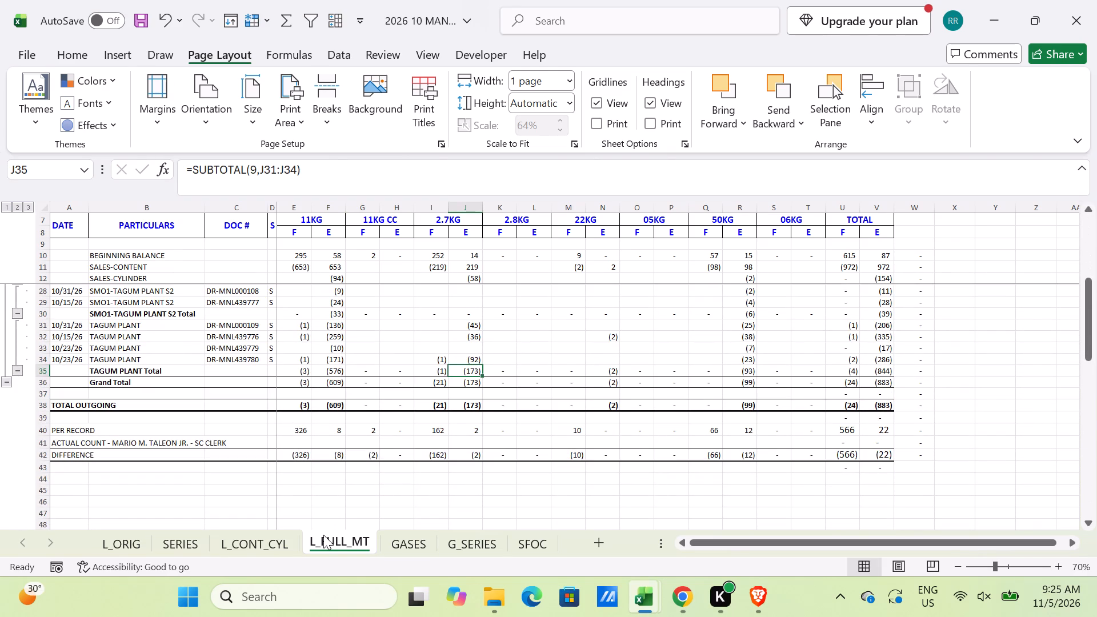
Duplicate the L_FULL_MT sheet, placing the copy before GASES, and name it L_ST_ANAYLSIS.
left_click_drag(323, 535, 397, 544)
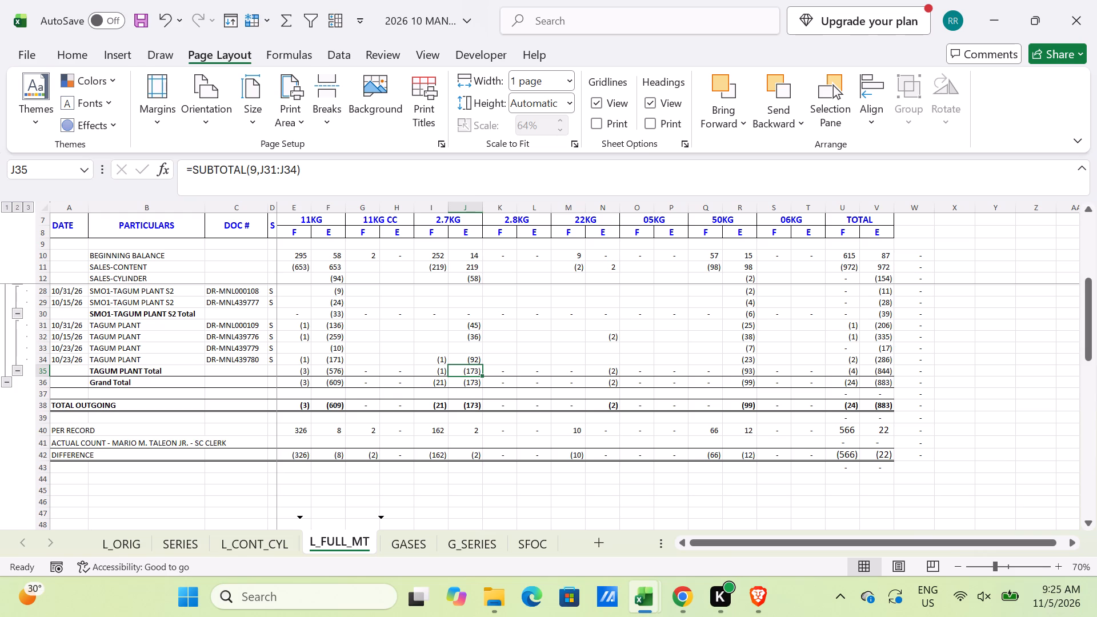
left_click_drag(397, 544, 409, 543)
double_click(407, 542)
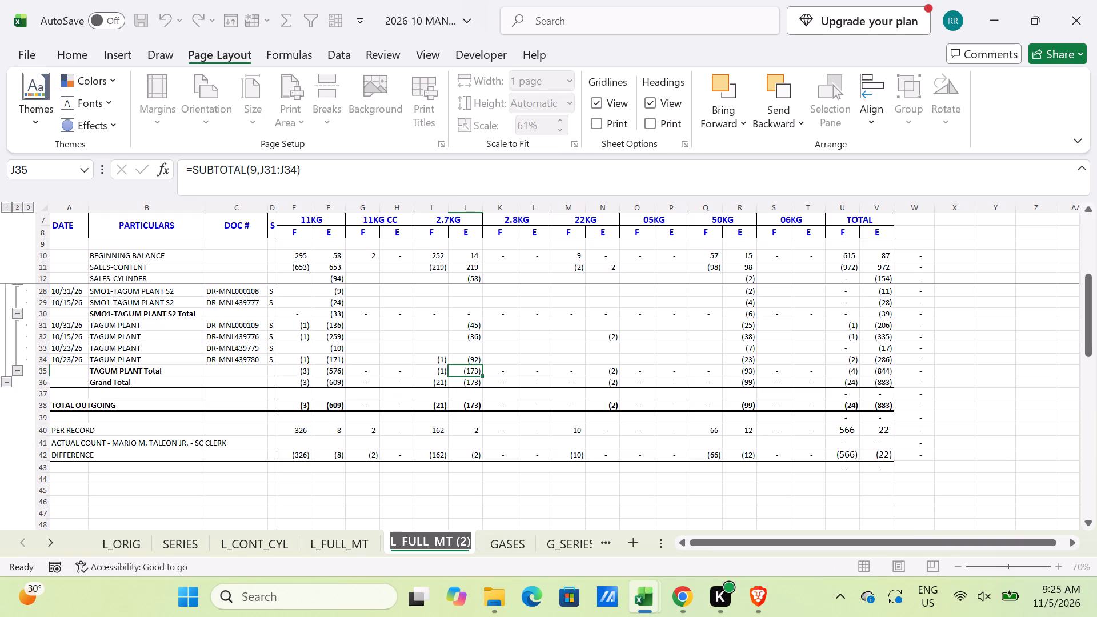
type("L_ST_ANAYLSIS")
key("Return")
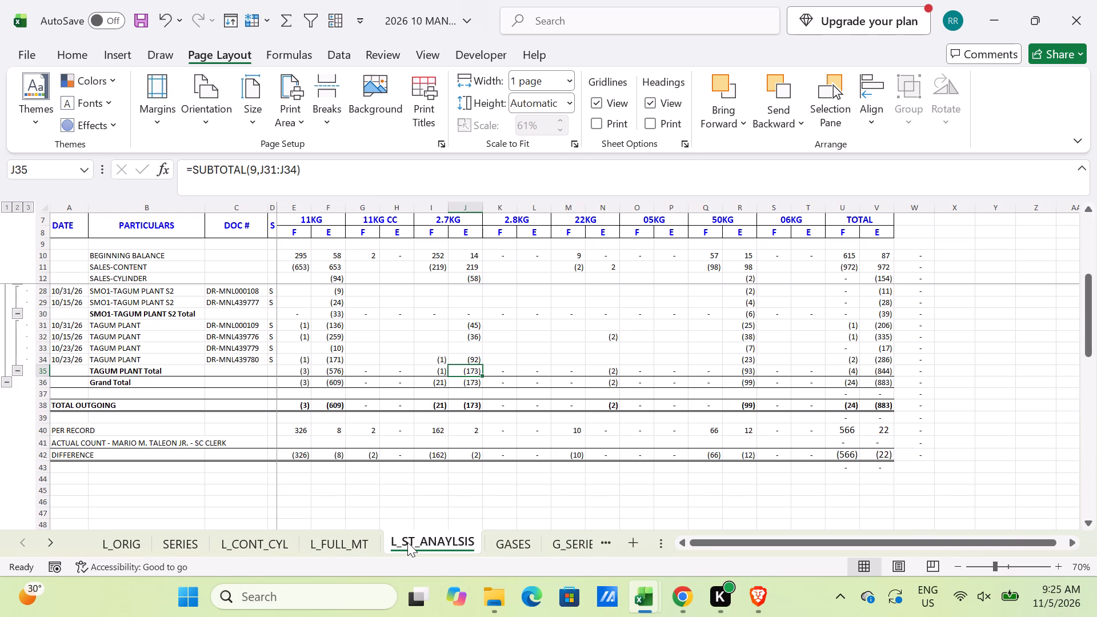
Collapse the stock transfer groups in L_ST_ANAYLSIS to their subtotal rows.
left_click(18, 211)
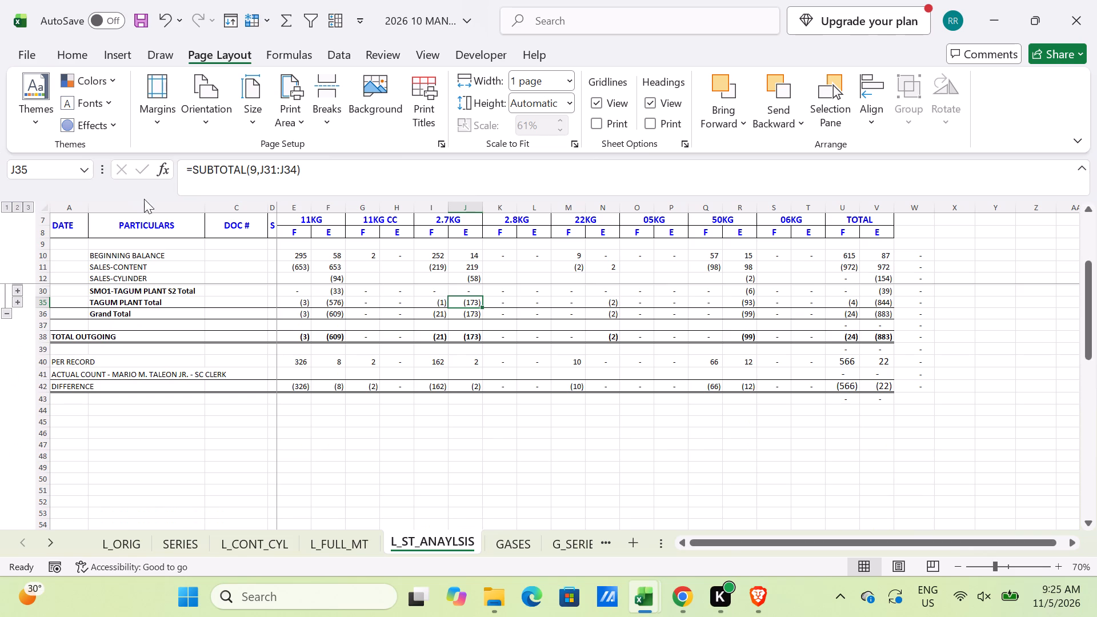
Hide the DOC # and S columns of L_ST_ANAYLSIS and narrow the DATE column.
left_click_drag(222, 210, 271, 210)
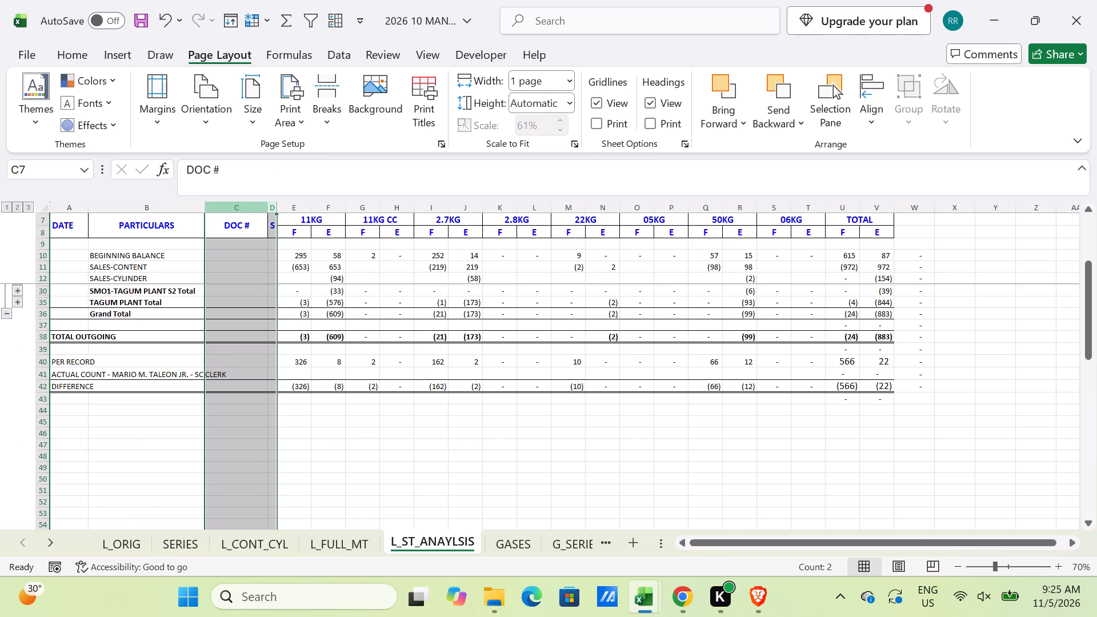
right_click(242, 206)
left_click(283, 499)
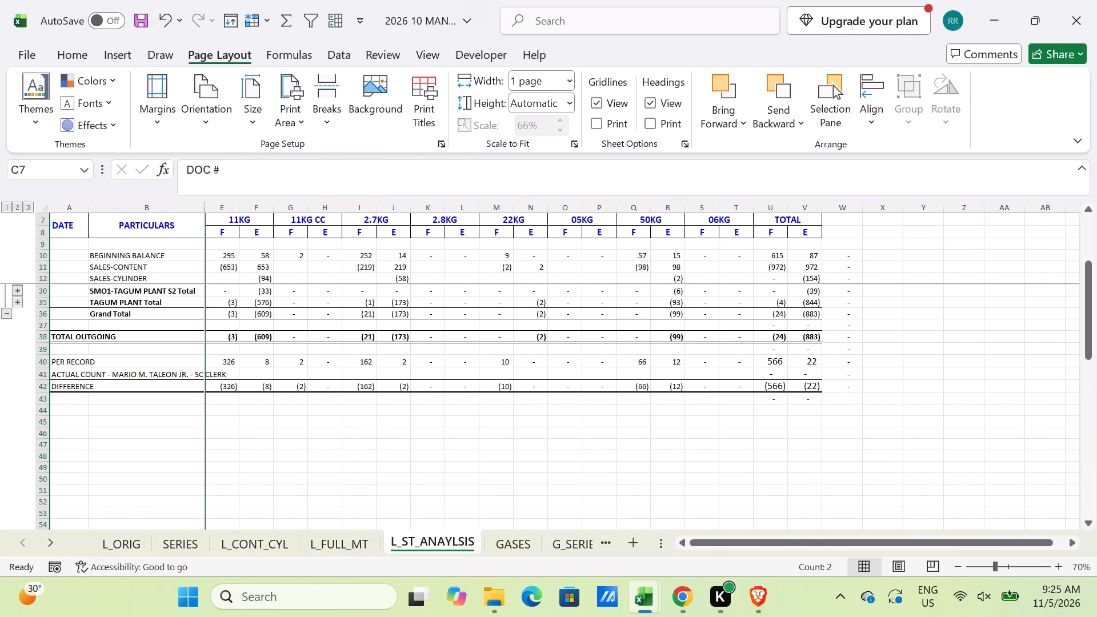
left_click_drag(90, 207, 56, 229)
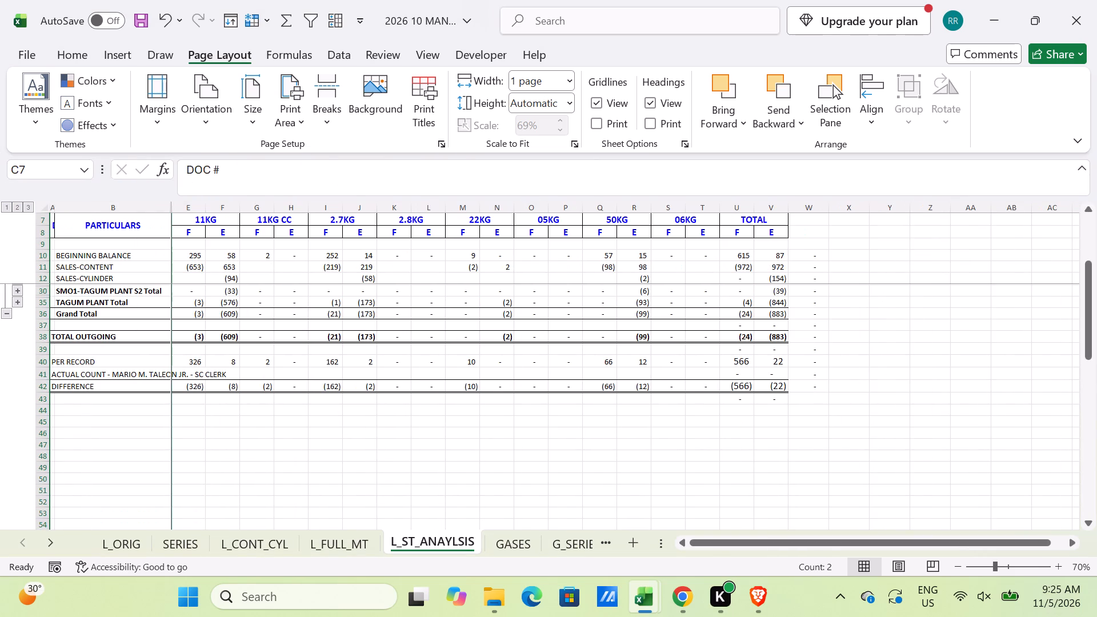
Copy rows 50 to 53, STOCK POSITION through POPULATION - 09/30/26, from the September workbook's Manay sheet and insert them above BEGINNING BALANCE in L_ST_ANAYLSIS.
left_click(221, 385)
scroll(222, 394, "up", 4)
key("alt+Tab")
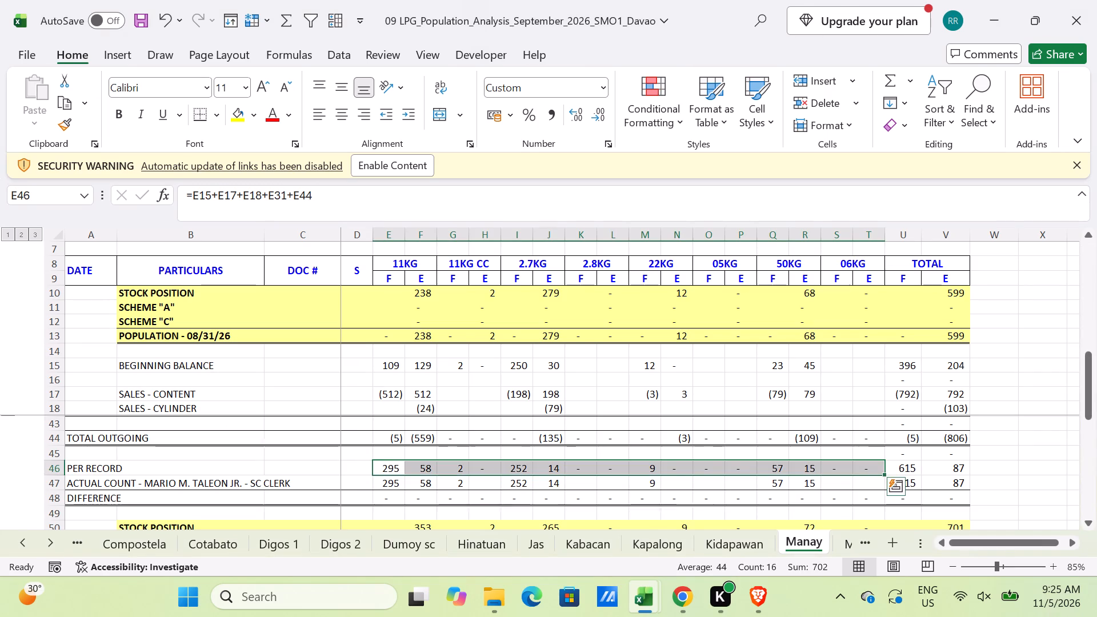
scroll(102, 492, "down", 2)
left_click_drag(62, 441, 67, 475)
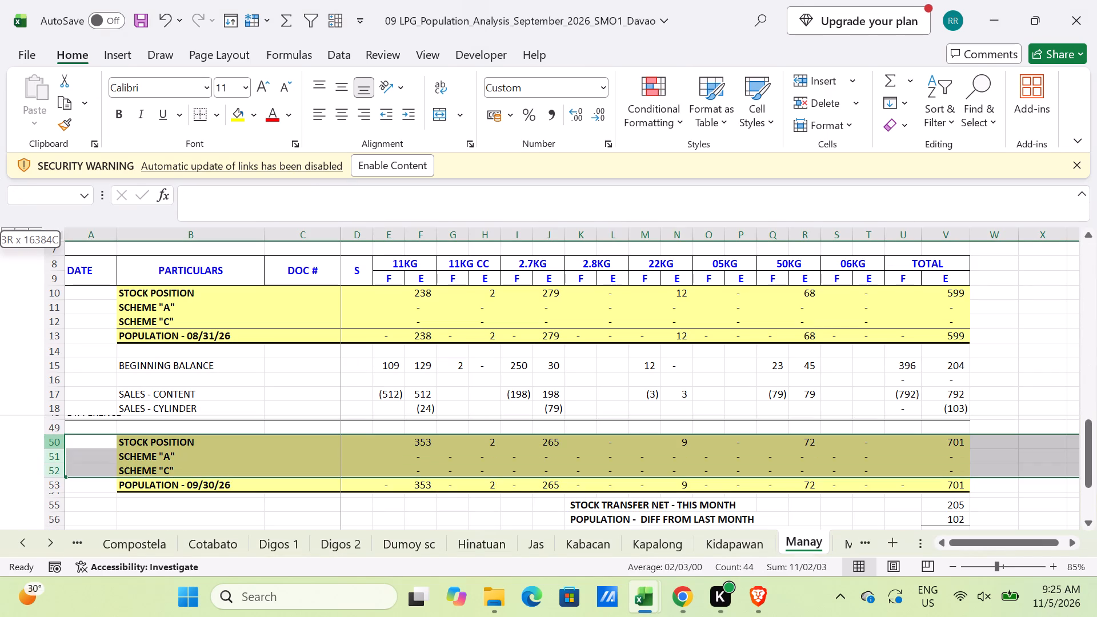
left_click_drag(67, 475, 67, 479)
key("ctrl+c")
key("alt+Tab")
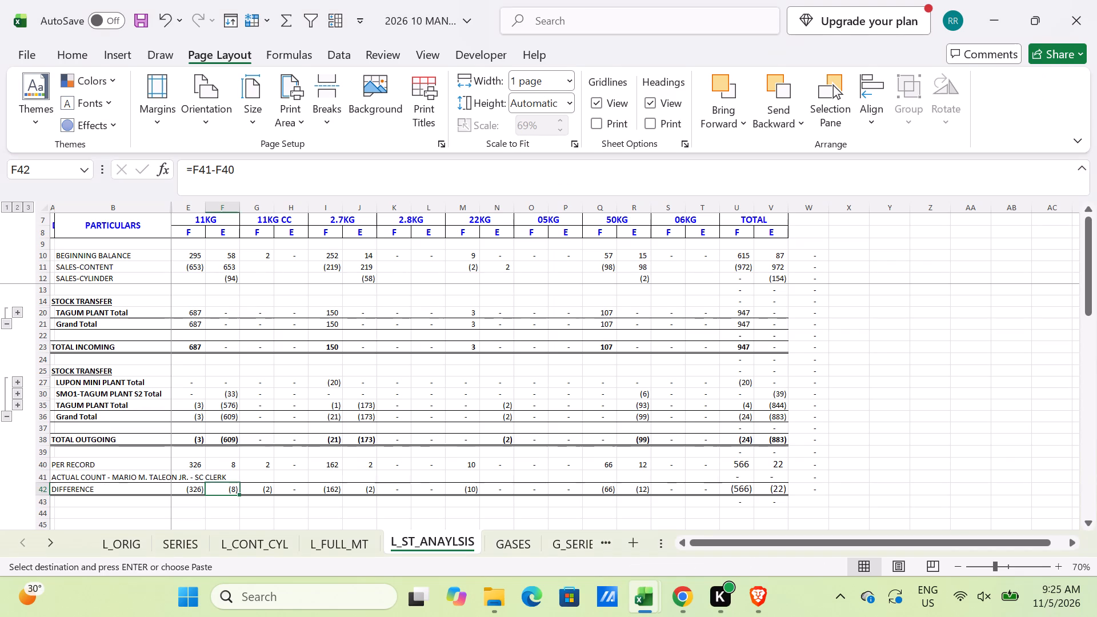
left_click(44, 255)
key("ctrl+shift+equal")
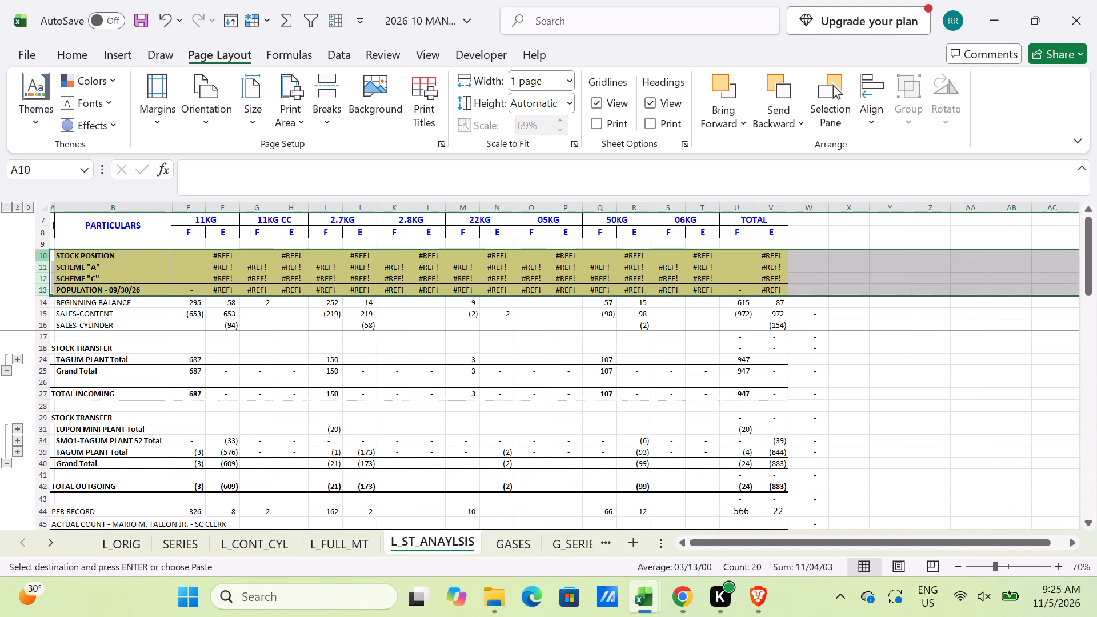
Paste September's STOCK POSITION, SCHEME "A" and SCHEME "C" quantities (E50:T52) as values only over E10:T12 in L_ST_ANAYLSIS.
key("alt+Tab")
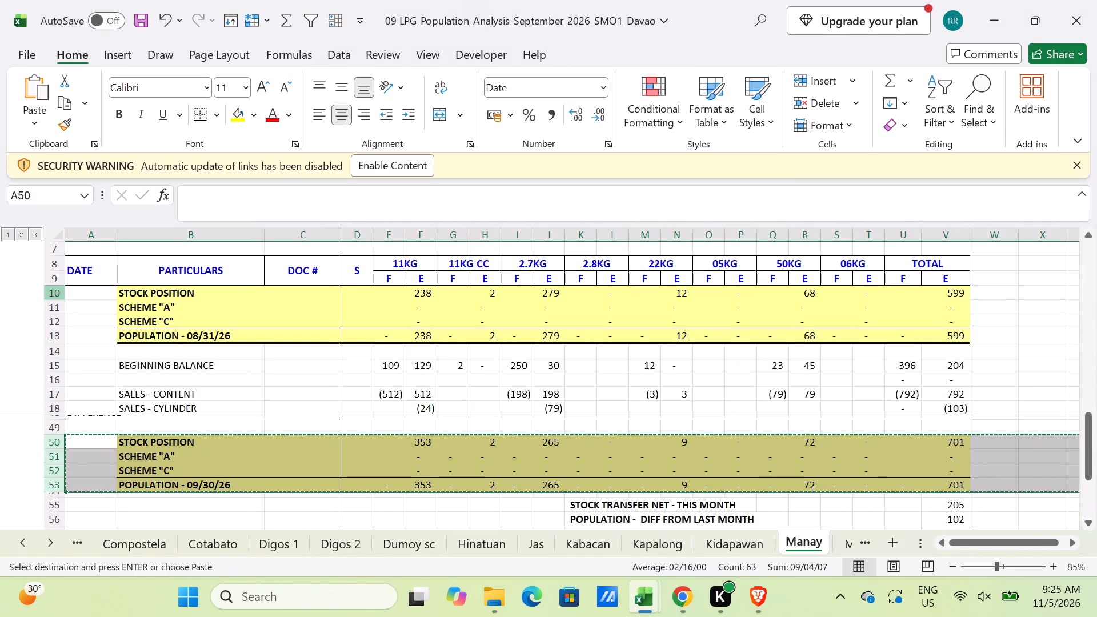
left_click_drag(389, 439, 860, 484)
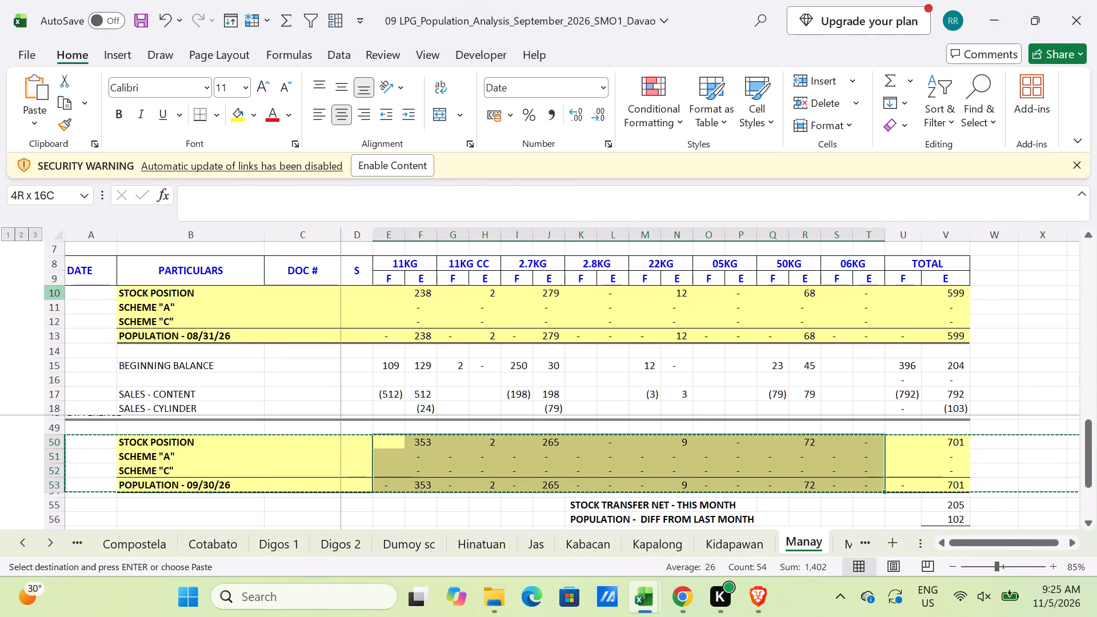
left_click_drag(860, 484, 866, 475)
key("ctrl+c")
key("alt+Tab")
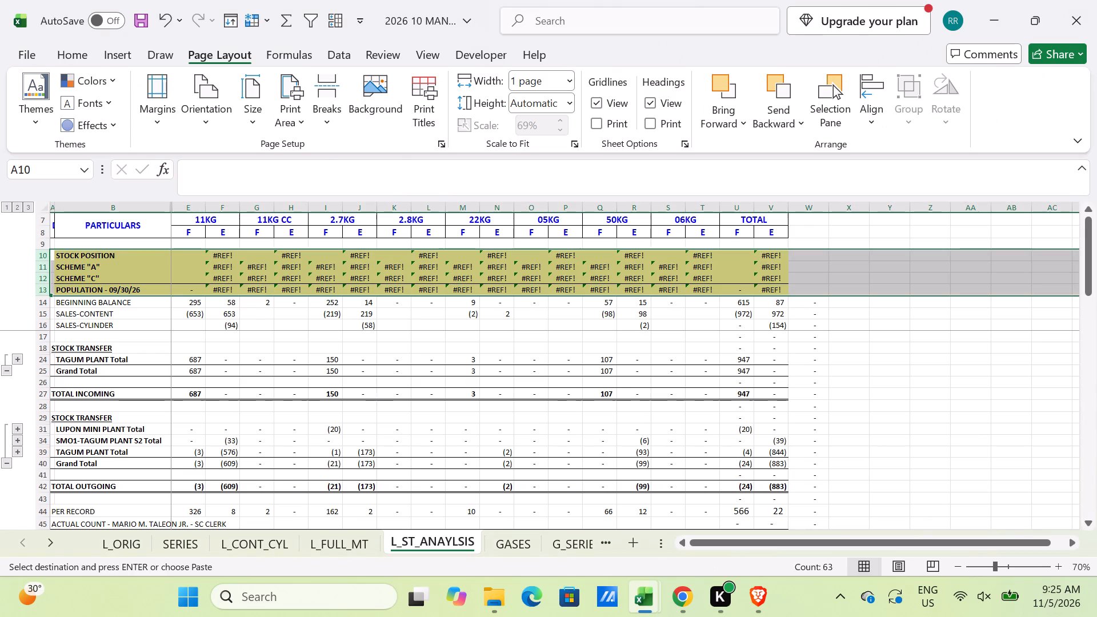
left_click(201, 253)
key("alt+e")
type("SV")
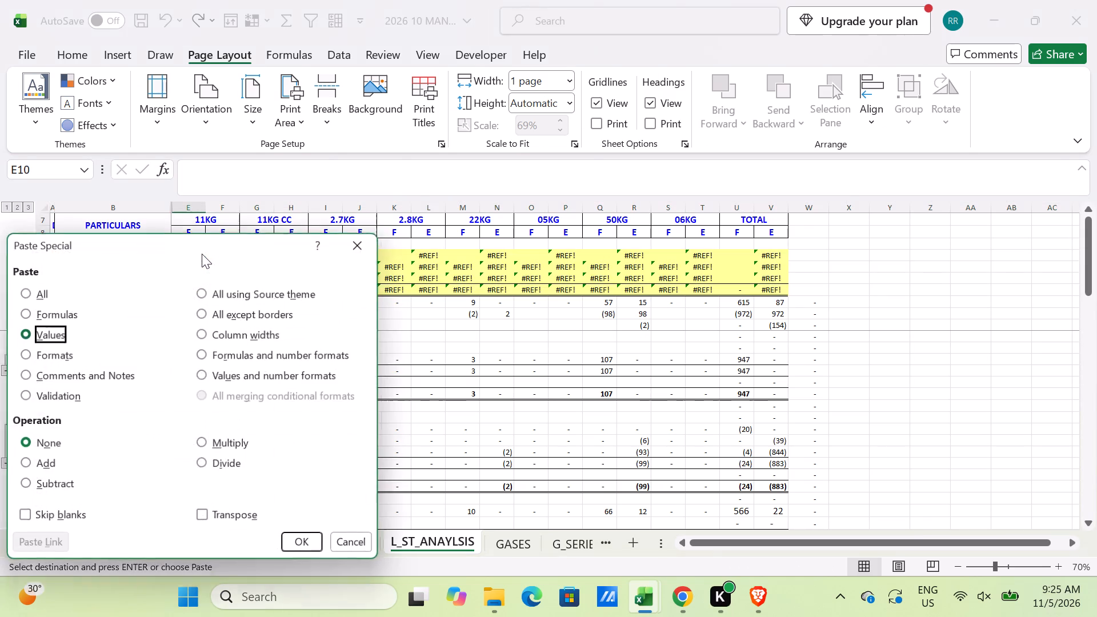
key("Return")
Copy the closing population and stock transfer net rows 50 to 57 from September's Manay sheet and insert them at row 48 of L_ST_ANAYLSIS.
scroll(244, 378, "down", 4)
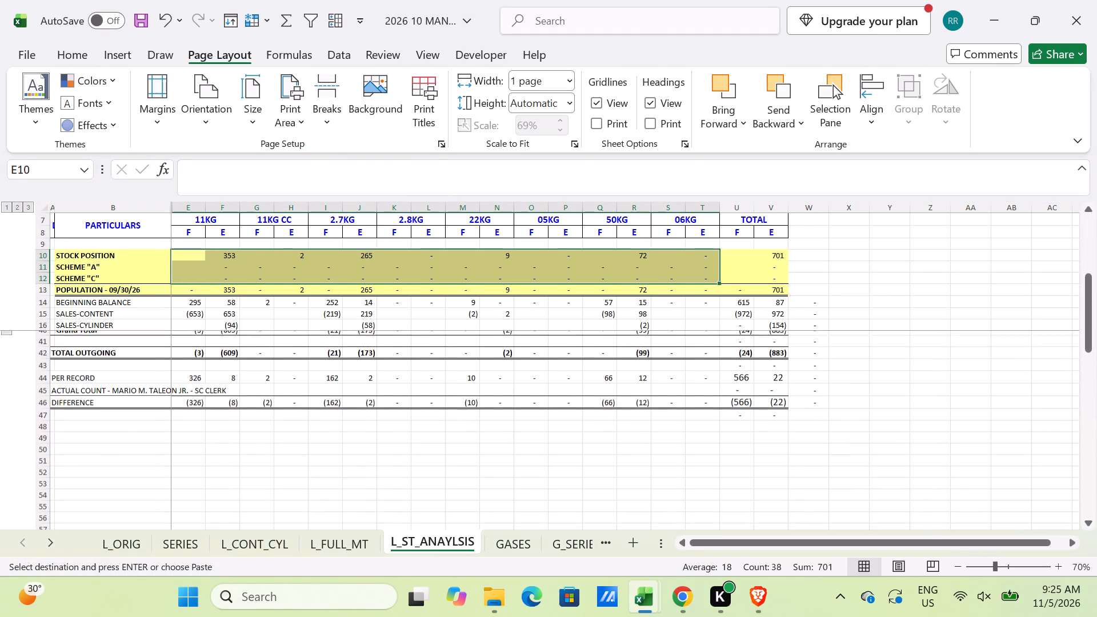
key("alt+Tab")
scroll(137, 451, "down", 1)
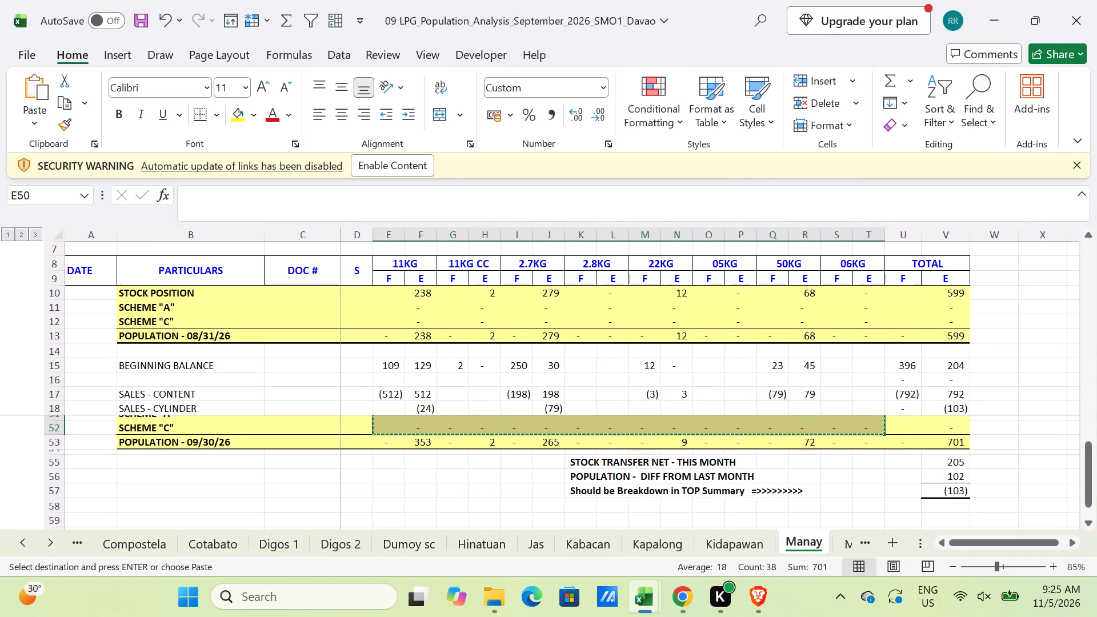
scroll(107, 441, "up", 1)
left_click_drag(60, 441, 63, 531)
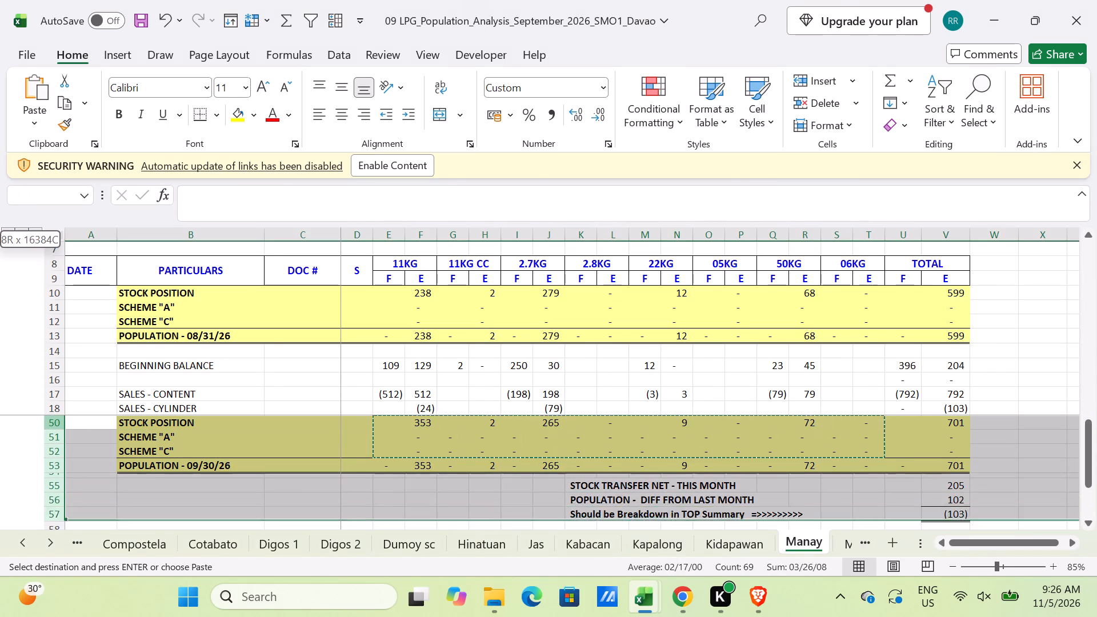
left_click_drag(63, 531, 76, 502)
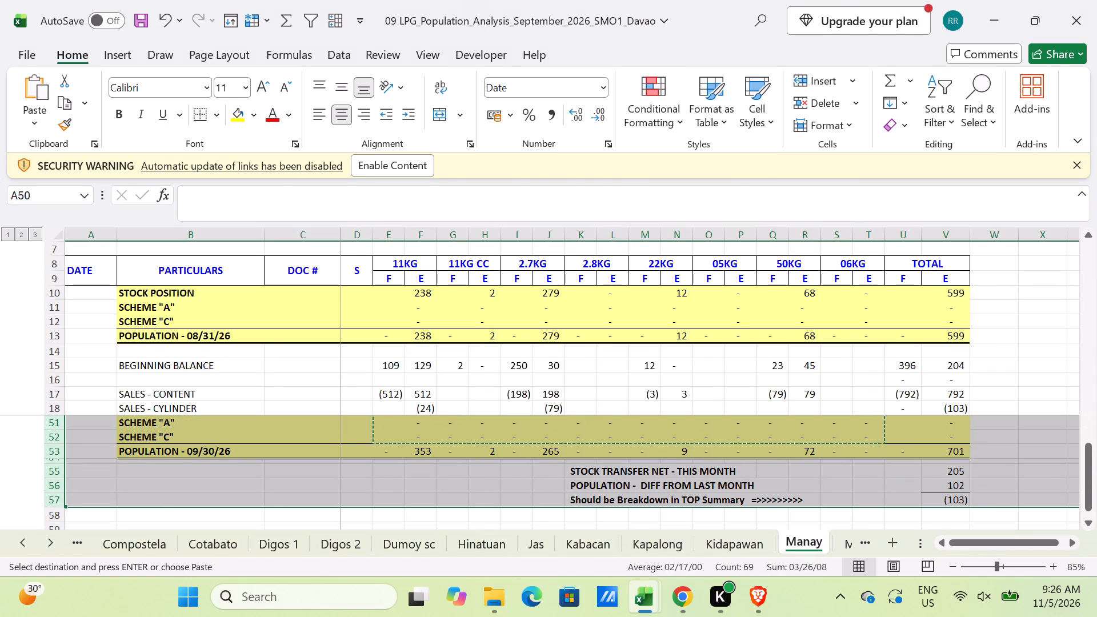
key("ctrl+c")
key("alt+Tab")
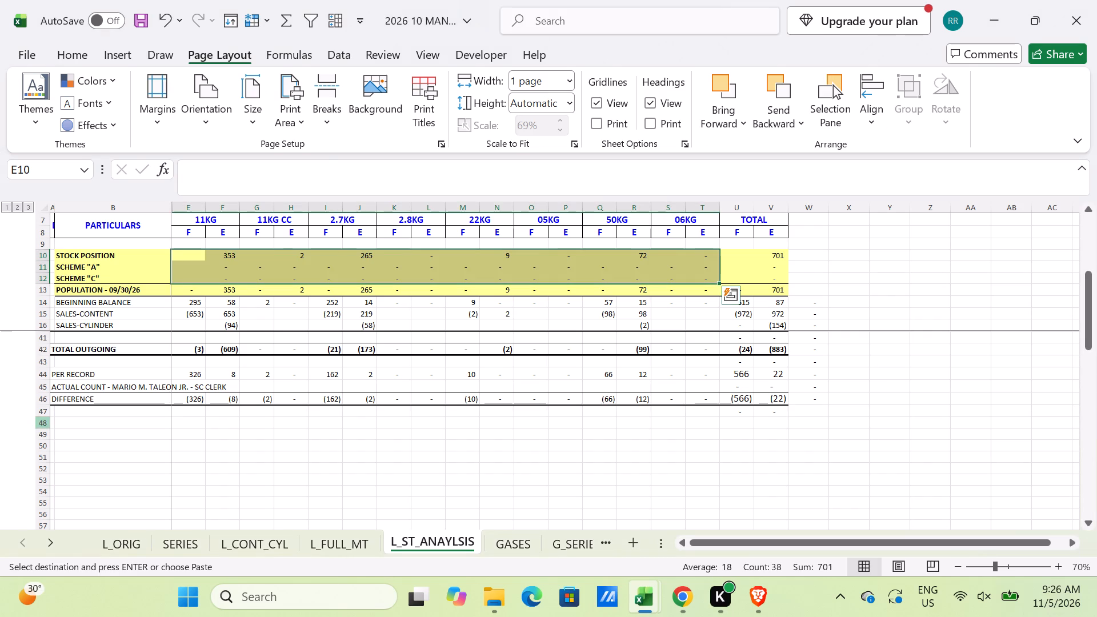
left_click(44, 423)
key("ctrl+shift+equal")
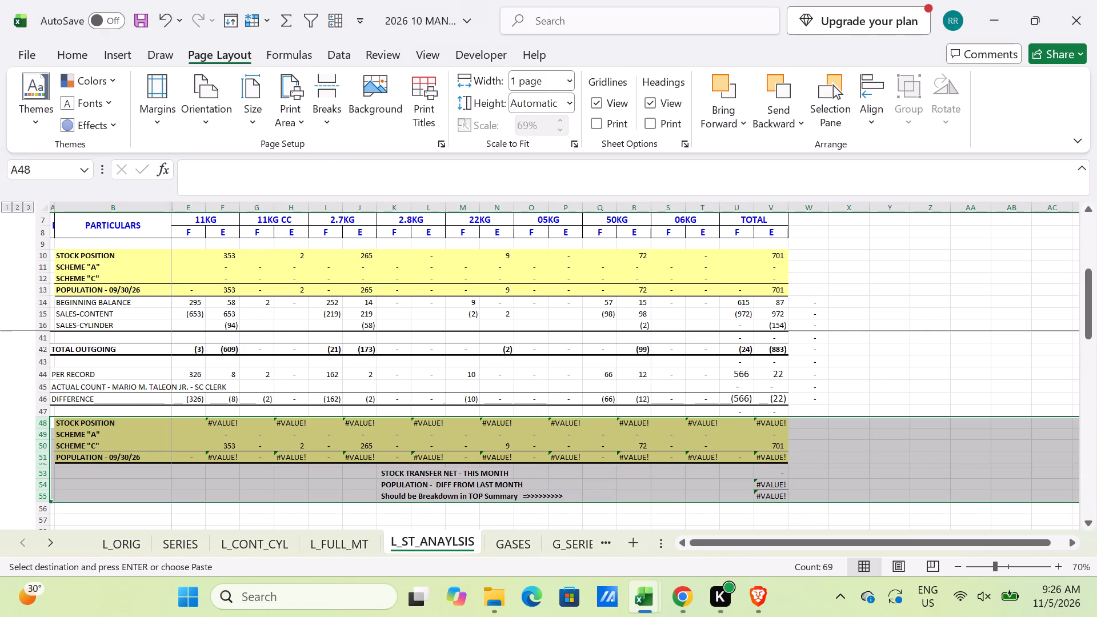
key("Escape")
Change the closing population label in B51 to POPULATION - 10/31/26.
left_click(81, 454)
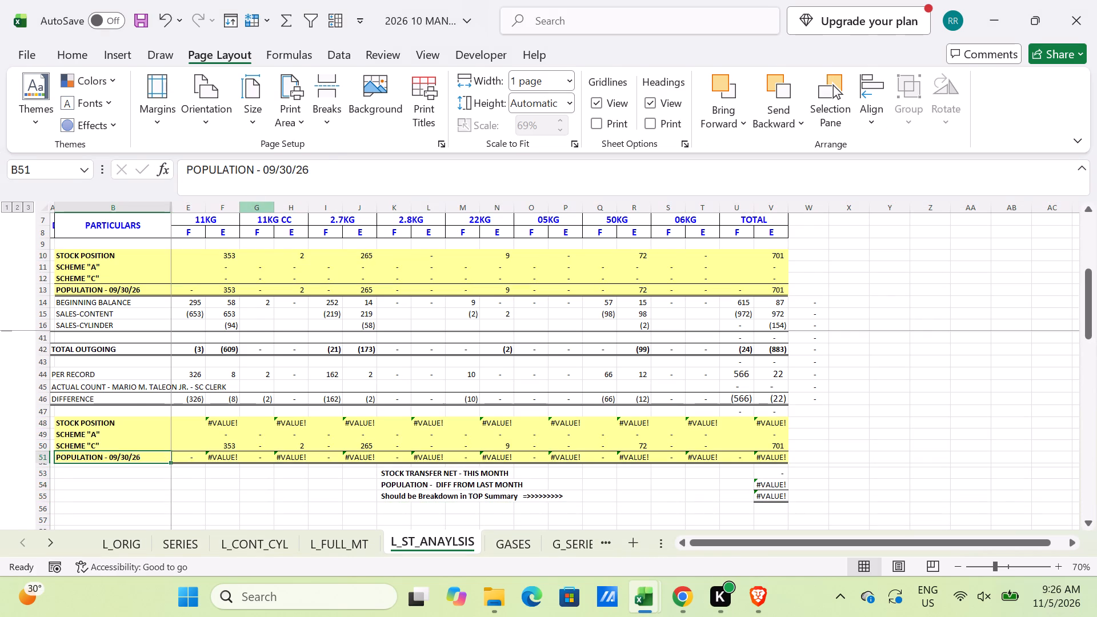
left_click(274, 173)
key("BackSpace")
key("BackSpace")
type("10")
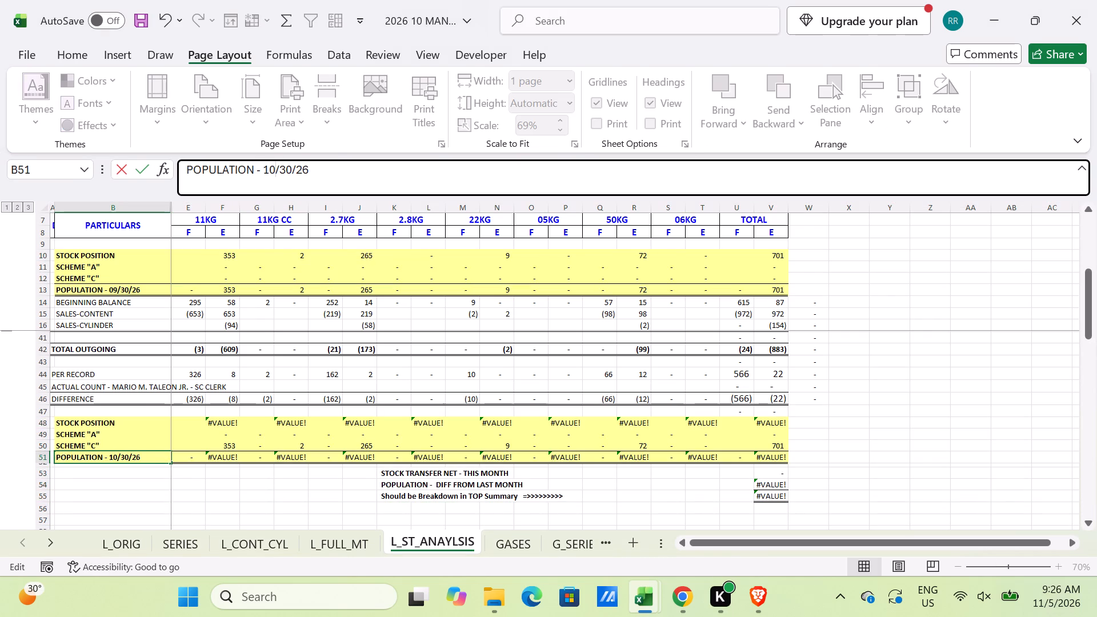
key("Right")
key("Right")
key("Right")
key("BackSpace")
key("1")
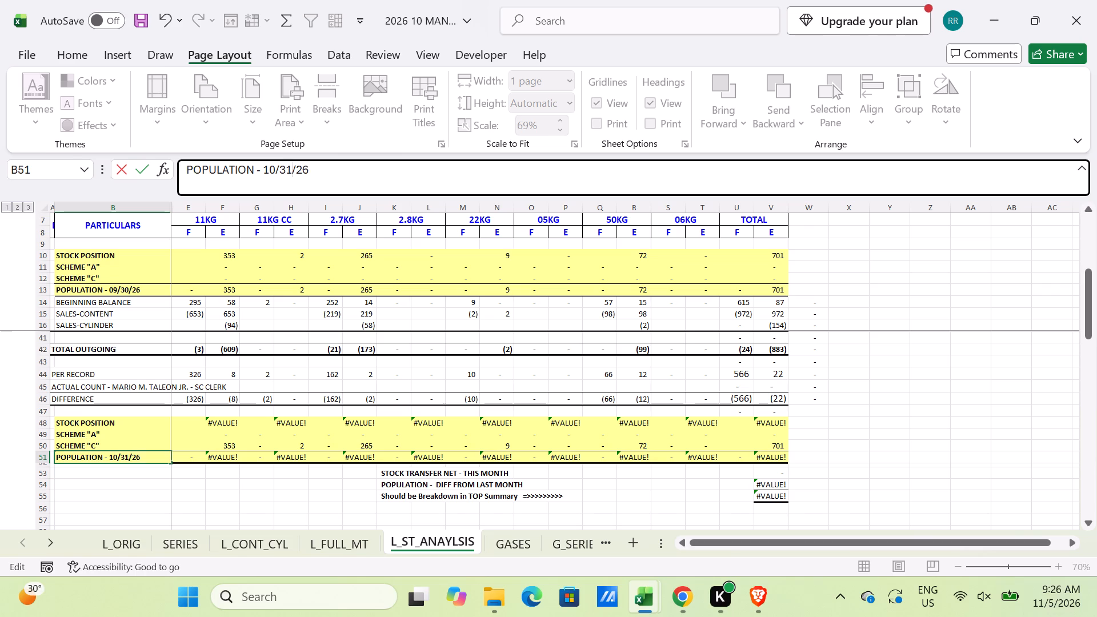
key("Return")
Set the closing 11KG E STOCK POSITION in F48 to =F10+F16+F27+E27+F42+E42.
left_click(229, 421)
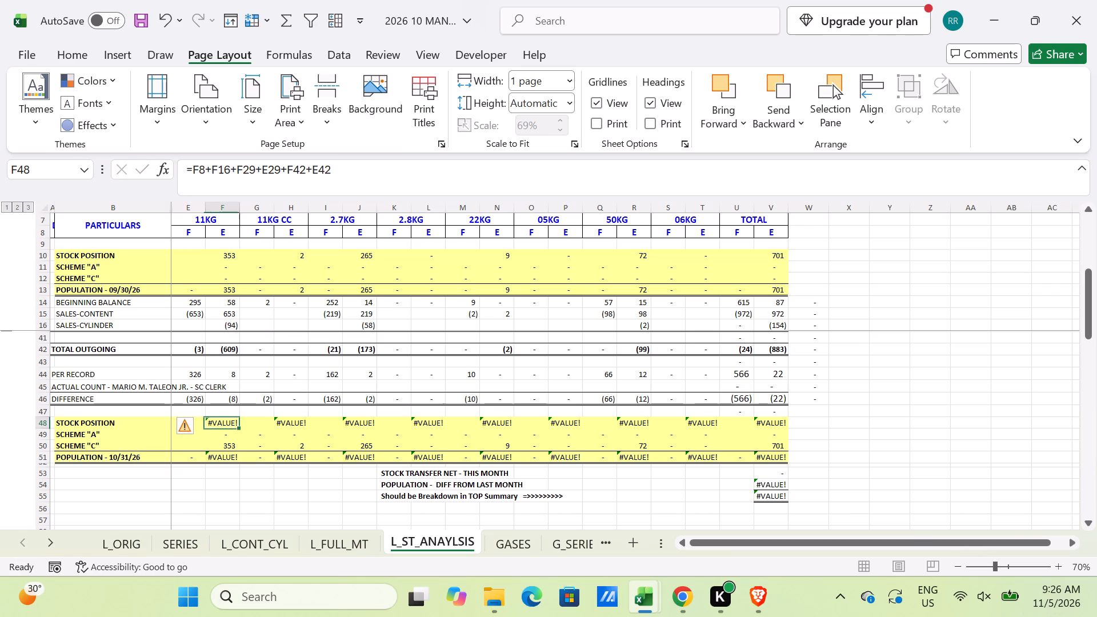
key("equal")
left_click(231, 254)
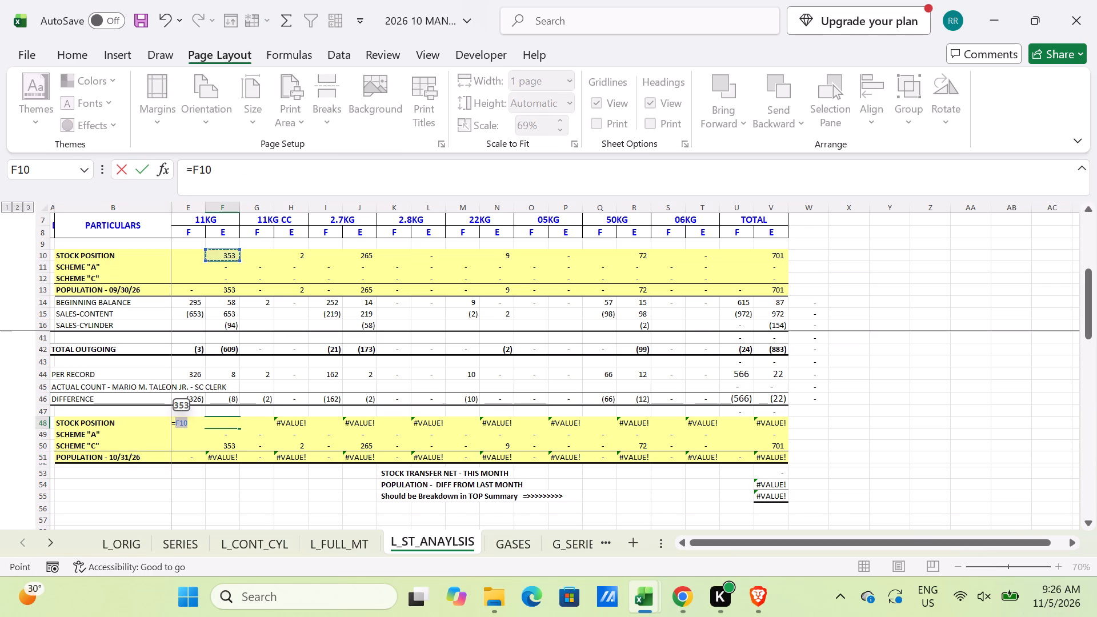
key("plus")
left_click(228, 322)
key("plus")
scroll(226, 387, "up", 4)
left_click(229, 394)
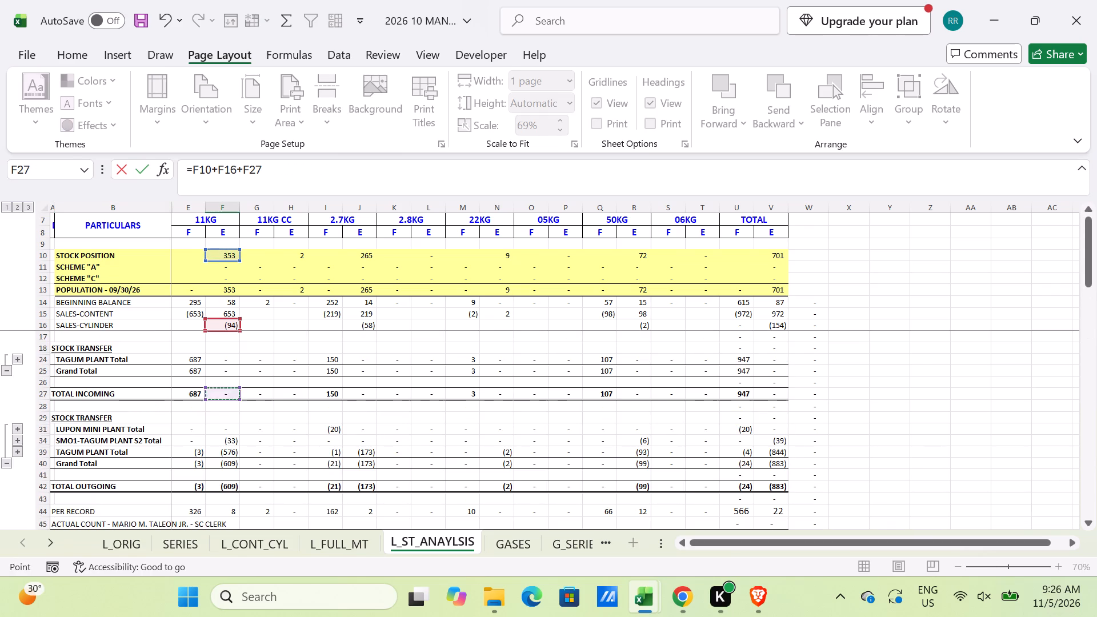
key("plus")
left_click(191, 391)
key("plus")
left_click(232, 486)
key("plus")
left_click(183, 482)
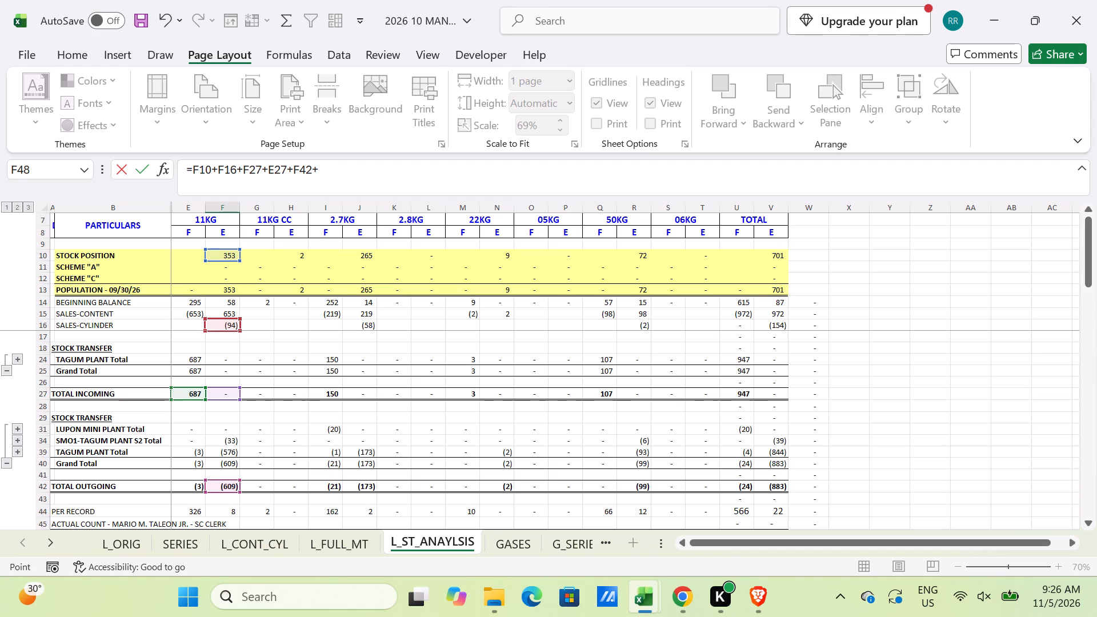
key("Return")
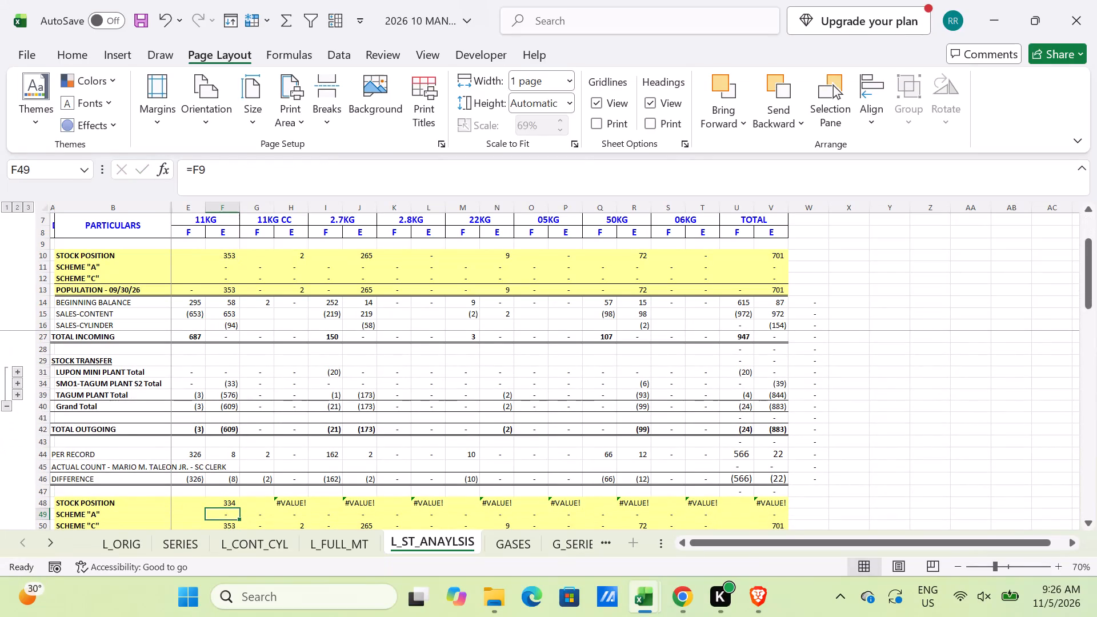
Link the closing 11KG E scheme cells to the opening ones: SCHEME "A" in F49 to =F11 and SCHEME "C" in F50 to =F12.
key("equal")
left_click(219, 269)
scroll(237, 392, "up", 4)
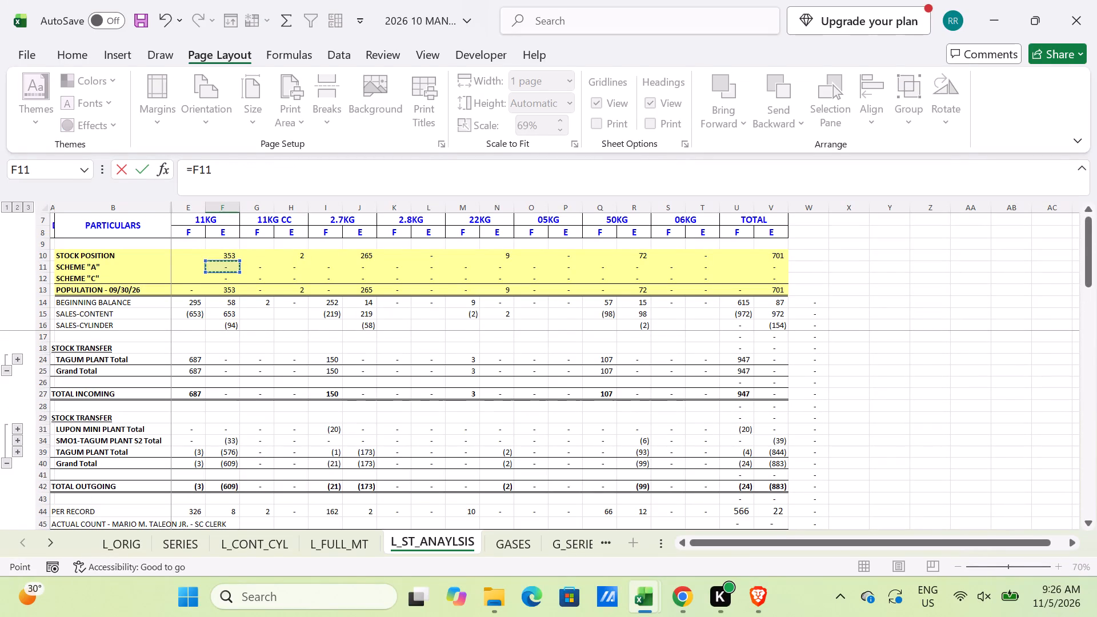
key("Return")
key("equal")
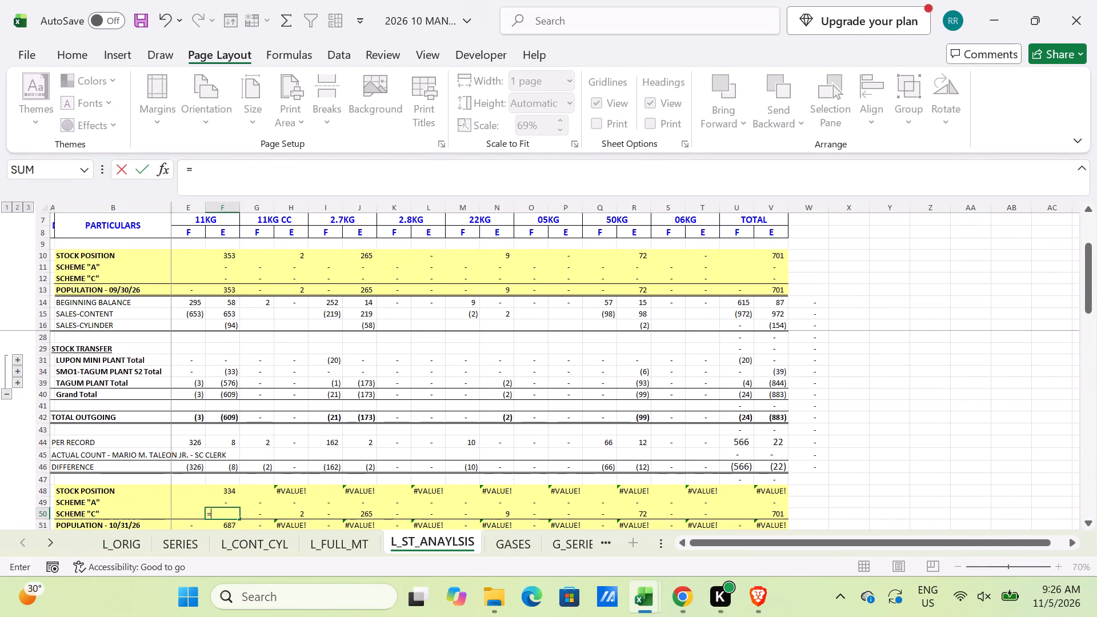
left_click(233, 278)
scroll(242, 369, "up", 4)
key("Return")
Fill the closing 11KG stock position and scheme formulas in E48:F50 across all cylinder sizes through column T.
scroll(263, 499, "down", 2)
left_click_drag(189, 411, 220, 432)
left_click_drag(237, 438, 715, 435)
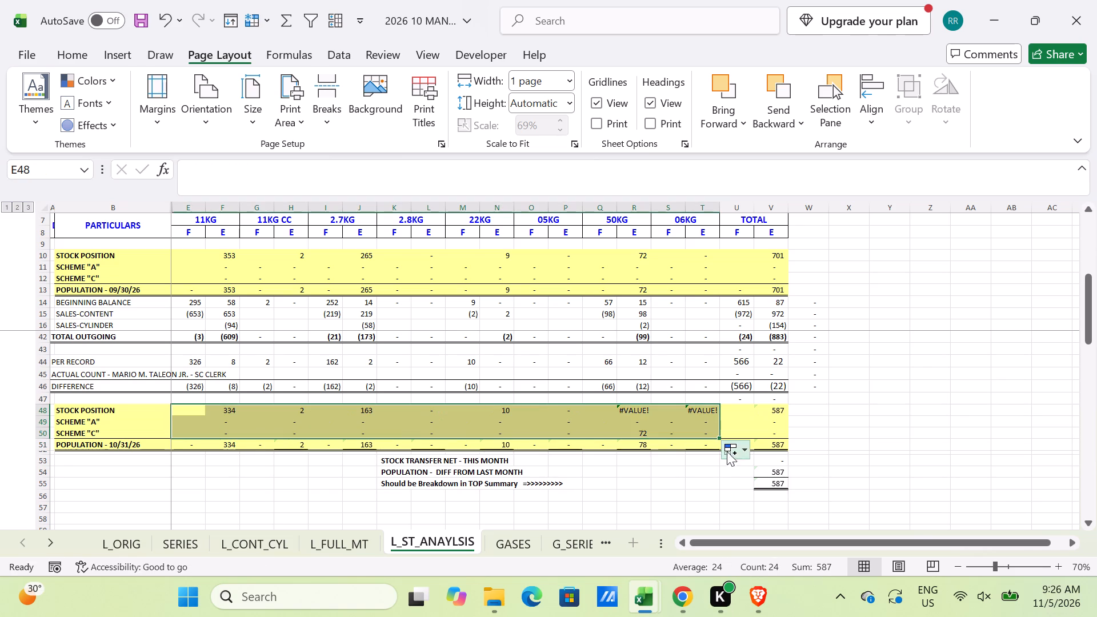
Set the POPULATION - DIFF FROM LAST MONTH formula in V54 to =V51-V13.
left_click(756, 462)
left_click(760, 470)
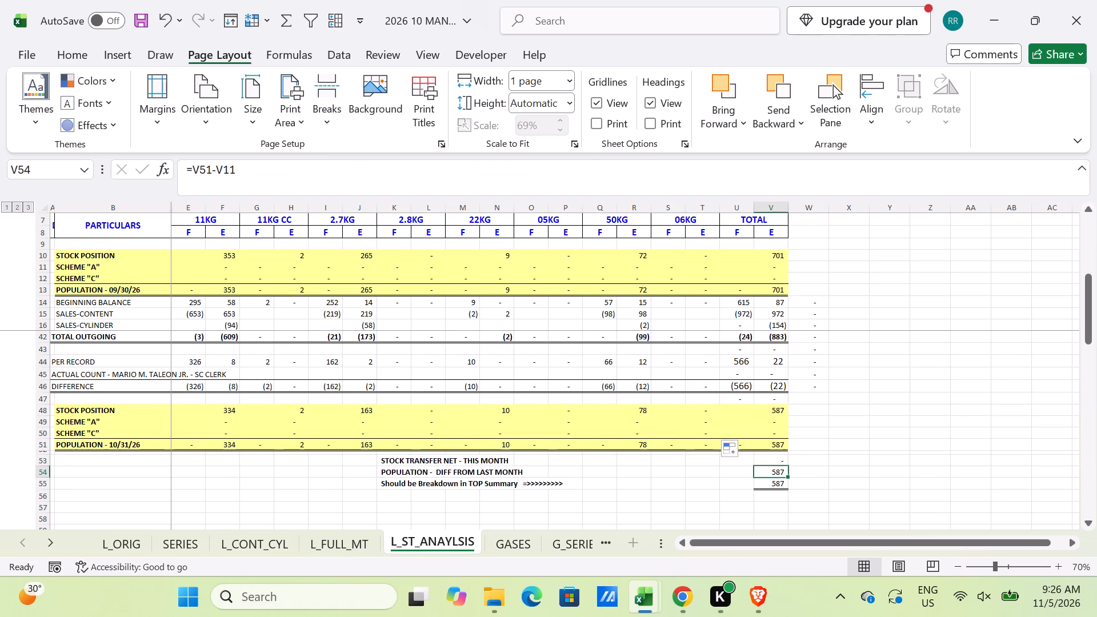
key("equal")
left_click(768, 443)
key("minus")
left_click(764, 293)
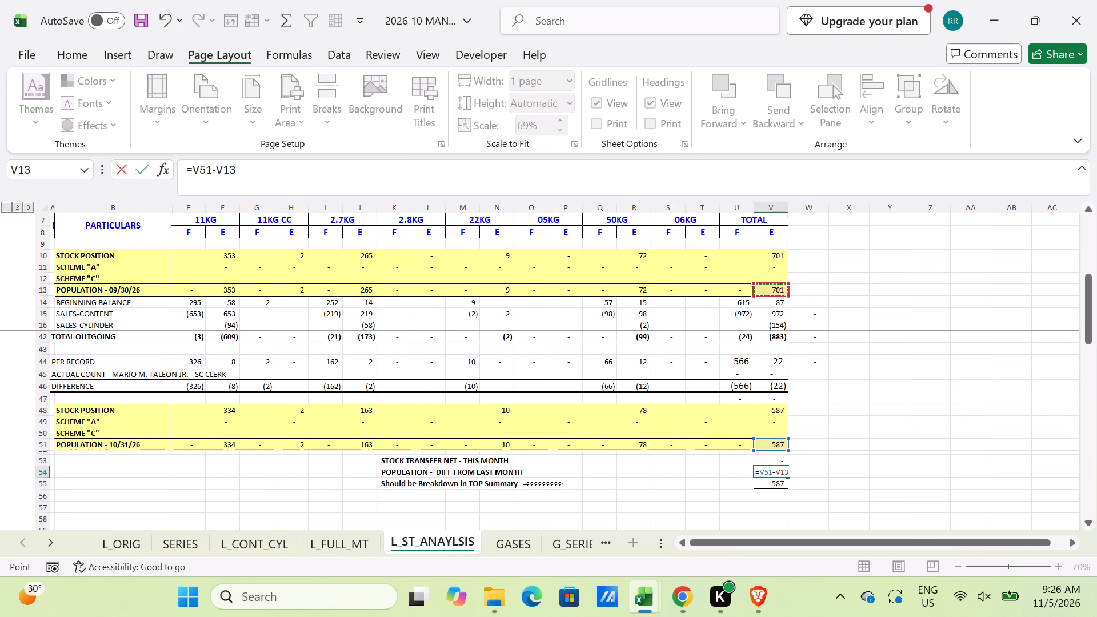
key("Return")
Duplicate the L_FULL_MT sheet, placing the copy before GASES, and name it L_VALIDATED.
scroll(673, 478, "down", 1)
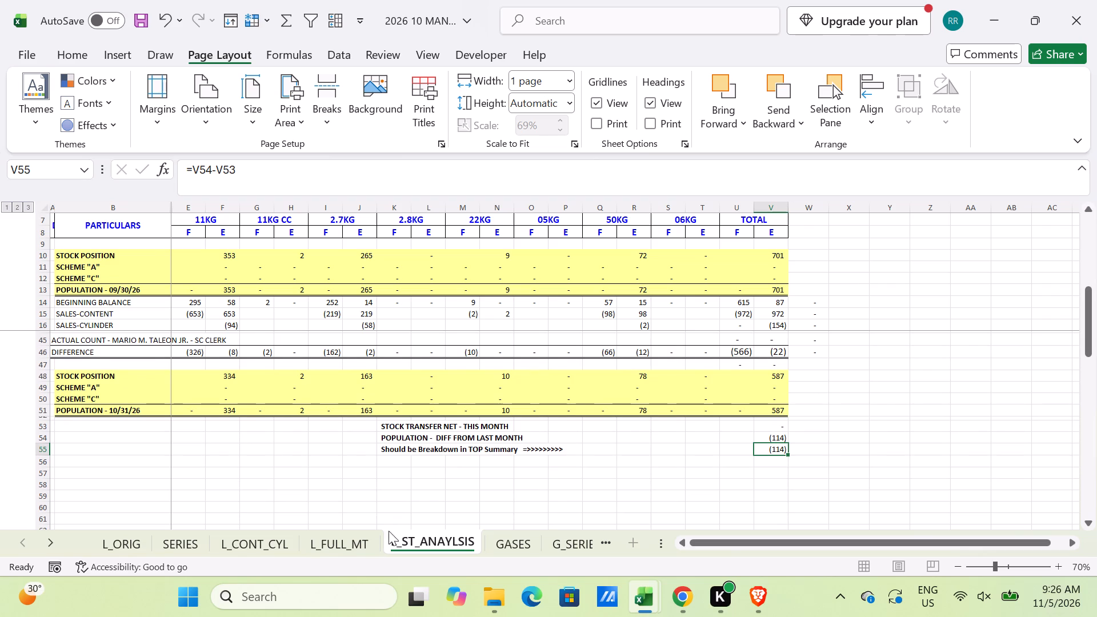
left_click_drag(366, 538, 521, 542)
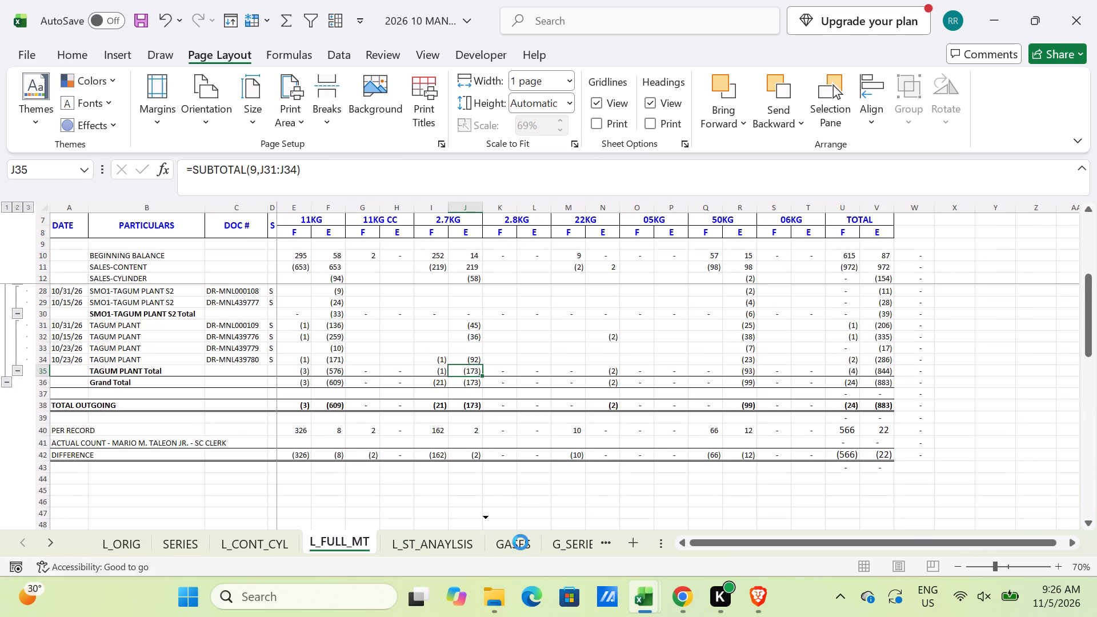
double_click(510, 543)
type("L_VALIDATED")
key("Return")
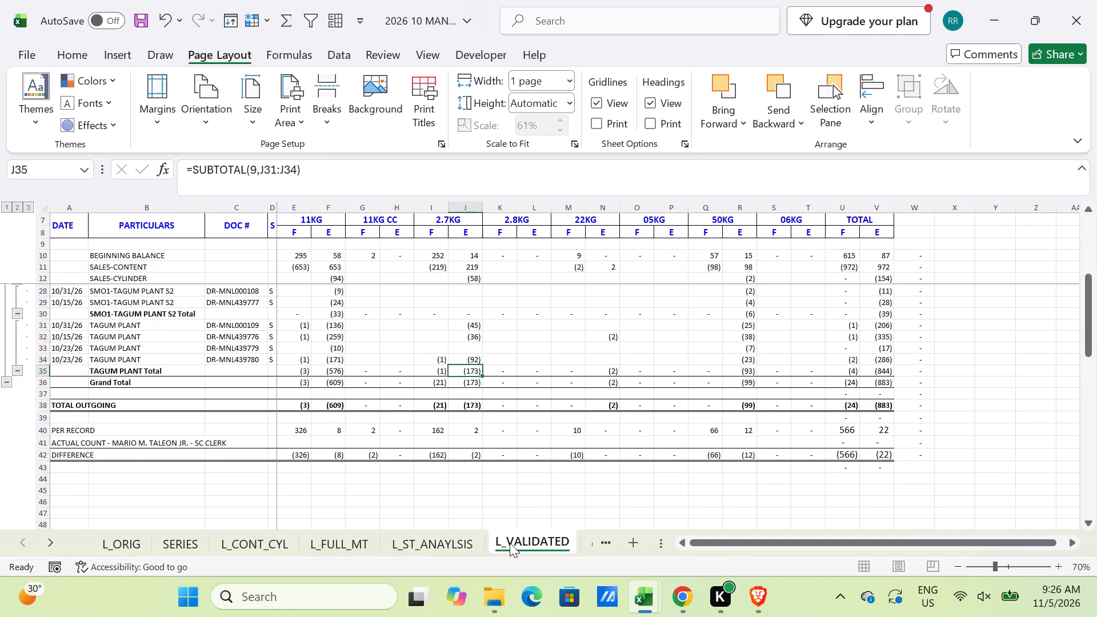
Remove the subtotals from the stock transfer block A14:V38 on L_VALIDATED, using the first row as labels.
scroll(151, 545, "up", 12)
left_click(74, 296)
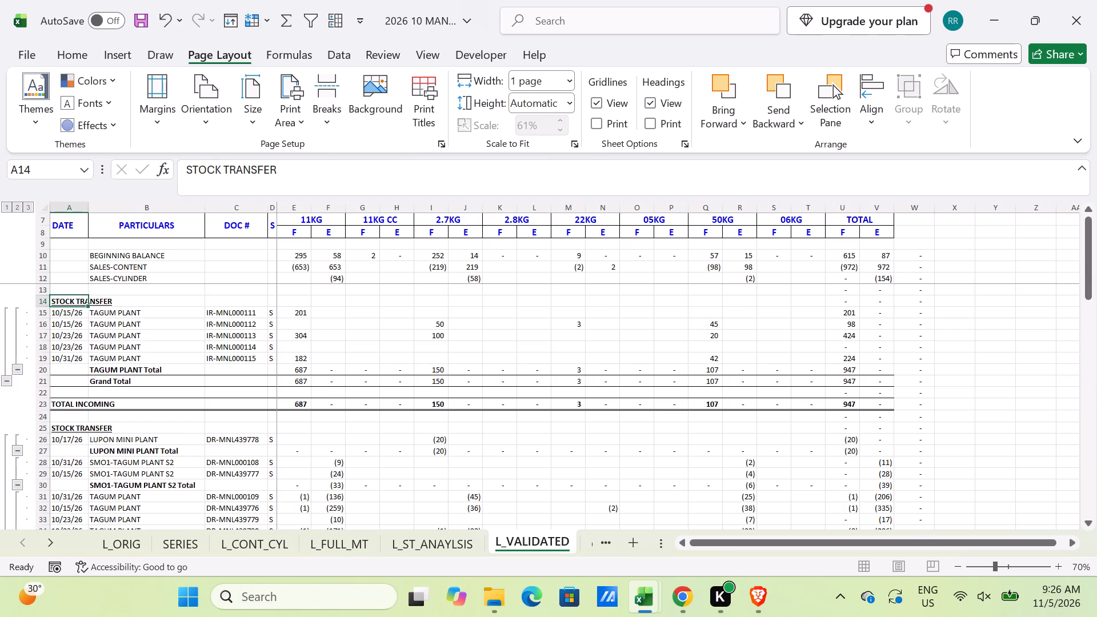
scroll(307, 359, "down", 4)
left_click(883, 444, "shift")
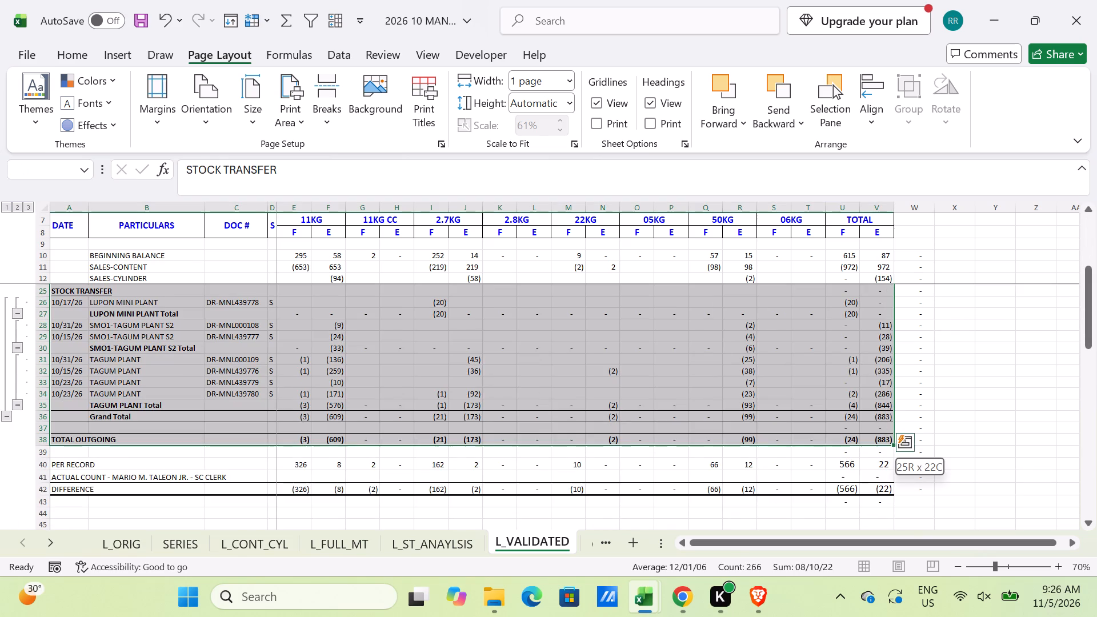
left_click(336, 14)
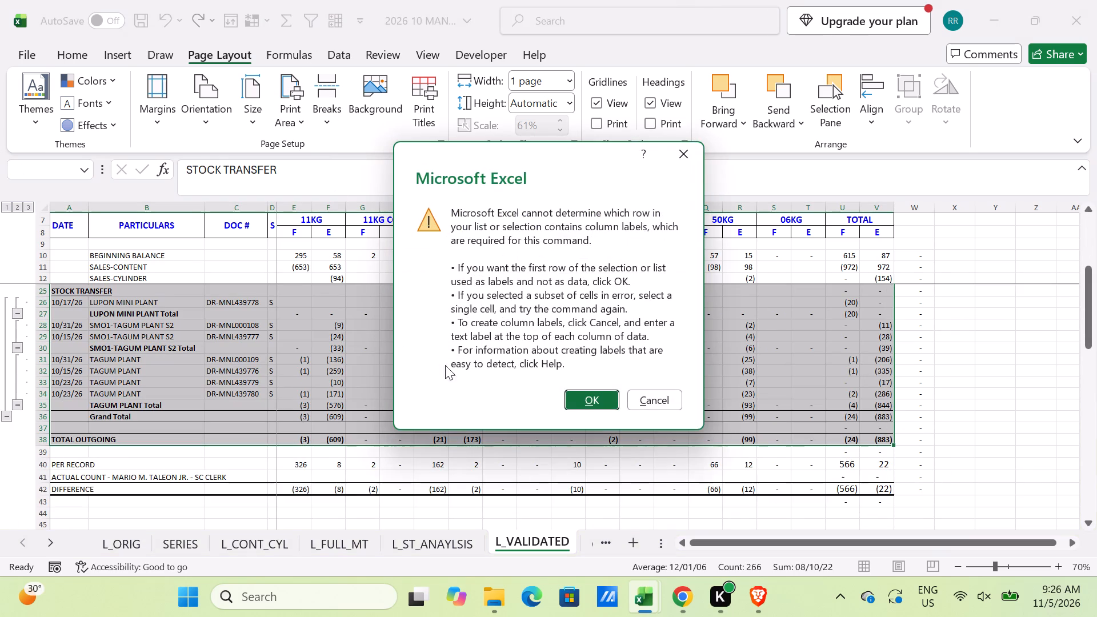
left_click(592, 398)
left_click(122, 556)
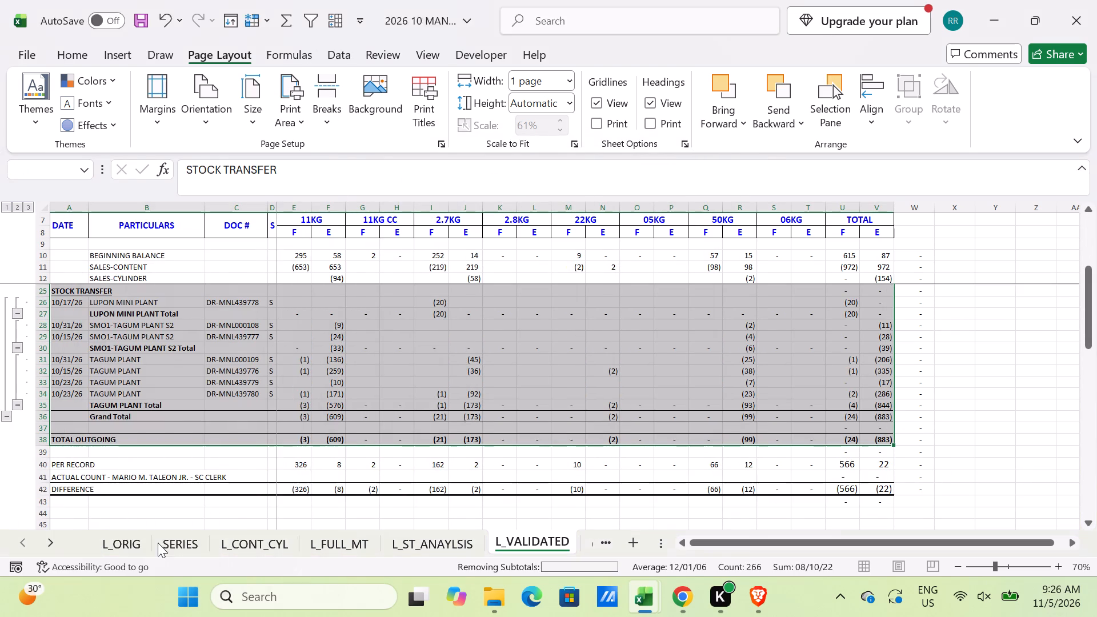
left_click(584, 328)
Sort A14:V30 without headers by column A from oldest to newest, then by column C.
scroll(523, 457, "up", 1)
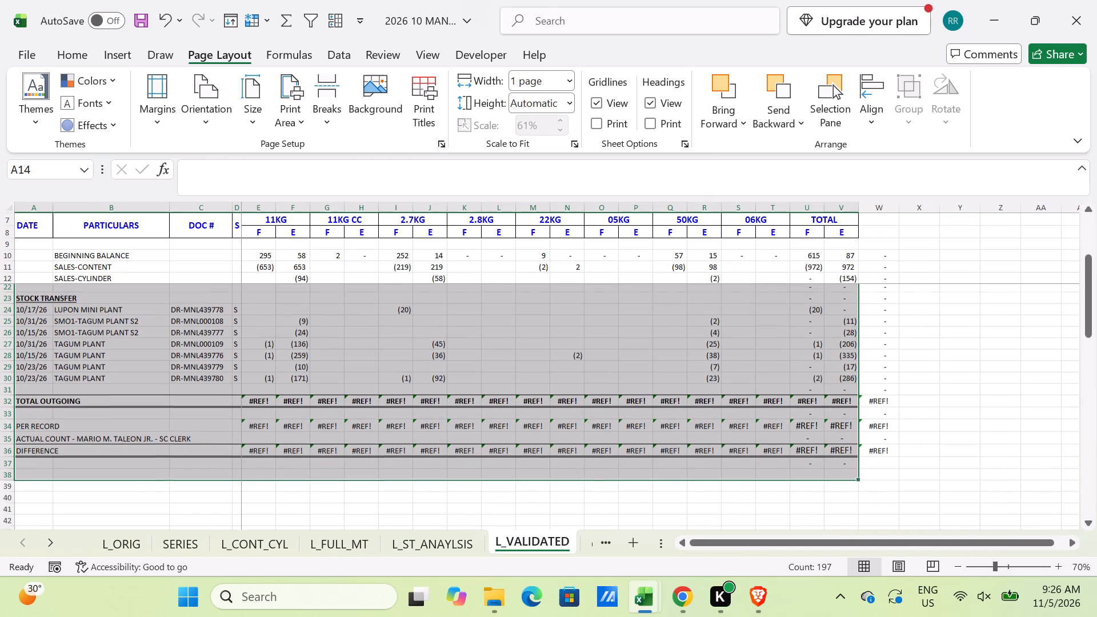
left_click(847, 378, "shift")
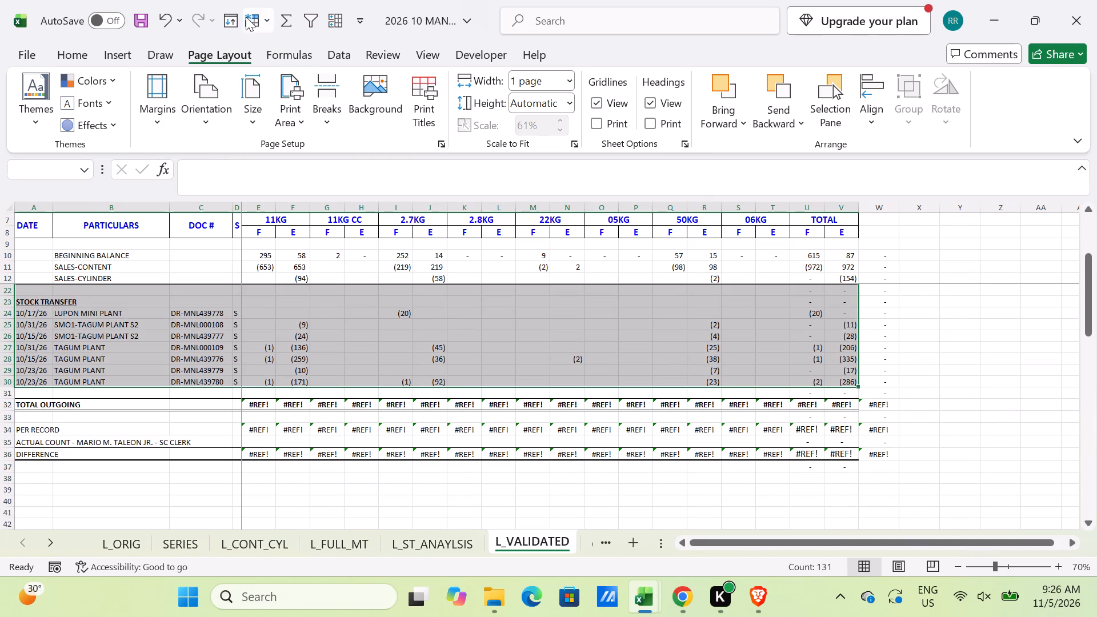
left_click(226, 22)
left_click(161, 341)
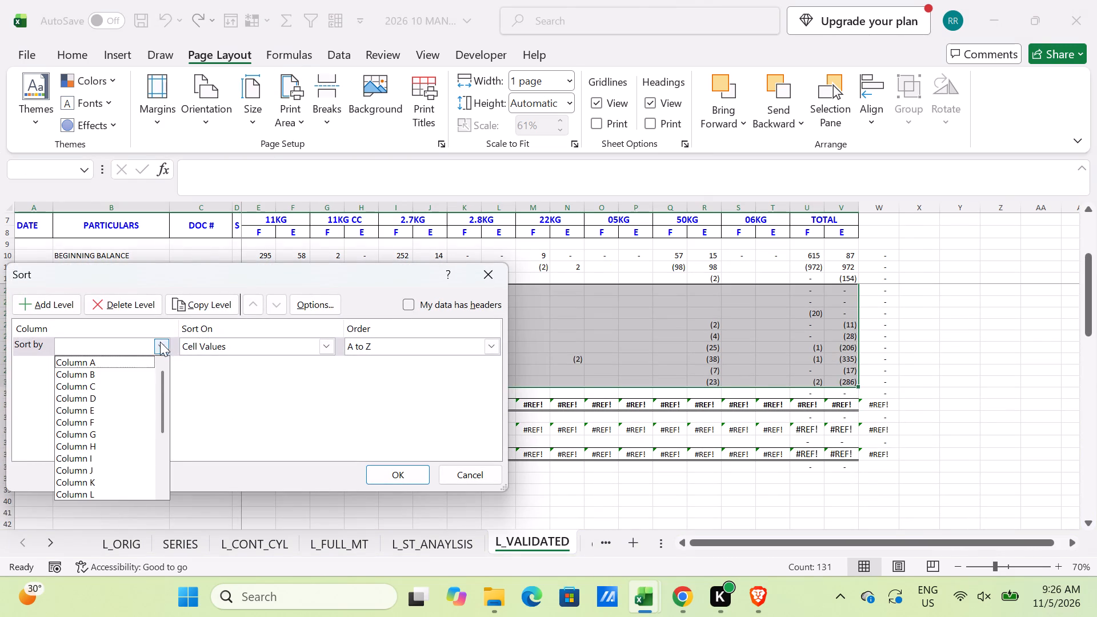
left_click(122, 360)
left_click(61, 299)
left_click_drag(88, 367, 91, 374)
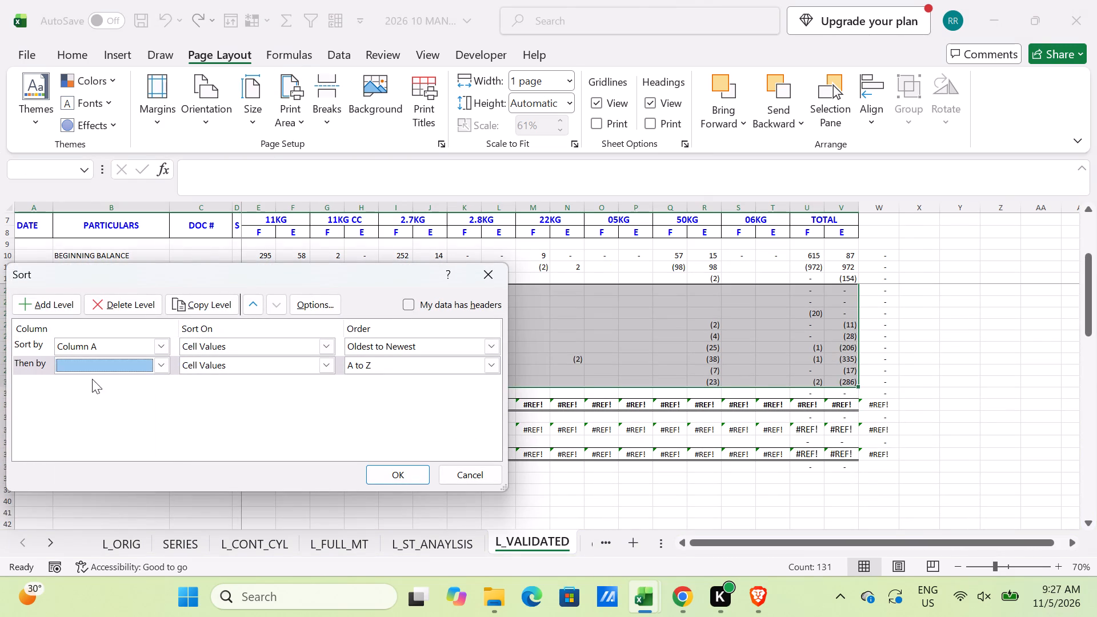
left_click_drag(97, 366, 99, 378)
left_click(103, 368)
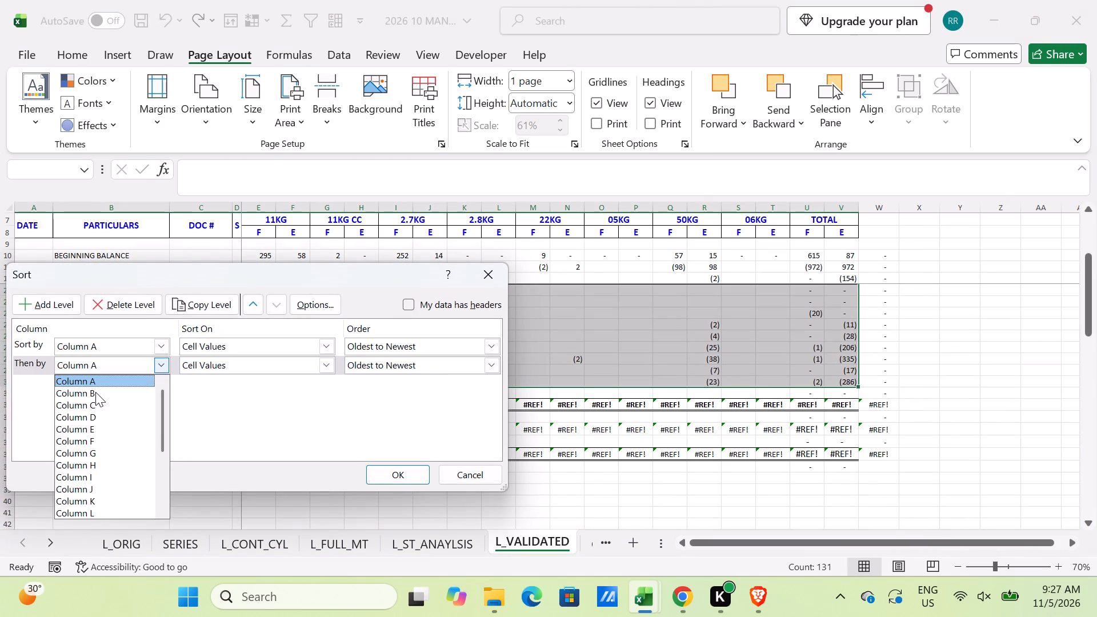
left_click(91, 403)
left_click(402, 474)
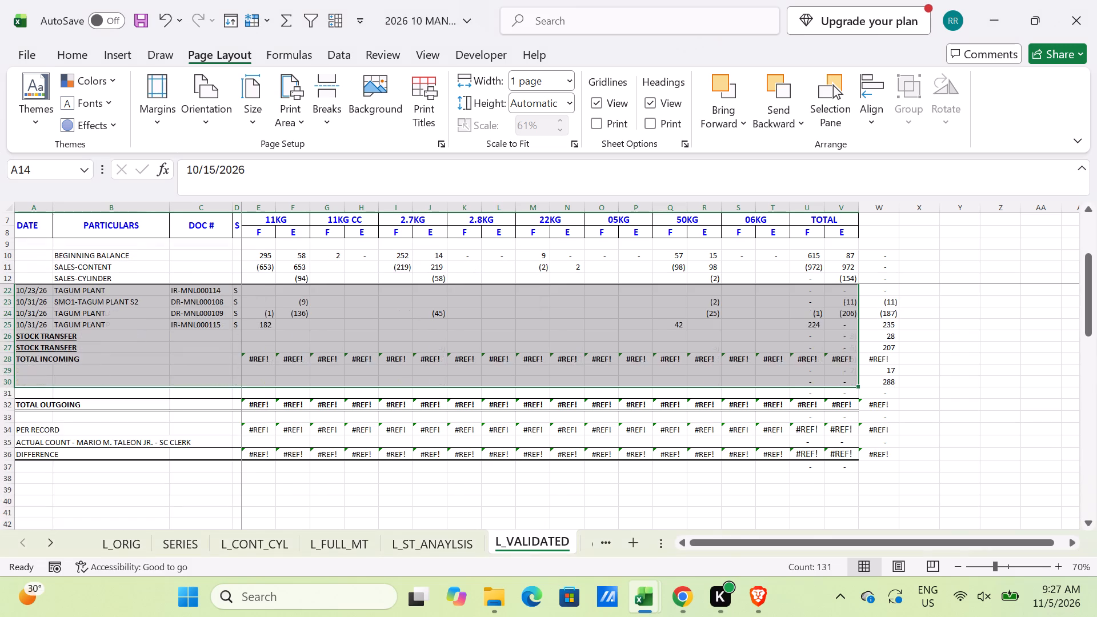
Apply top, inner horizontal and bottom borders to the sorted transfer rows A14:V25.
scroll(474, 493, "up", 2)
left_click(847, 395, "shift")
right_click(563, 346)
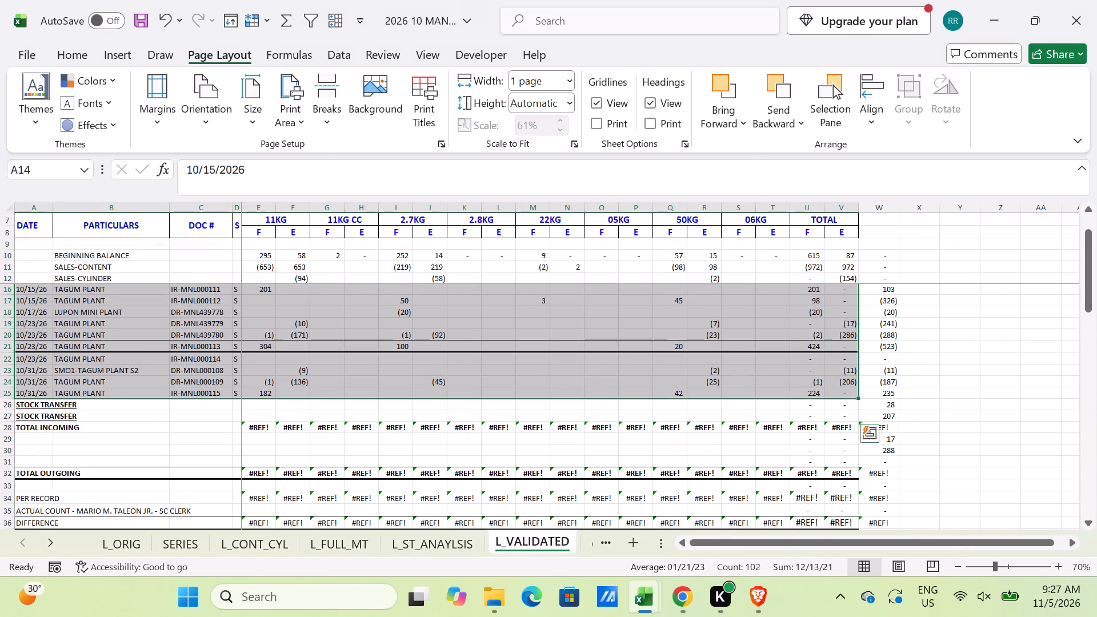
left_click(605, 432)
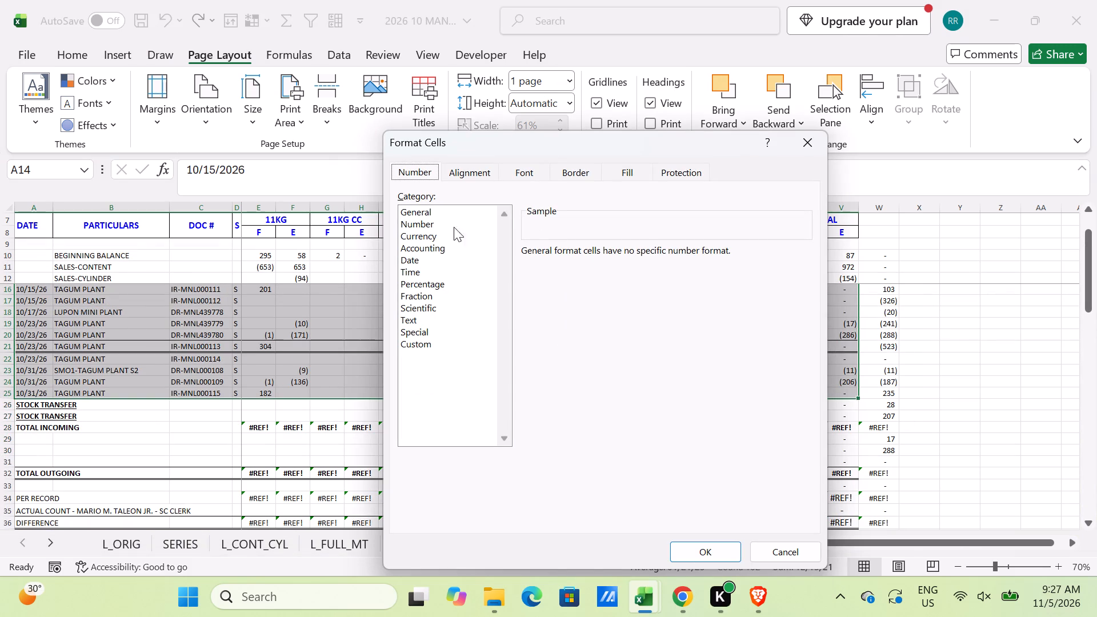
left_click(575, 179)
left_click(543, 300)
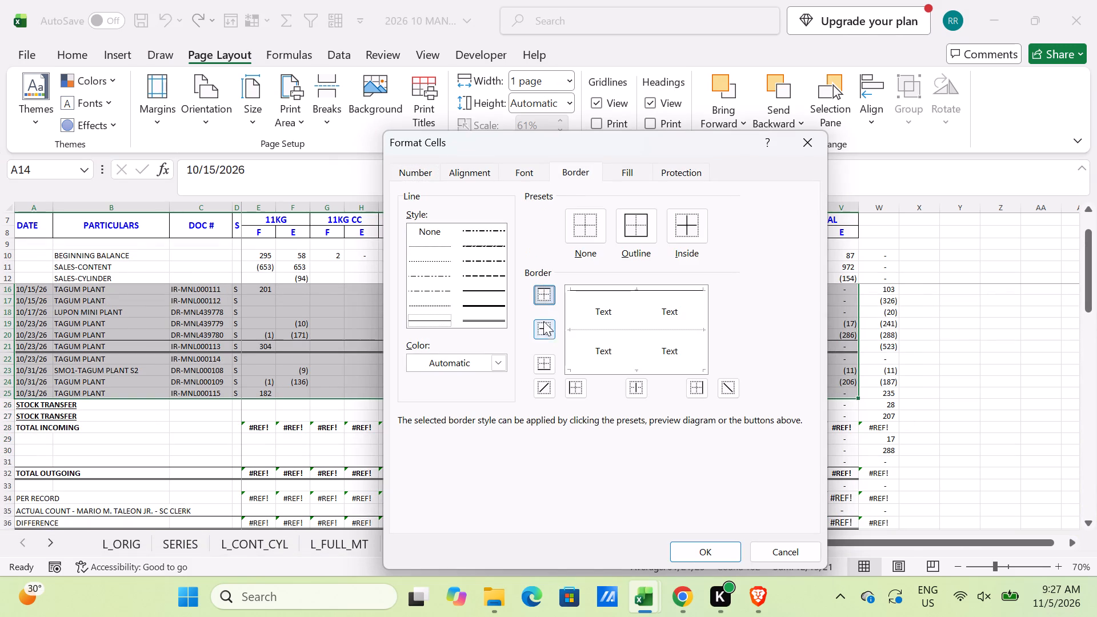
left_click(543, 330)
left_click(542, 365)
left_click(694, 555)
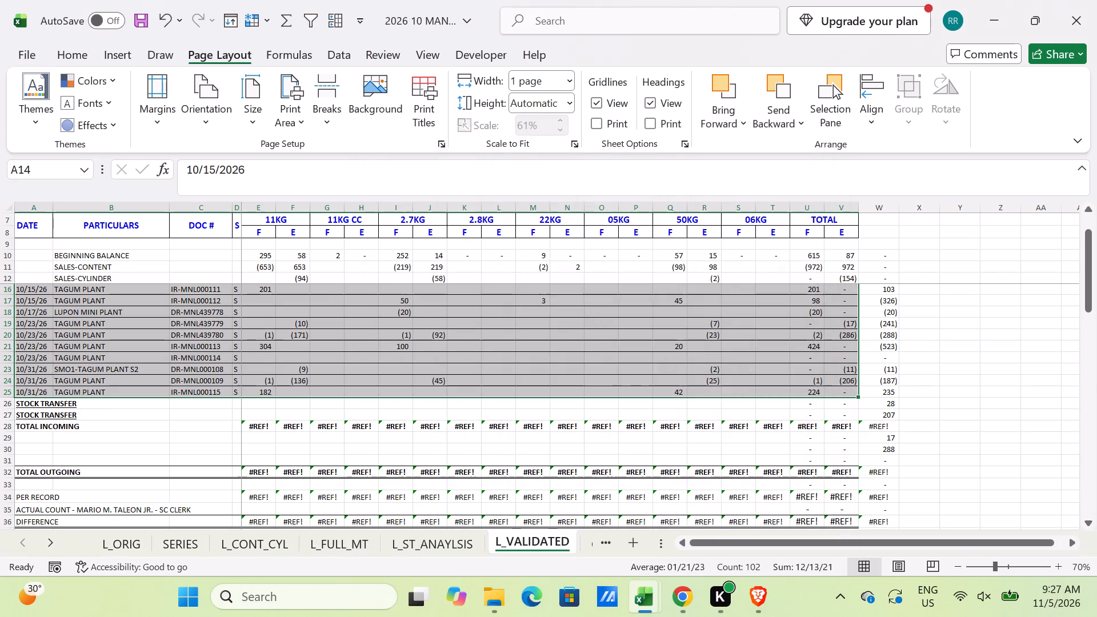
Delete rows 26 to 32, holding the leftover STOCK TRANSFER, TOTAL INCOMING and TOTAL OUTGOING lines.
scroll(126, 355, "down", 1)
left_click_drag(11, 368, 14, 384)
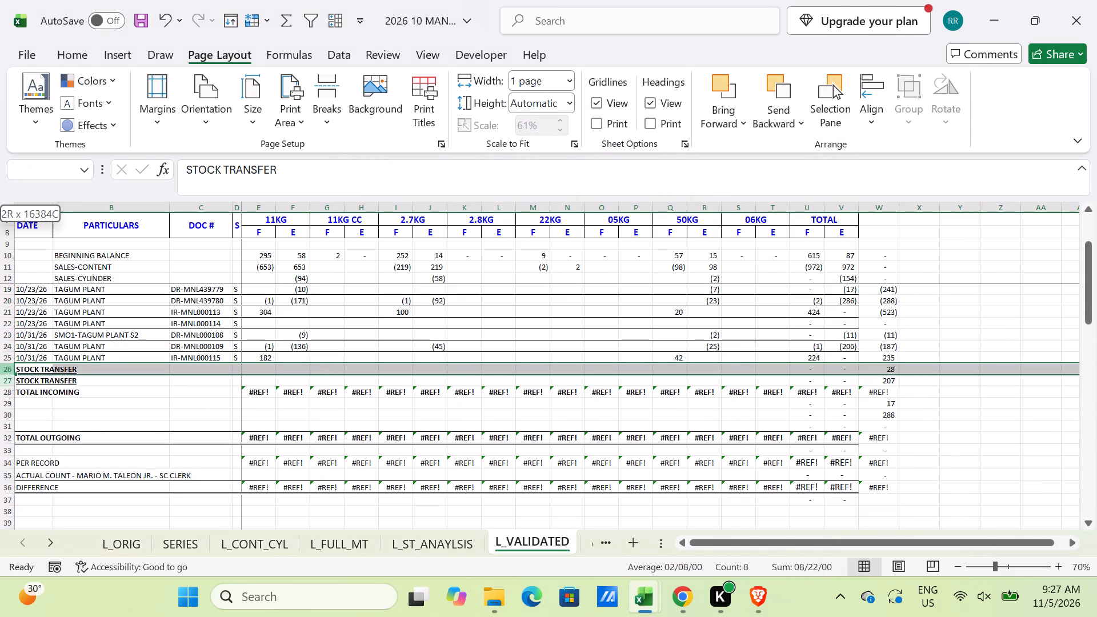
left_click_drag(14, 384, 24, 438)
key("ctrl+minus")
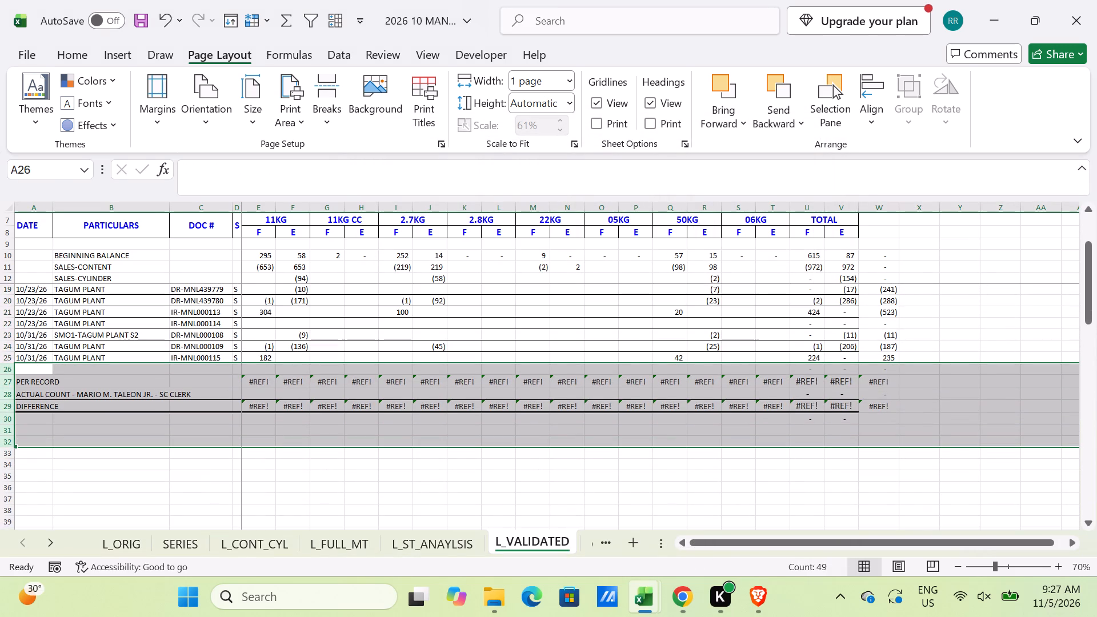
Set the PER RECORD formula in E27 to =SUM(E10:E25) and fill it across all cylinder sizes through column T.
left_click(258, 382)
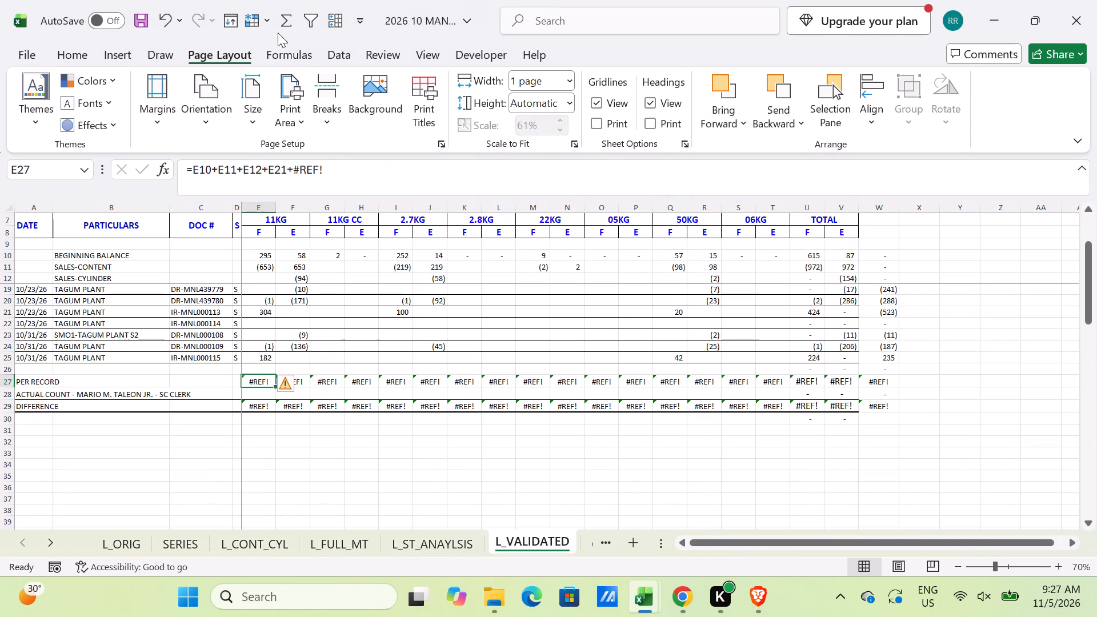
left_click(280, 27)
left_click(259, 256)
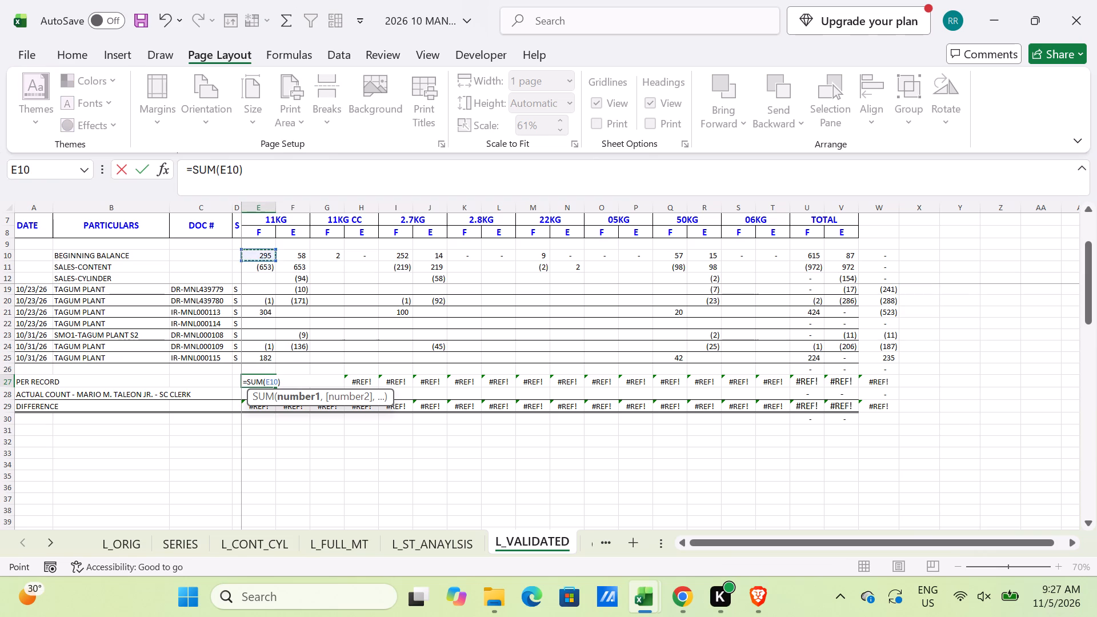
left_click(263, 358, "shift")
key("Return")
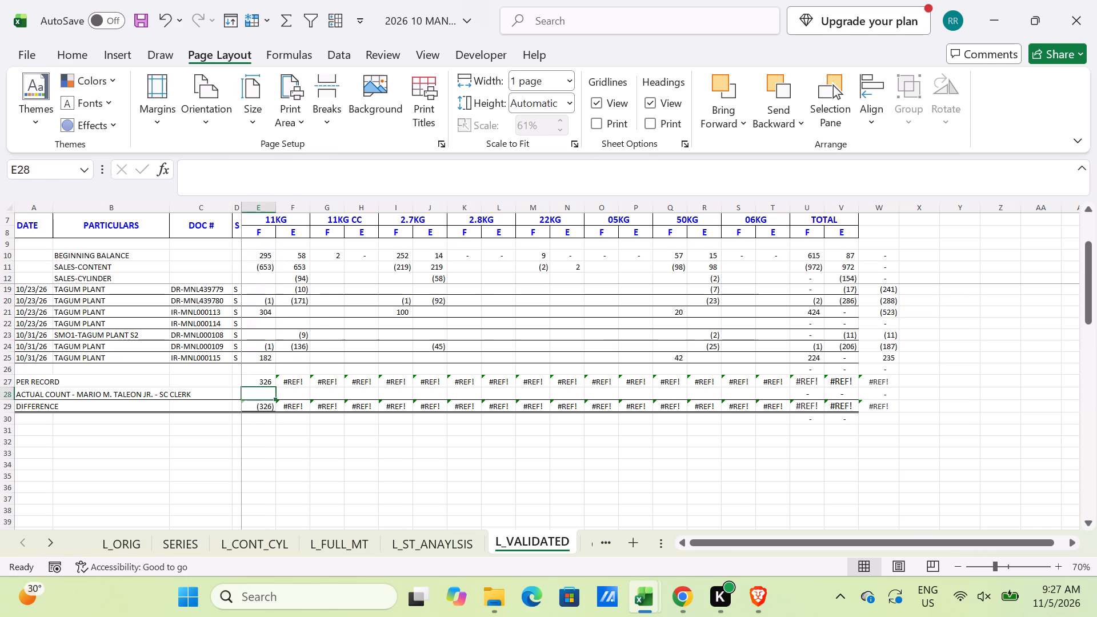
left_click(269, 384)
left_click(269, 380)
left_click_drag(276, 384, 820, 391)
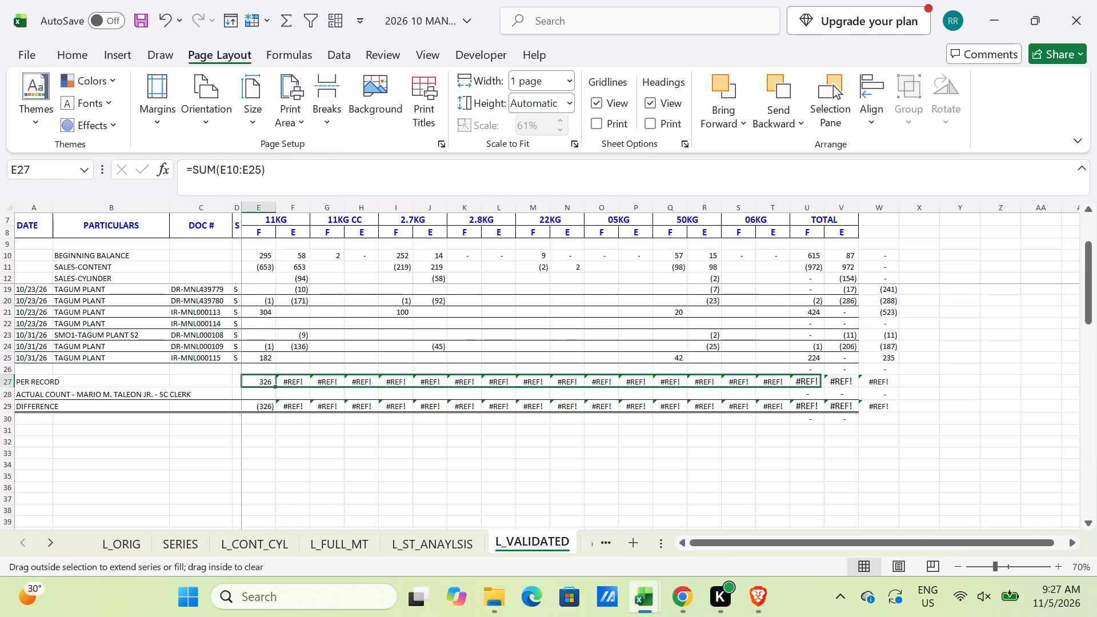
left_click_drag(820, 391, 796, 388)
Delete the check column W from L_VALIDATED and look over the sheet's print preview.
left_click(869, 210)
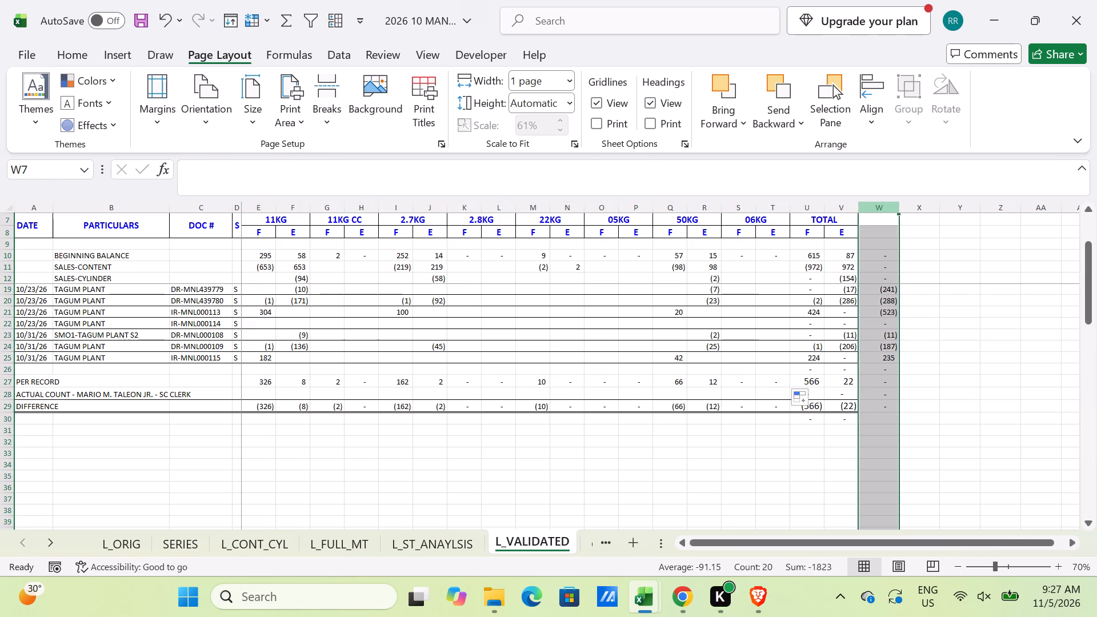
key("shift+underscore")
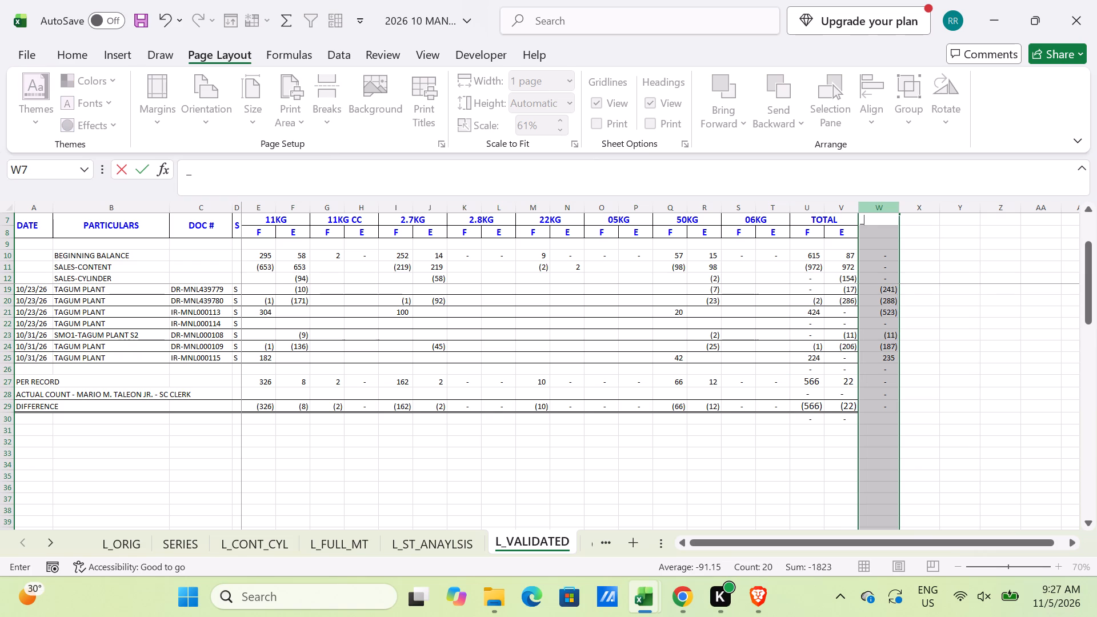
key("Escape")
key("ctrl+minus")
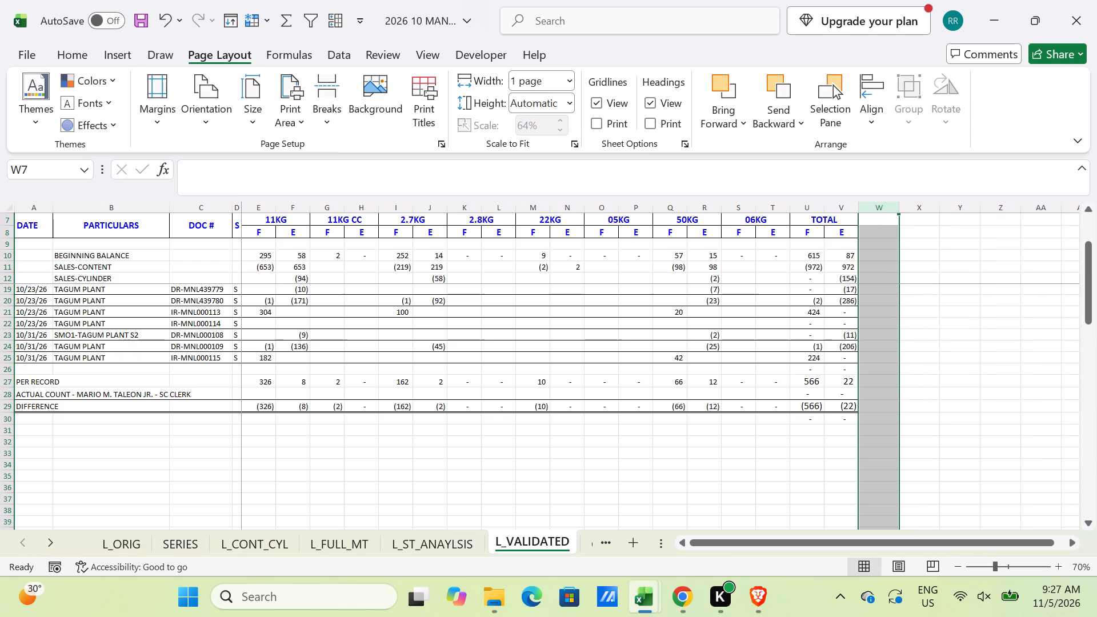
key("ctrl+p")
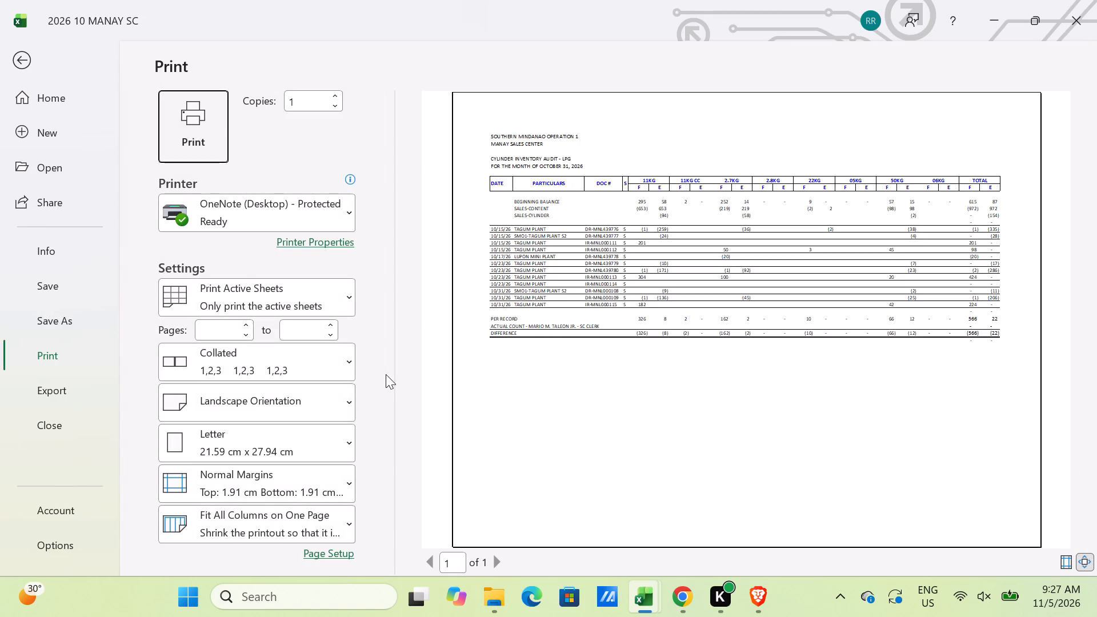
key("Escape")
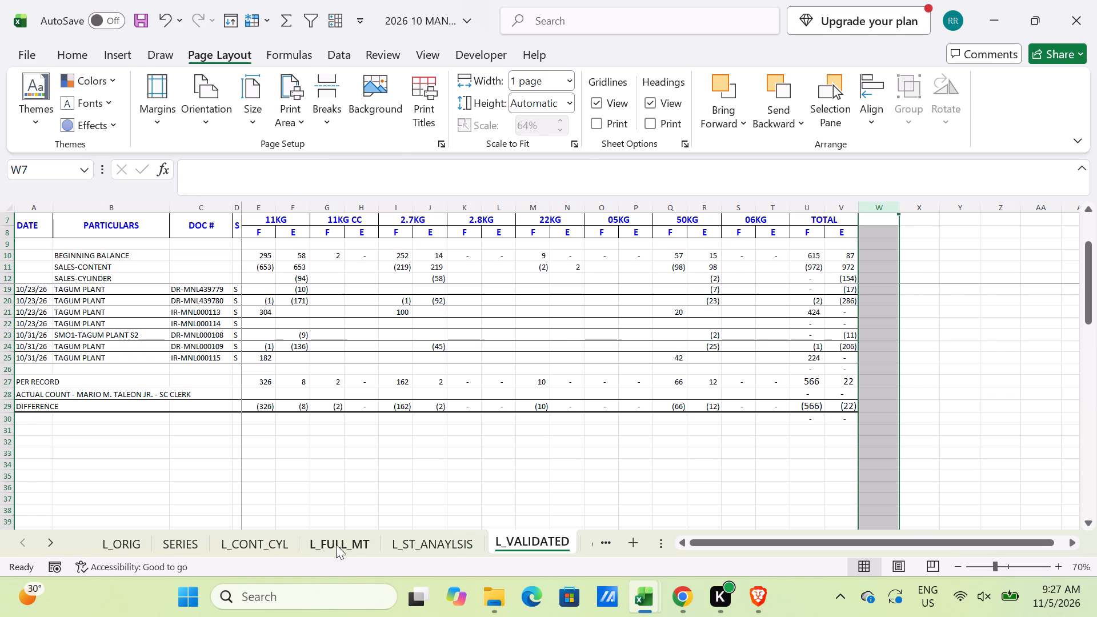
Rename the GASES sheet as G_ORIG.
triple_click(47, 546)
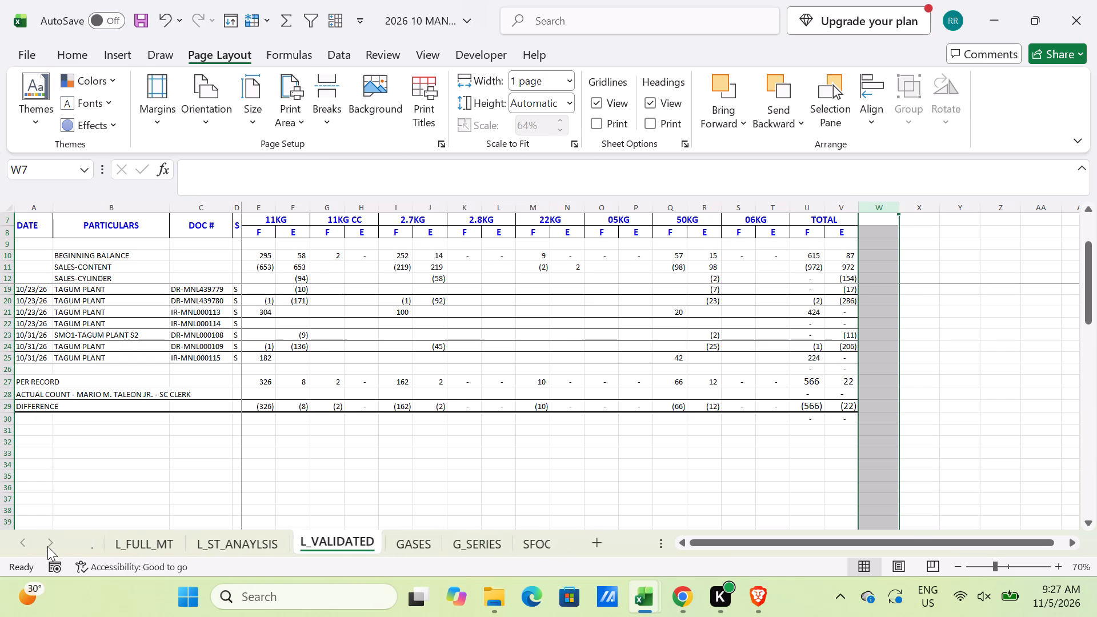
double_click(47, 546)
double_click(379, 544)
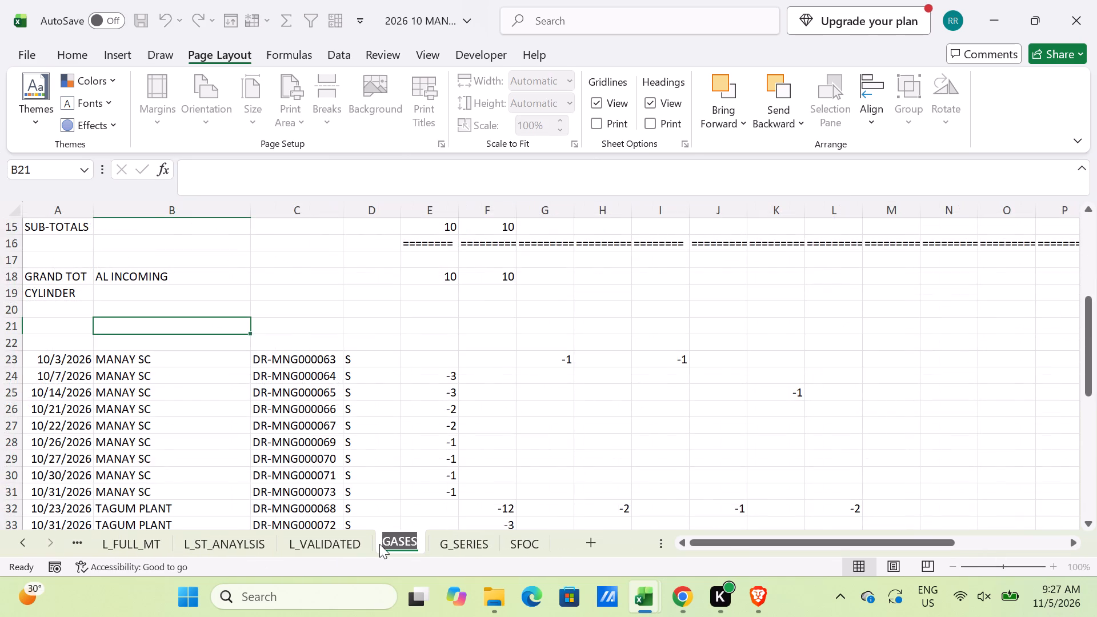
key("g")
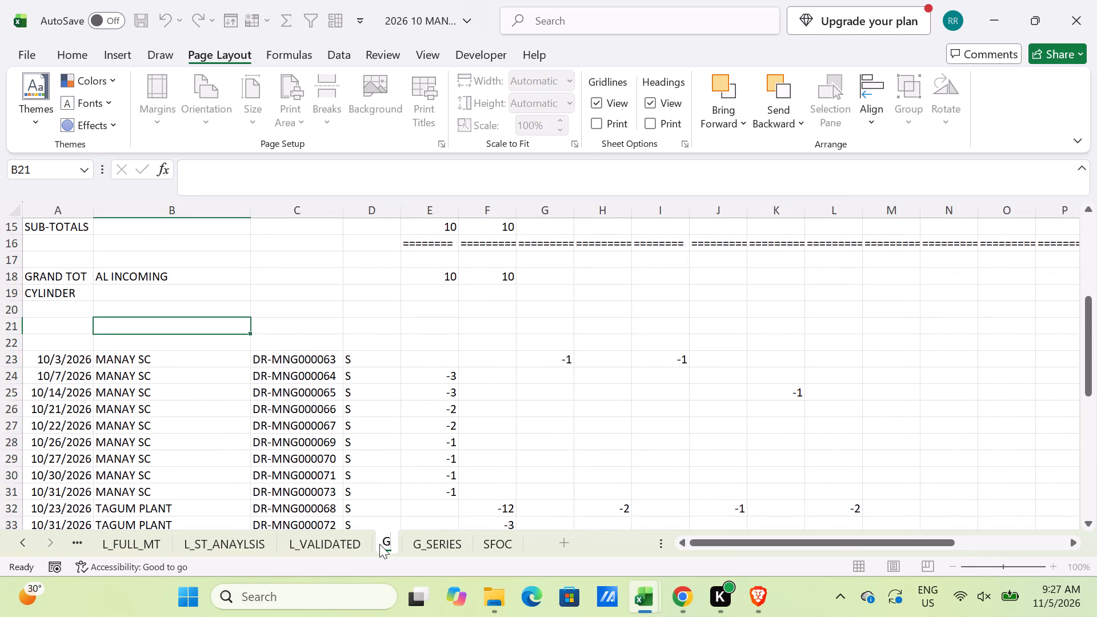
type("_ORIG")
key("Return")
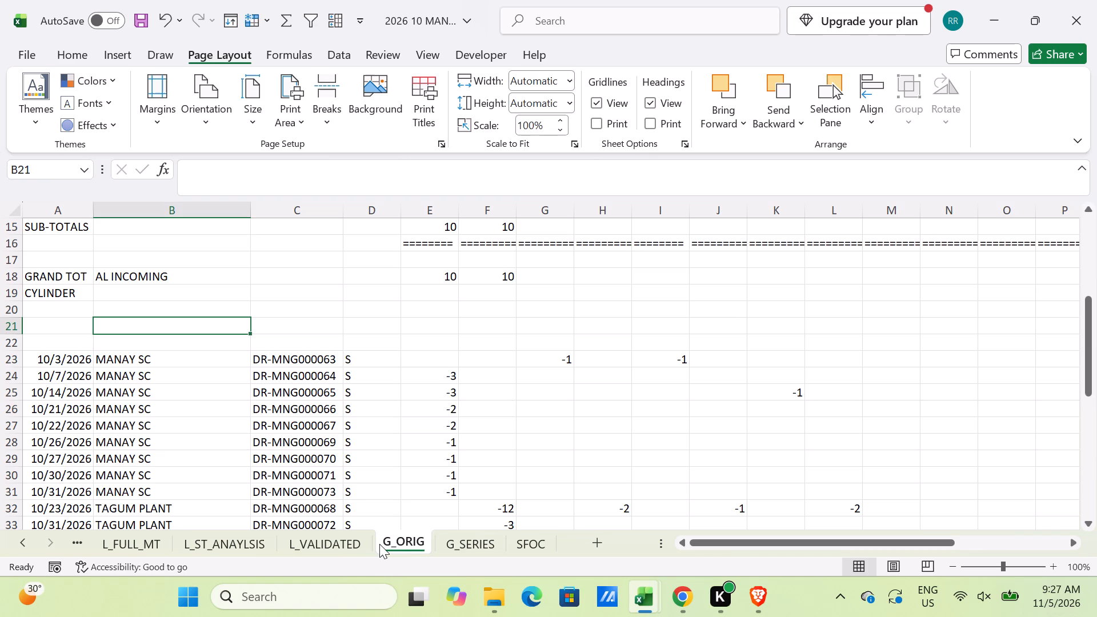
left_click_drag(379, 544, 431, 552)
left_click_drag(431, 552, 411, 547)
Copy heading rows 2 to 7 from the SERIES sheet and insert them above row 1 of G_SERIES.
left_click(446, 536)
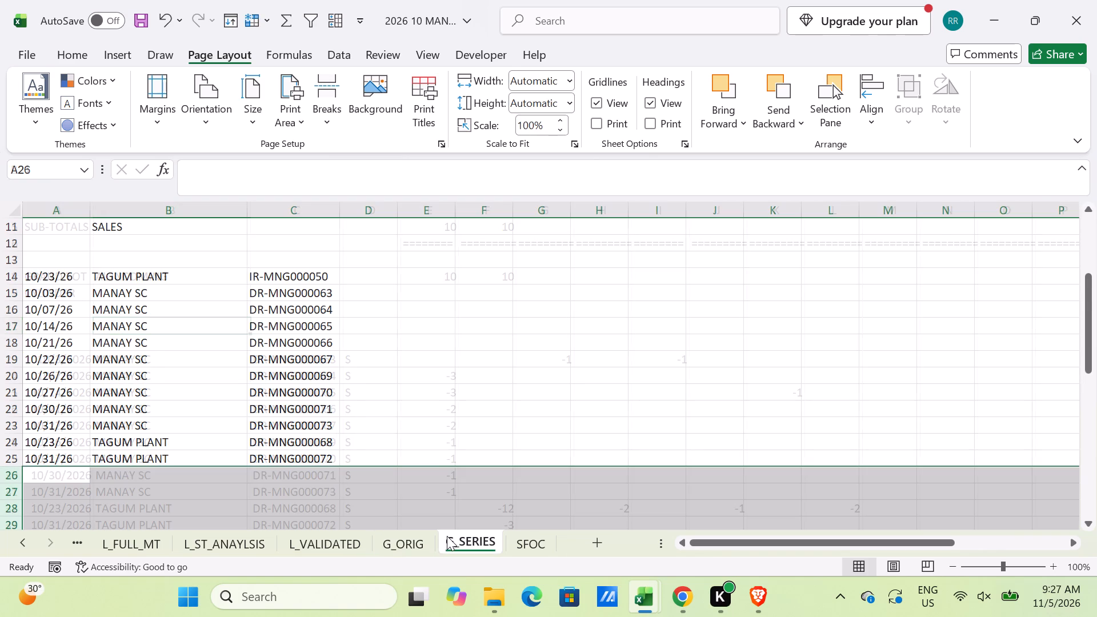
scroll(382, 443, "up", 4)
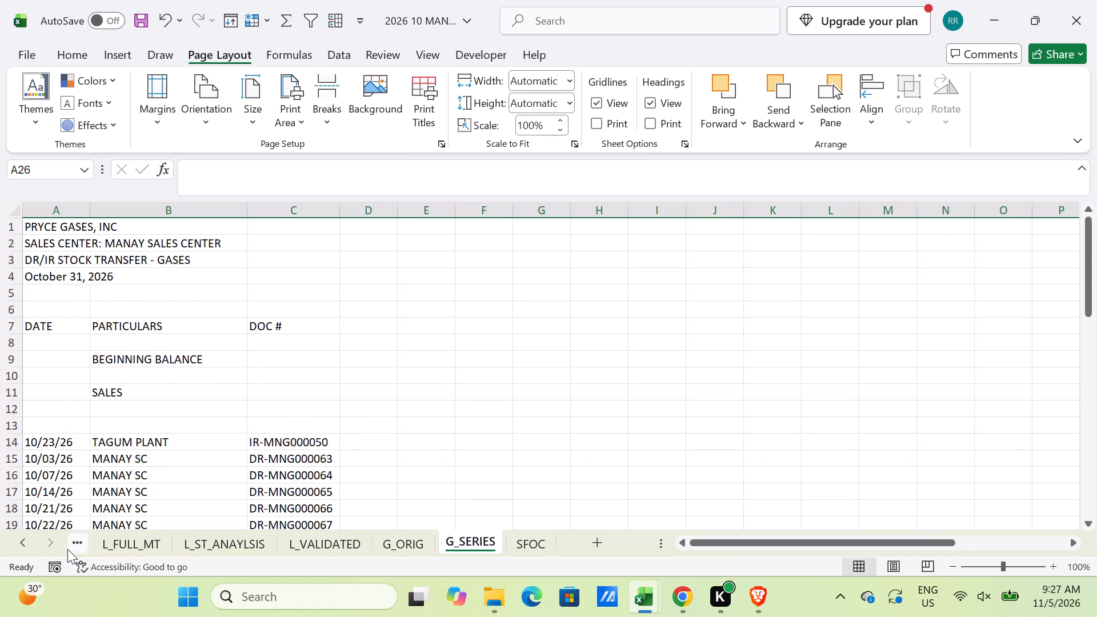
triple_click(17, 539)
left_click(179, 544)
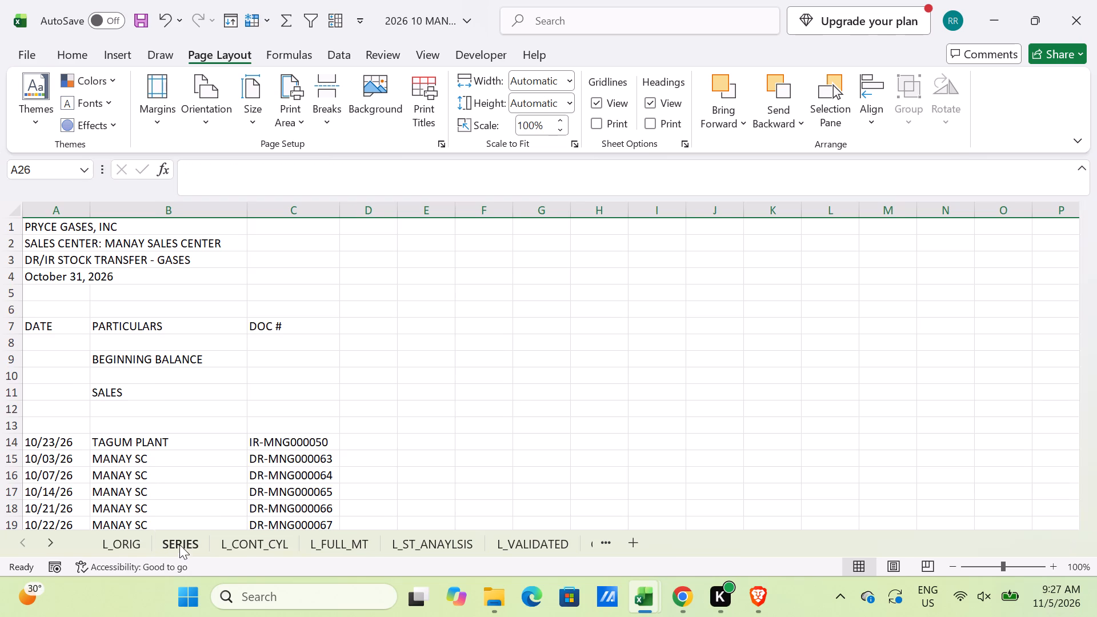
left_click(18, 318, "shift")
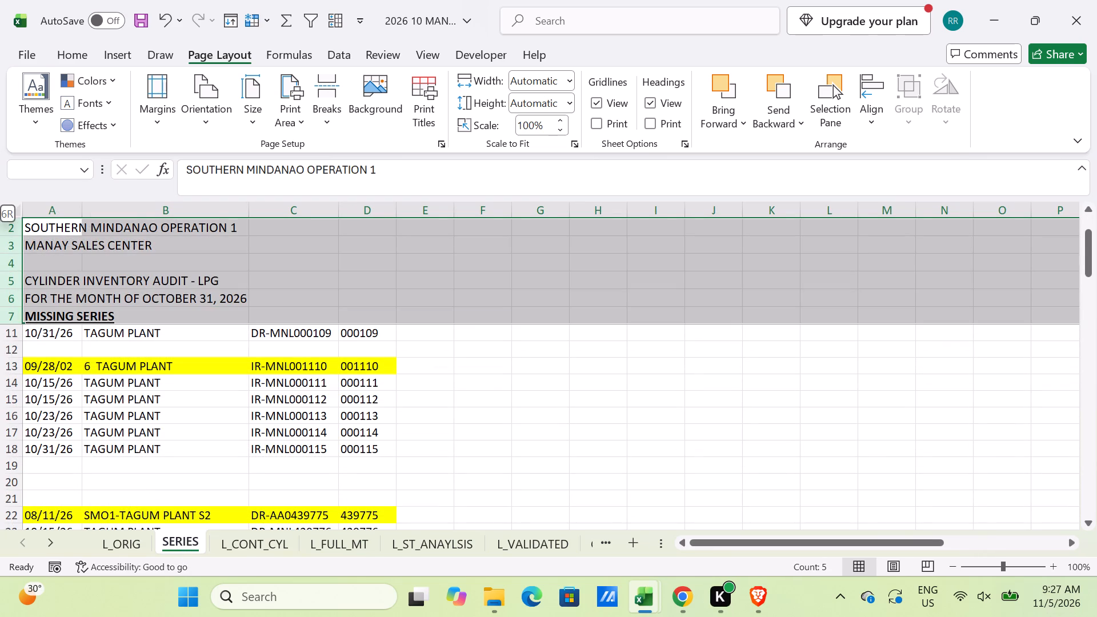
key("ctrl+c")
double_click(49, 536)
left_click_drag(49, 536, 58, 536)
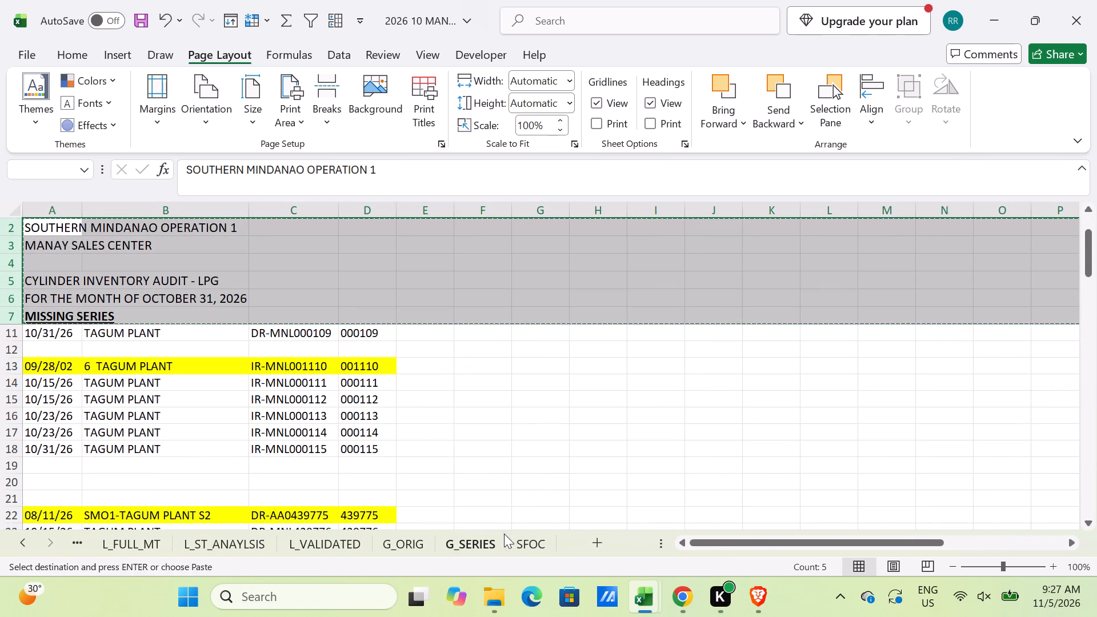
left_click(482, 548)
scroll(101, 396, "up", 5)
left_click(19, 225)
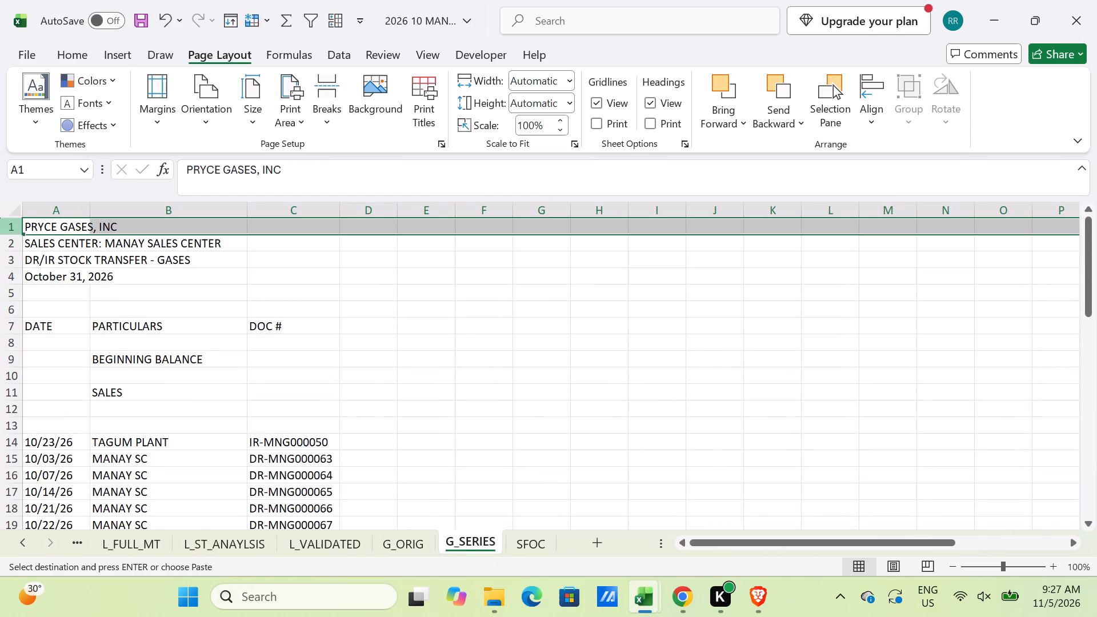
key("ctrl+shift+equal")
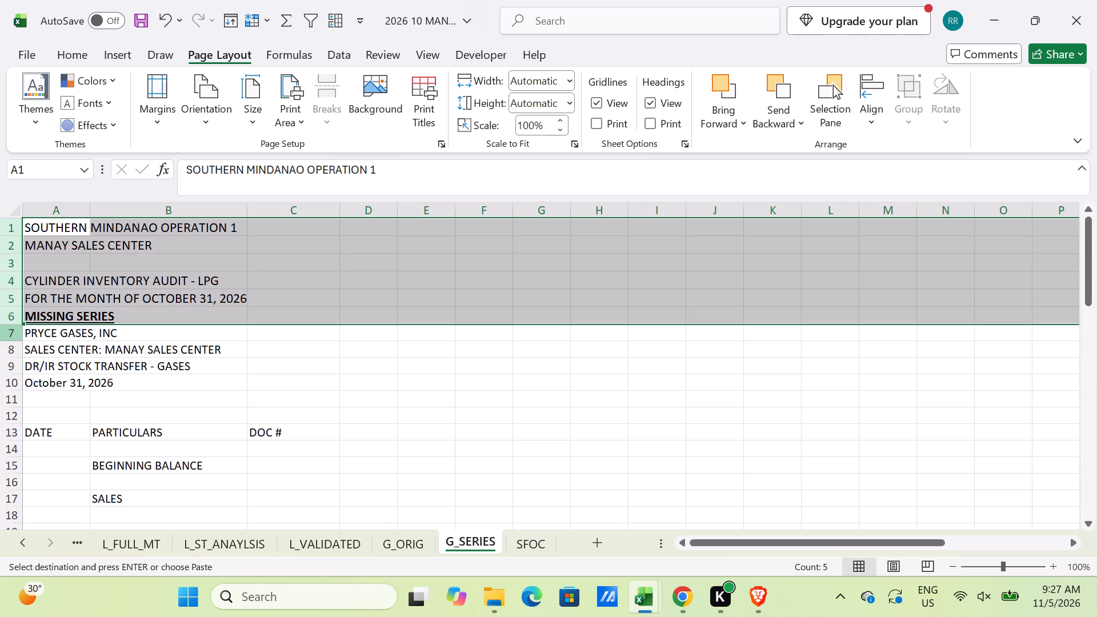
Delete the old heading rows 7 to 17 in G_SERIES, plus the blank rows from row 21 down below the last record.
left_click_drag(6, 330, 63, 394)
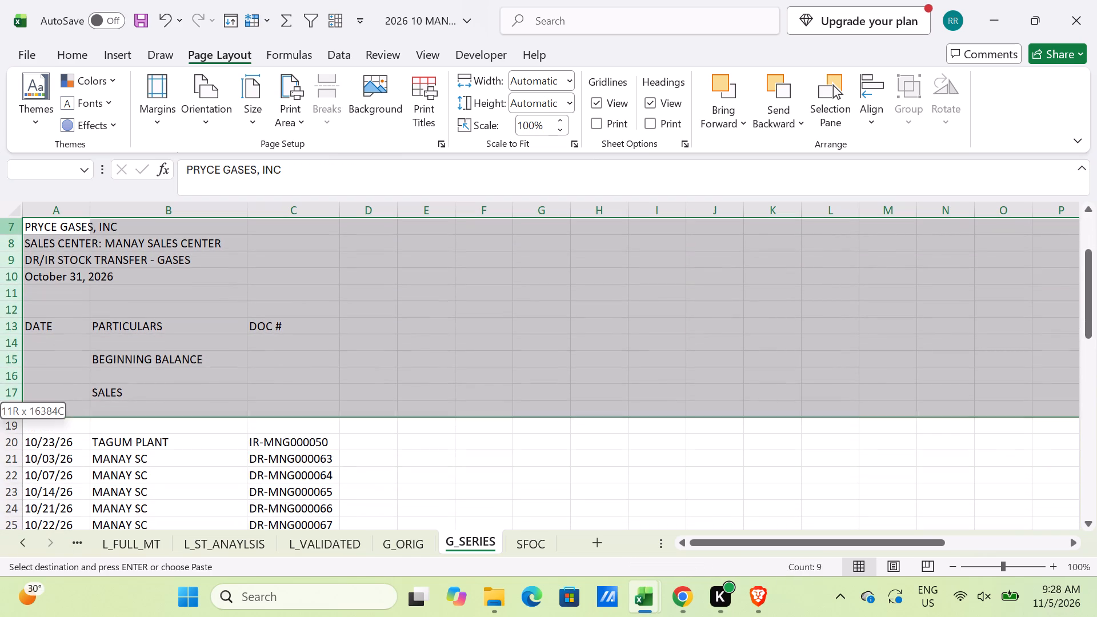
left_click_drag(63, 394, 65, 390)
key("ctrl+minus")
scroll(87, 458, "down", 2)
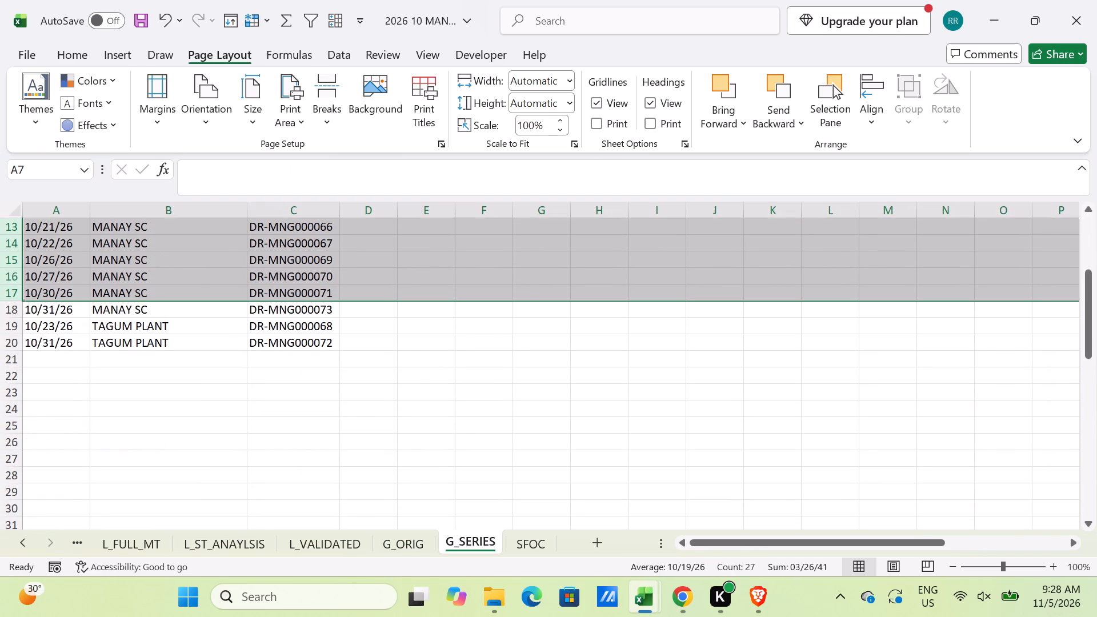
left_click_drag(5, 356, 6, 518)
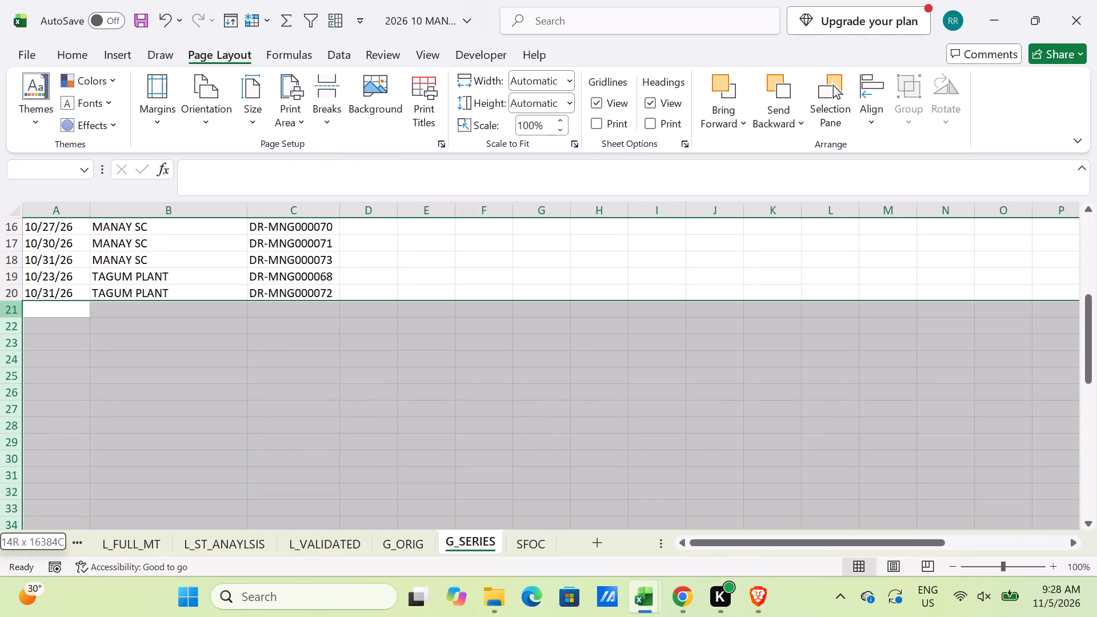
key("ctrl+minus")
scroll(18, 512, "down", 1)
scroll(29, 494, "up", 6)
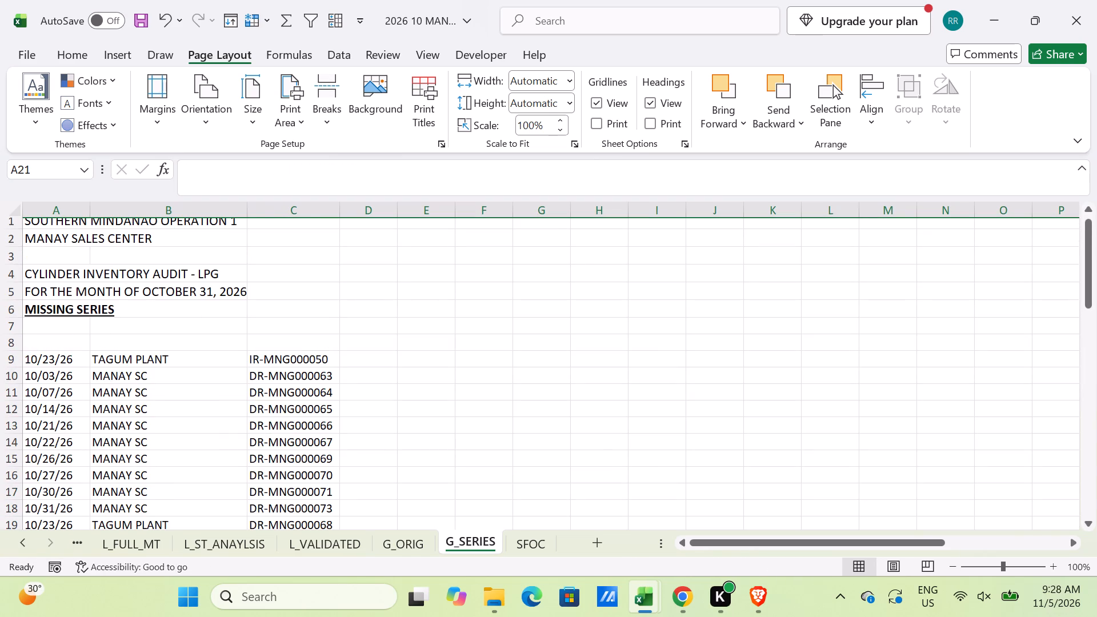
Enter =RIGHT(C9,6) in D9 and fill it down to D20 to extract each document's series number.
left_click(371, 367)
key("equal")
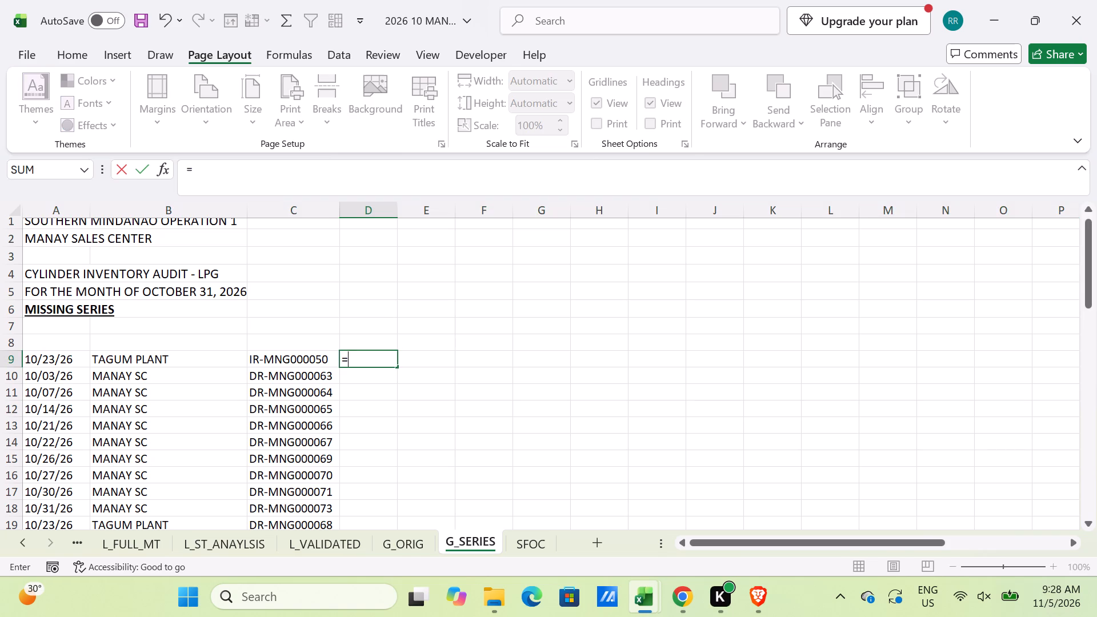
type("RIGHT")
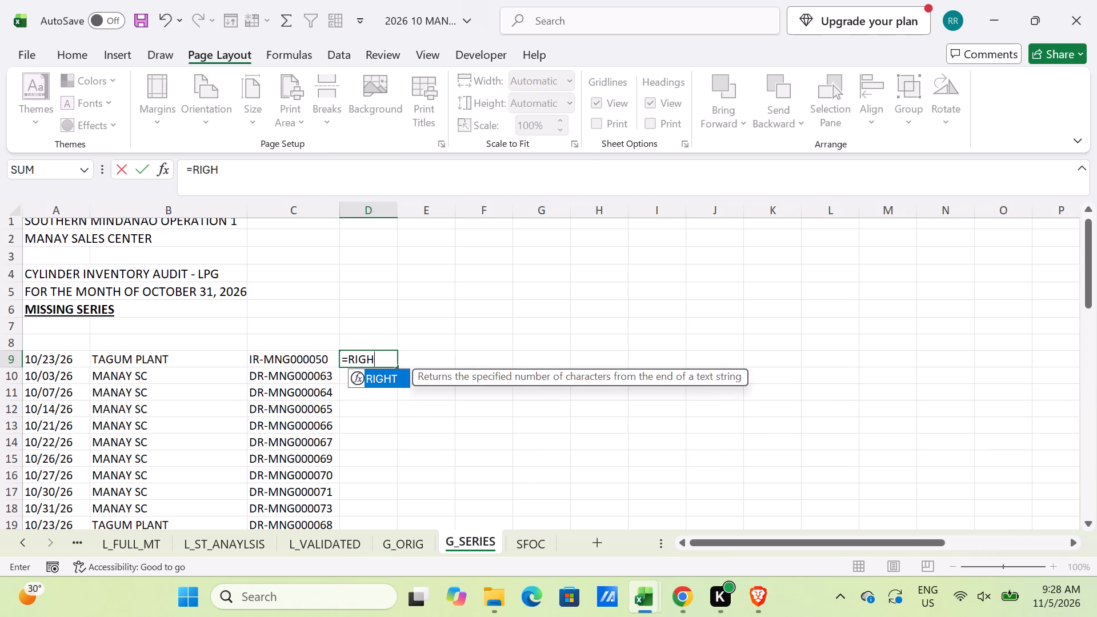
key("shift+parenleft")
key("c")
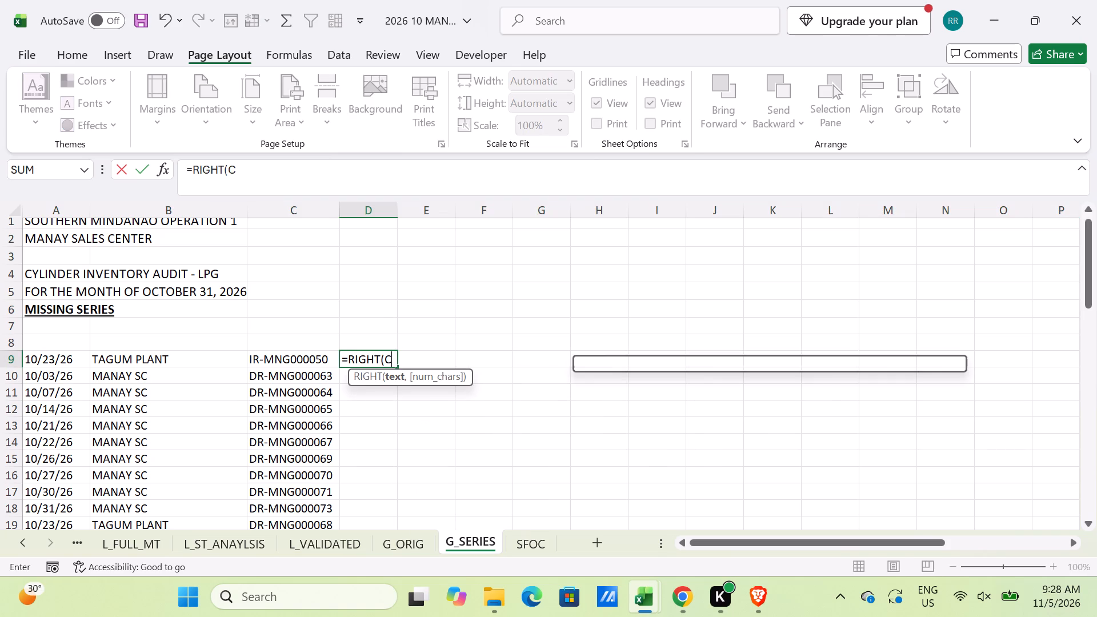
key("9")
type(",6")
key("Return")
left_click(372, 356)
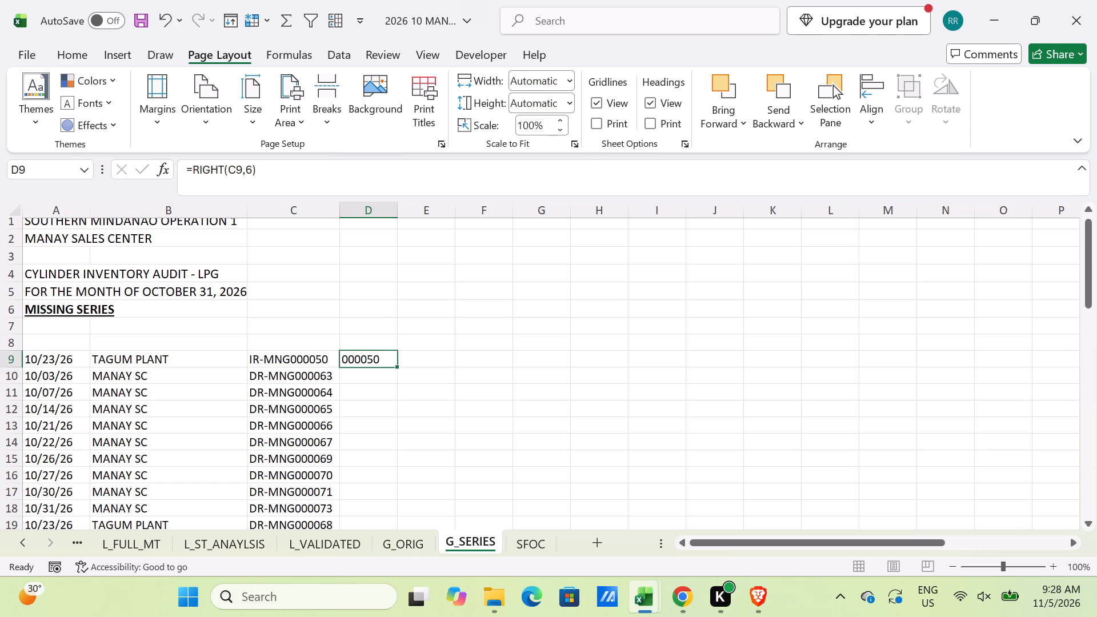
left_click_drag(398, 364, 349, 500)
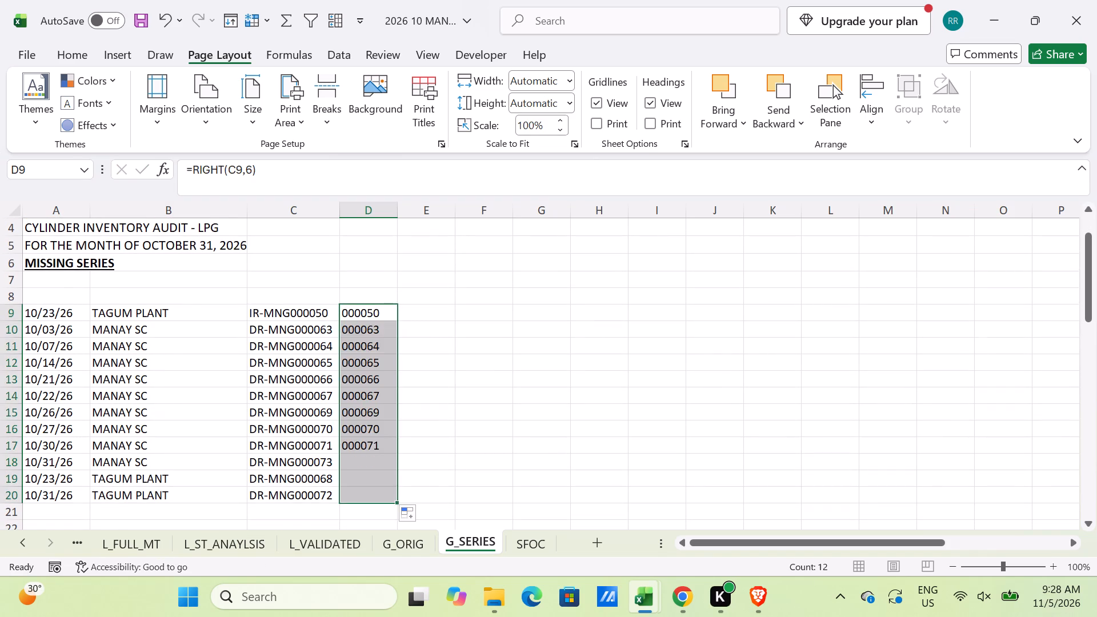
Change the G_SERIES title in A4 to CYLINDER INVENTORY AUDIT - GASES.
scroll(262, 359, "up", 2)
left_click(70, 281)
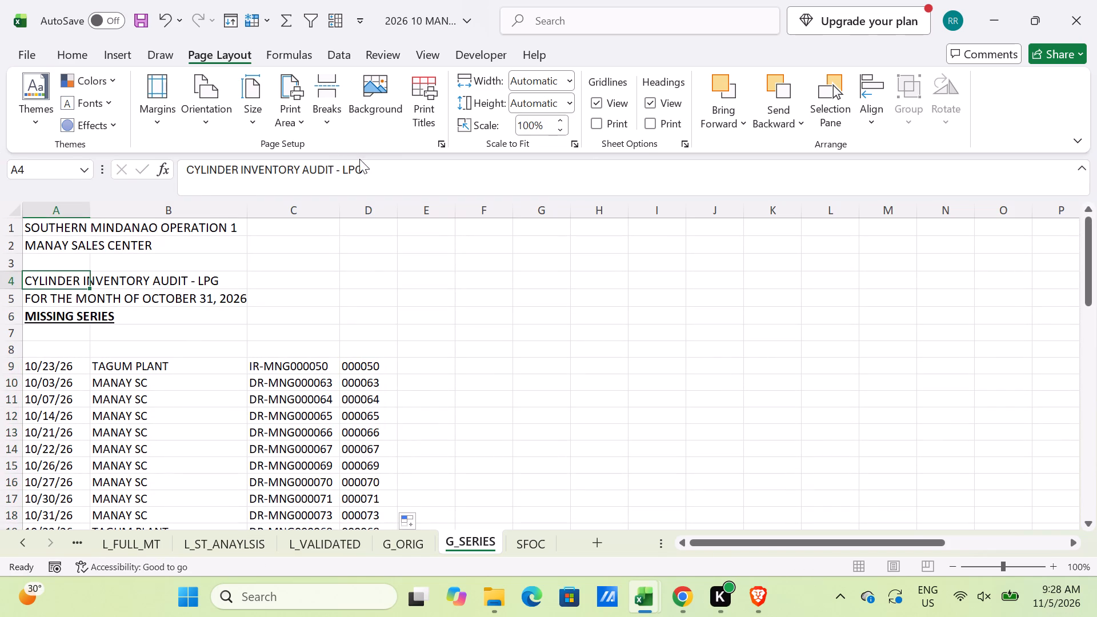
left_click(393, 175)
key("BackSpace")
key("BackSpace")
key("BackSpace")
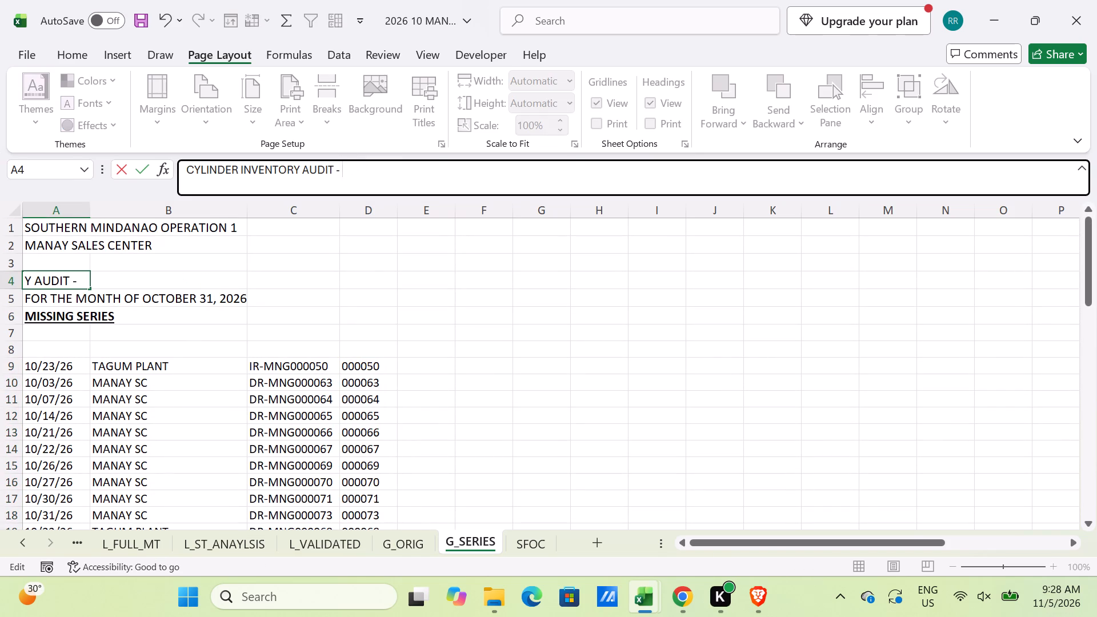
type("GASES")
key("Return")
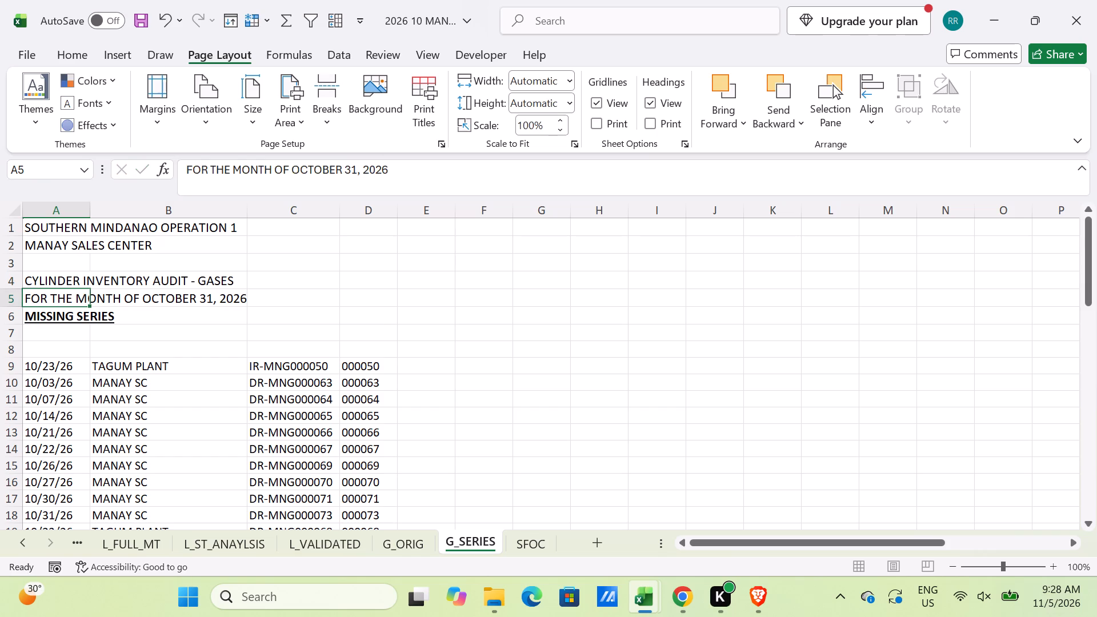
Sort record rows 9 to 20 in ascending order by the series number in column D.
scroll(378, 414, "down", 1)
left_click_drag(375, 314, 375, 423)
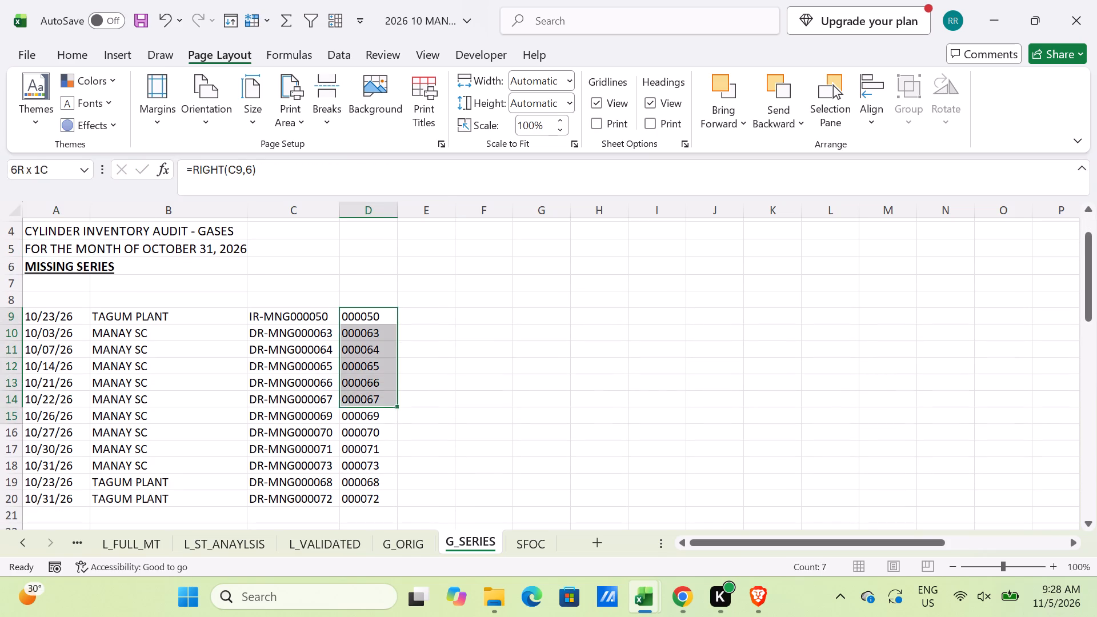
left_click_drag(375, 423, 369, 498)
key("shift+space")
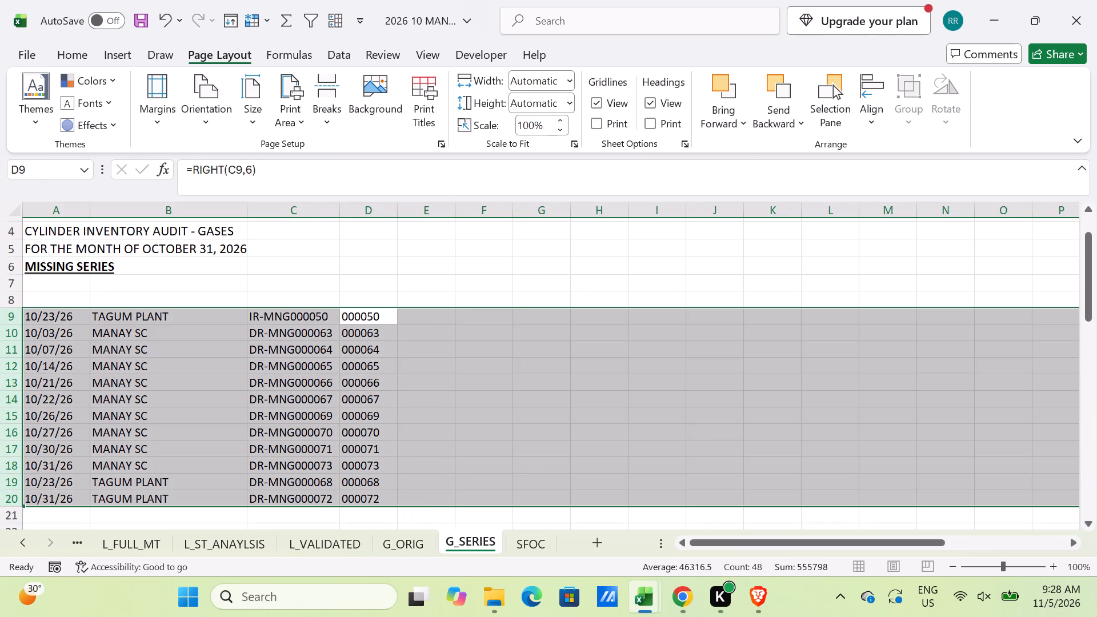
key("alt+a")
type("SA")
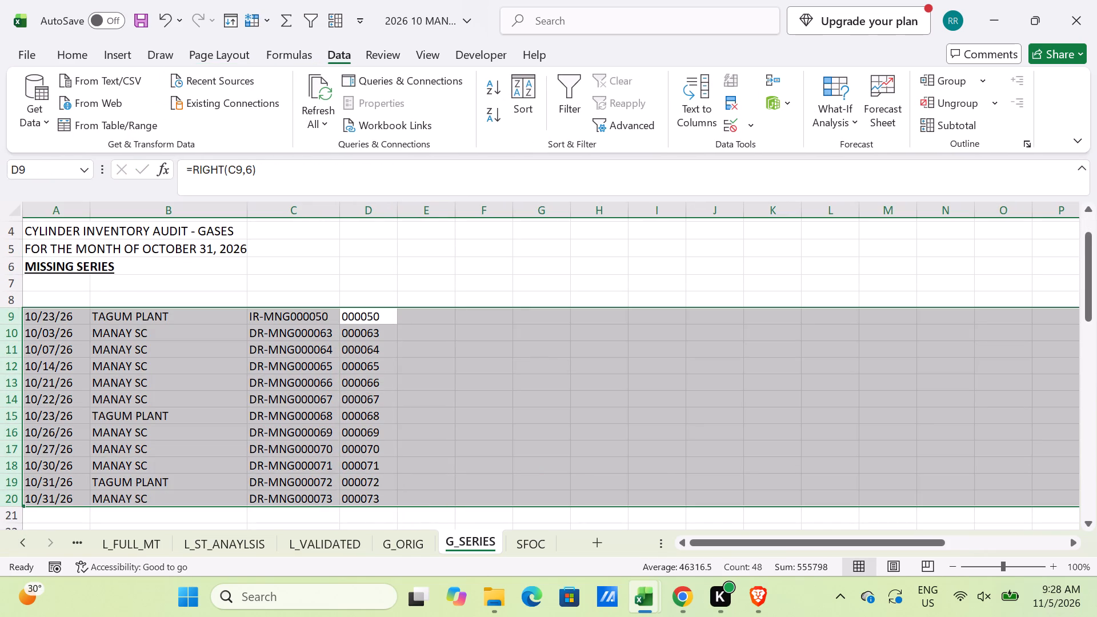
Insert two blank rows above row 10 to separate the IR record from the DR records.
left_click(17, 331)
key("ctrl+shift+equal")
key("ctrl+shift+equal")
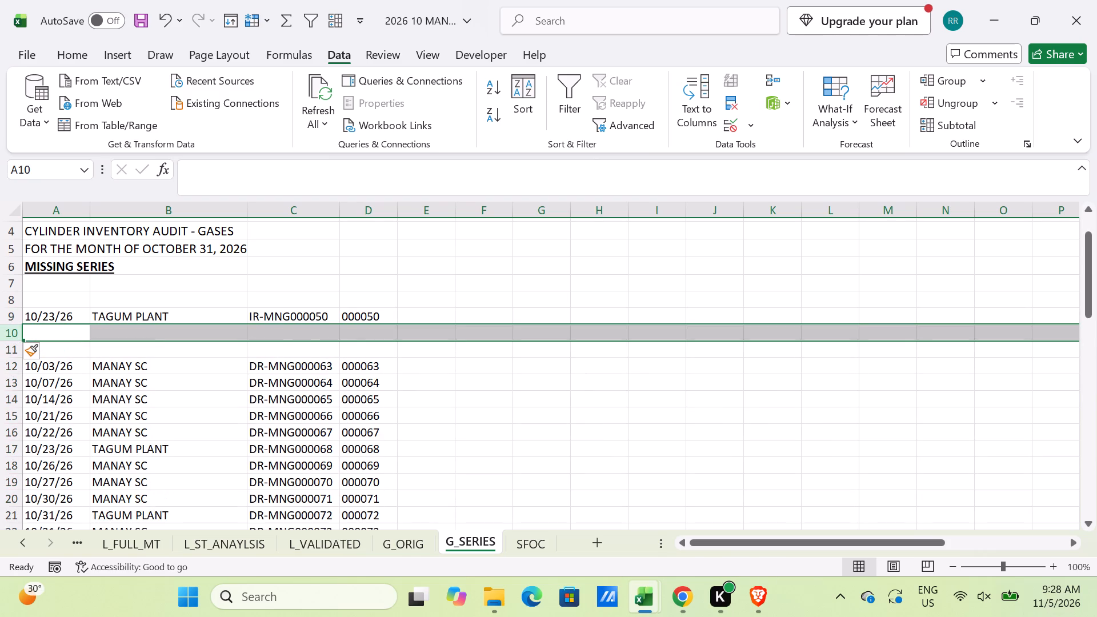
Fill the series-number formula from D9 down to D13 and copy it into D8.
left_click(359, 310)
left_click_drag(395, 322, 391, 397)
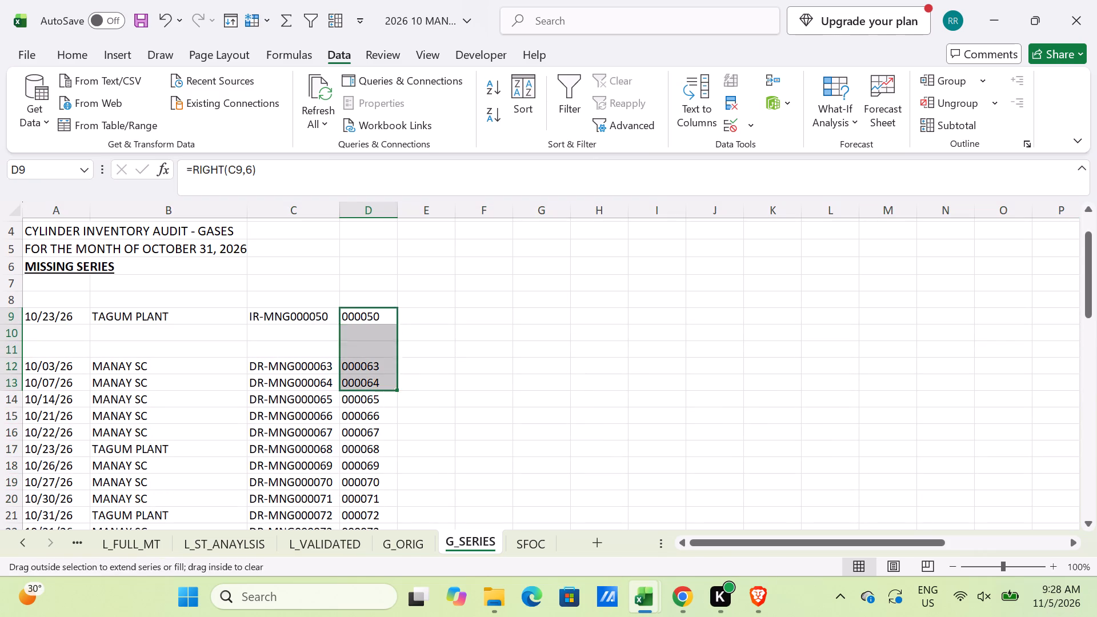
left_click(362, 316)
key("ctrl+c")
left_click(363, 287)
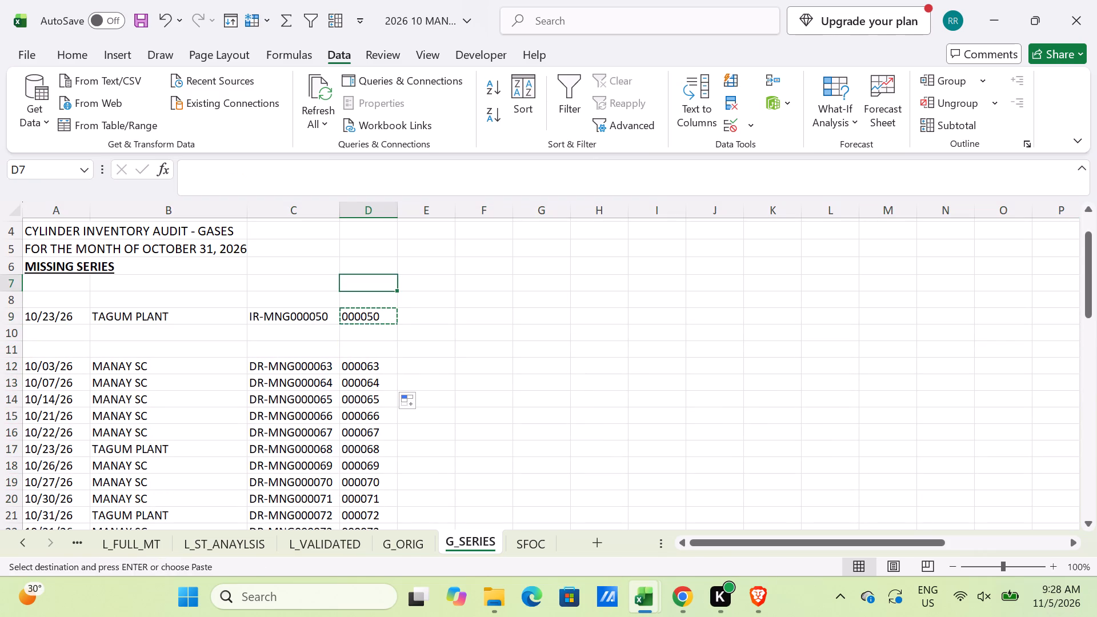
left_click(362, 294)
key("ctrl+v")
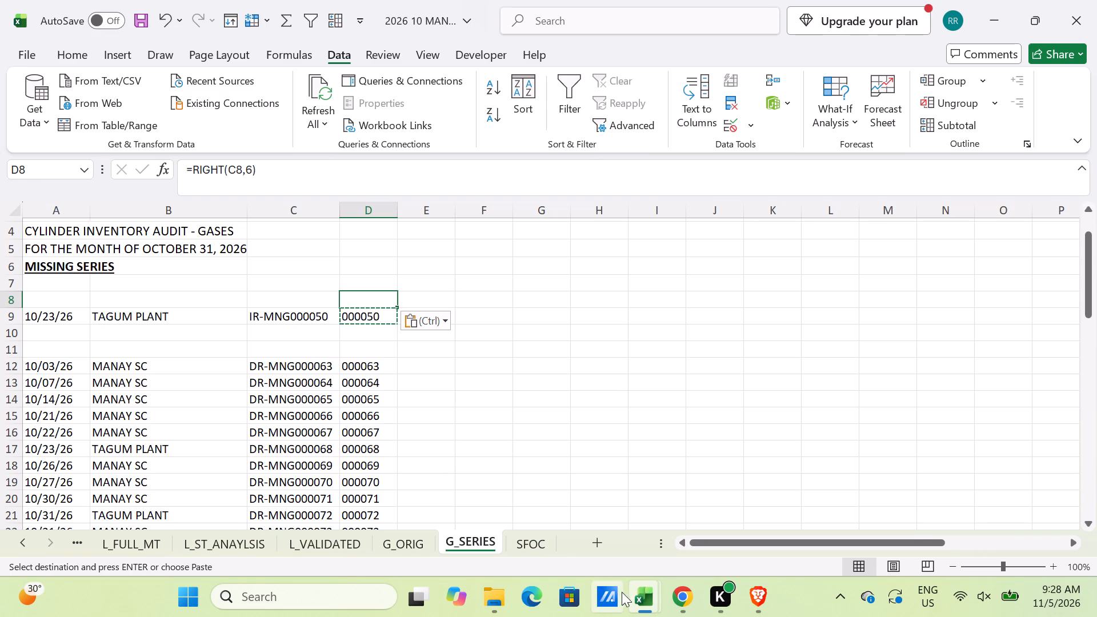
Switch to the September 2026 gases workbook and examine the Manay sheet's incoming and outgoing stock transfer document numbers against G_SERIES.
left_click(640, 597)
left_click(642, 504)
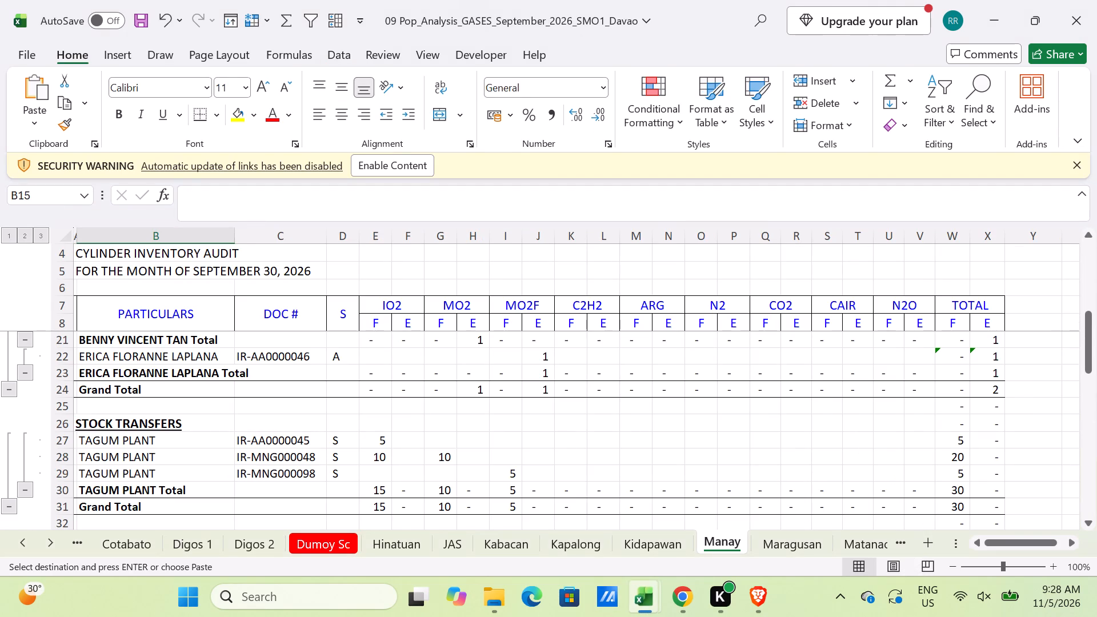
scroll(369, 479, "up", 2)
scroll(369, 479, "down", 2)
key("alt+Tab")
key("alt+Tab")
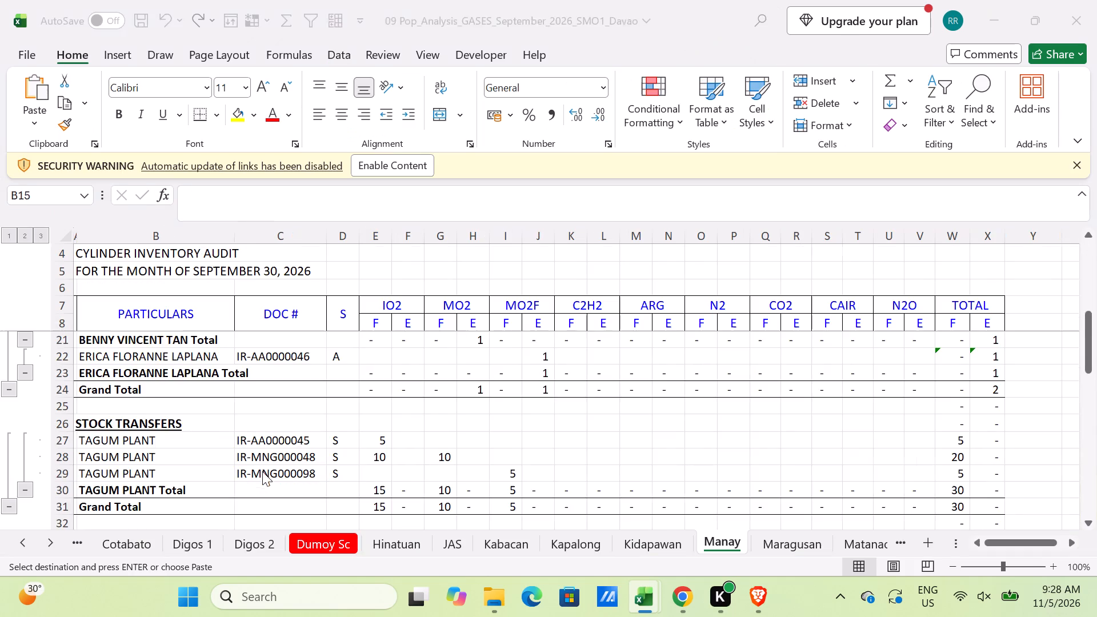
scroll(262, 471, "down", 3)
scroll(262, 471, "up", 3)
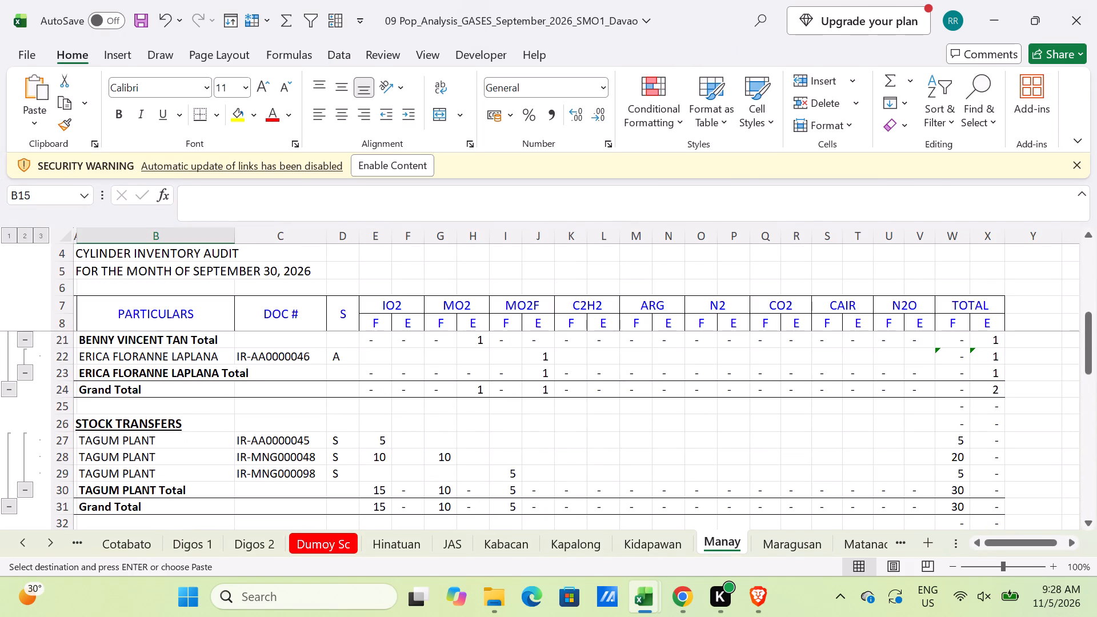
scroll(262, 471, "up", 4)
scroll(262, 471, "down", 5)
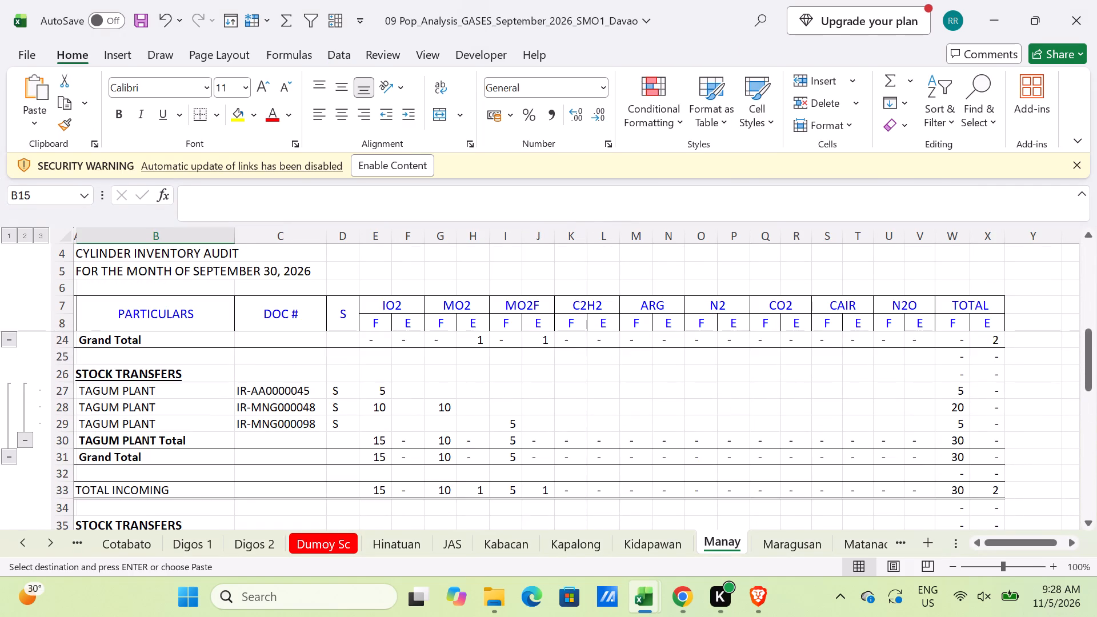
scroll(262, 471, "down", 4)
scroll(262, 471, "up", 2)
scroll(262, 471, "down", 2)
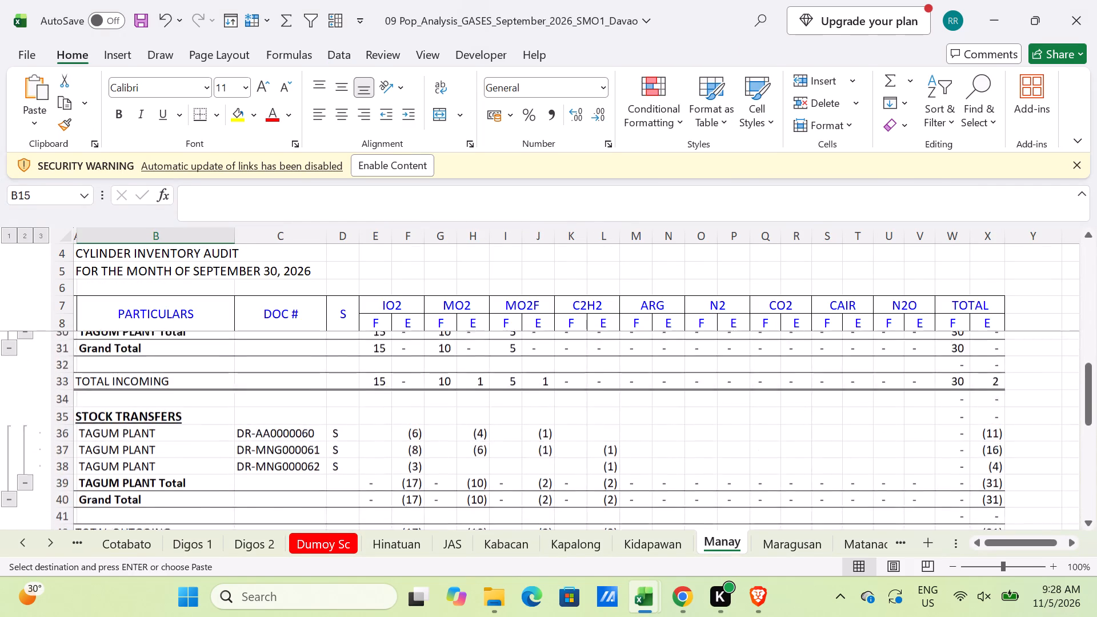
scroll(262, 471, "down", 1)
scroll(262, 471, "up", 2)
key("alt+Tab")
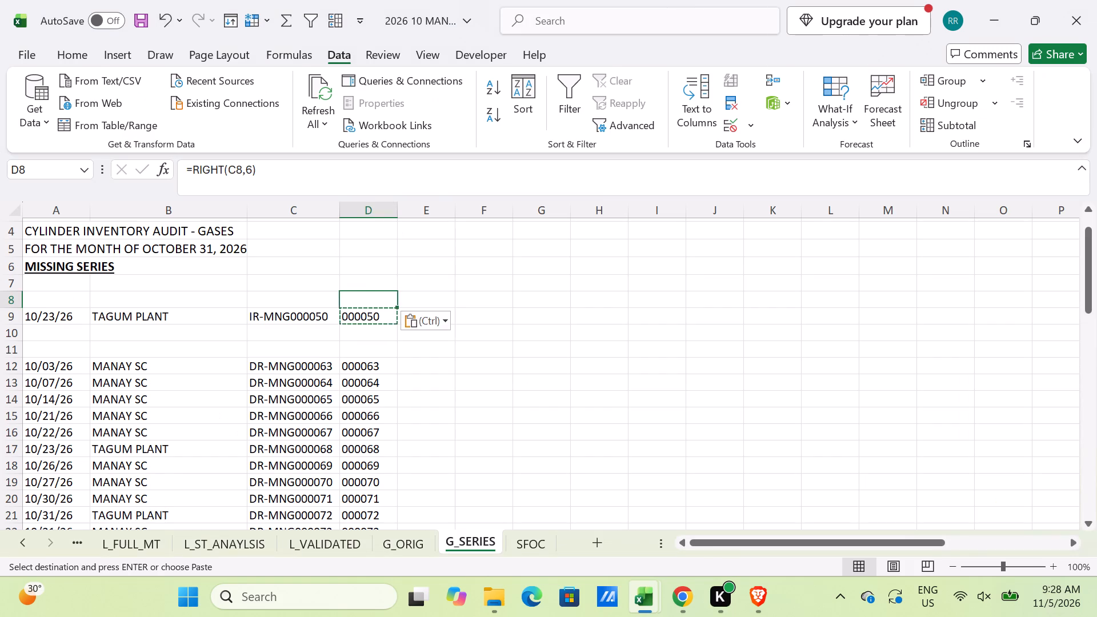
scroll(196, 432, "down", 1)
Switch to the September gases workbook and widen the hidden date column A on the Manay sheet.
key("alt+Tab")
scroll(166, 438, "down", 1)
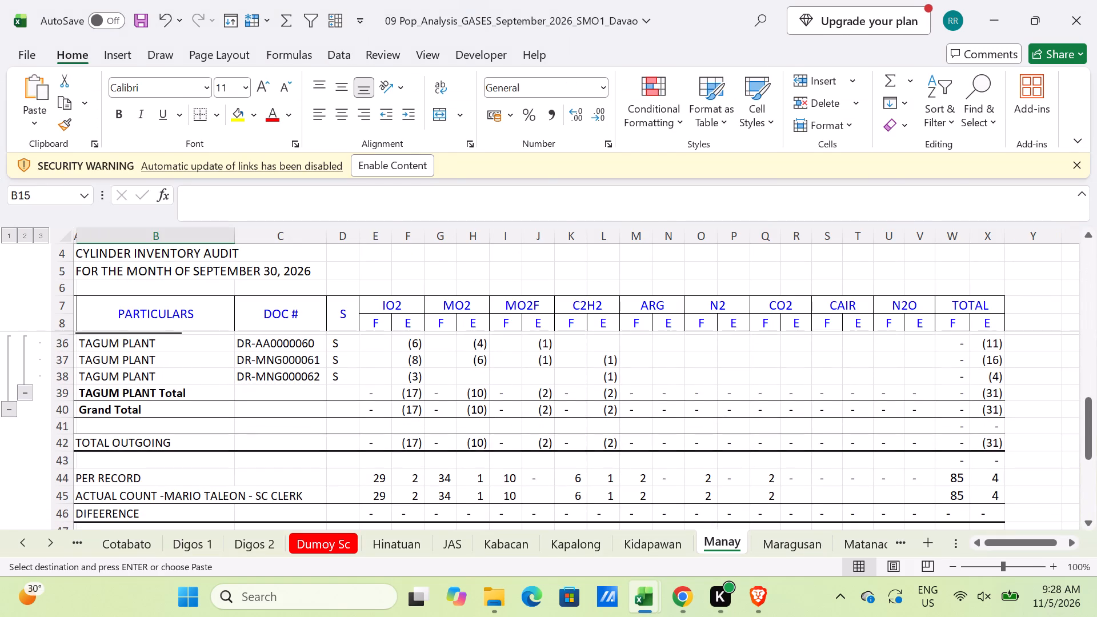
left_click_drag(109, 374, 246, 373)
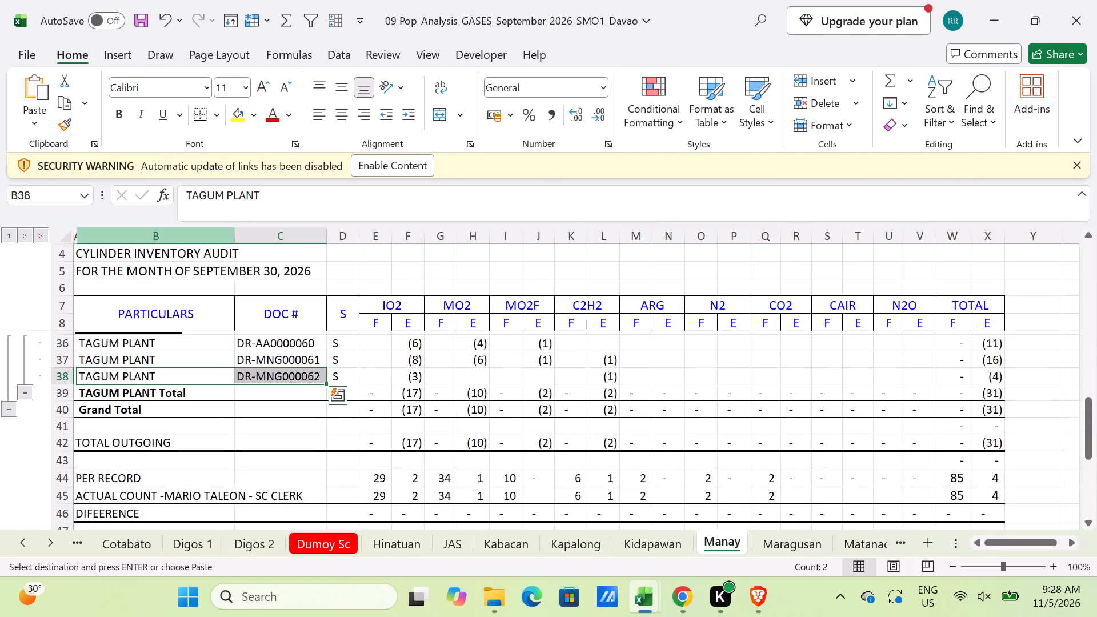
left_click_drag(78, 235, 119, 249)
double_click(119, 249)
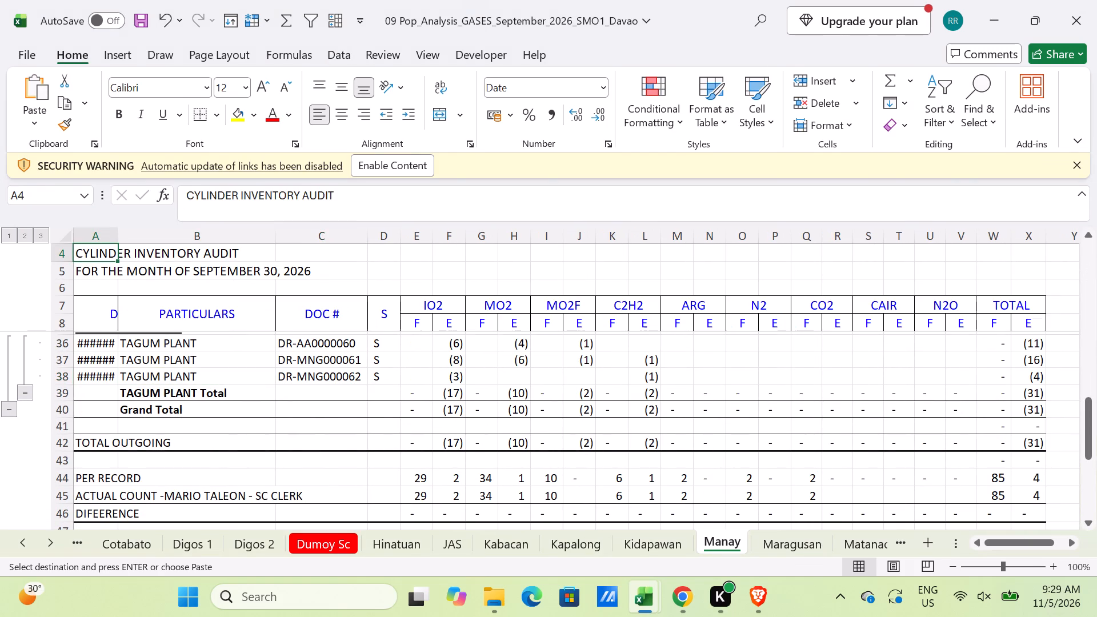
Copy the date, particulars and number of September's DR-MNG000062 record and paste them as values into A11:C11 of October's G_SERIES sheet.
left_click_drag(87, 378, 317, 380)
key("ctrl+c")
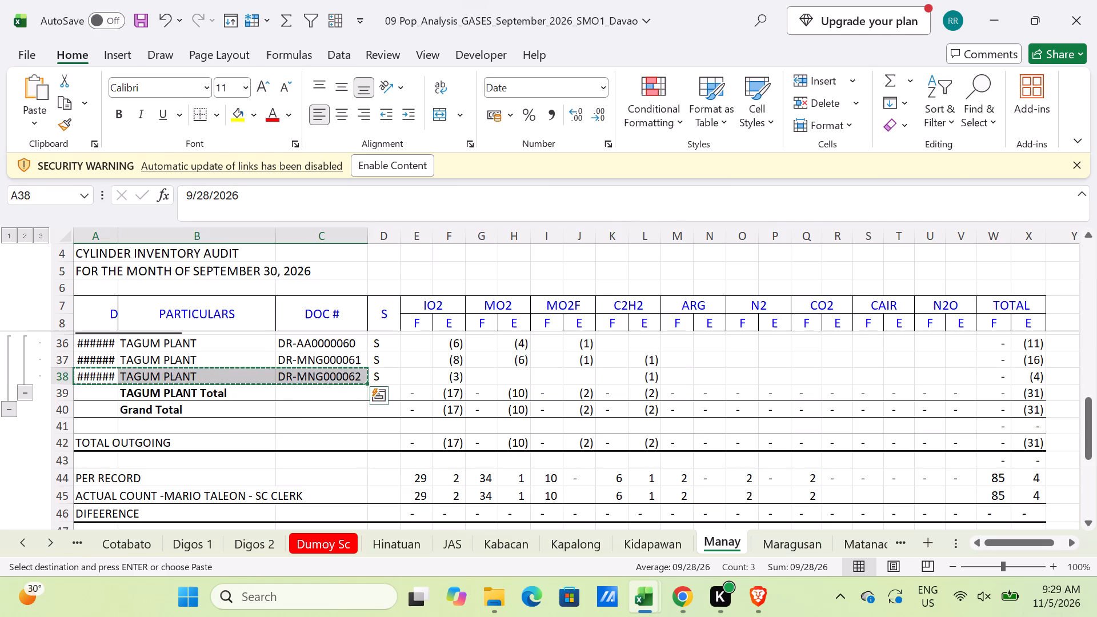
key("alt+Tab")
left_click(47, 297)
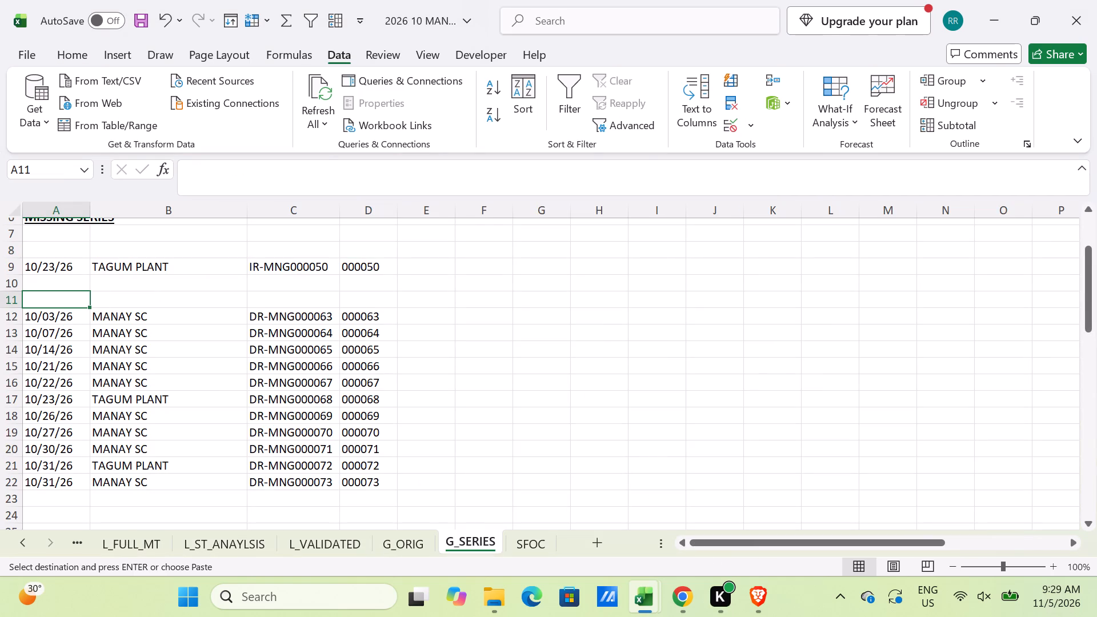
key("alt+e")
type("SV")
key("Return")
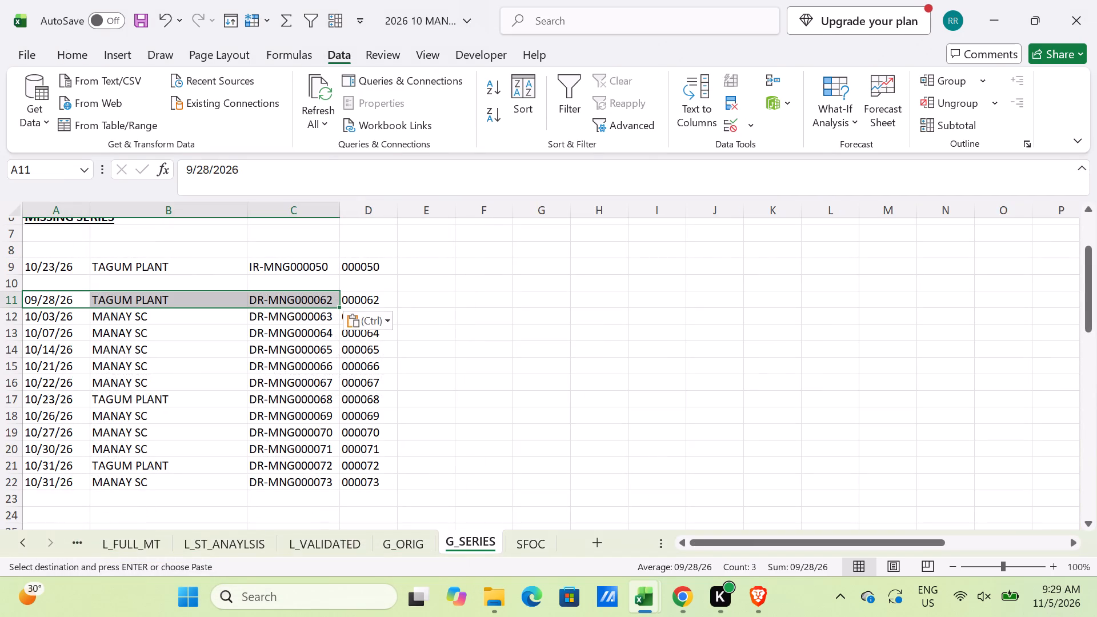
Highlight the September DR record in A11:D11 with yellow fill.
left_click(365, 298, "shift")
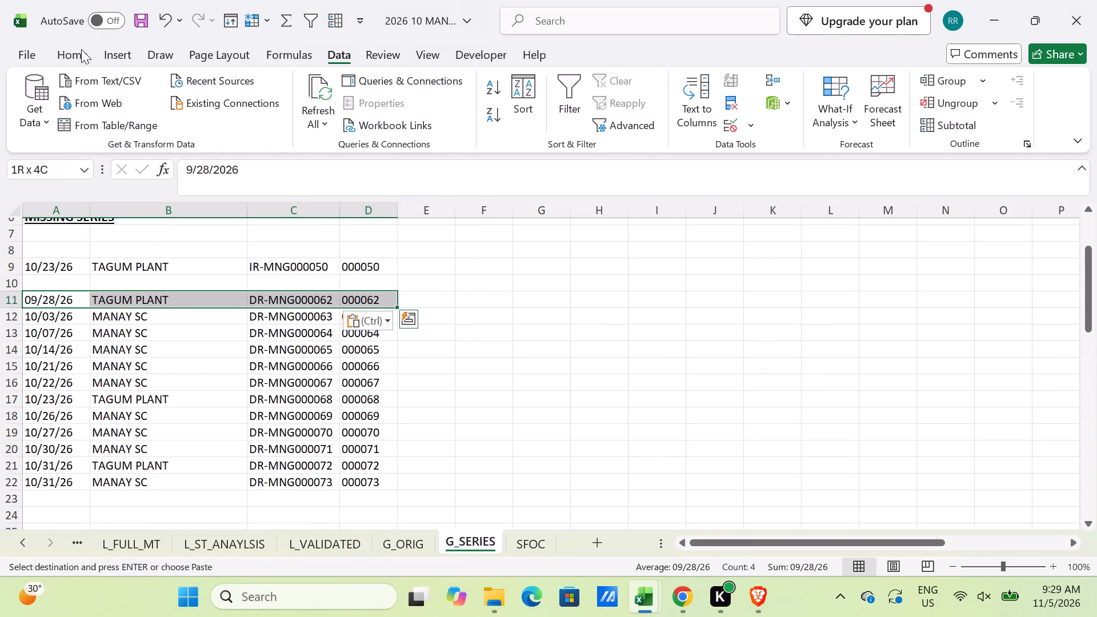
left_click(79, 49)
left_click(238, 114)
left_click(262, 408)
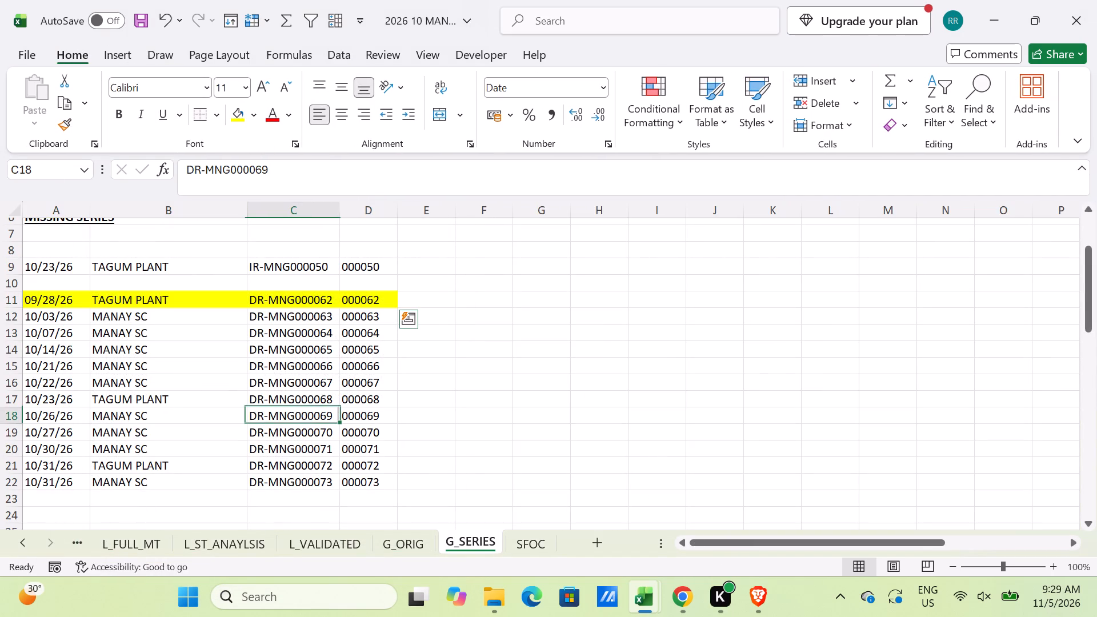
Examine the stock transfer document records on the SFOC and G_ORIG sheets.
scroll(262, 408, "up", 2)
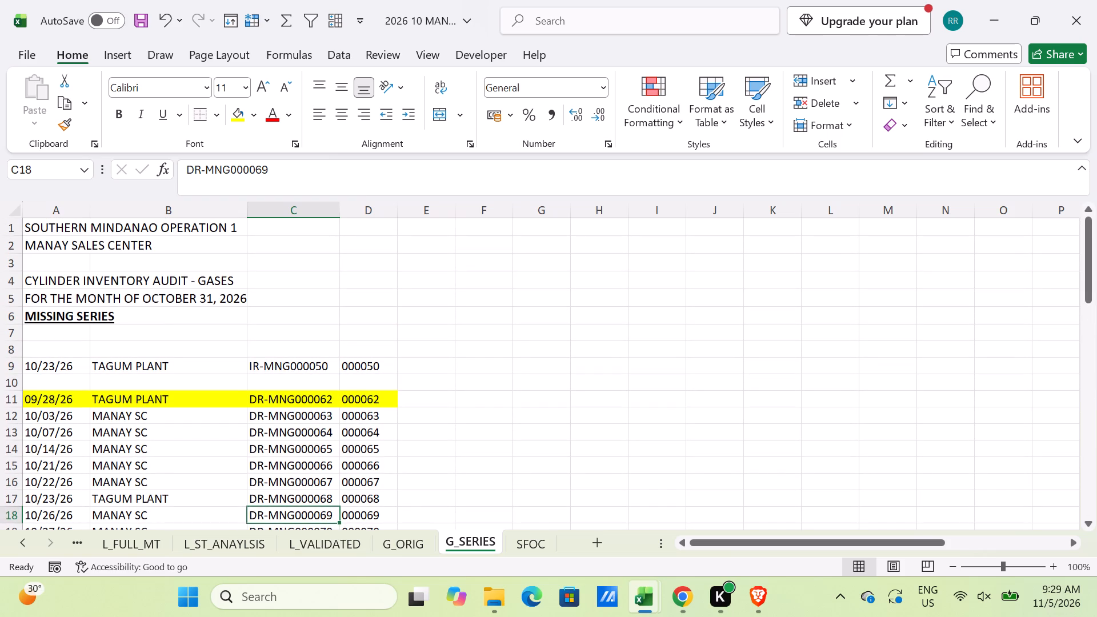
left_click(533, 547)
scroll(474, 507, "up", 3)
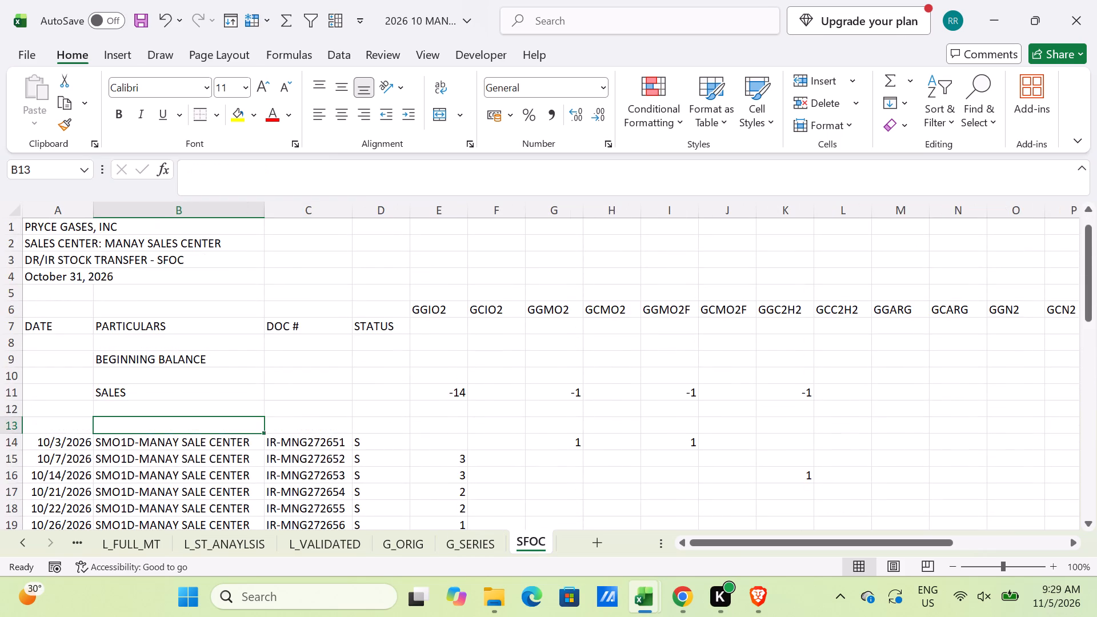
scroll(474, 507, "down", 3)
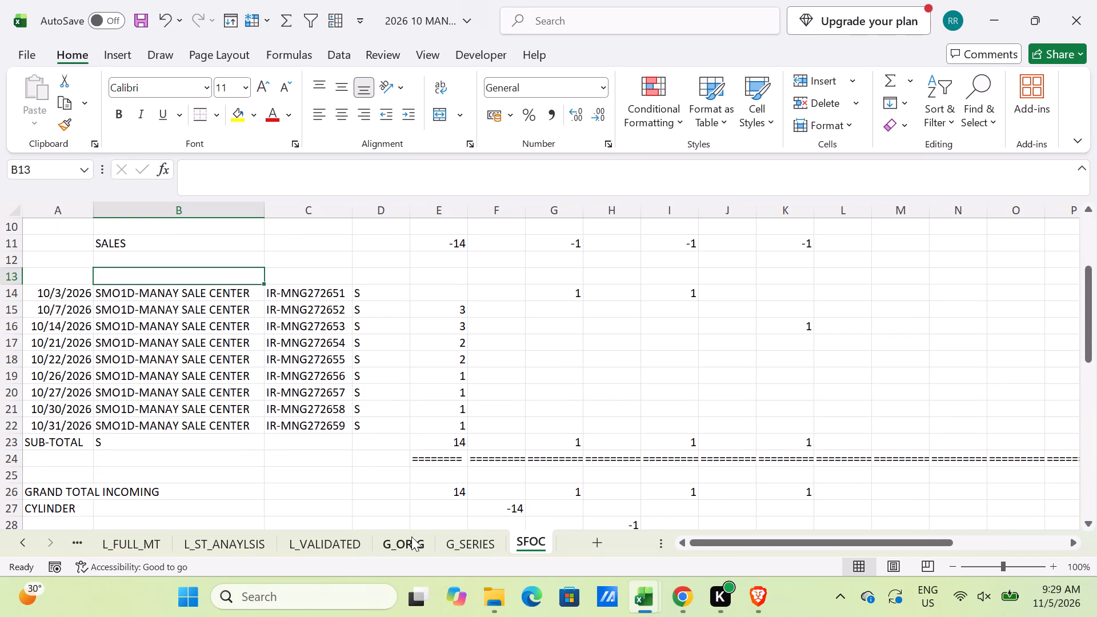
left_click(410, 542)
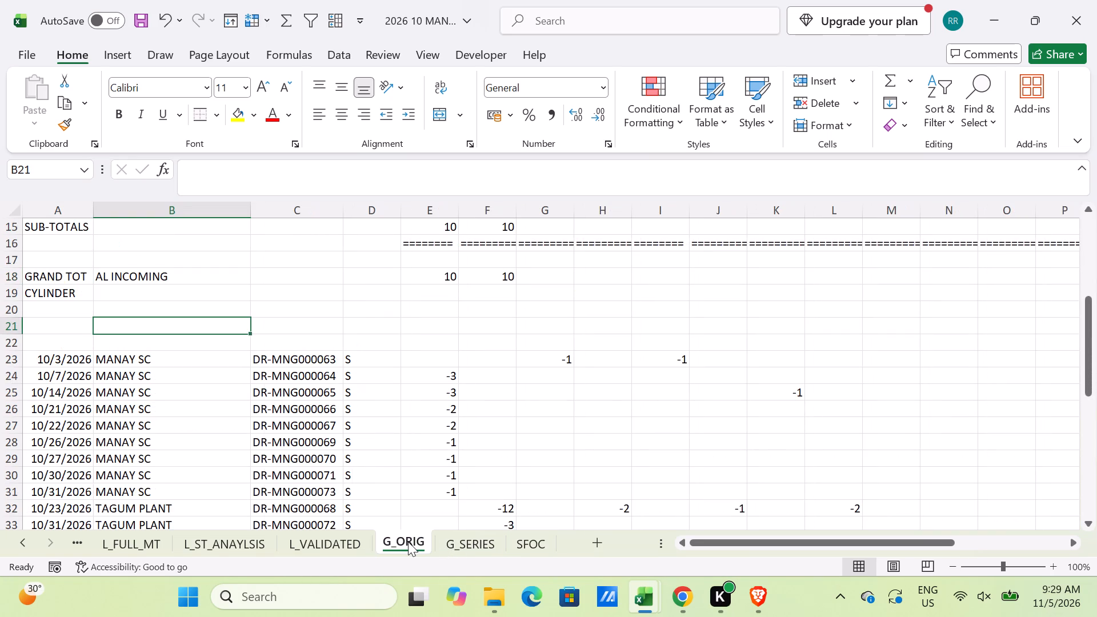
scroll(408, 542, "down", 3)
scroll(408, 538, "up", 3)
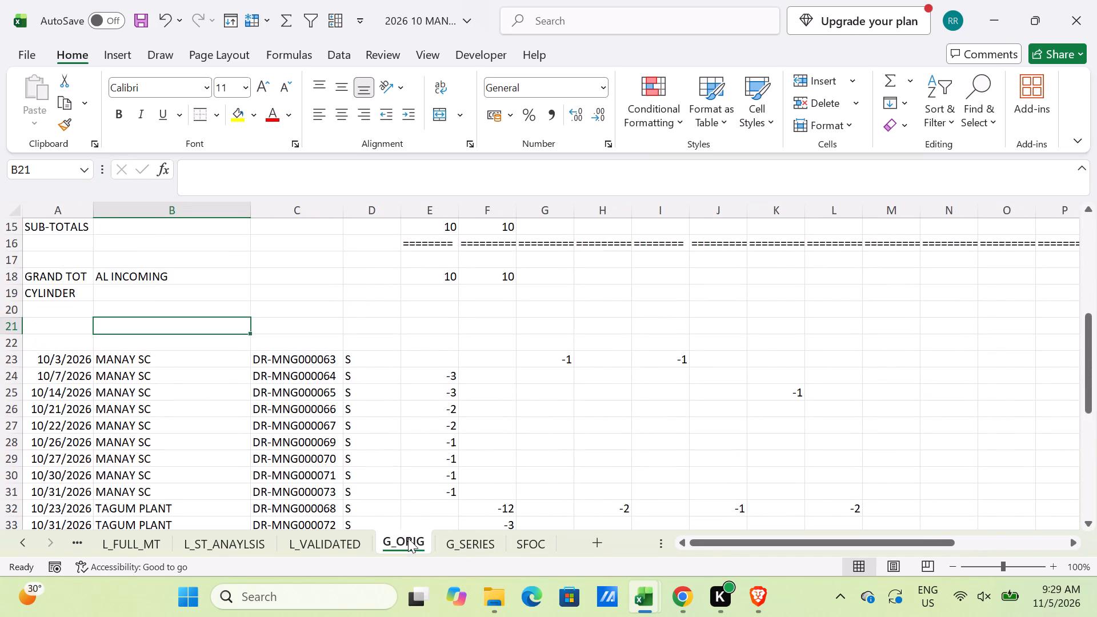
scroll(405, 535, "up", 3)
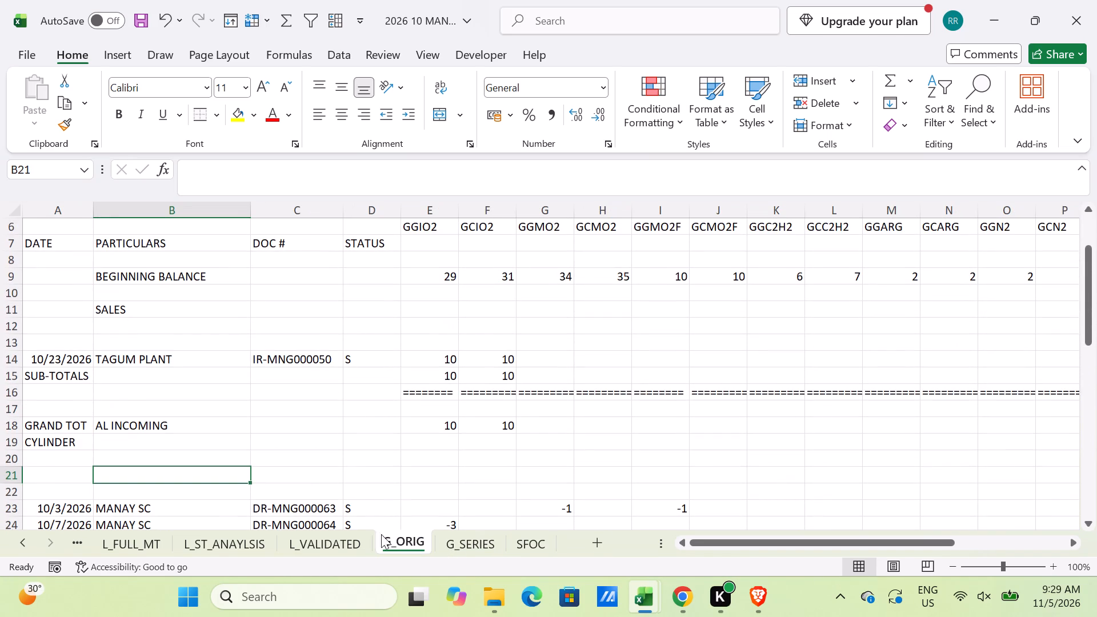
Examine how the LPG SERIES sheet groups its DR and IR records and marks the preceding documents.
left_click(341, 542)
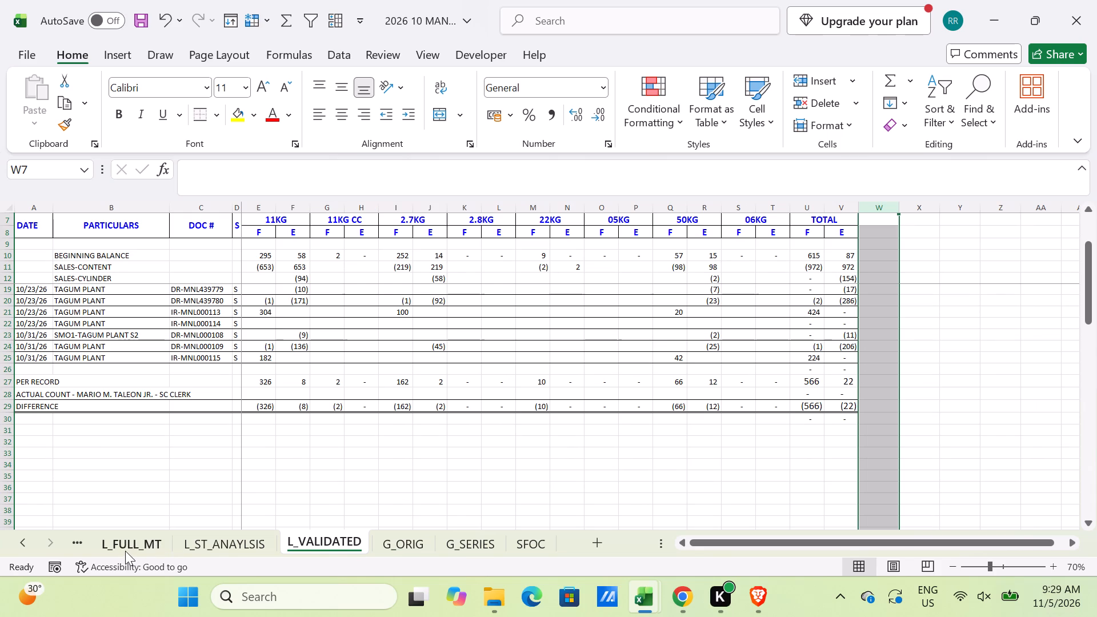
double_click(16, 539)
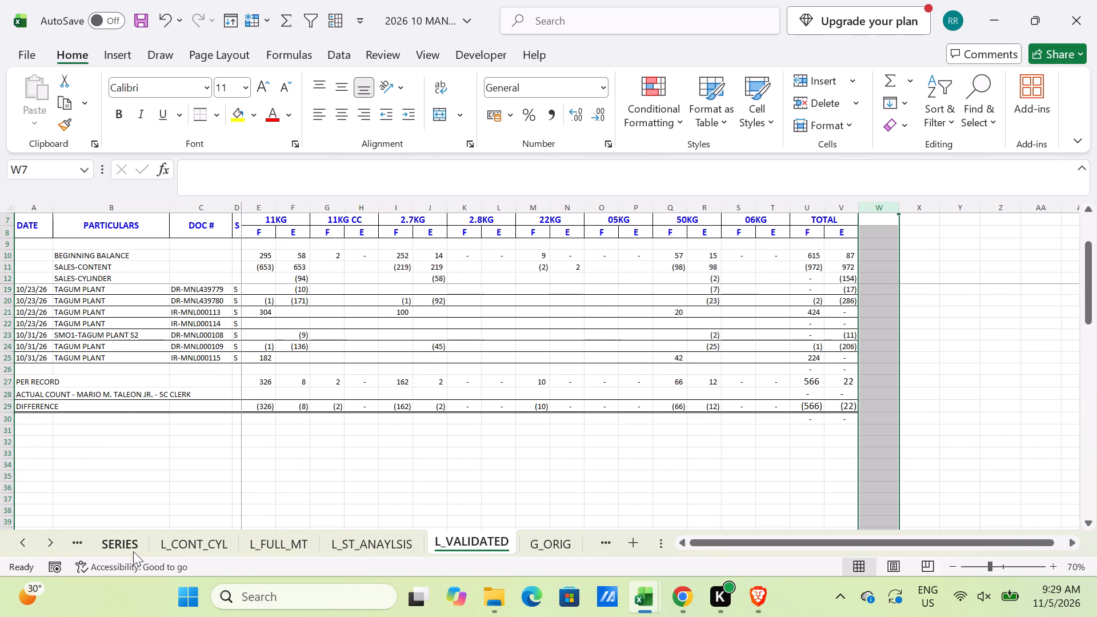
left_click(126, 551)
scroll(143, 491, "up", 4)
scroll(143, 491, "down", 1)
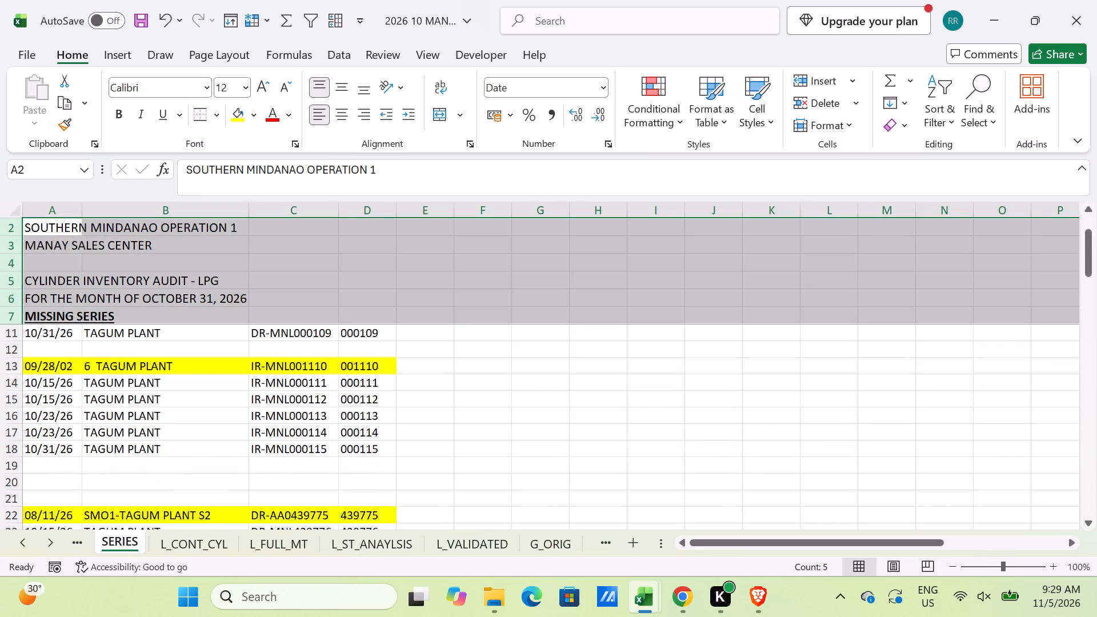
scroll(146, 491, "down", 2)
Switch to the September 2026 gases workbook and examine the Manay sheet's incoming IR stock transfer numbers.
left_click(639, 588)
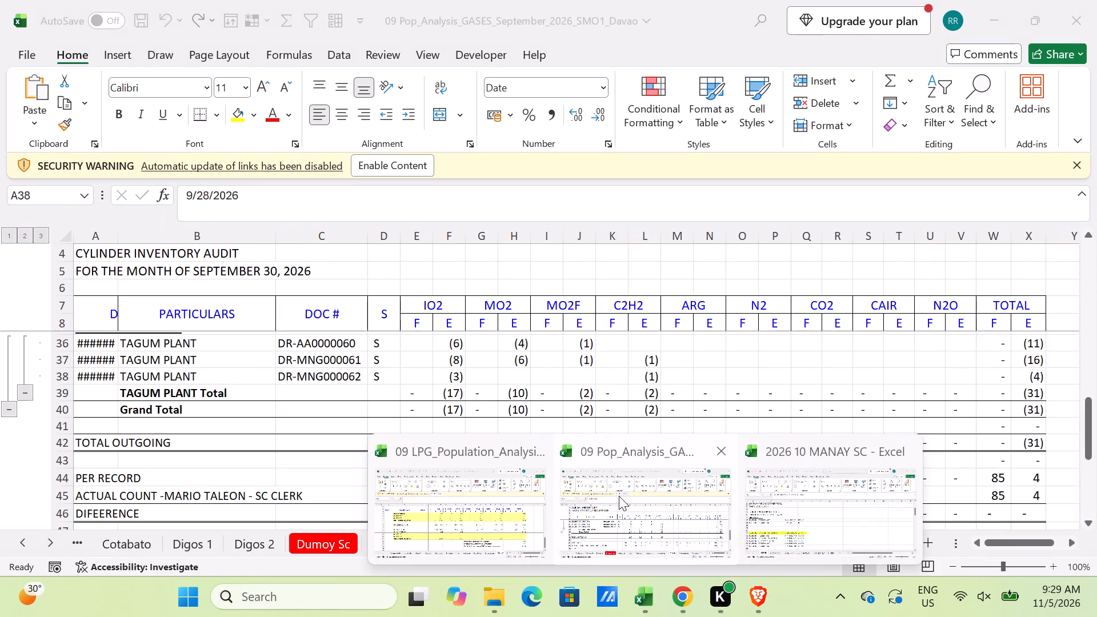
left_click(619, 496)
scroll(311, 460, "up", 2)
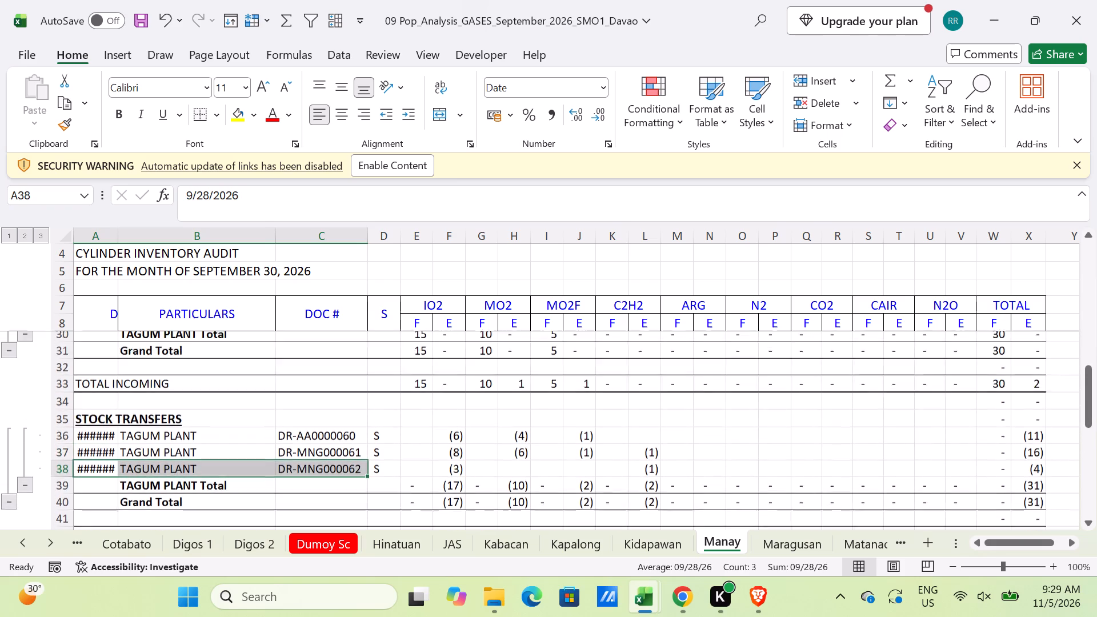
scroll(311, 460, "up", 2)
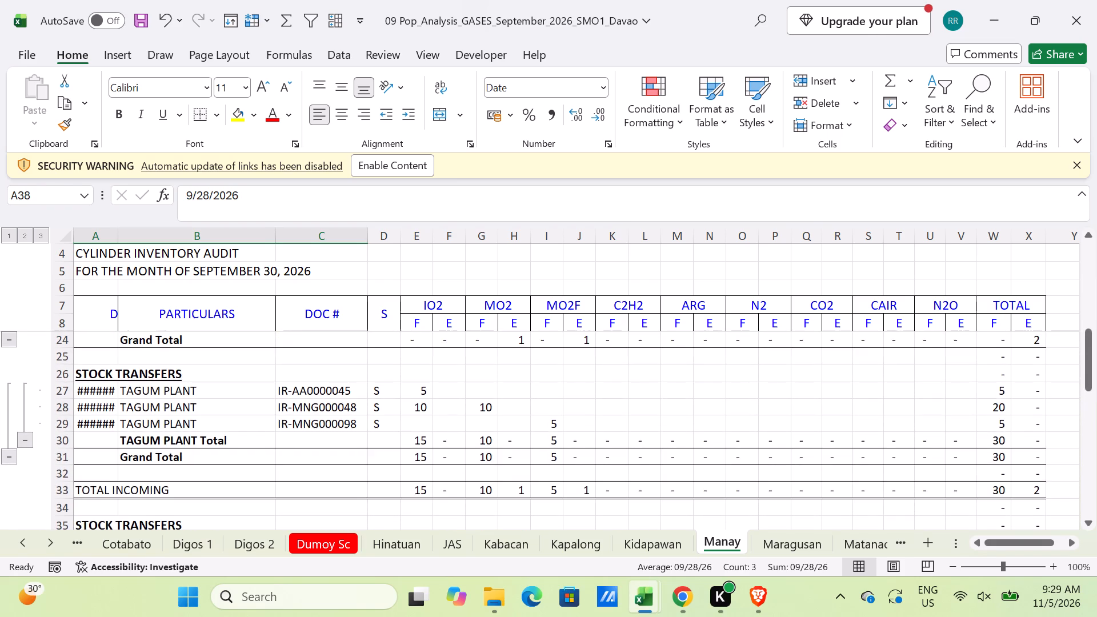
scroll(311, 460, "down", 1)
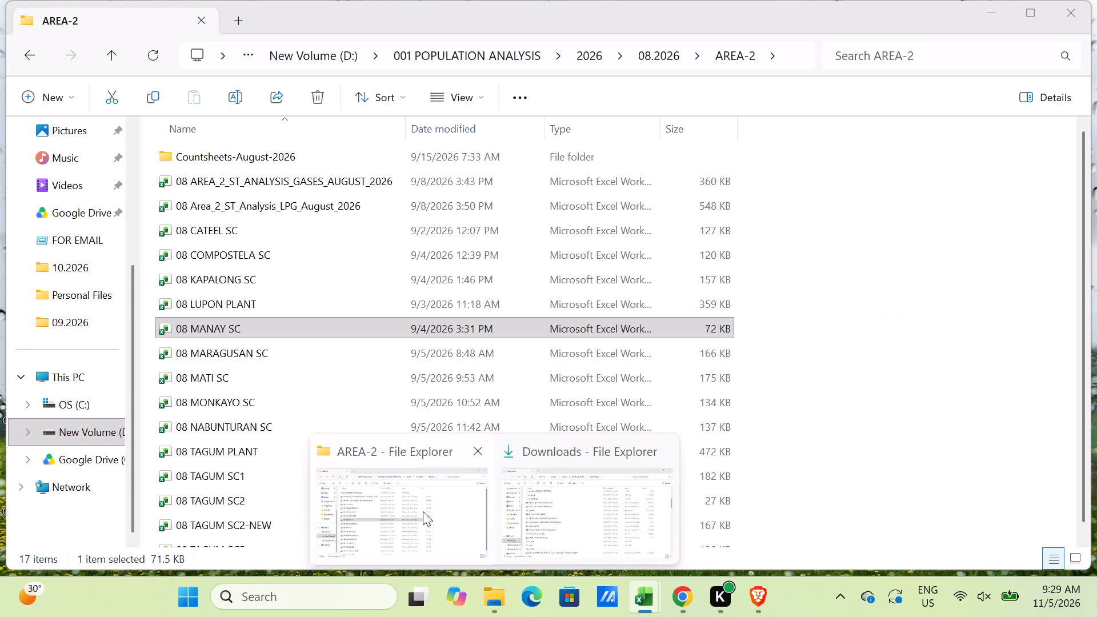
Open 2026 09 MANAY SC-R from the 09.2026 AREA-2 folder, examine the GASES sheet's IR document numbers, and close the workbook.
left_click(423, 511)
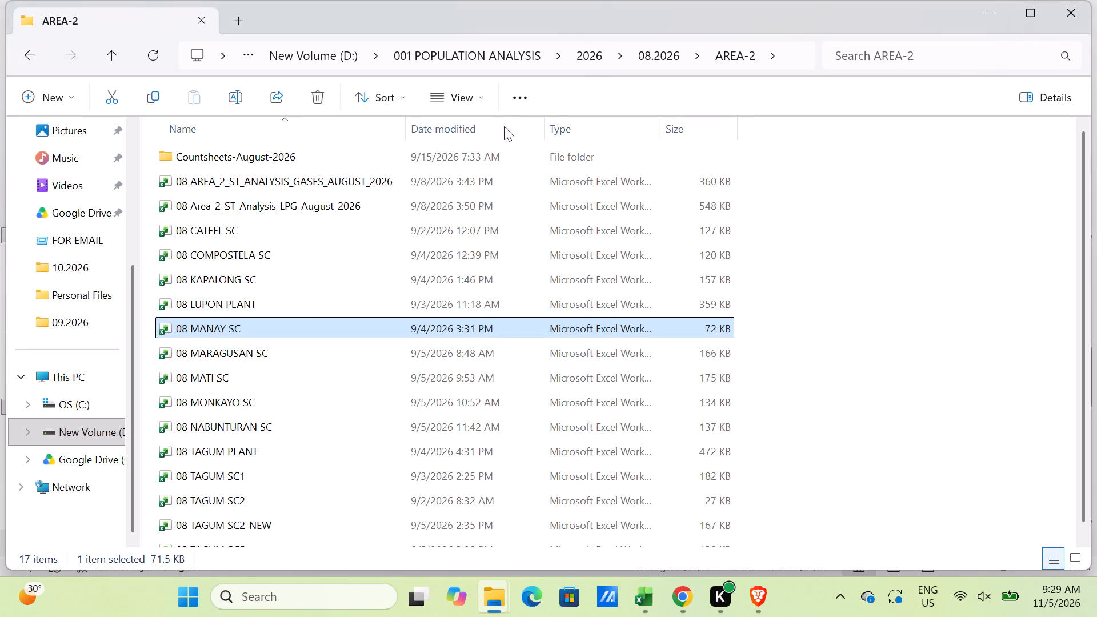
left_click(646, 56)
left_click(624, 54)
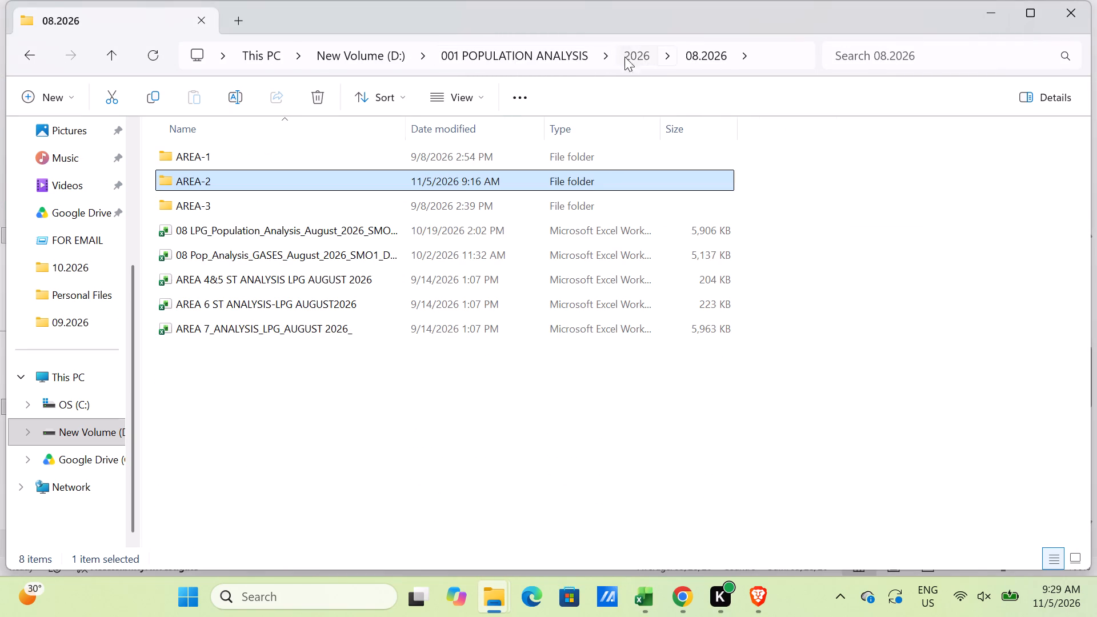
double_click(191, 351)
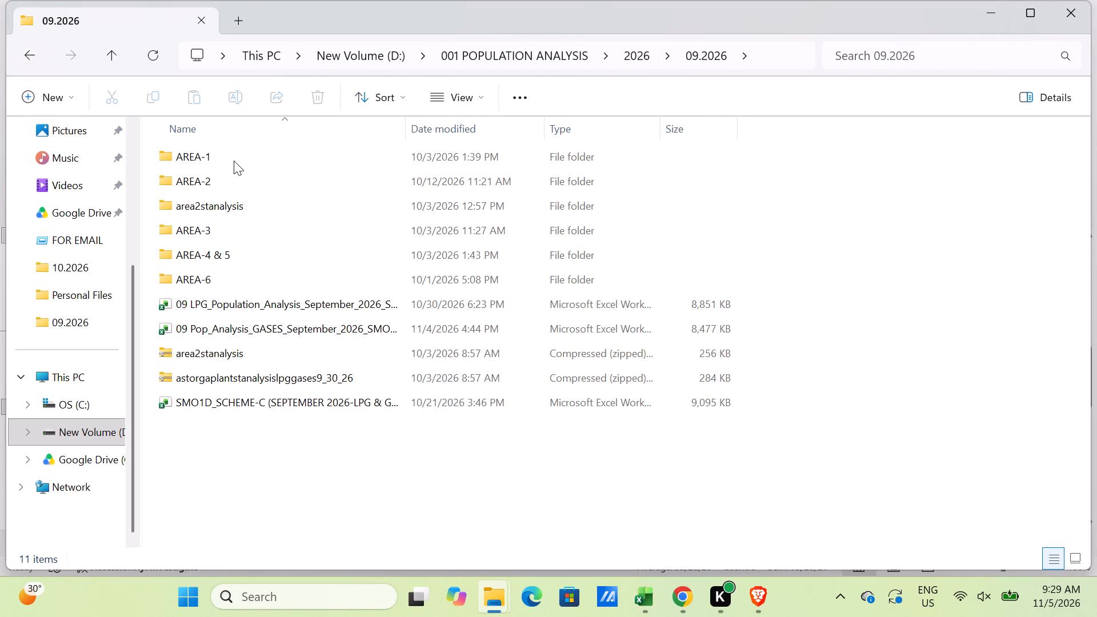
double_click(234, 181)
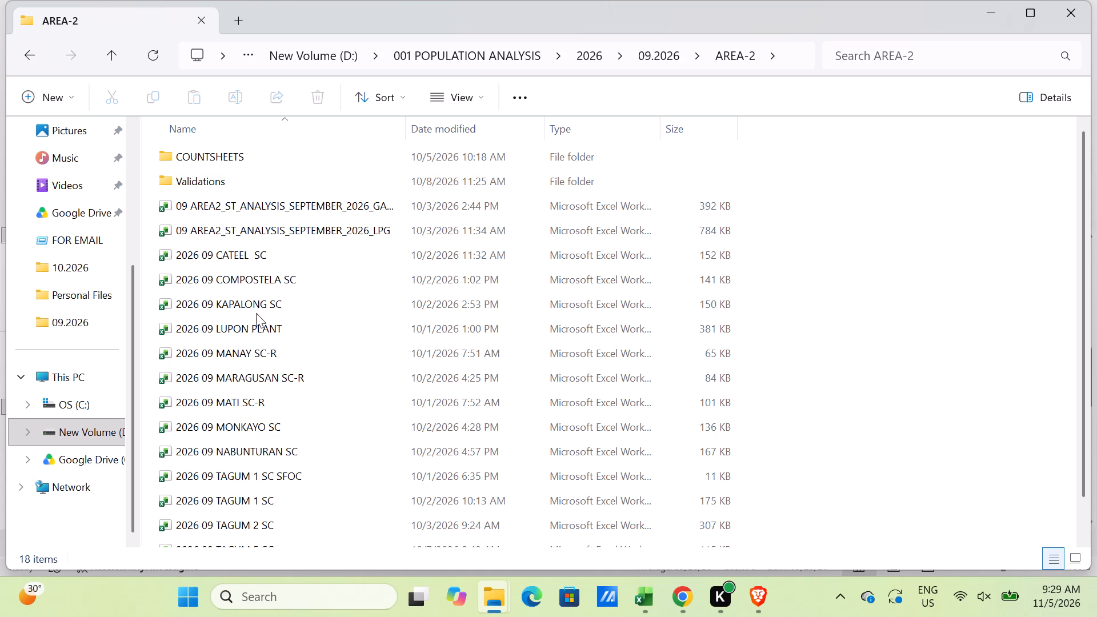
double_click(262, 352)
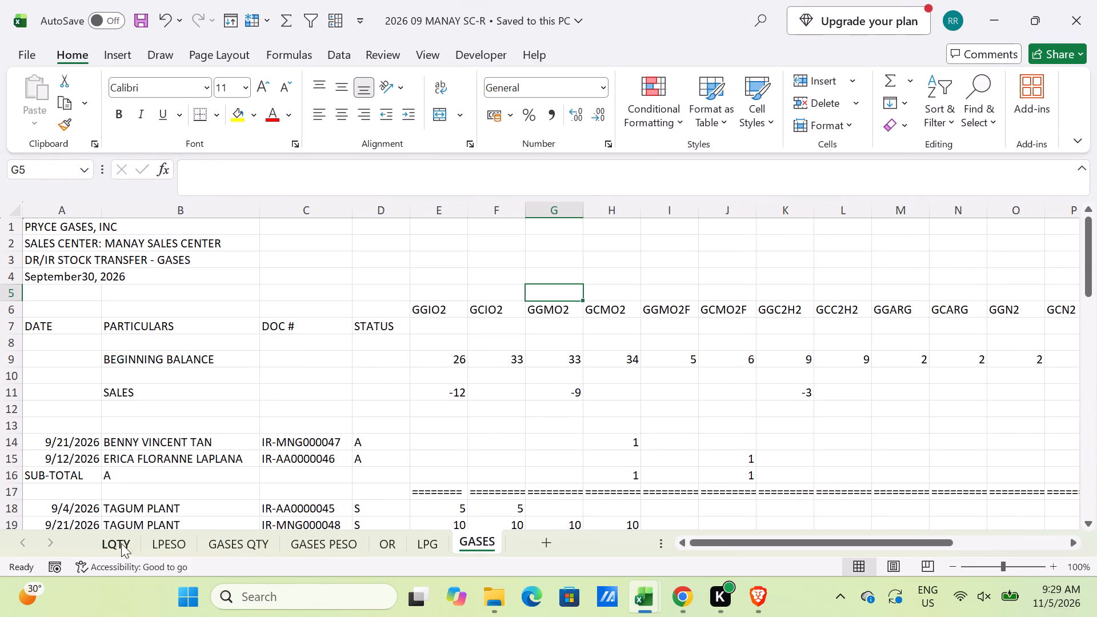
scroll(231, 421, "down", 2)
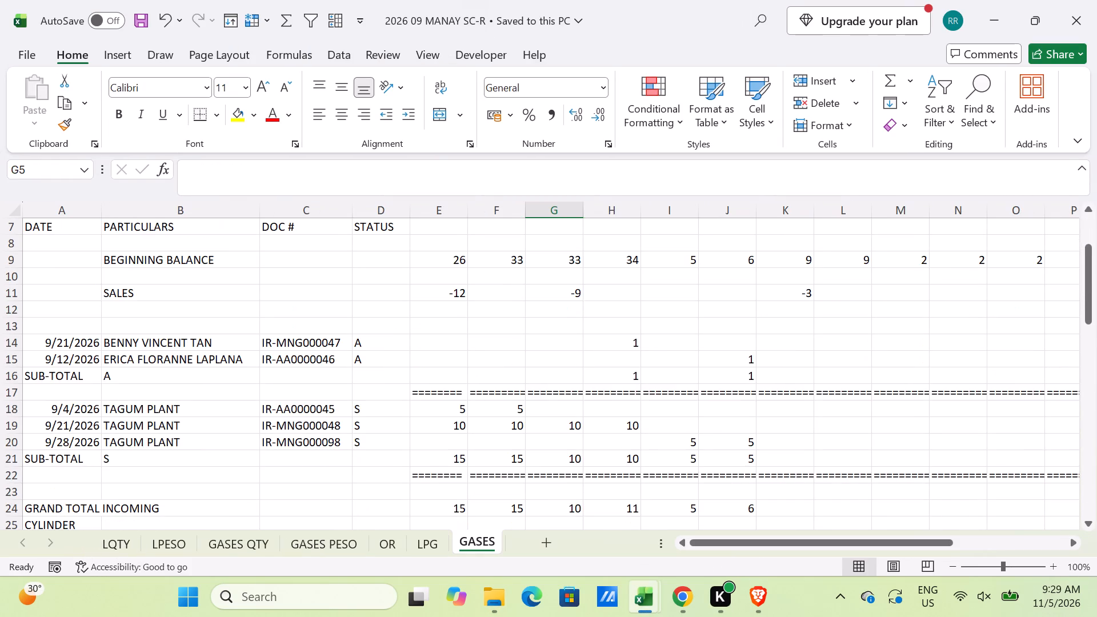
scroll(229, 434, "down", 3)
left_click(1078, 11)
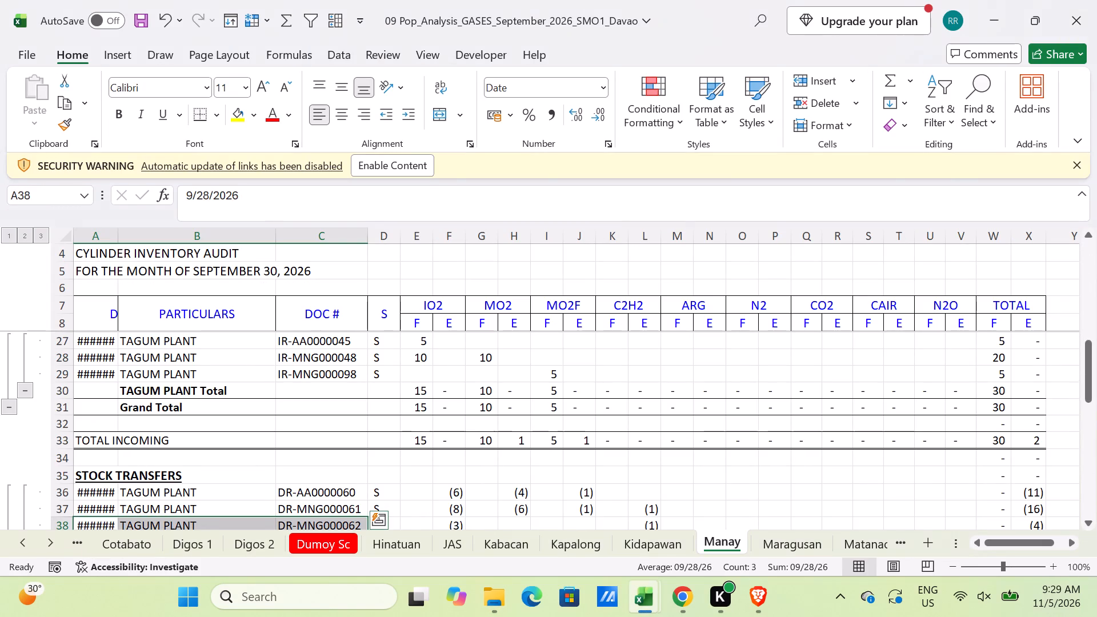
Recheck the stock transfer document numbers on September's Manay sheet, then return to the October Manay workbook.
scroll(289, 431, "up", 1)
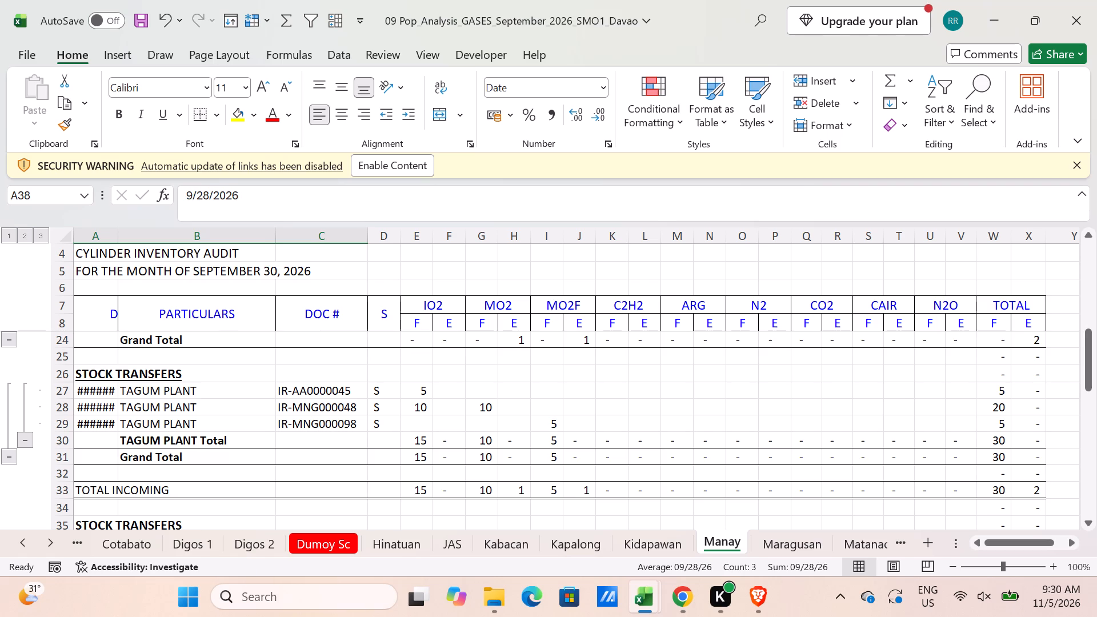
scroll(170, 436, "down", 2)
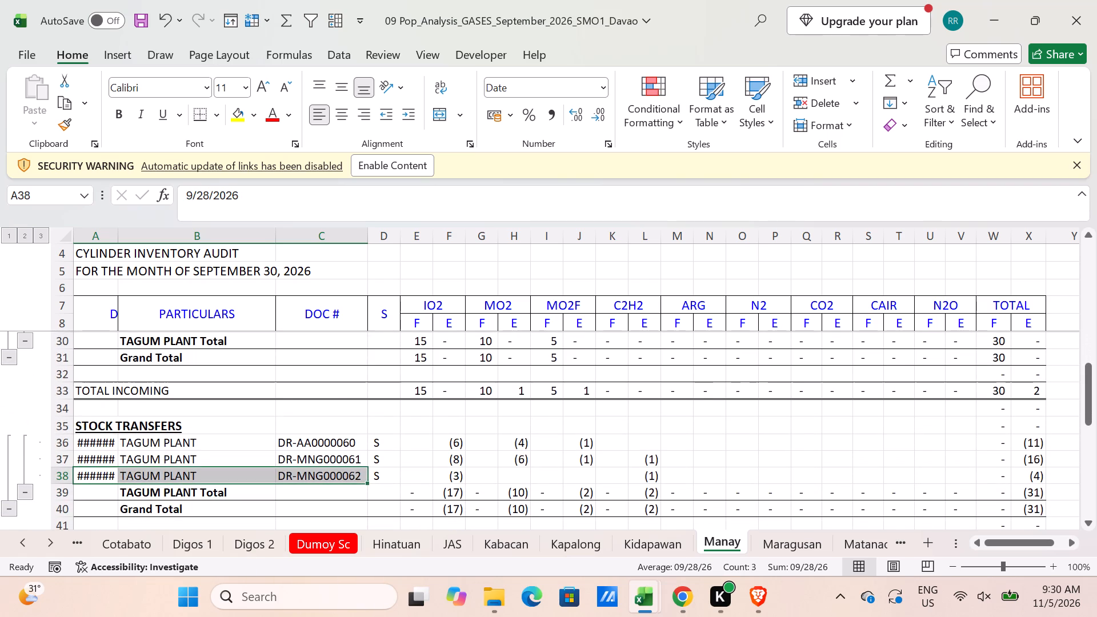
scroll(166, 483, "up", 2)
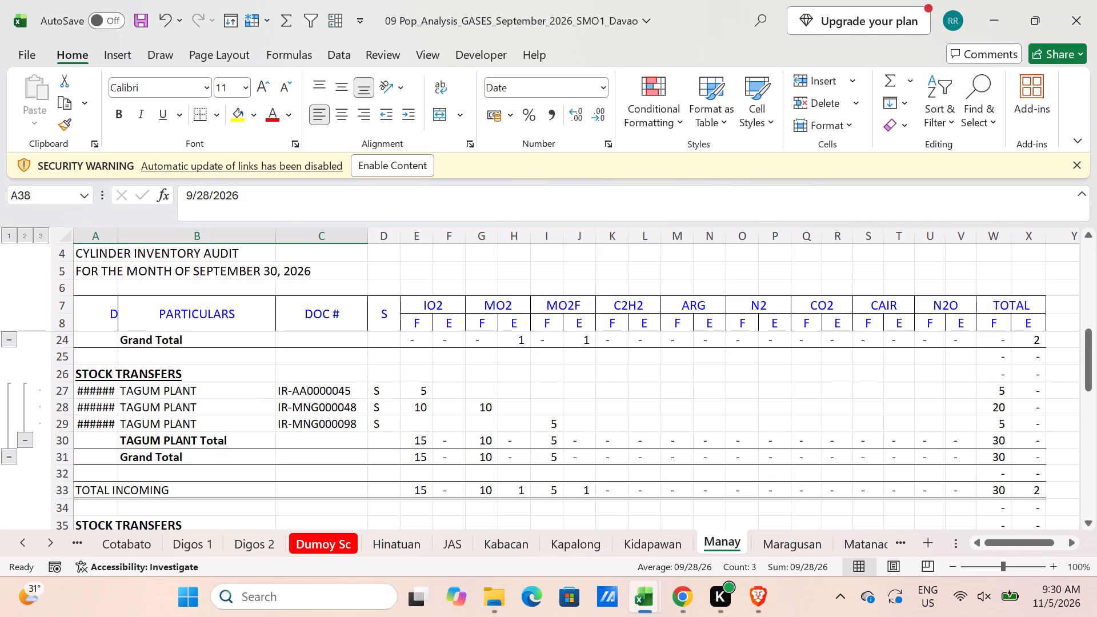
key("alt+Tab")
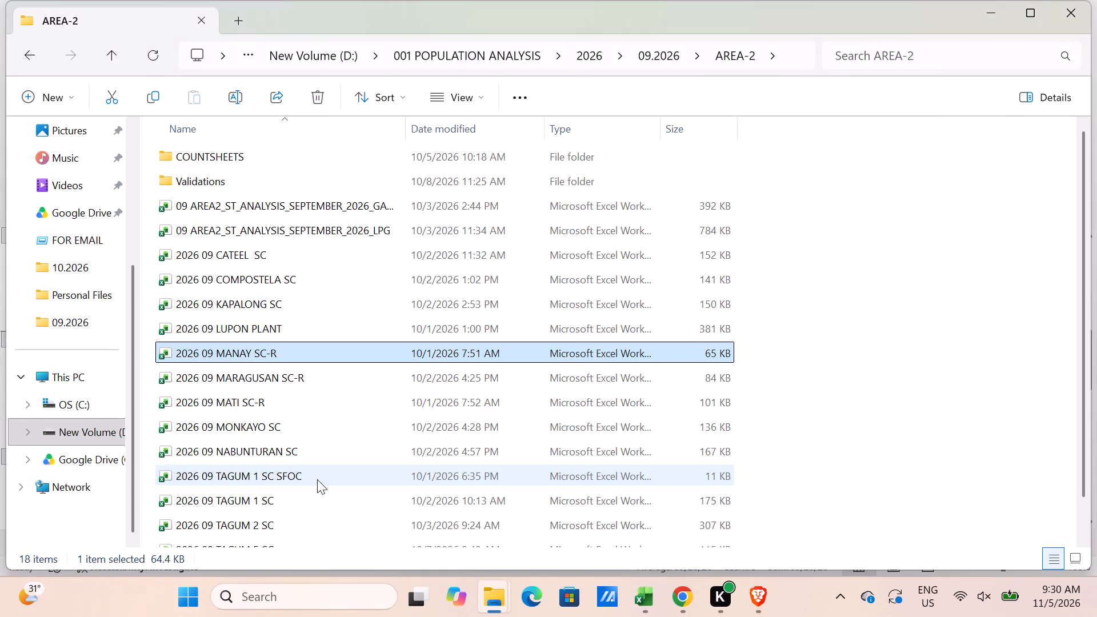
key("alt+Tab")
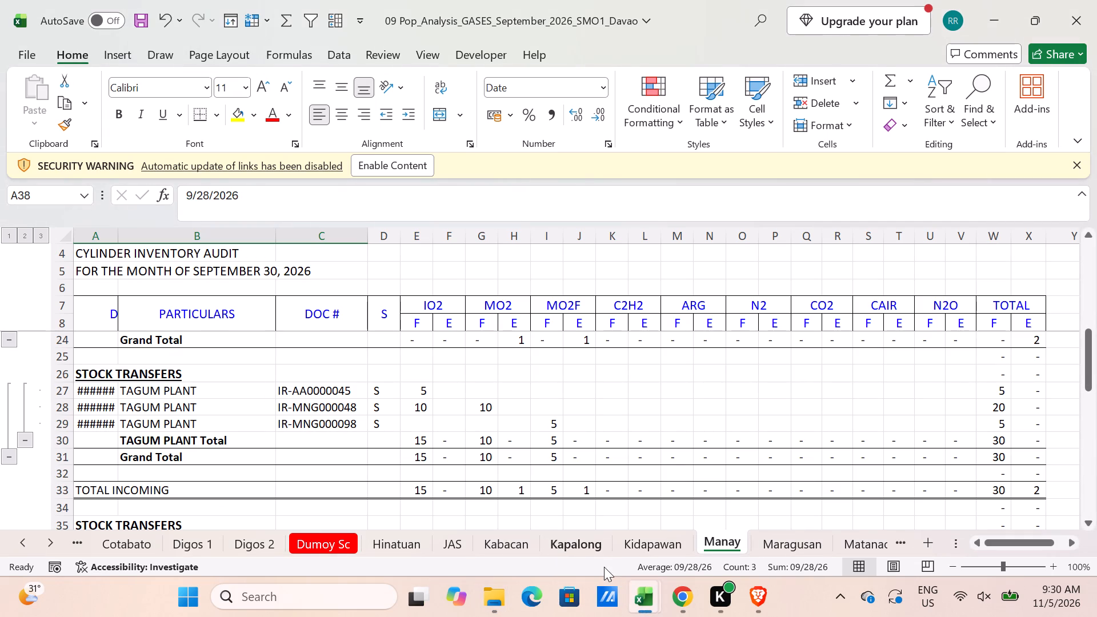
left_click(644, 594)
left_click(847, 509)
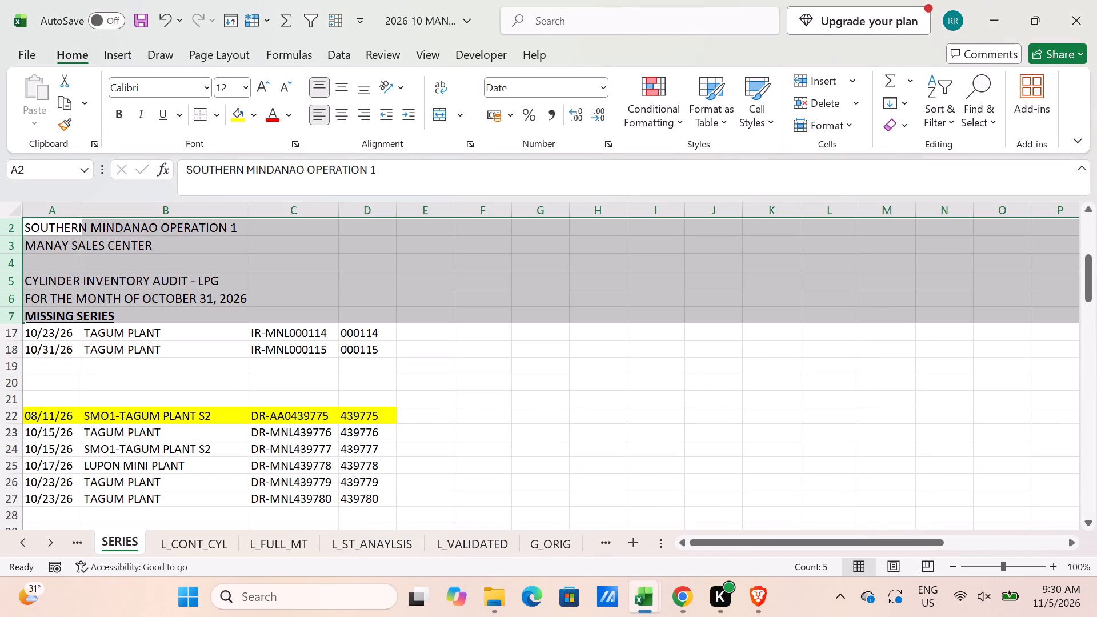
Examine the LPG SERIES sheet, glance at G_ORIG, and review the G_SERIES sheet's IR and DR document sequence.
scroll(443, 522, "up", 3)
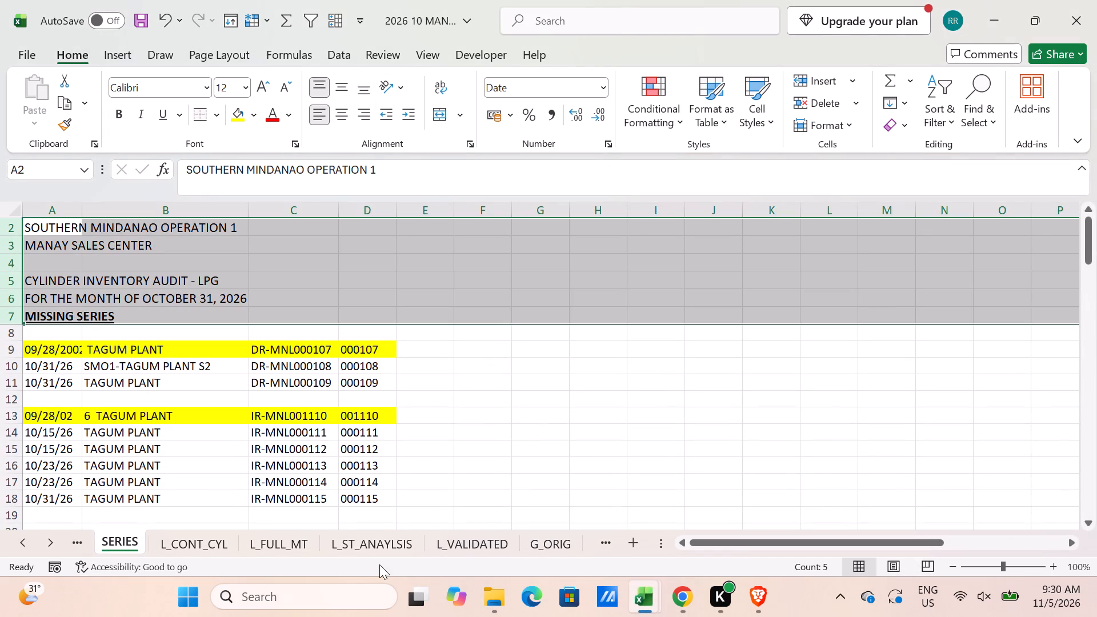
triple_click(51, 539)
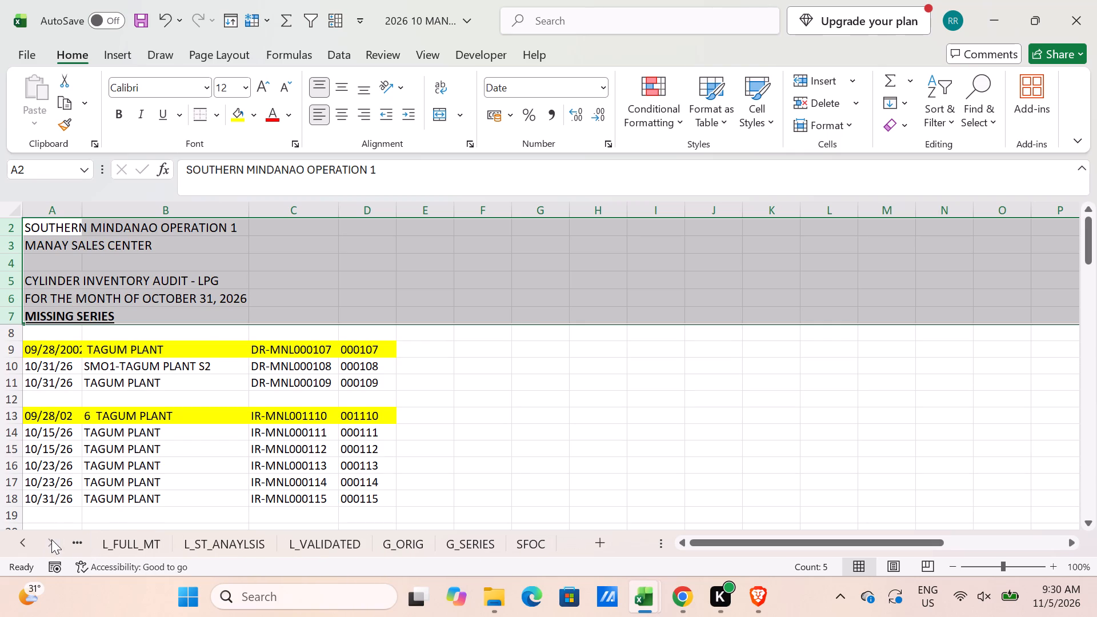
left_click(410, 548)
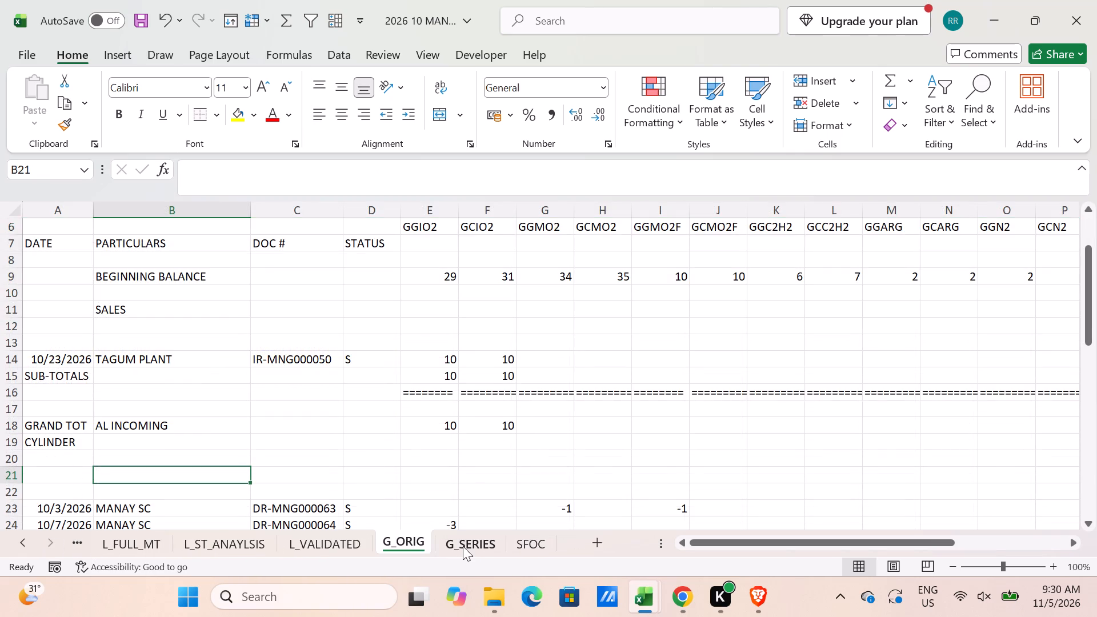
left_click(463, 546)
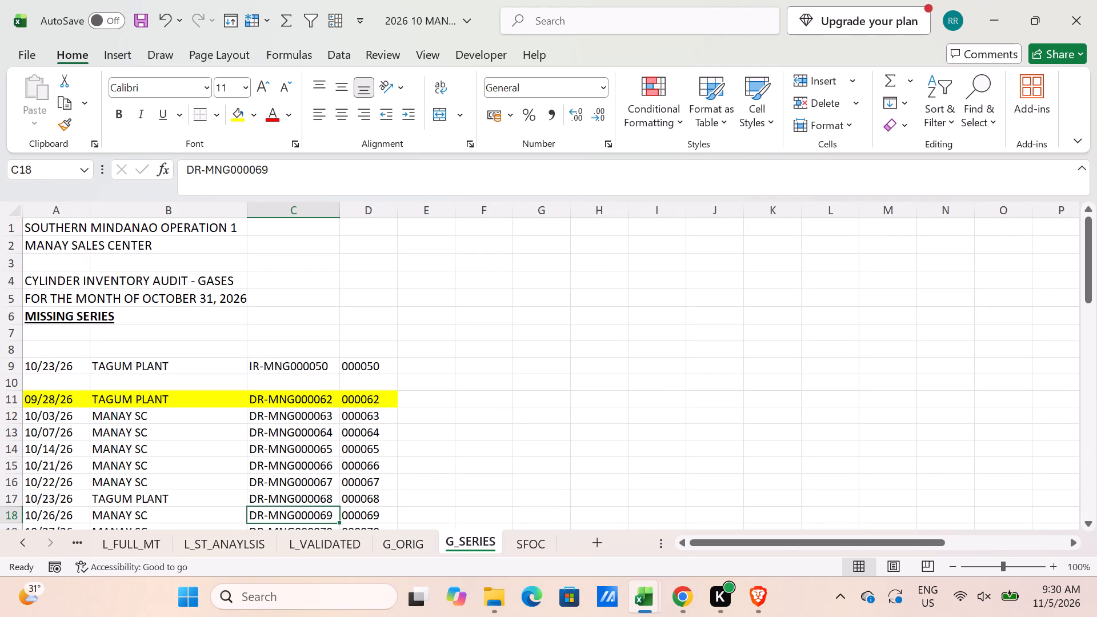
scroll(423, 519, "down", 1)
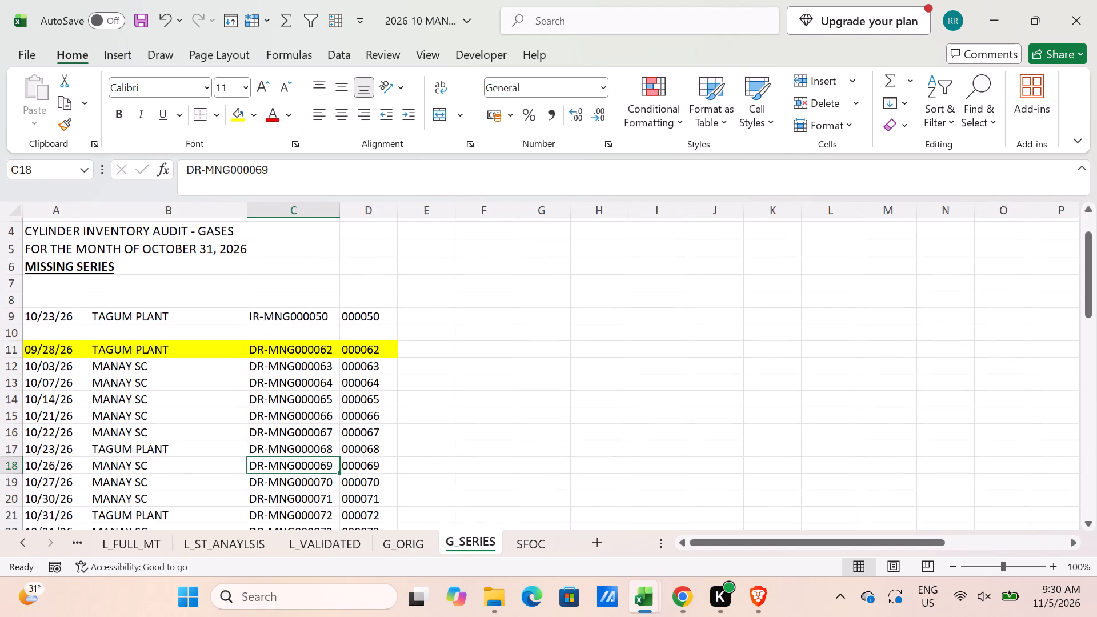
scroll(423, 519, "down", 2)
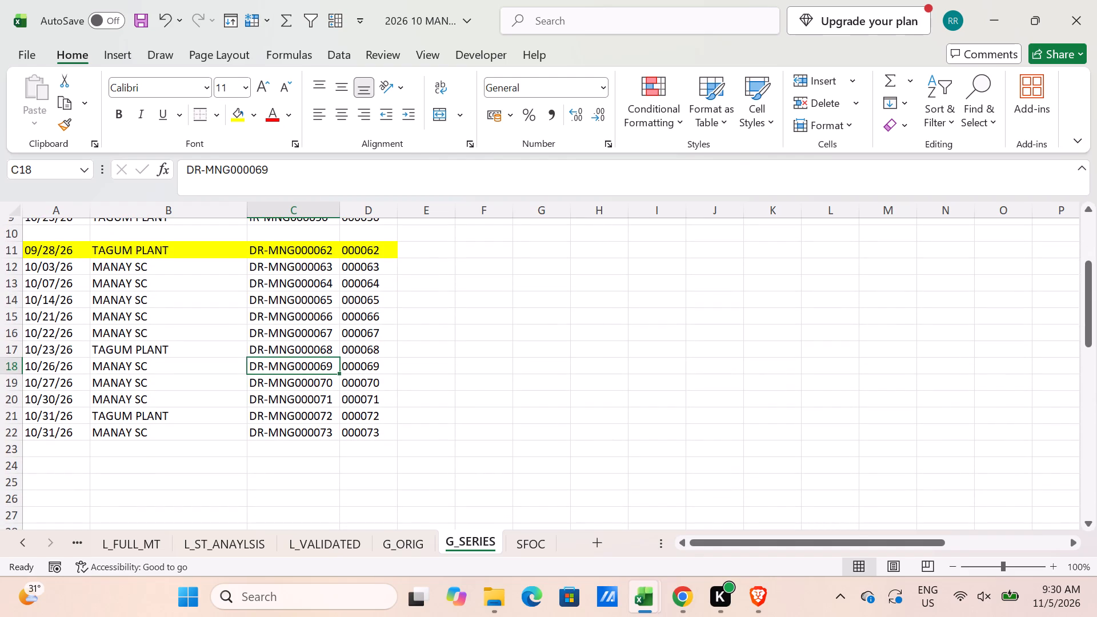
scroll(270, 458, "up", 1)
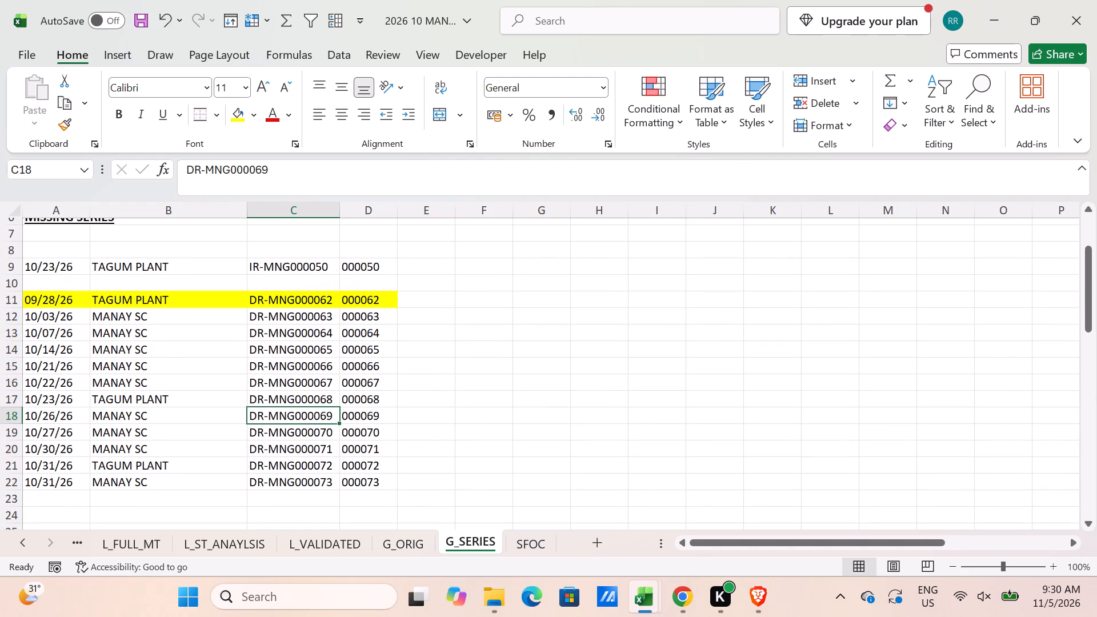
key("ctrl+p")
key("Escape")
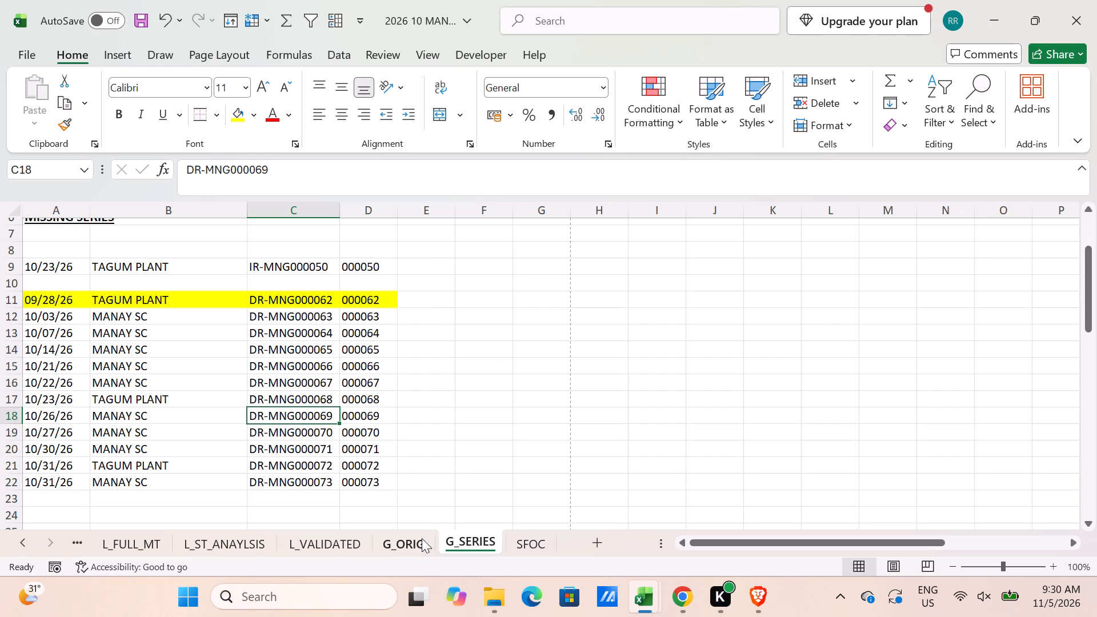
Duplicate the G_ORIG sheet, placing the copy after G_SERIES, and rename it G_CONT_CYL.
left_click_drag(411, 542, 527, 546)
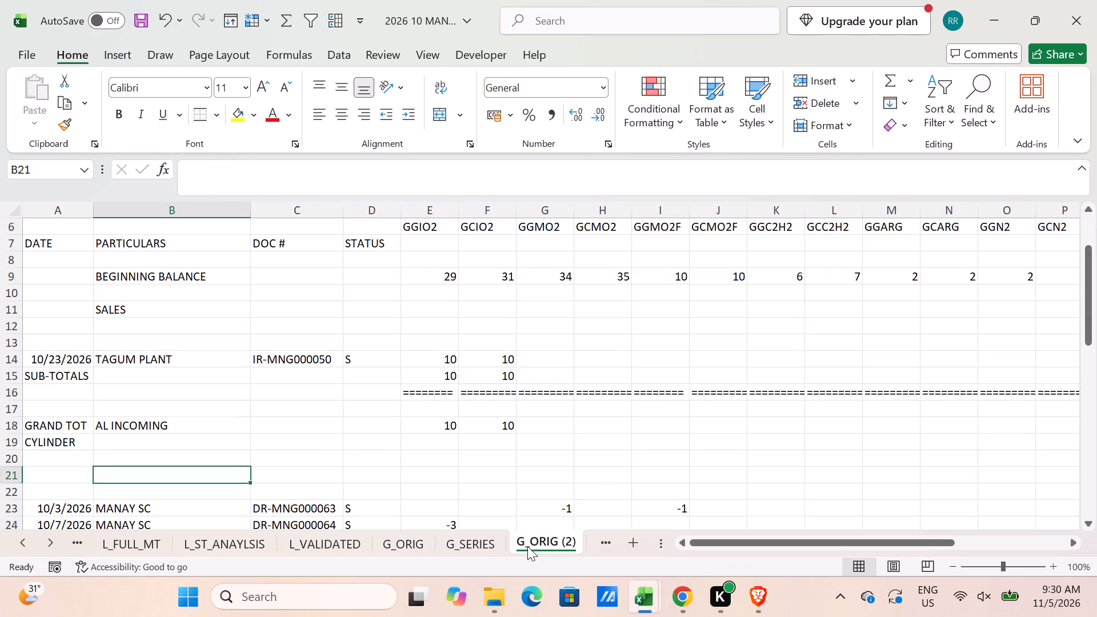
double_click(531, 538)
key("g")
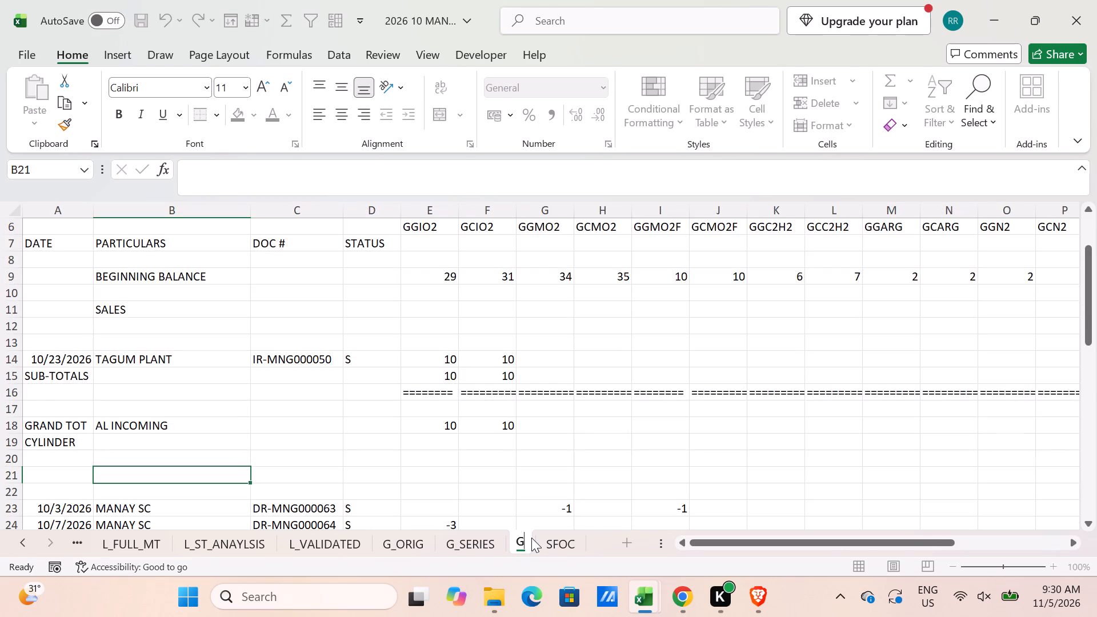
type("_CONT")
type("_CYL")
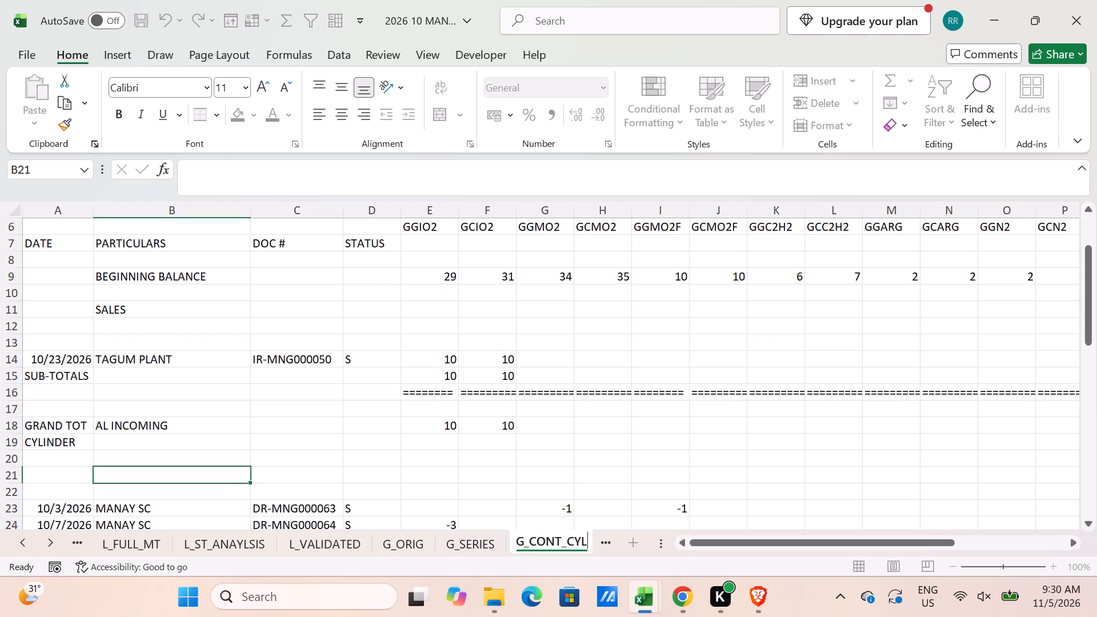
key("Return")
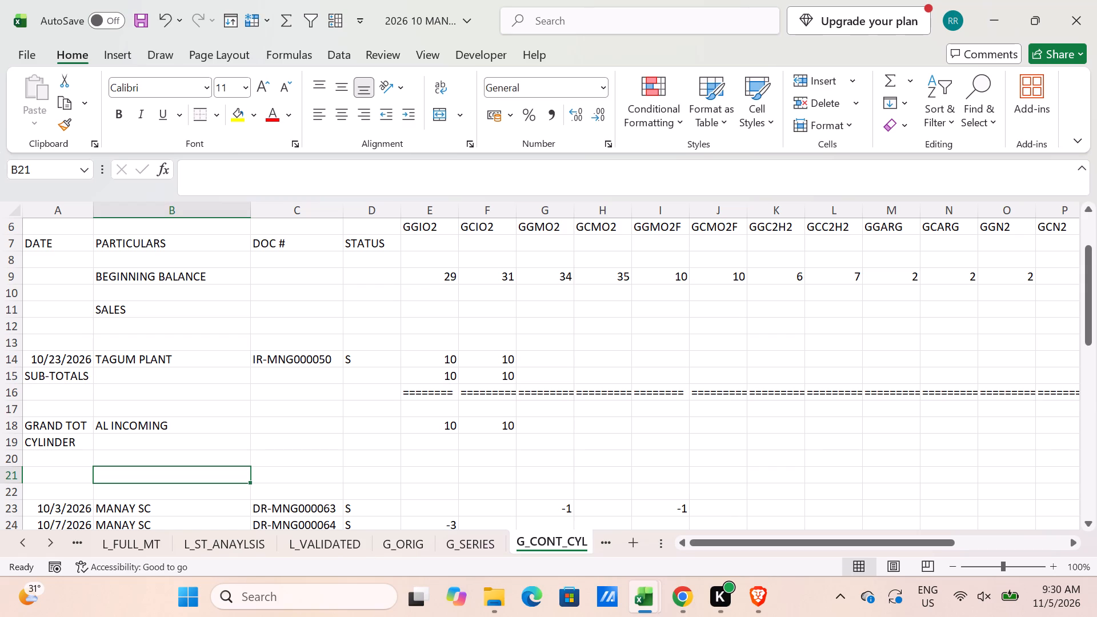
Delete the blank row below BEGINNING BALANCE in G_CONT_CYL and change the SALES label to SALES-CONTENT - SFOC.
left_click(12, 296)
key("ctrl+minus")
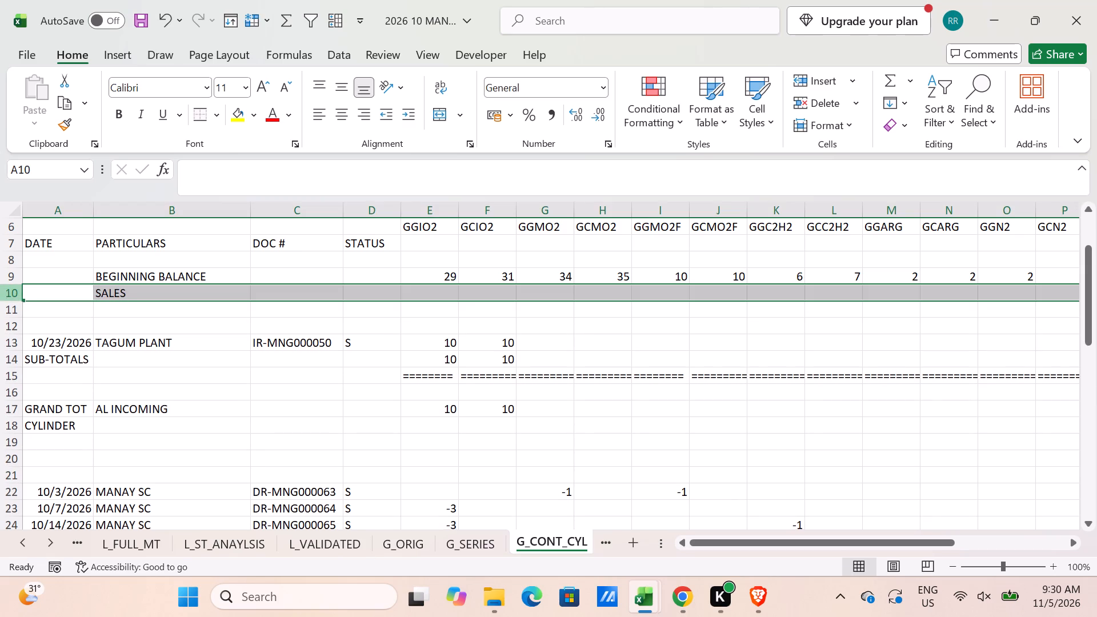
left_click(129, 292)
left_click(245, 178)
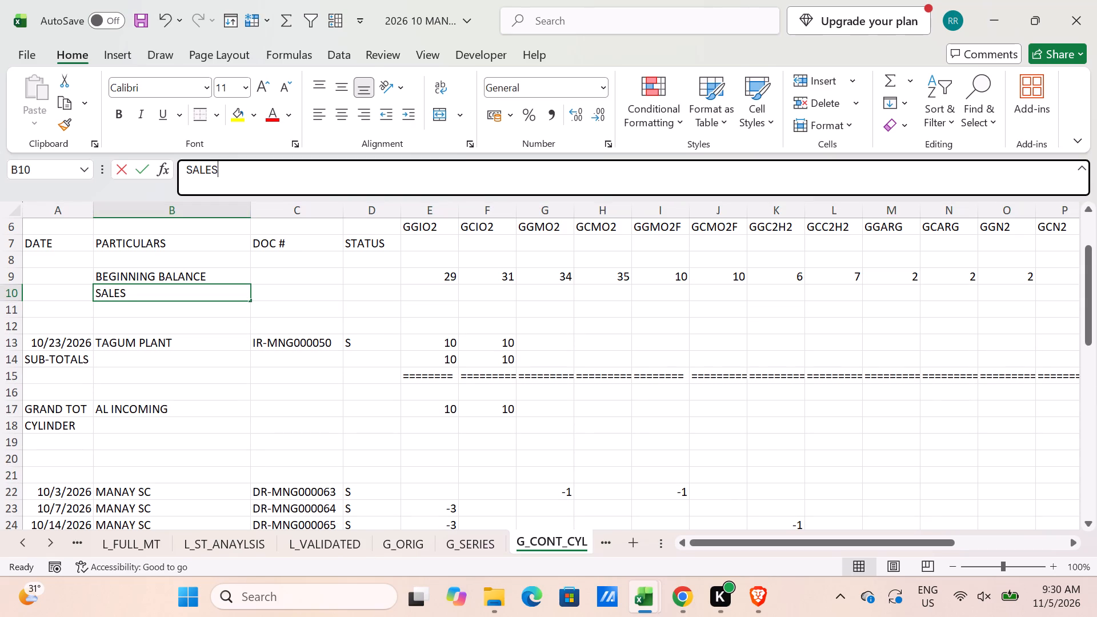
type("-CONTENT - SFOC")
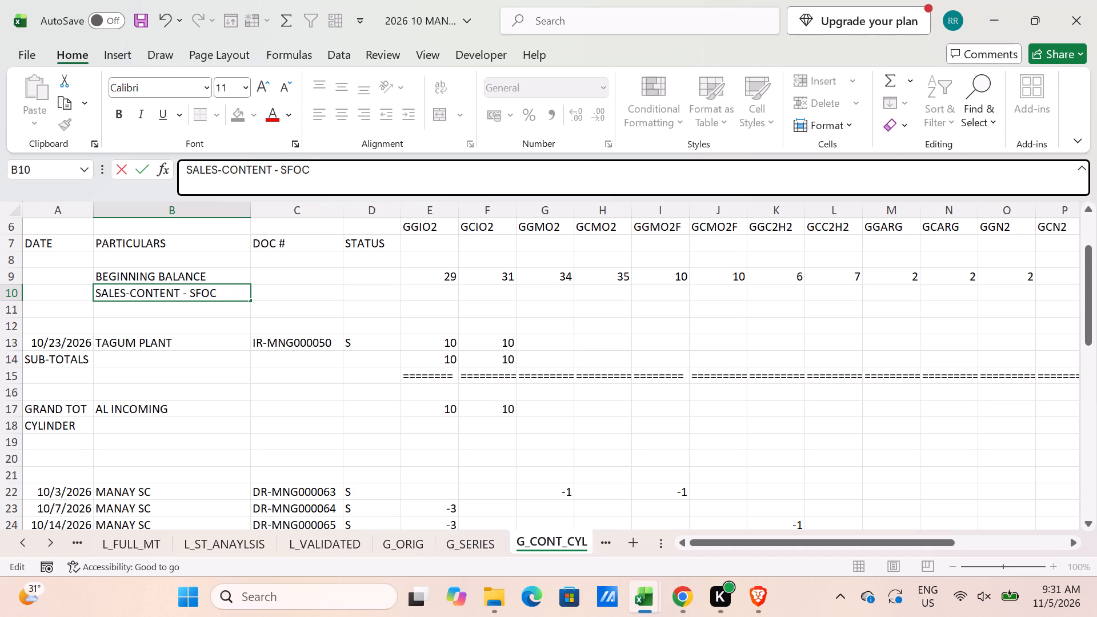
key("Return")
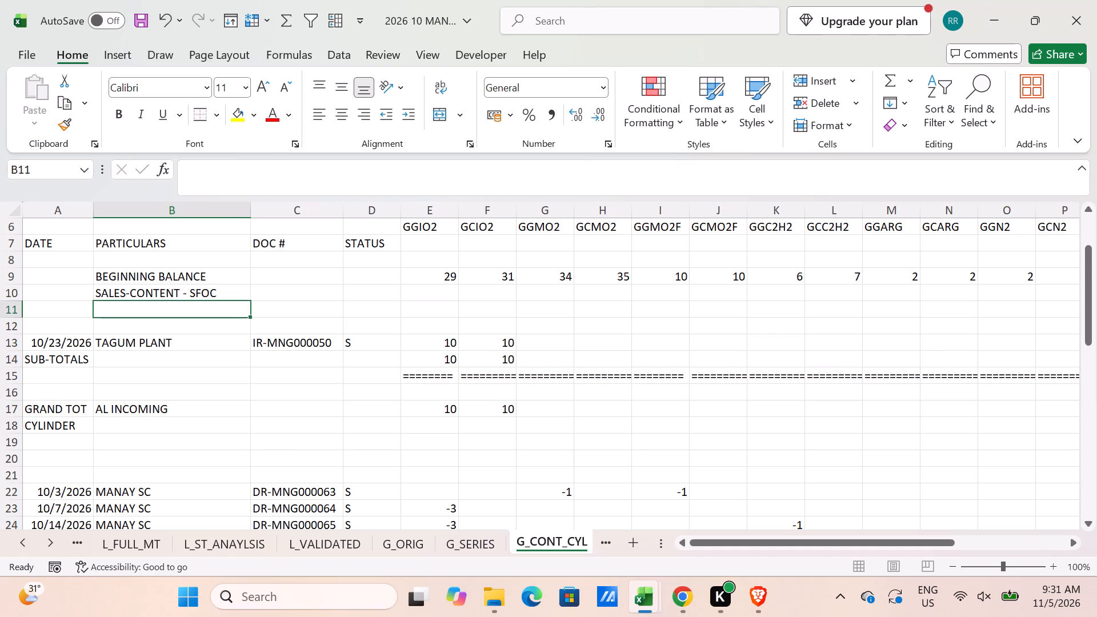
Format column A of G_CONT_CYL with the 03/14/12 date type and left-align it.
scroll(316, 415, "down", 2, "ctrl")
scroll(303, 439, "up", 2)
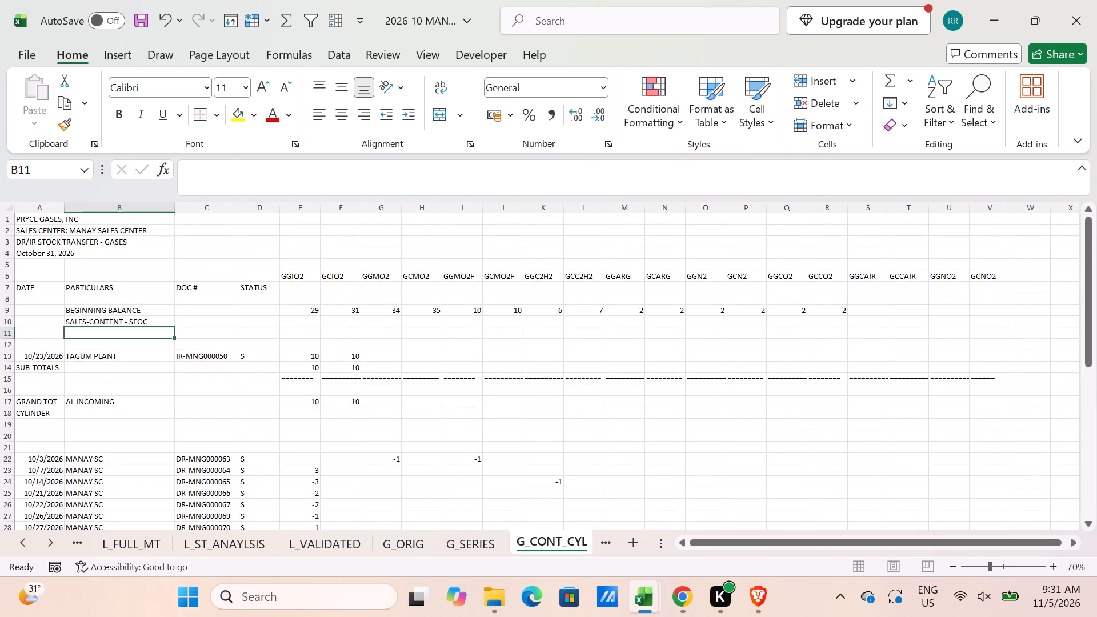
left_click(27, 211)
right_click(27, 211)
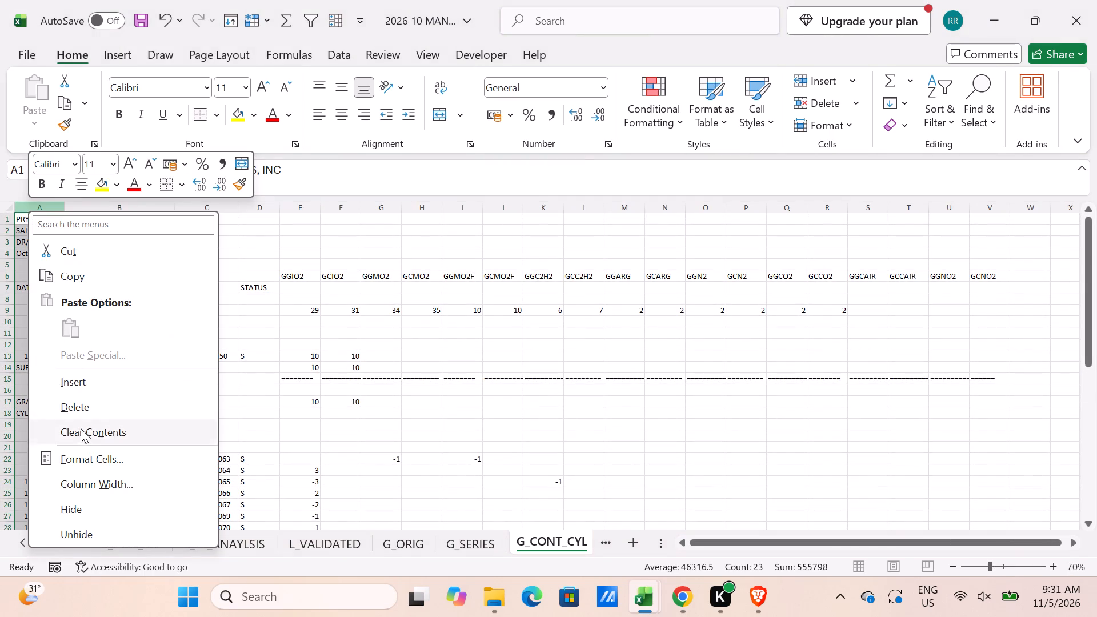
left_click(87, 454)
left_click(40, 169)
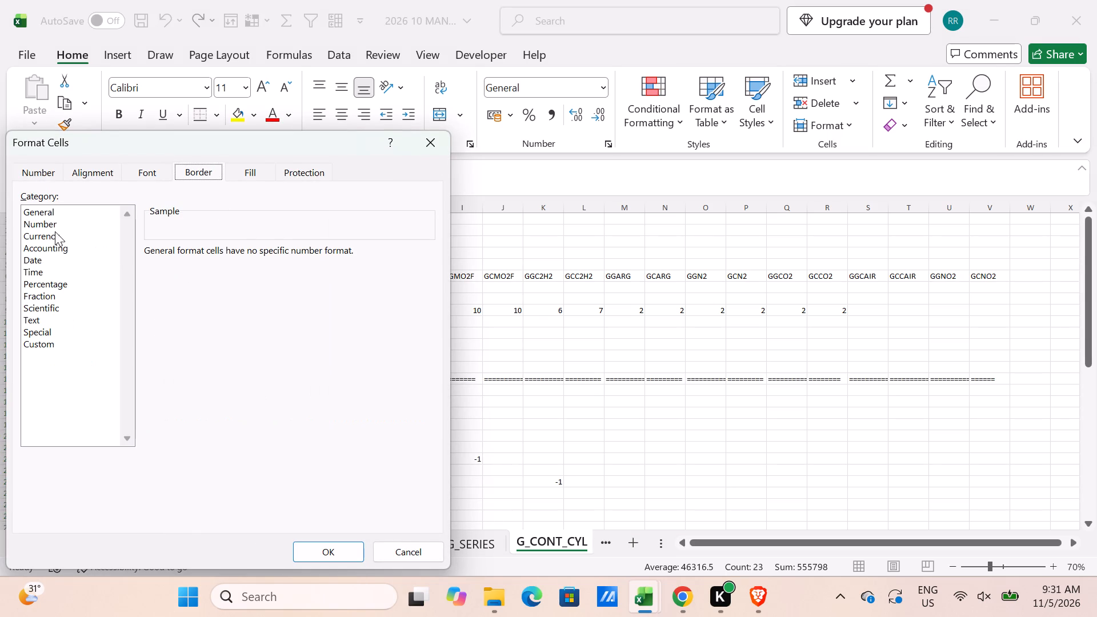
left_click(54, 262)
left_click(177, 313)
left_click(335, 546)
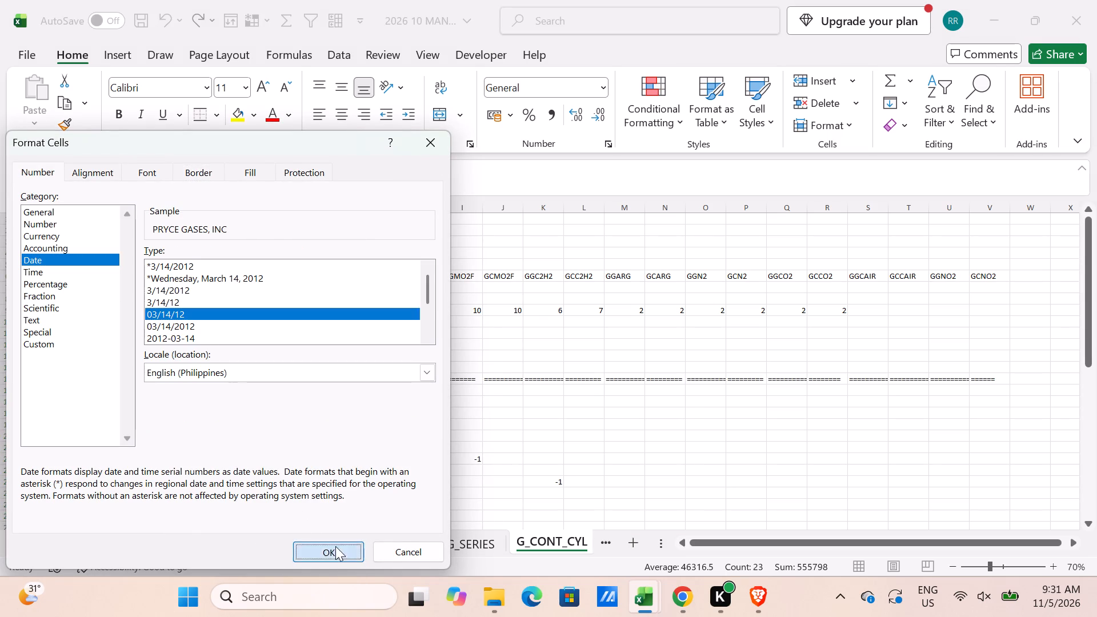
left_click(308, 117)
left_click(311, 118)
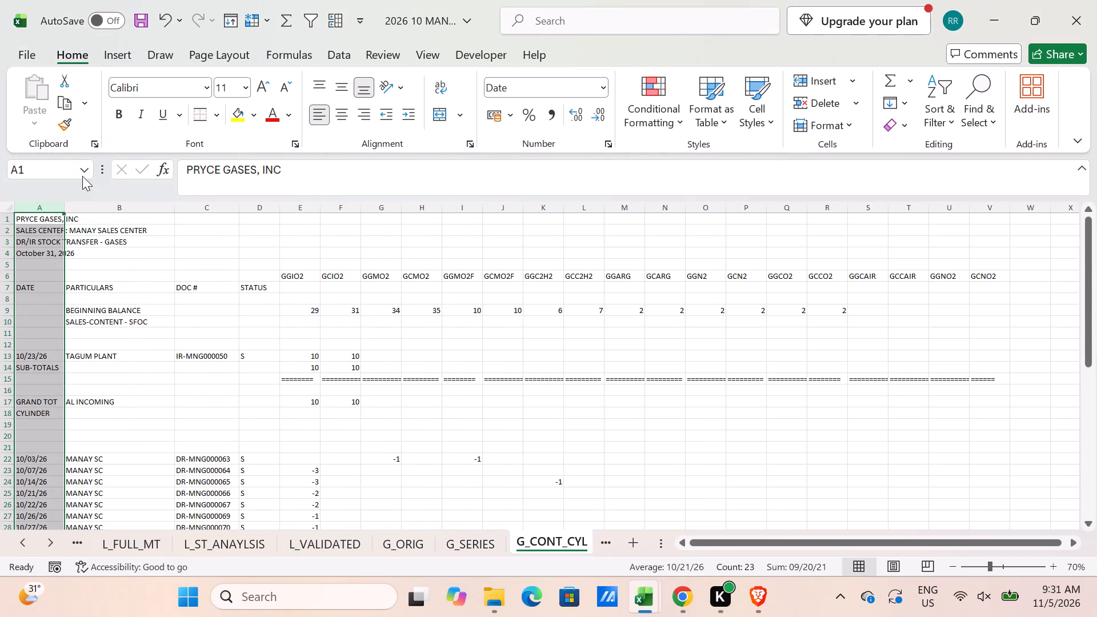
Narrow the date, particulars and status columns (A, B and D) of G_CONT_CYL to fit their entries.
left_click_drag(66, 205, 53, 210)
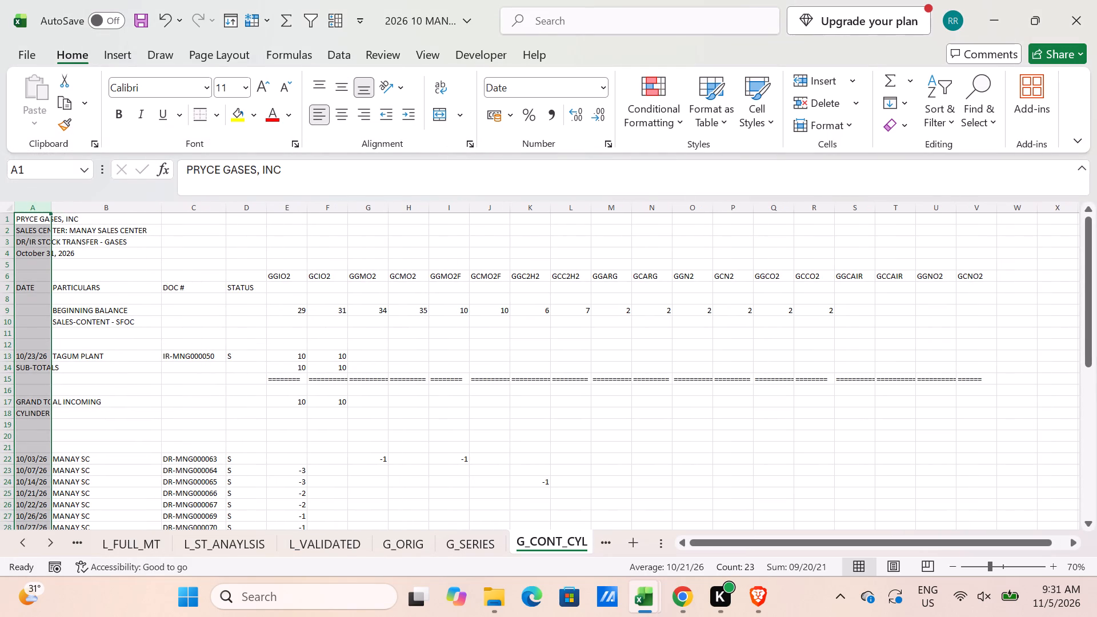
left_click_drag(165, 210, 110, 225)
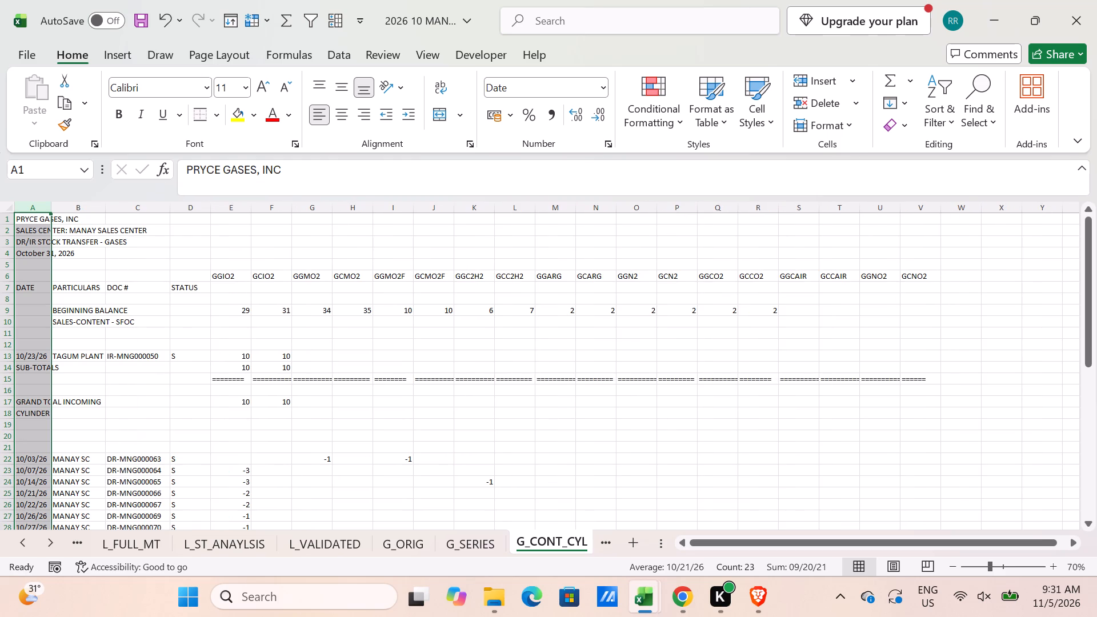
scroll(150, 416, "down", 1)
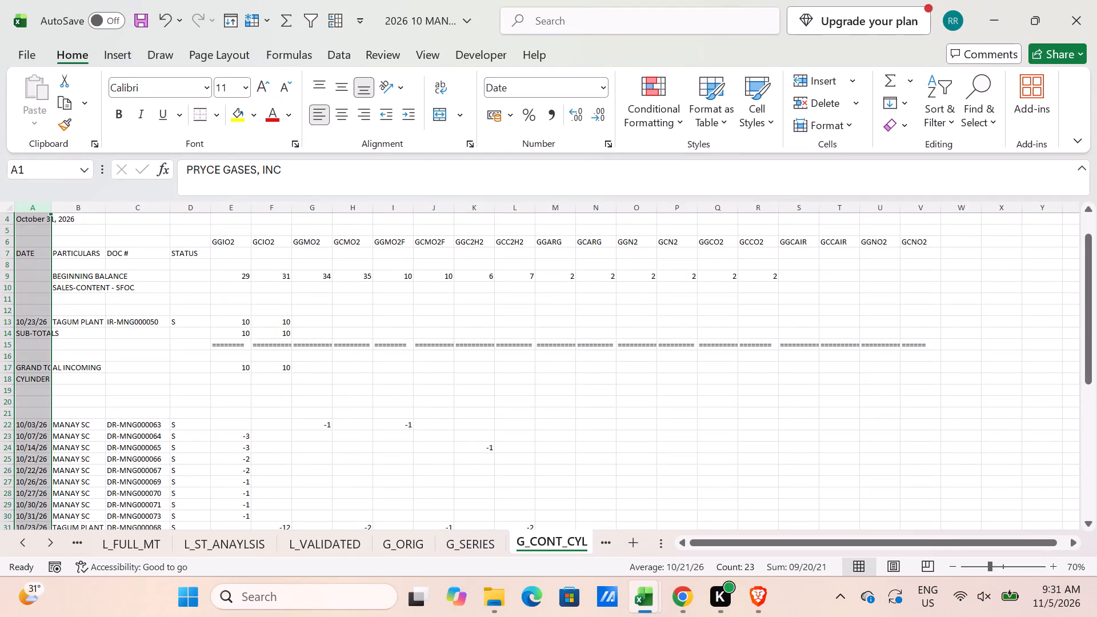
left_click_drag(208, 210, 179, 217)
scroll(159, 432, "up", 1)
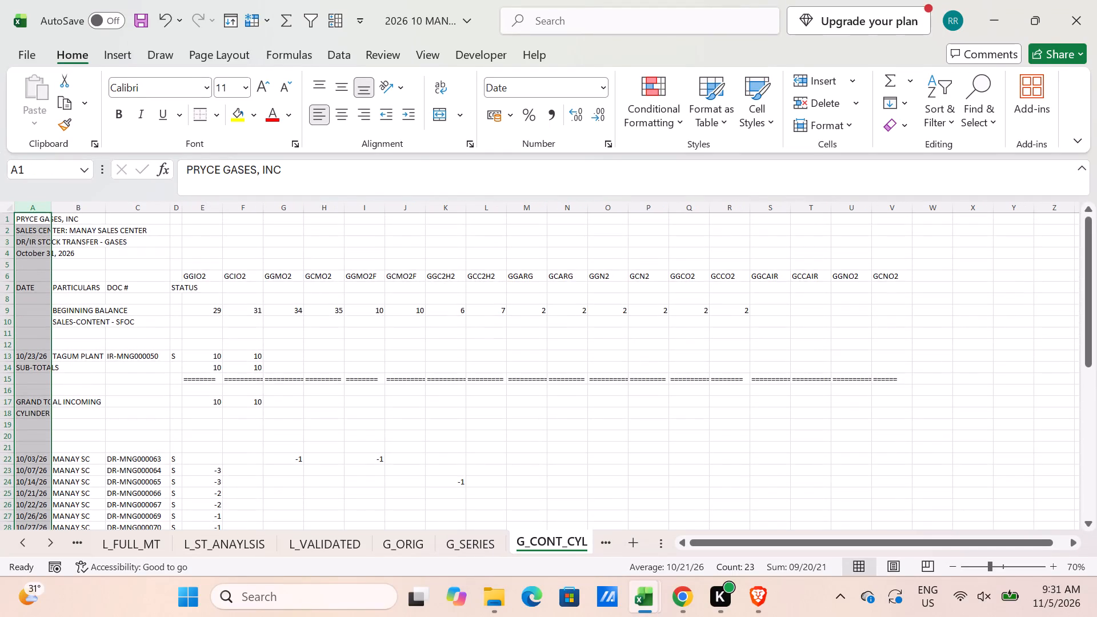
scroll(159, 432, "down", 1)
scroll(157, 427, "up", 2)
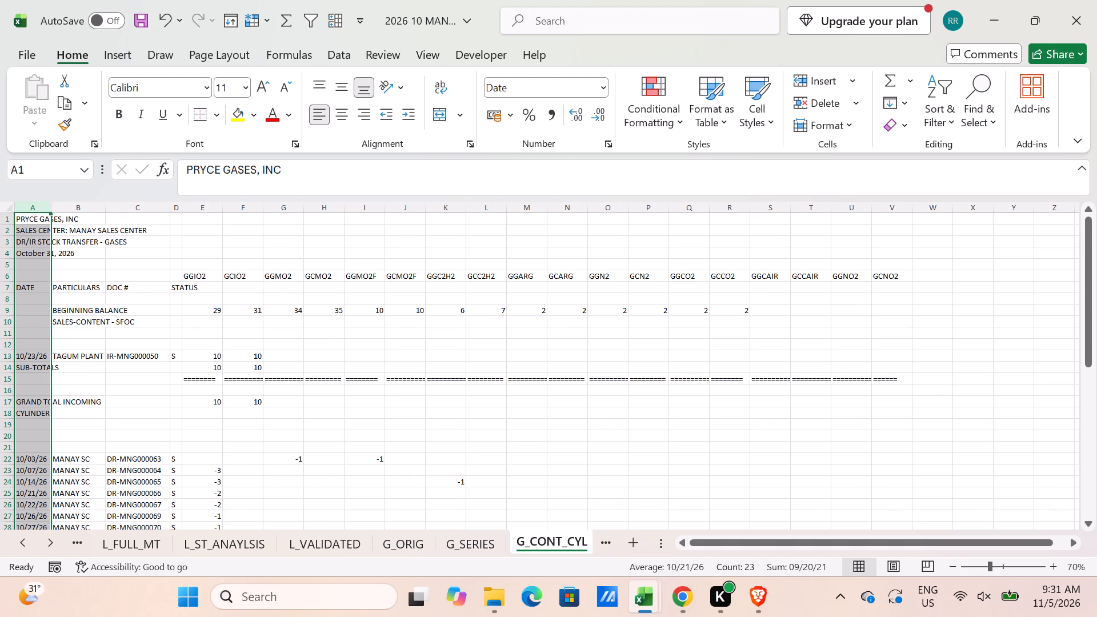
Apply the custom number format _(* #,##0_);_(* (#,##0);_(* "-"_);_(@_) to cylinder columns E through V of G_CONT_CYL.
right_click(184, 342)
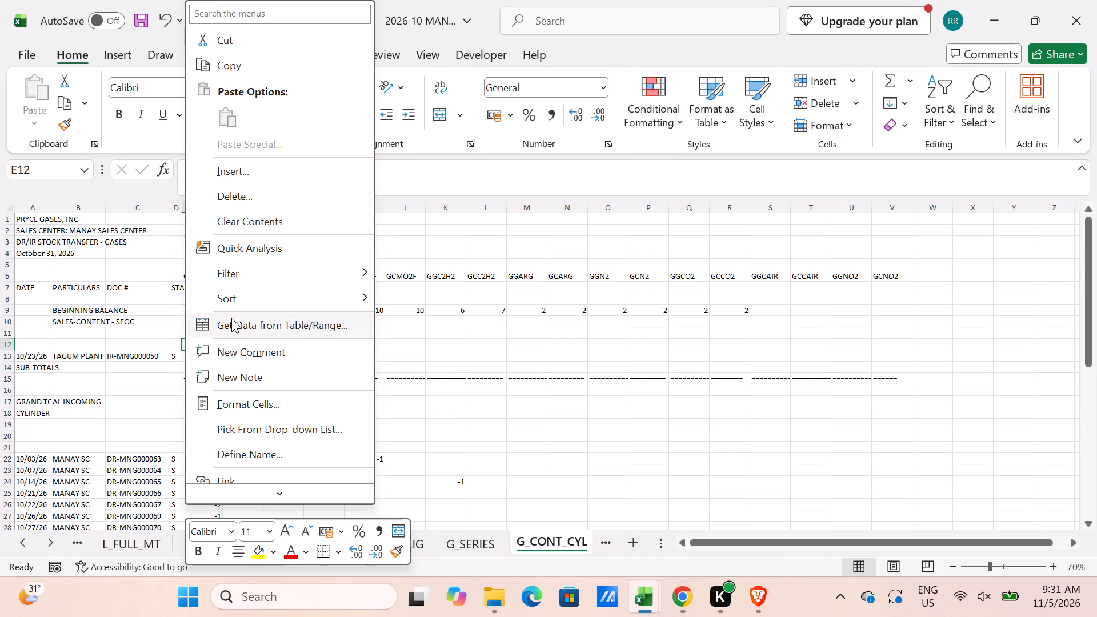
left_click(556, 427)
scroll(269, 436, "down", 1)
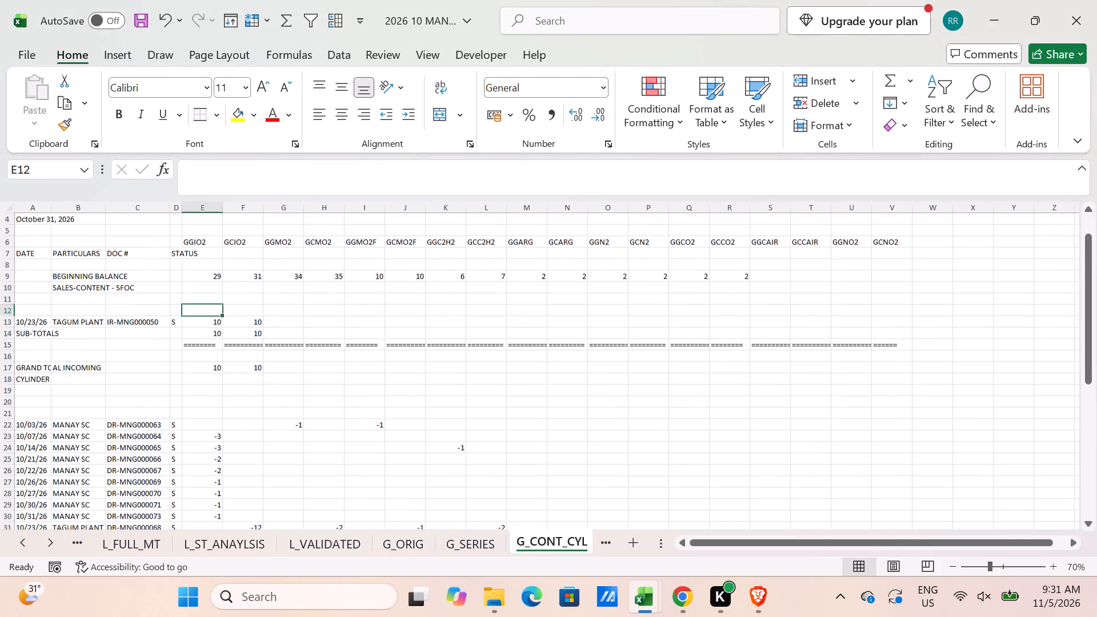
scroll(254, 437, "up", 1)
left_click_drag(201, 207, 840, 231)
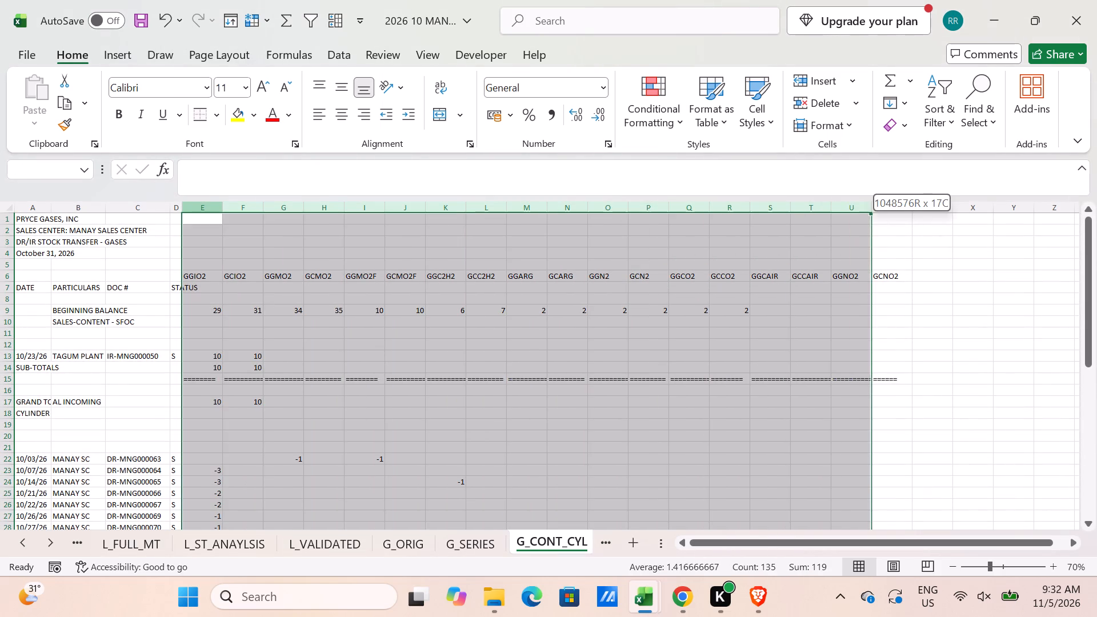
left_click_drag(840, 231, 893, 233)
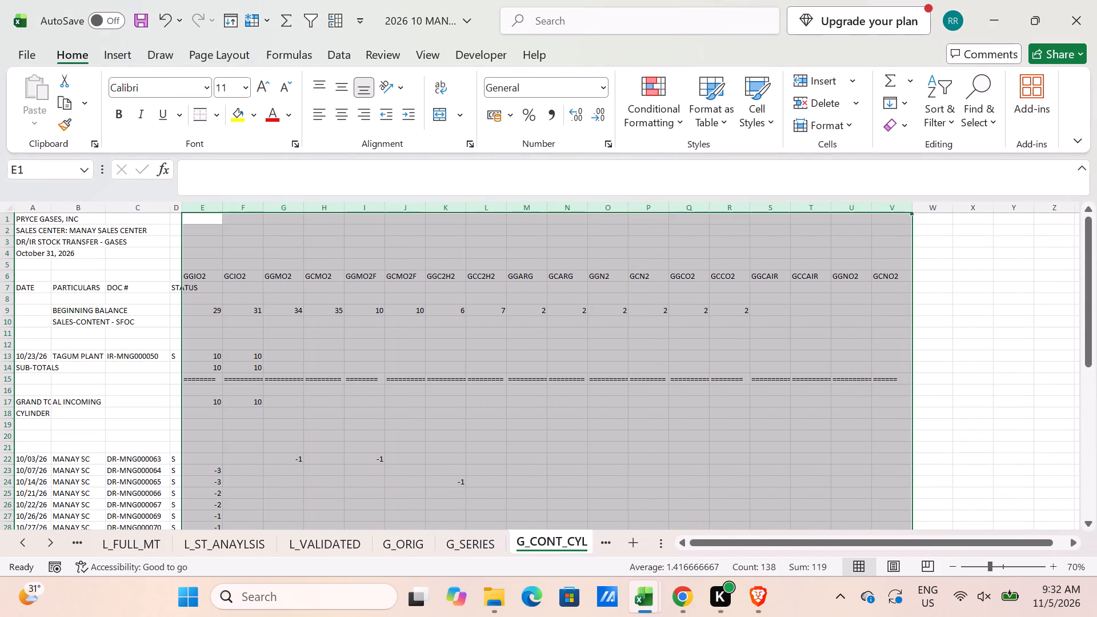
right_click(215, 207)
left_click(285, 456)
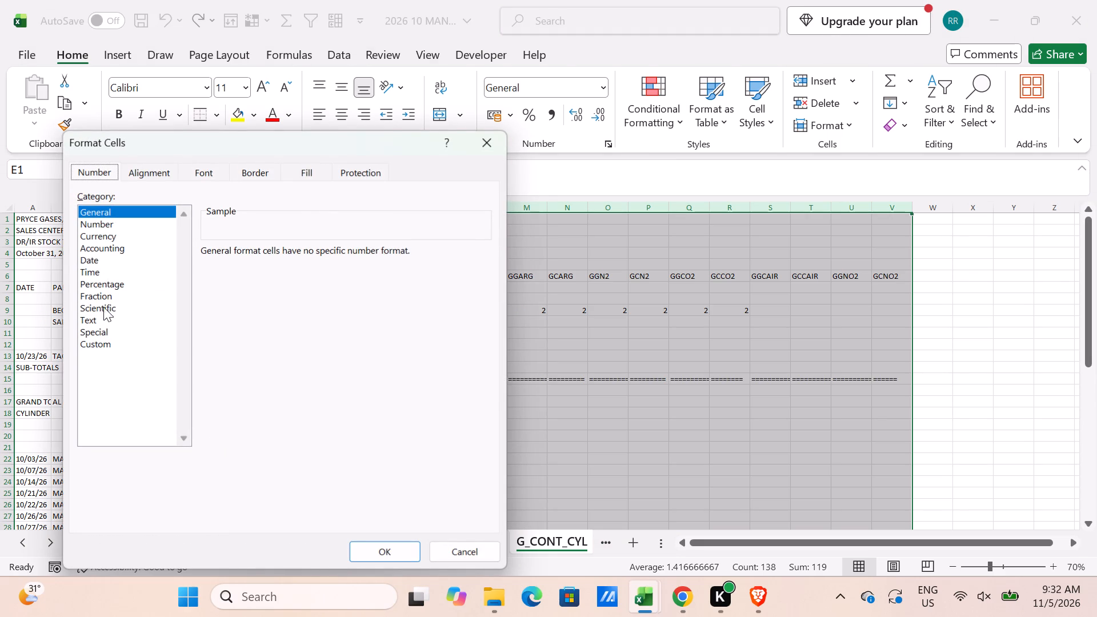
left_click(104, 341)
left_click_drag(482, 307, 479, 420)
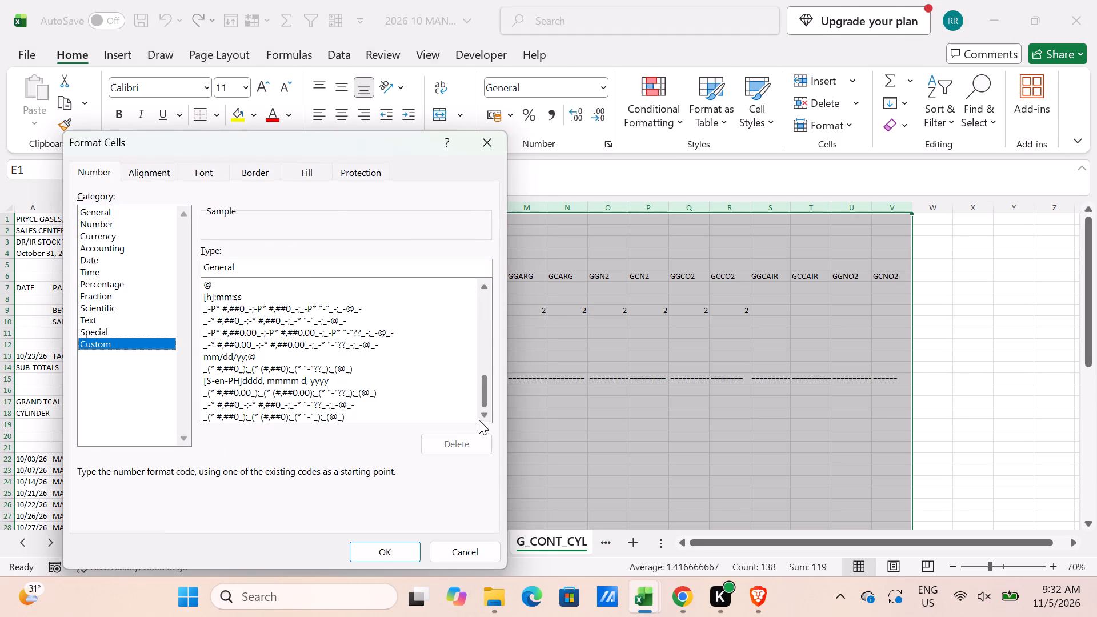
left_click_drag(479, 420, 478, 428)
left_click(325, 414)
left_click(386, 542)
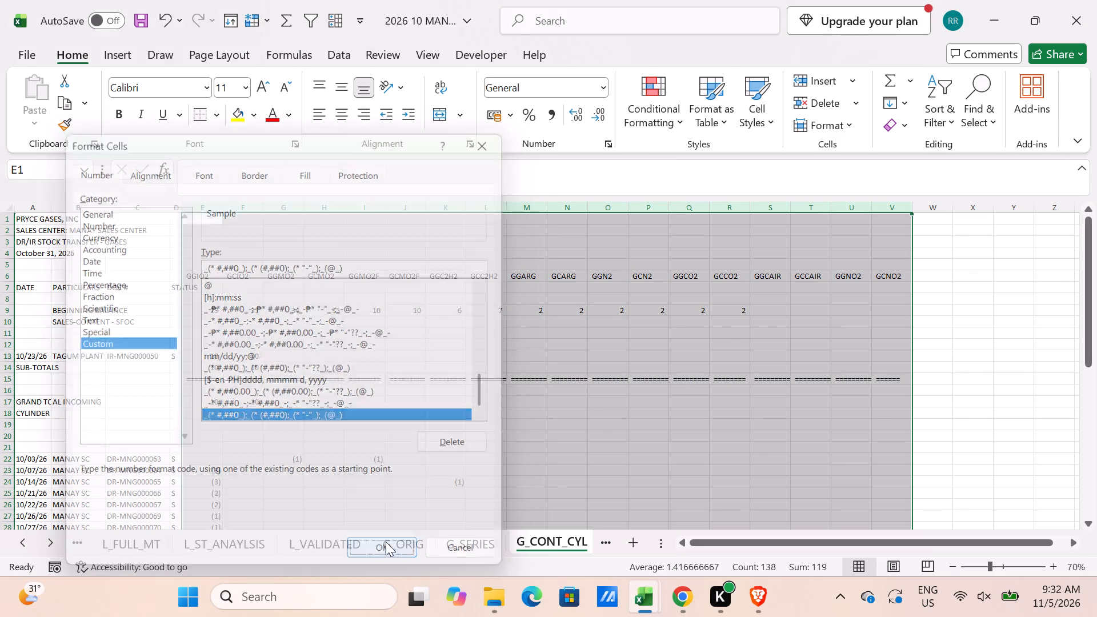
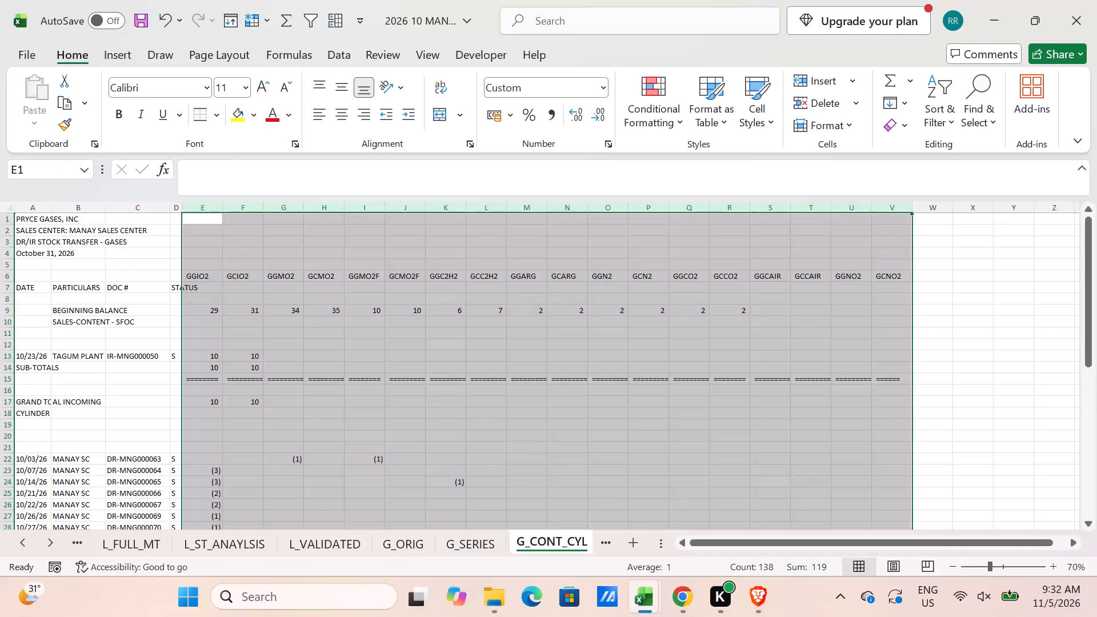
Review the G_CONT_CYL layout from the title rows through the incoming and outgoing transfer entries after the number formatting.
scroll(139, 409, "down", 2)
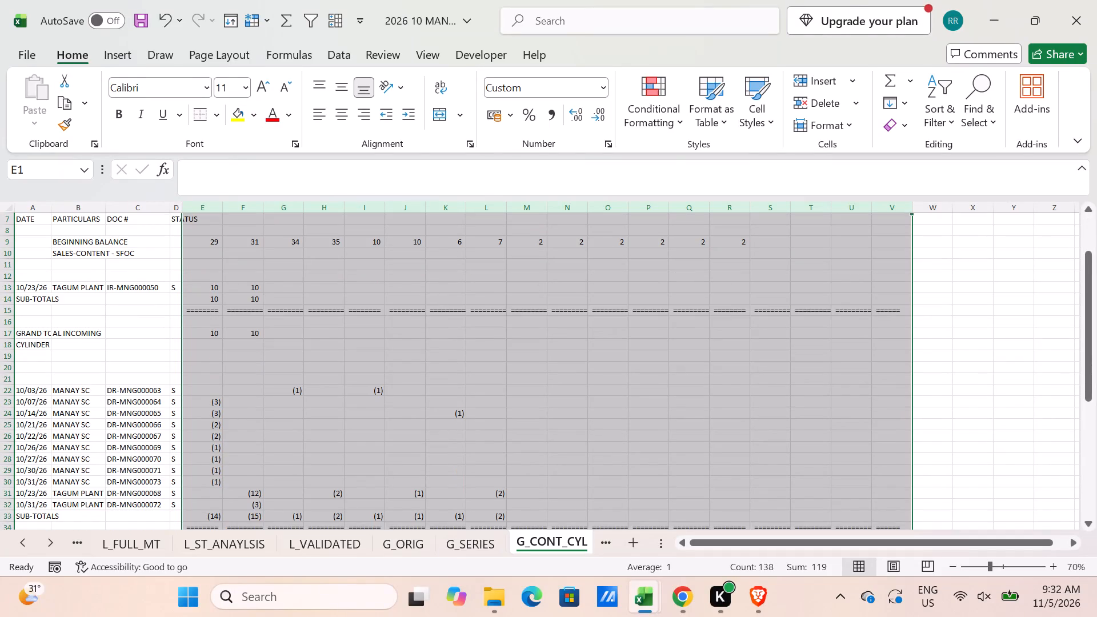
scroll(25, 430, "up", 1)
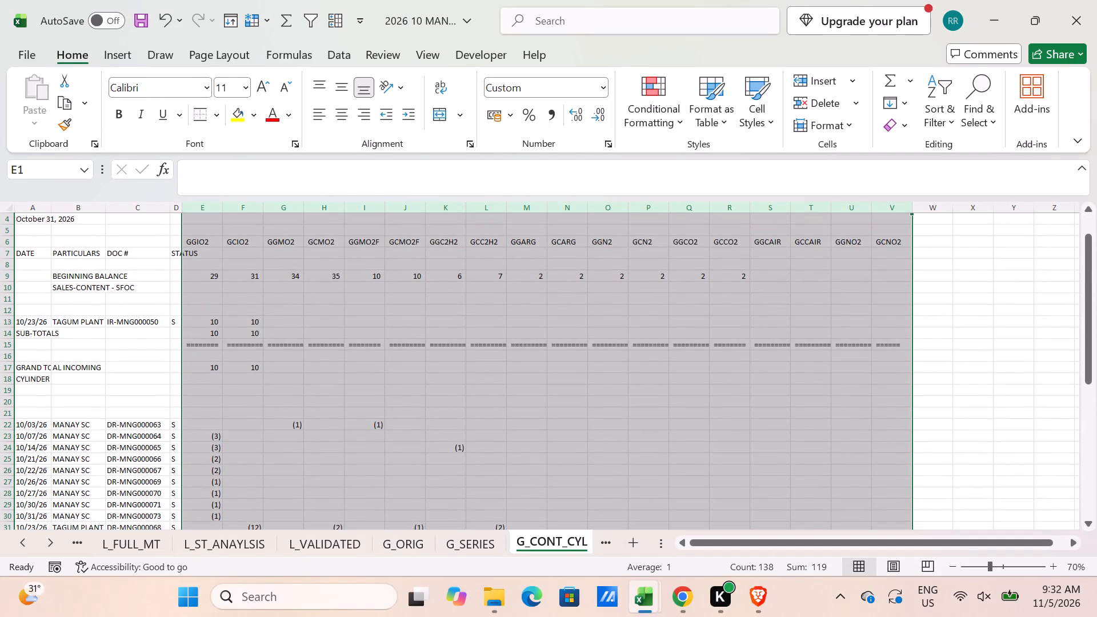
scroll(25, 430, "down", 1)
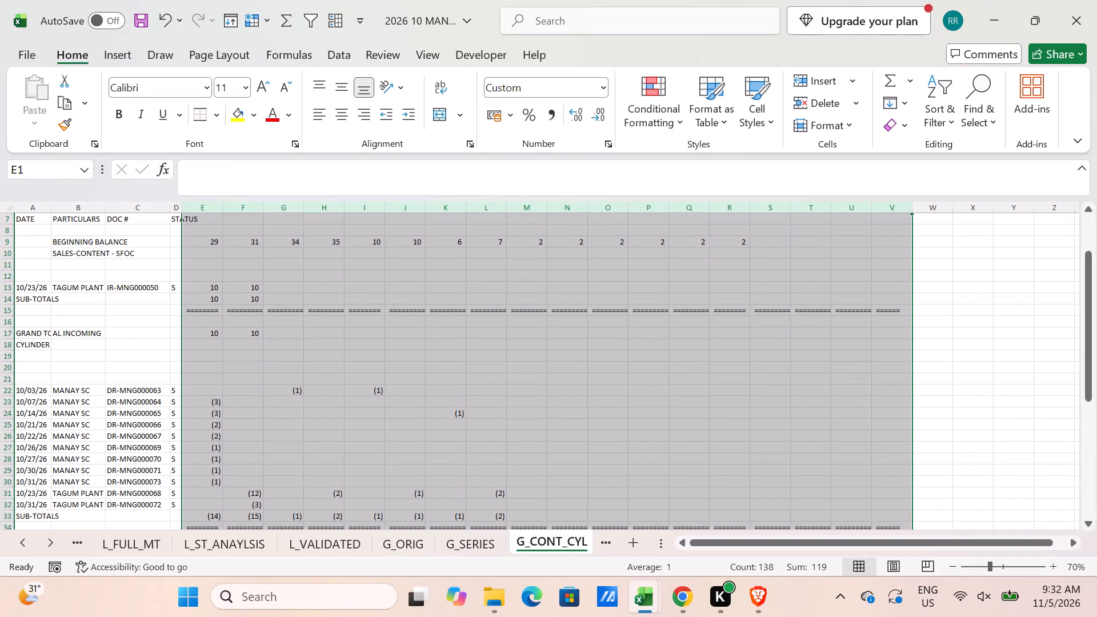
scroll(371, 389, "up", 3)
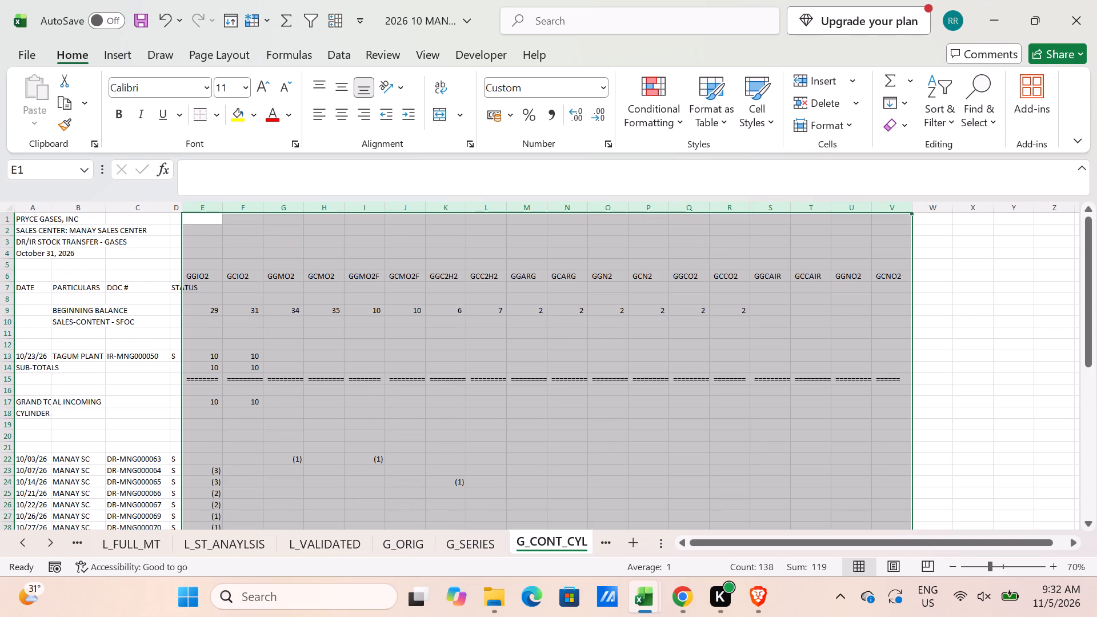
scroll(371, 389, "down", 1)
left_click(154, 318)
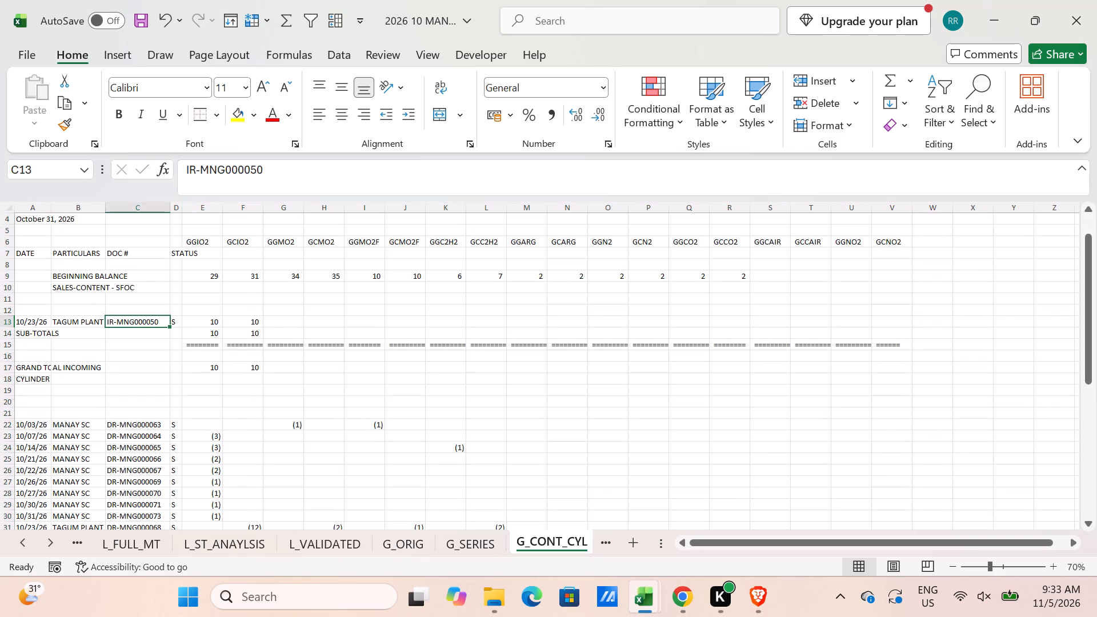
scroll(298, 423, "up", 1)
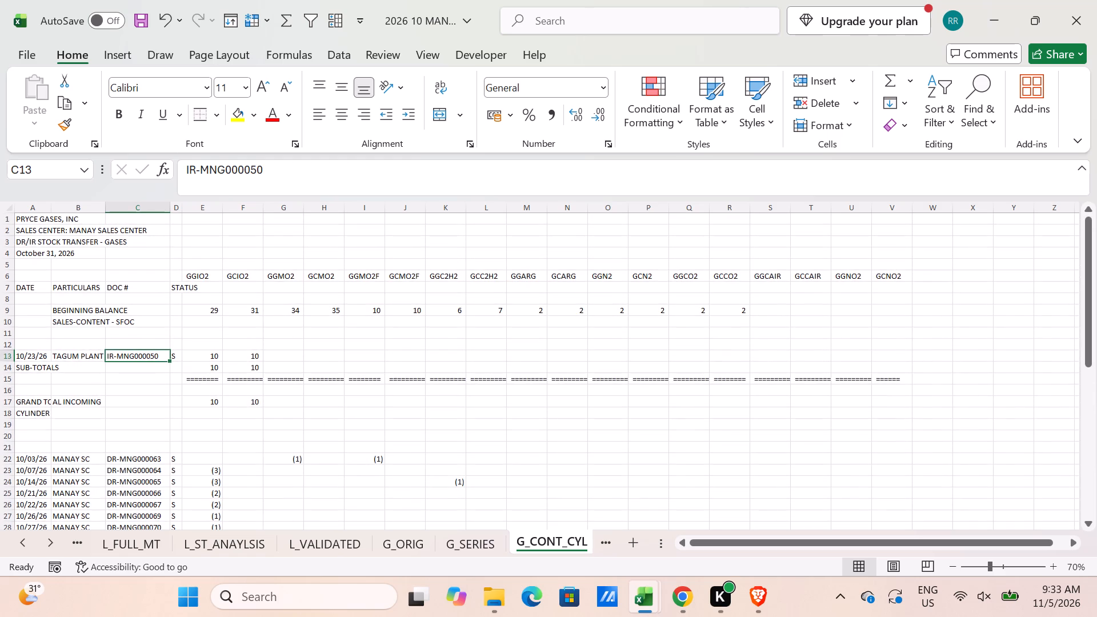
left_click(477, 349)
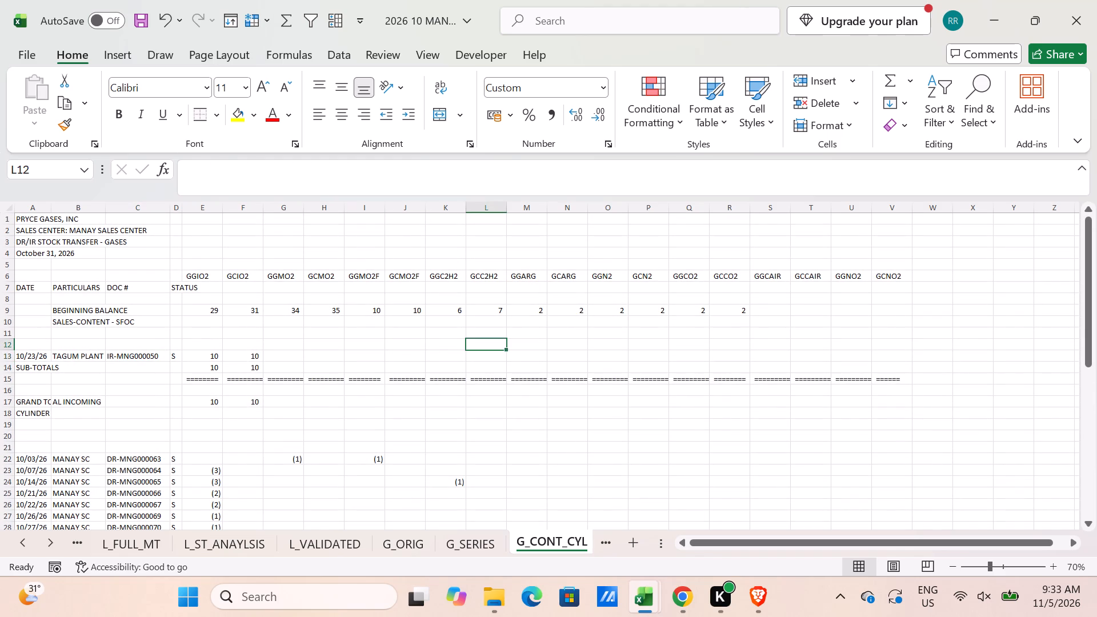
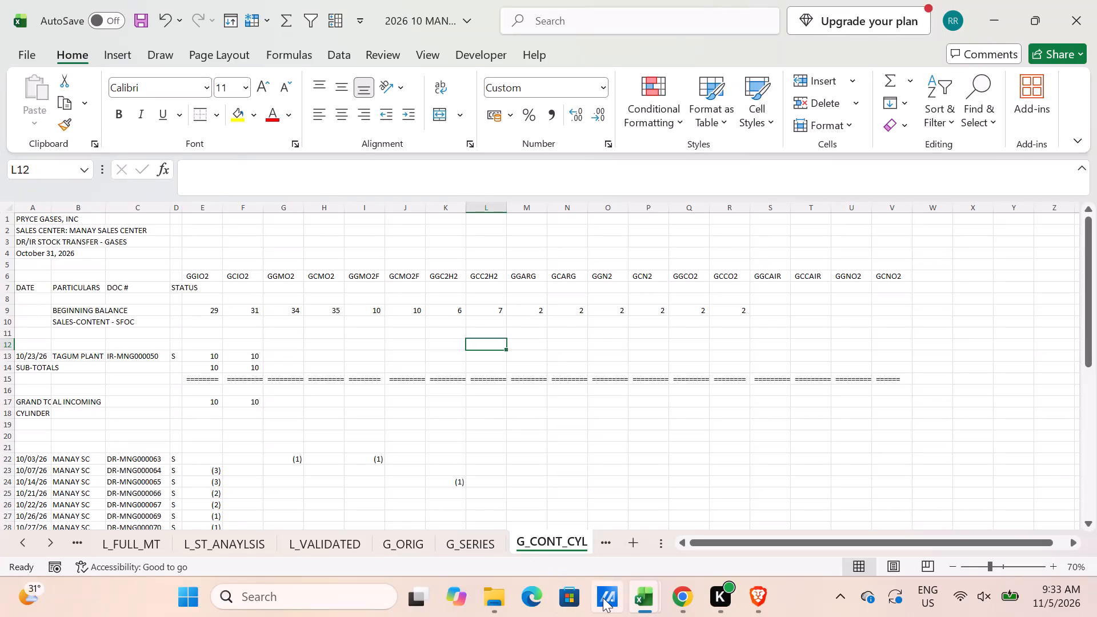
Copy header rows 7–8 from the September gases workbook's Manay sheet and insert them above BEGINNING BALANCE in G_CONT_CYL.
left_click(655, 490)
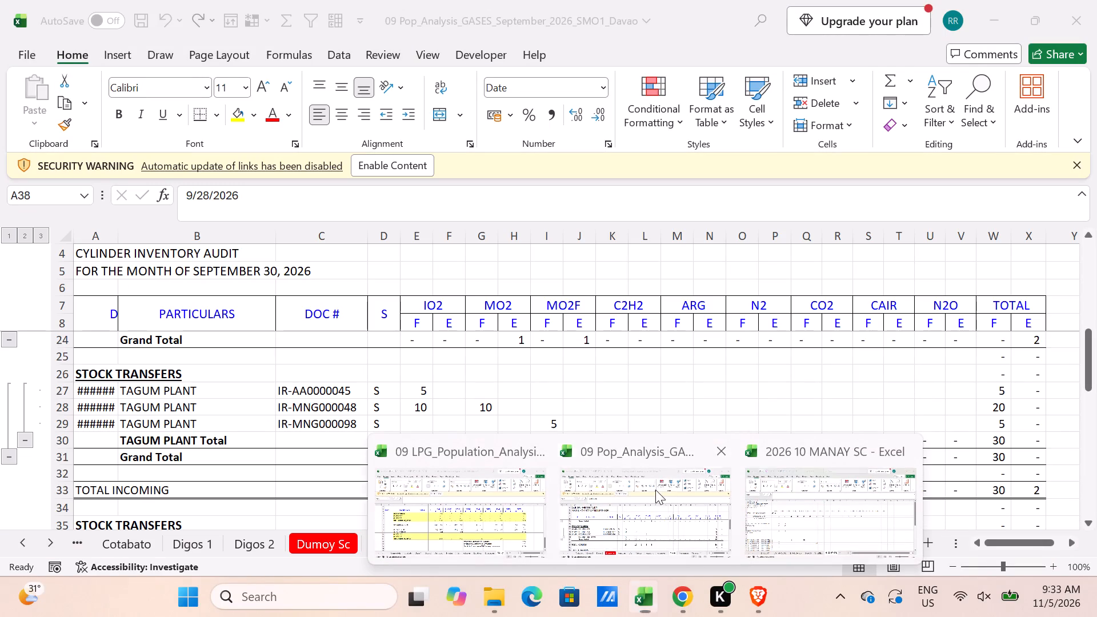
left_click_drag(64, 306, 65, 334)
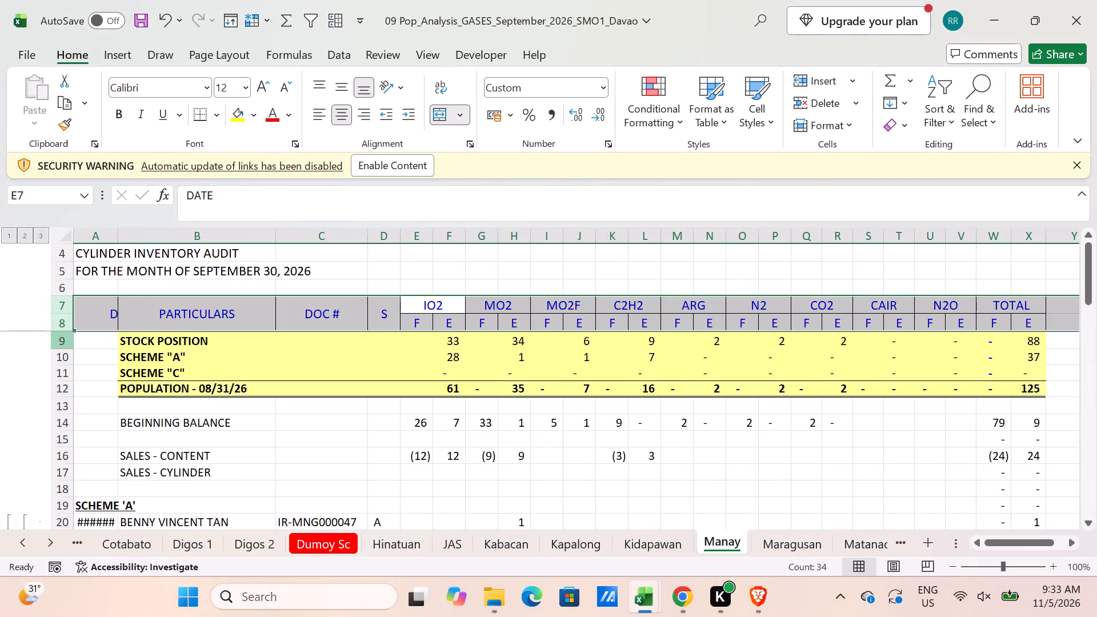
key("ctrl+c")
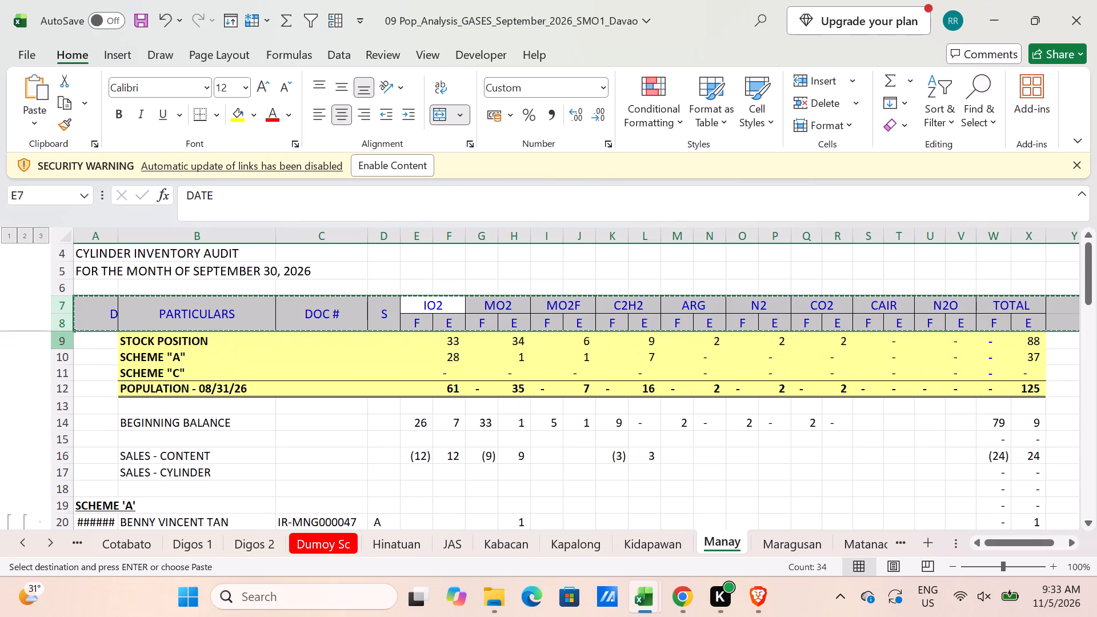
key("alt+Tab")
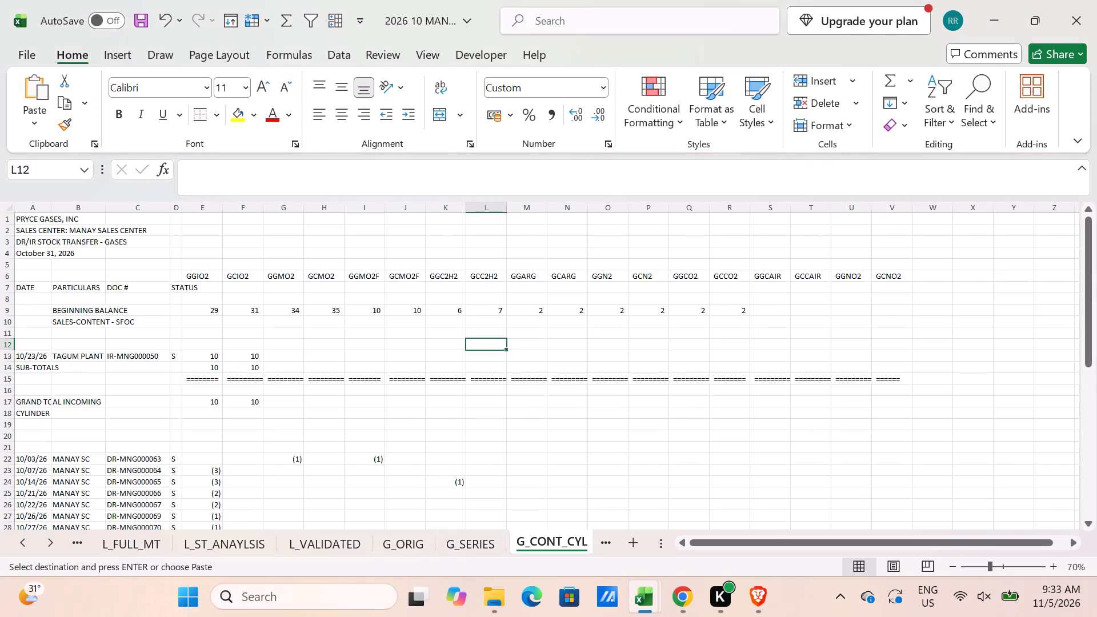
left_click(9, 309)
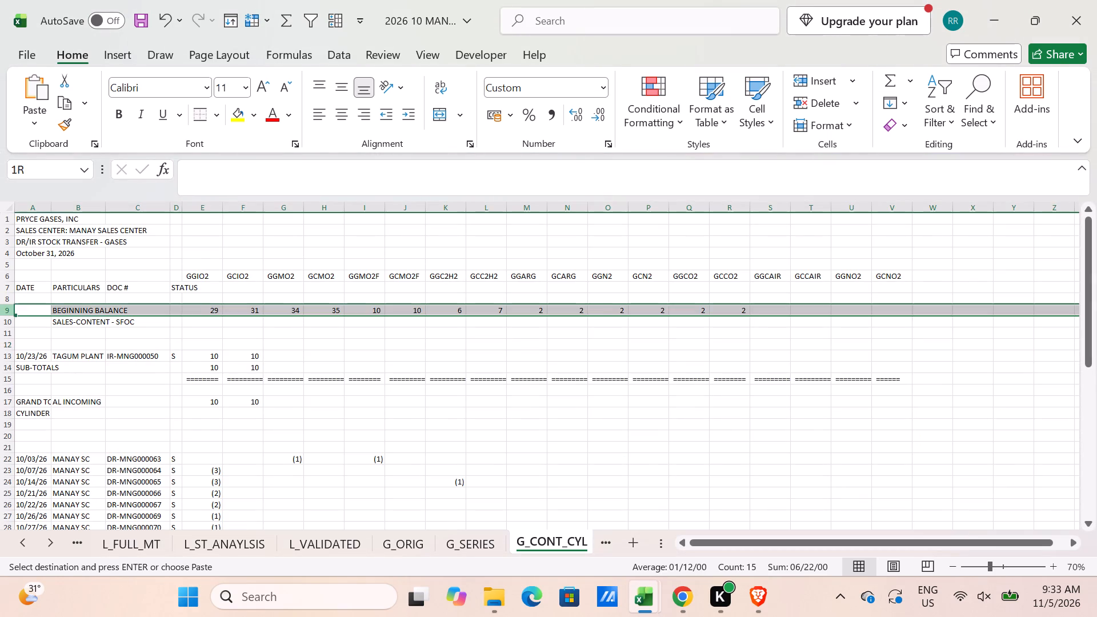
right_click(9, 309)
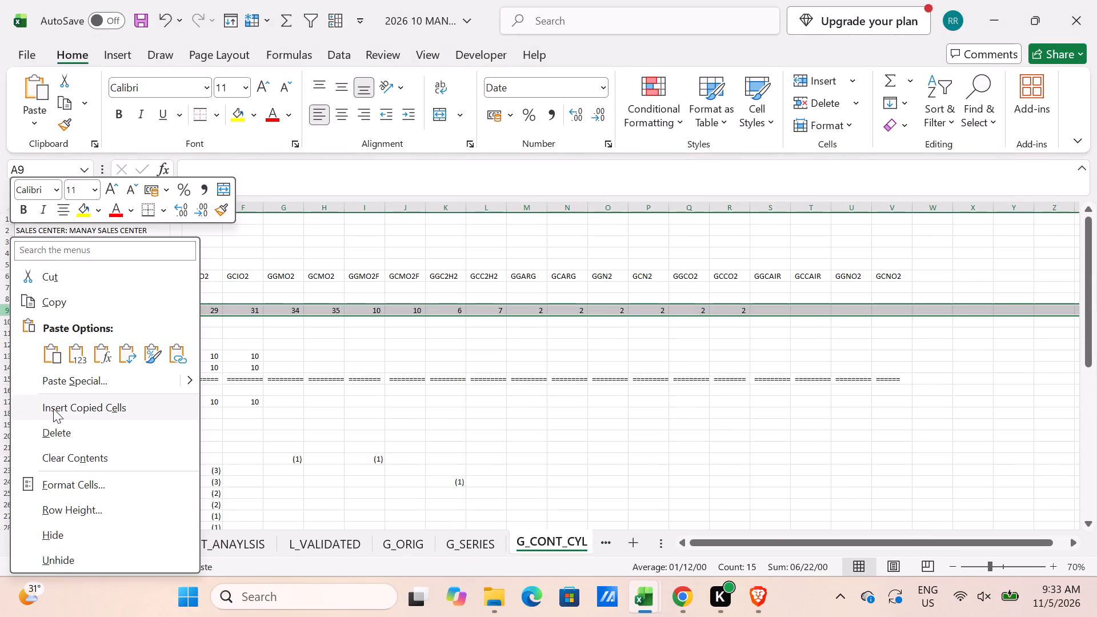
left_click(53, 408)
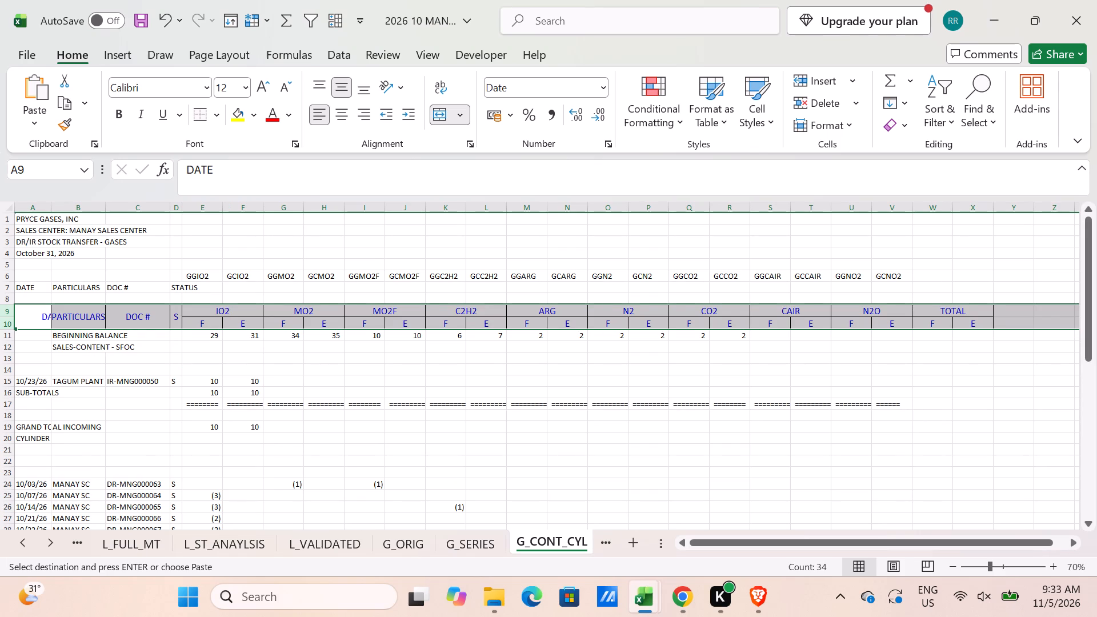
Widen the date column on the September gases workbook's Manay sheet enough to show full dates.
left_click(646, 494)
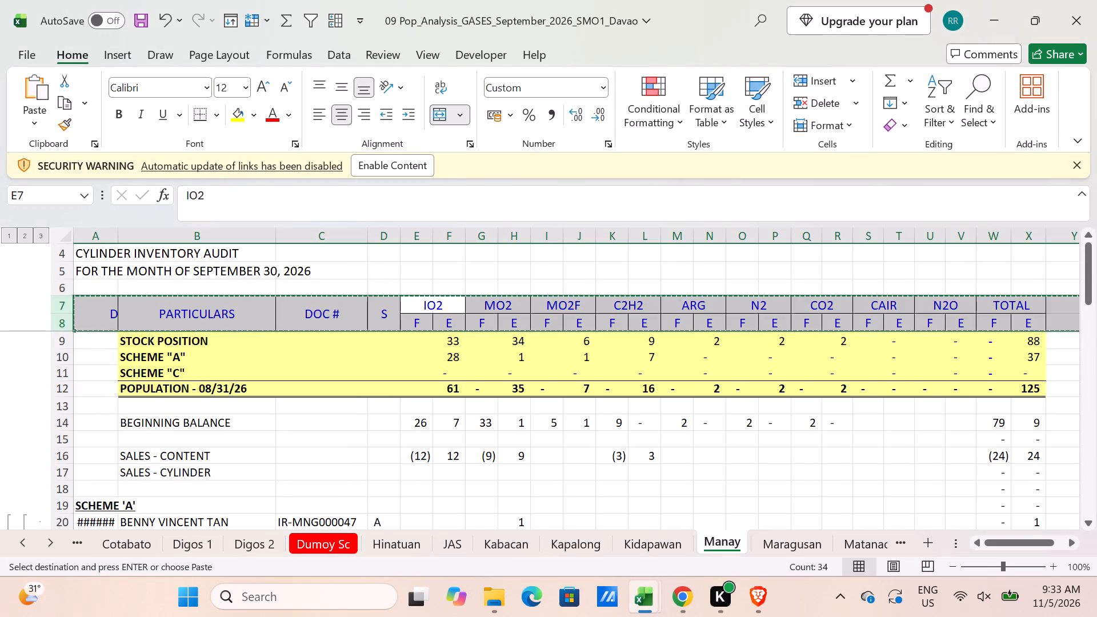
scroll(259, 455, "down", 2)
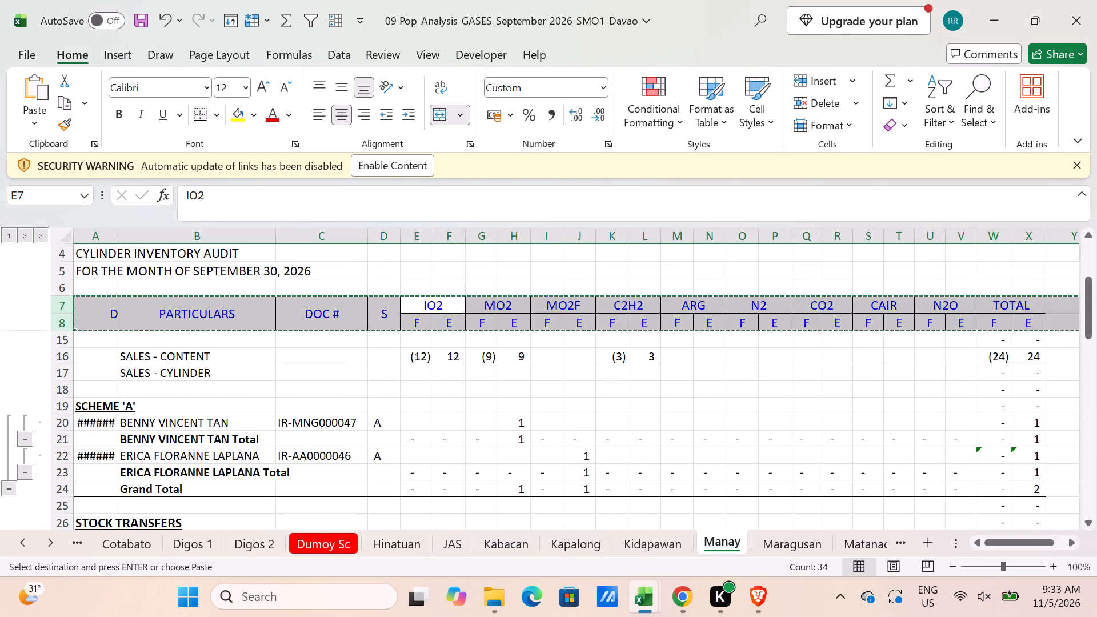
scroll(125, 491, "down", 2)
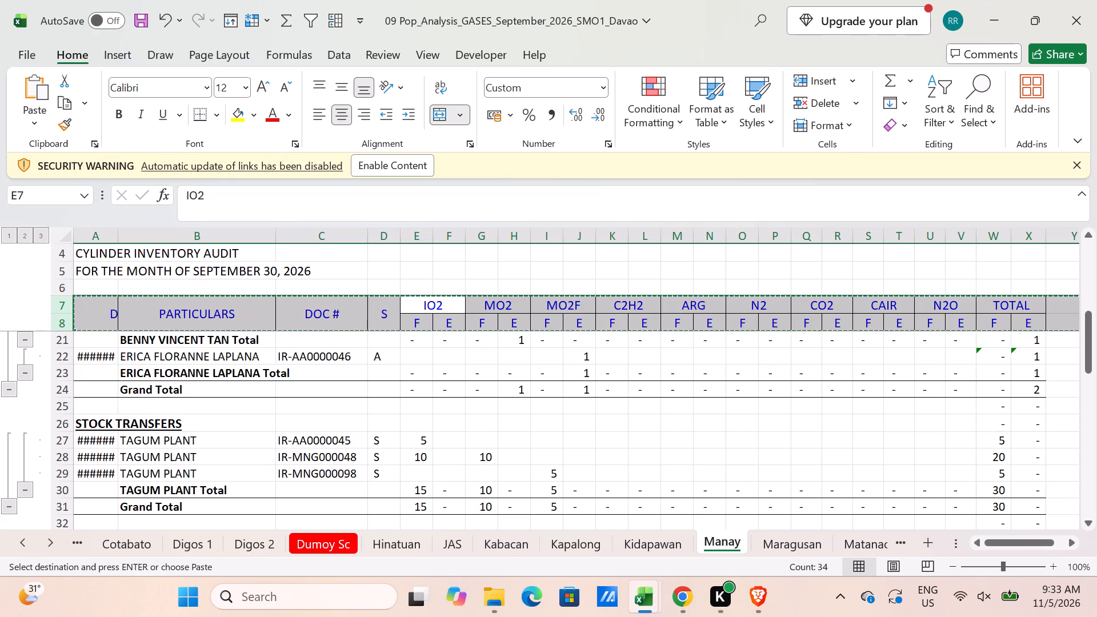
left_click_drag(118, 238, 134, 245)
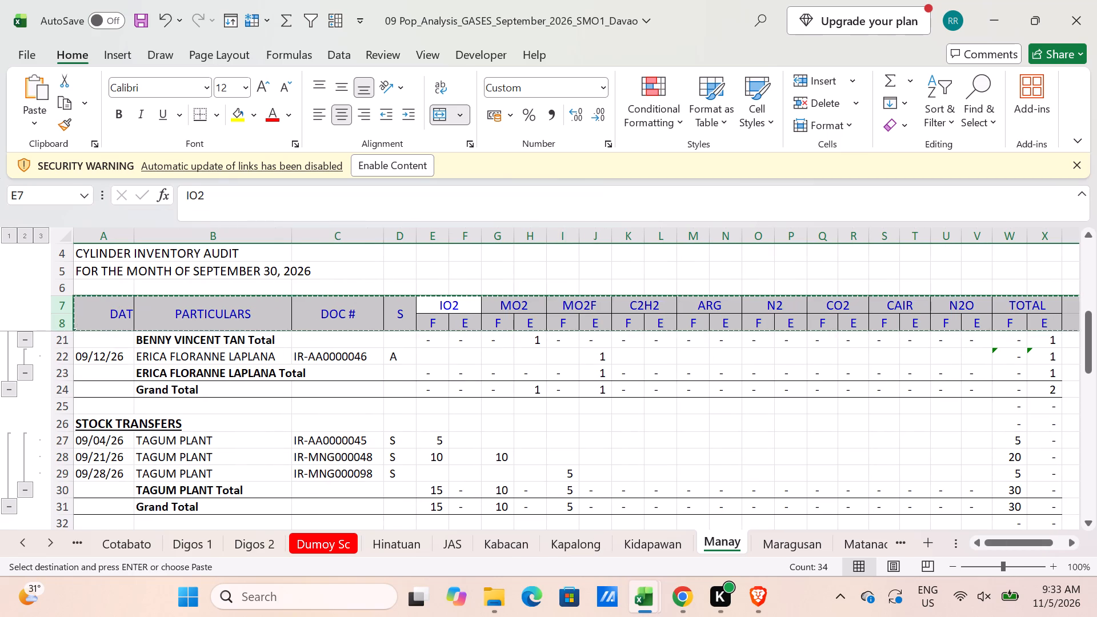
Correct the document number of the 09/28/26 incoming Tagum Plant transfer to IR-MNG000049 and save the September workbook.
left_click(329, 474)
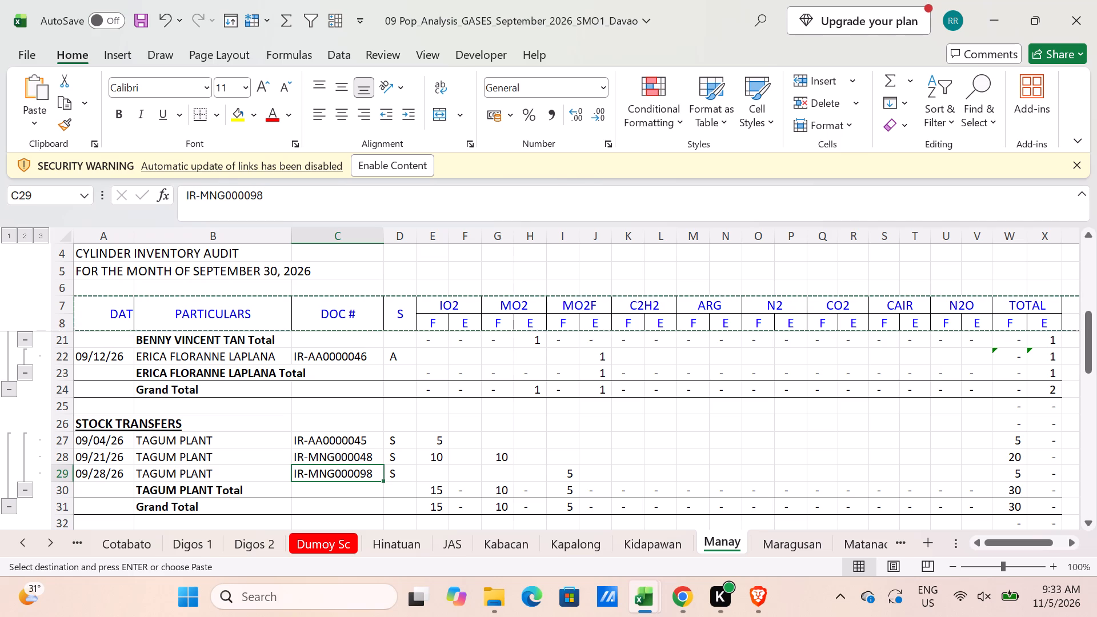
scroll(335, 488, "down", 1)
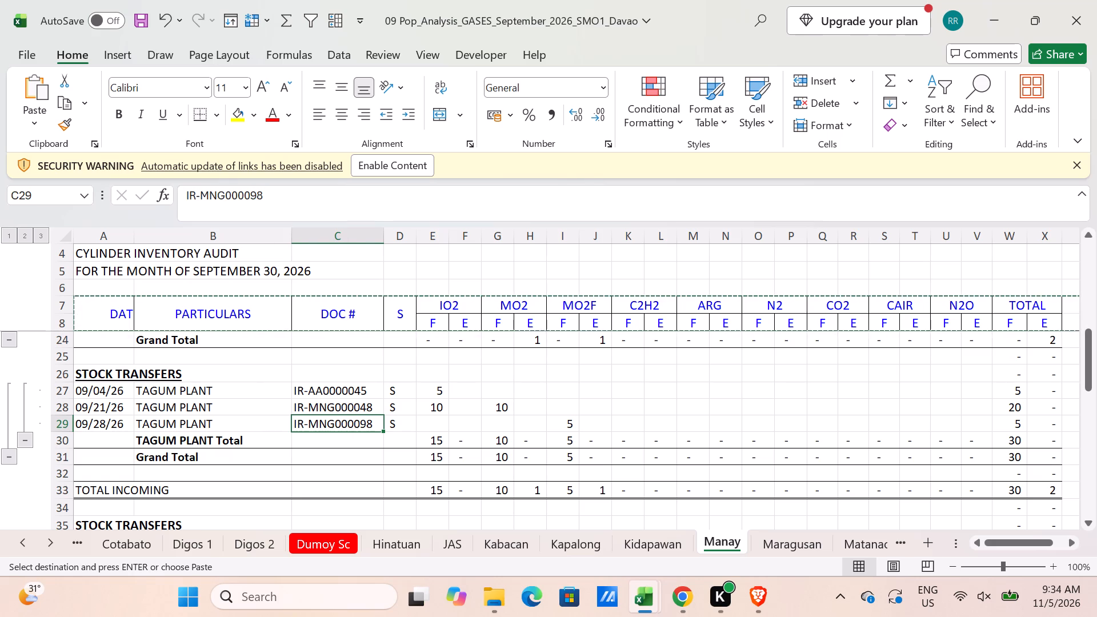
left_click(285, 198)
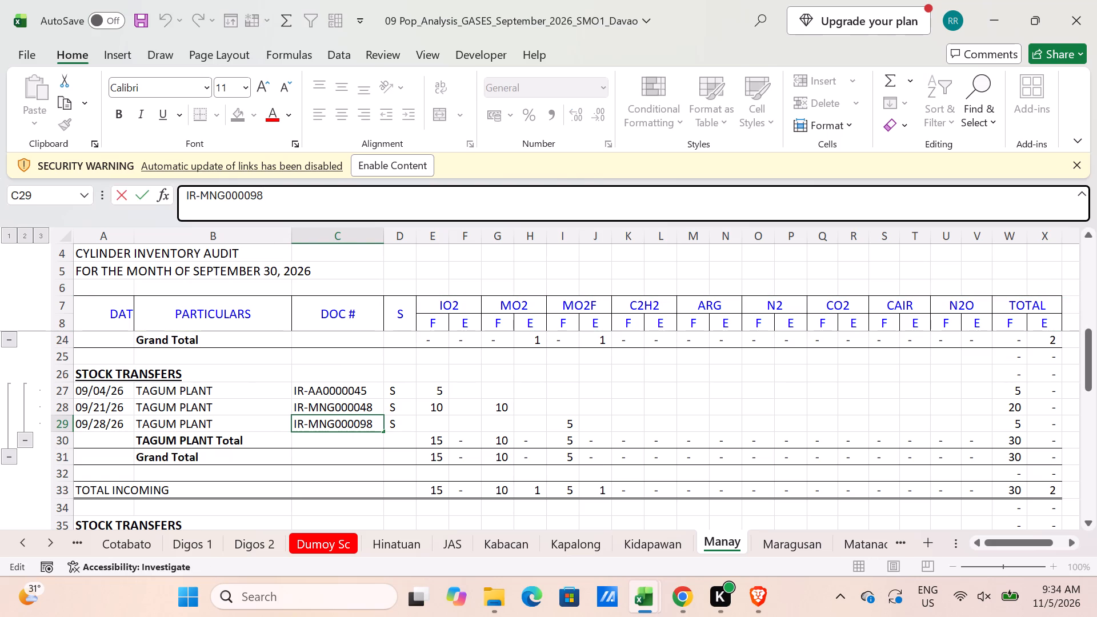
key("BackSpace")
key("BackSpace")
type("49")
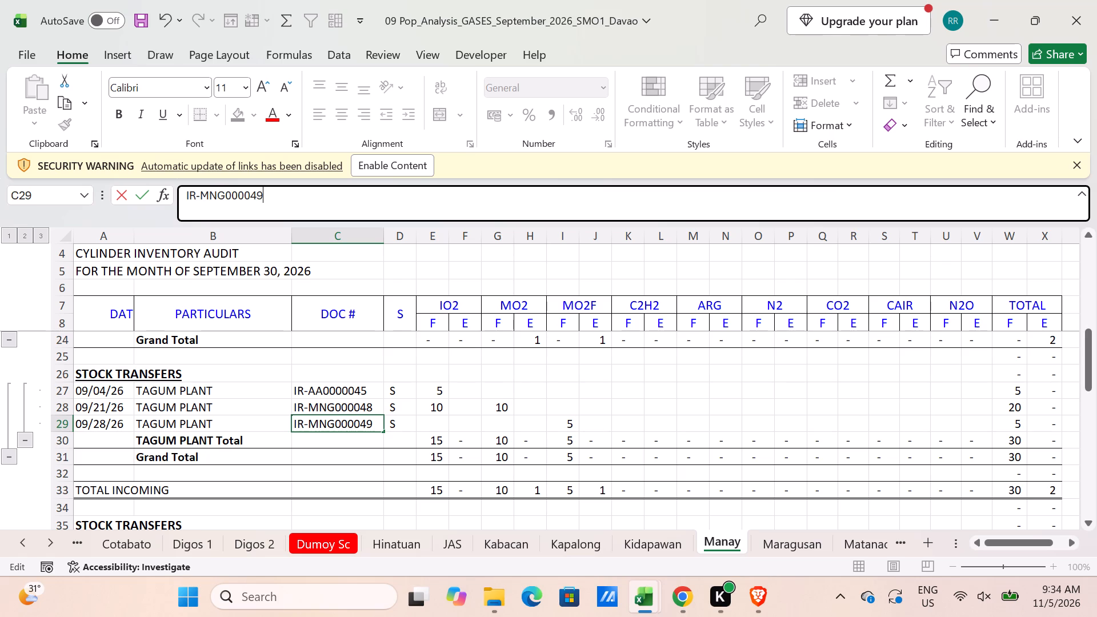
key("Return")
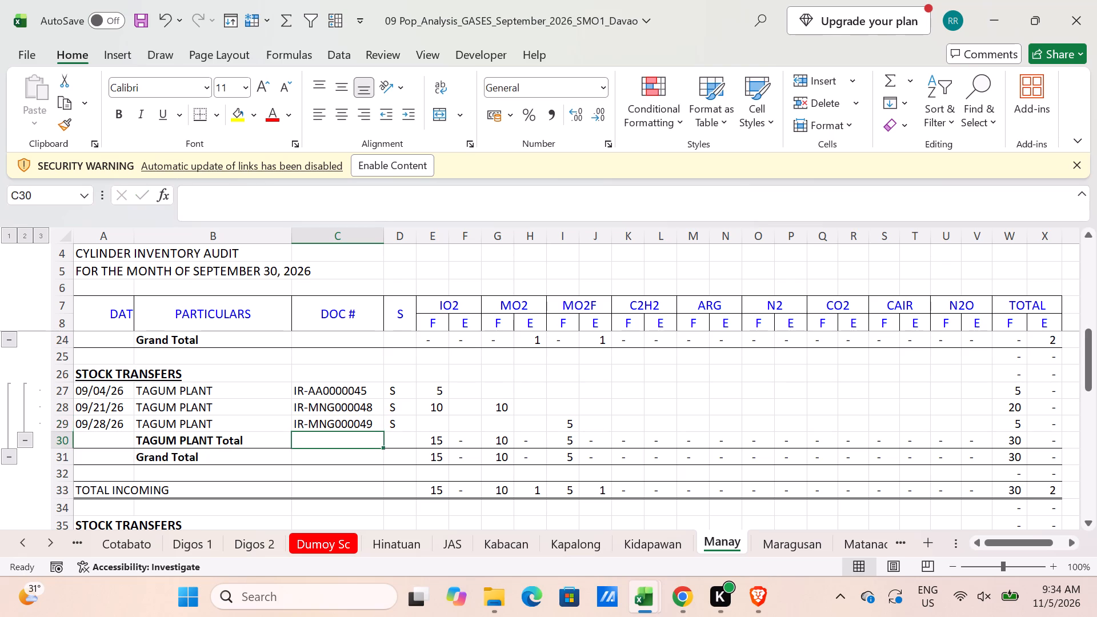
left_click(136, 23)
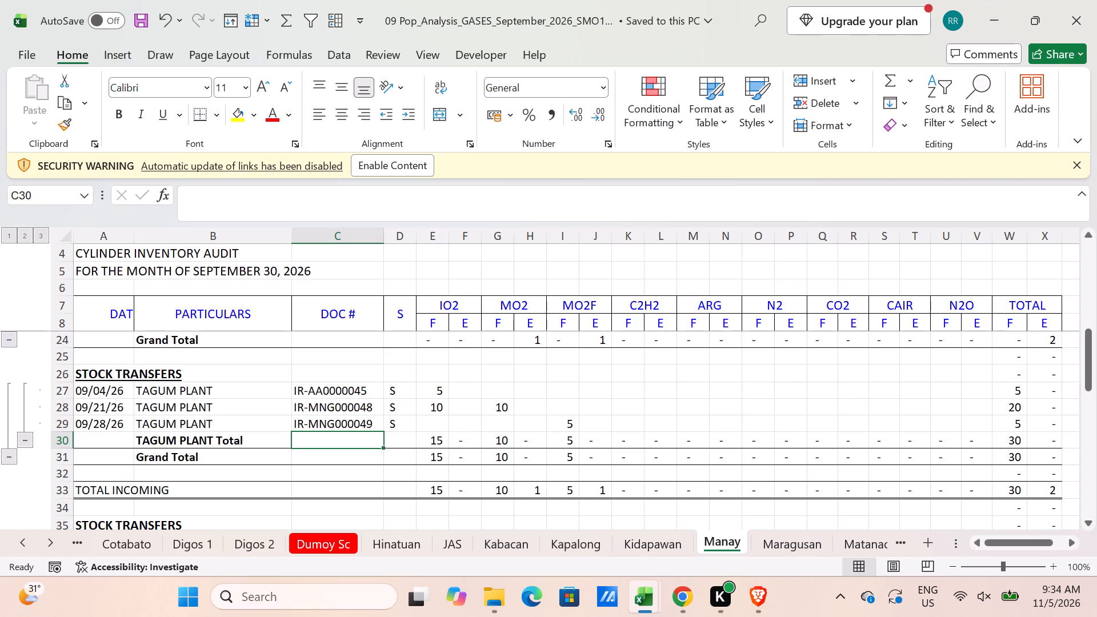
Copy the date, particulars and document number of the 09/28/26 incoming Tagum Plant transfer, IR-MNG000049.
left_click_drag(106, 419, 276, 431)
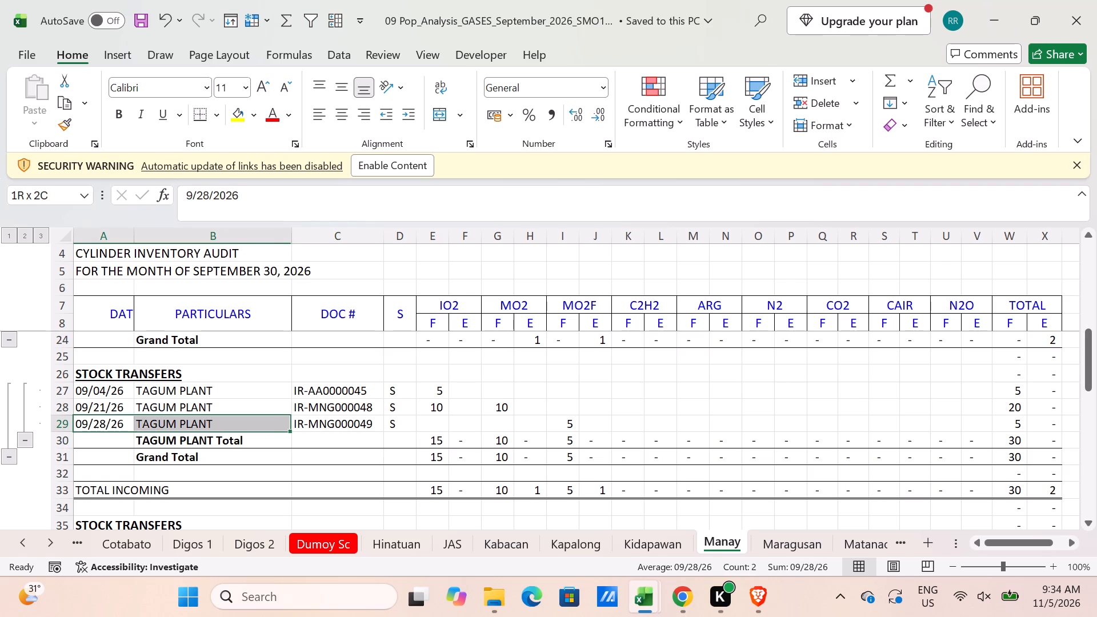
left_click_drag(276, 431, 320, 422)
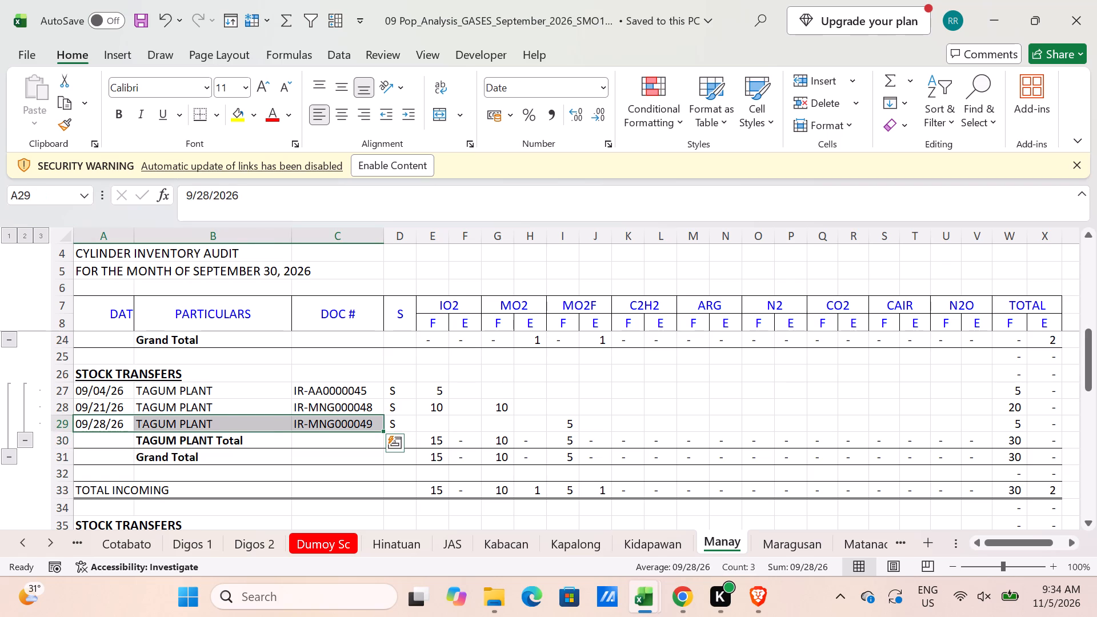
key("ctrl+c")
Review the September Manay sheet's Scheme 'A', incoming and outgoing stock transfer entries and their document numbers.
scroll(342, 416, "down", 1)
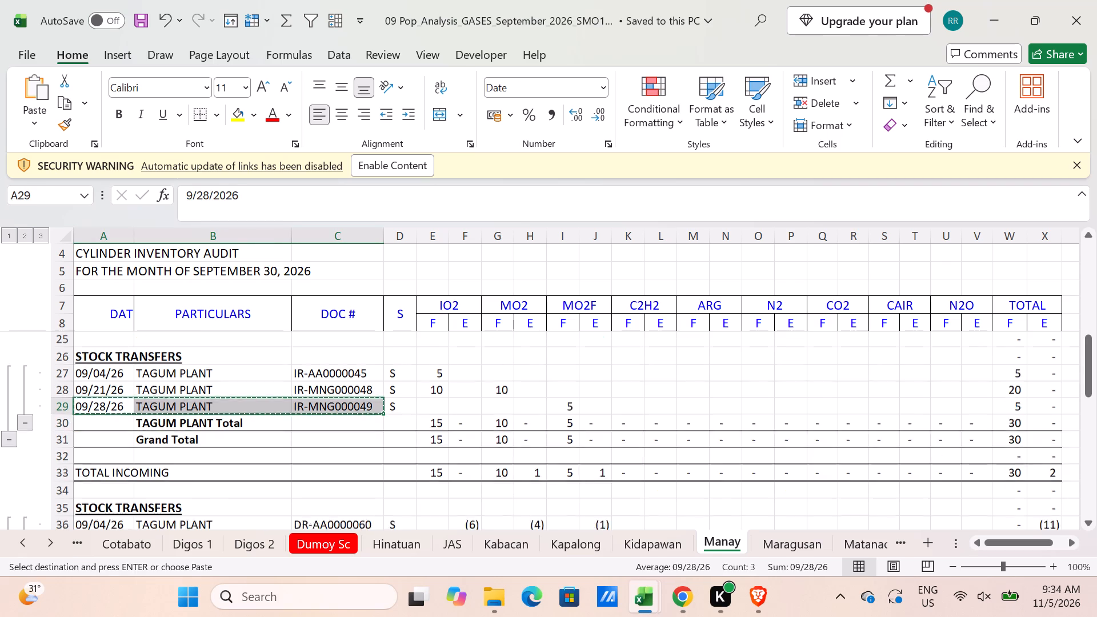
scroll(342, 416, "down", 3)
scroll(342, 416, "up", 2)
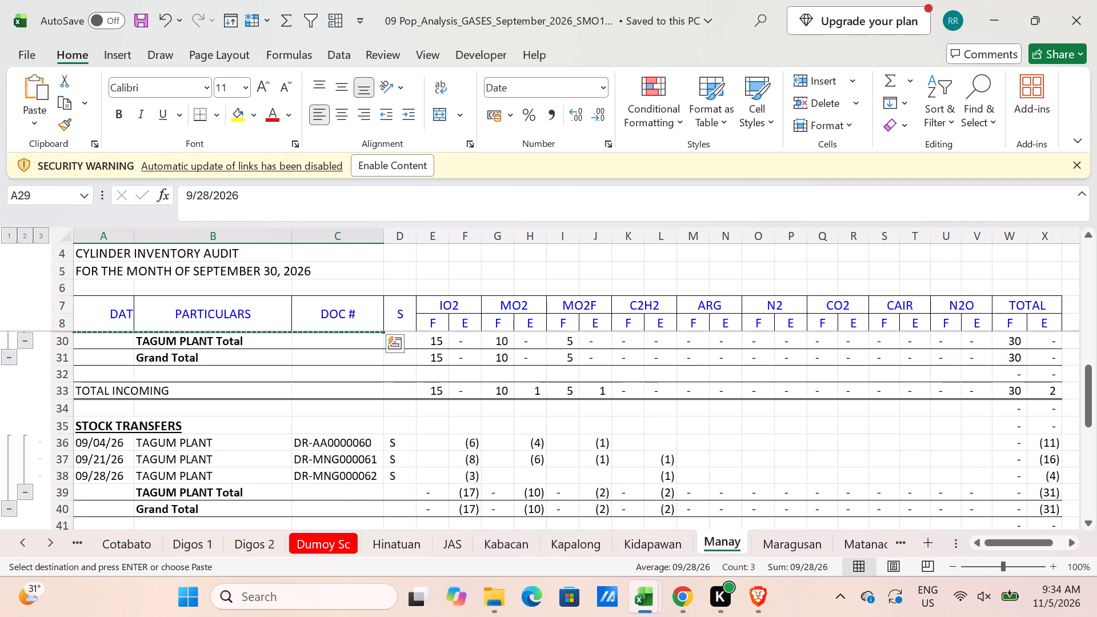
scroll(354, 452, "up", 2)
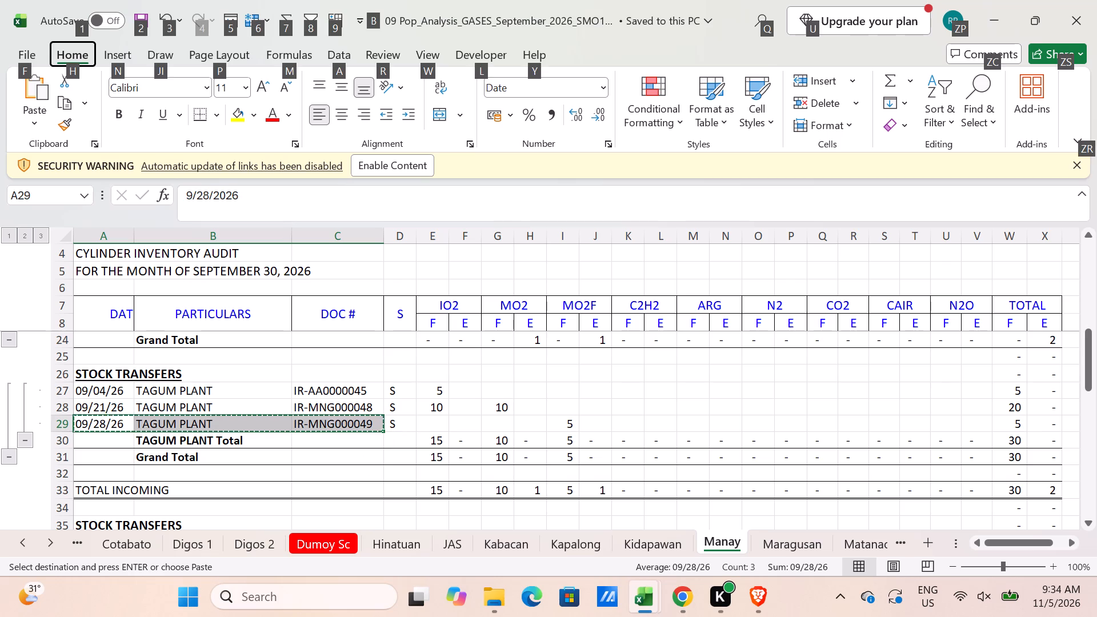
key("Escape")
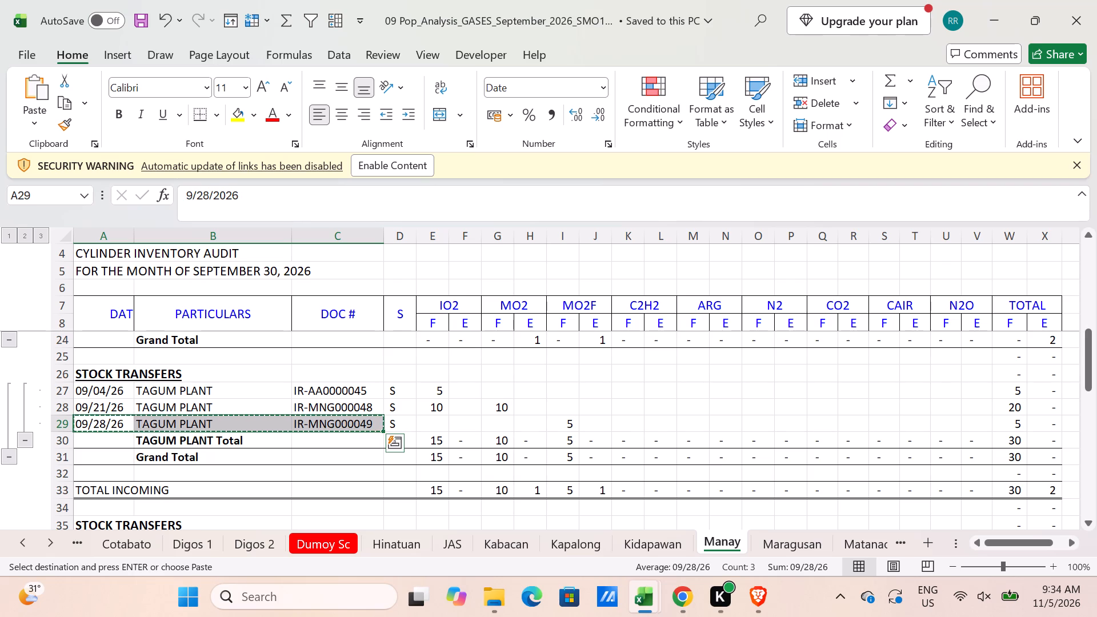
scroll(366, 458, "up", 2)
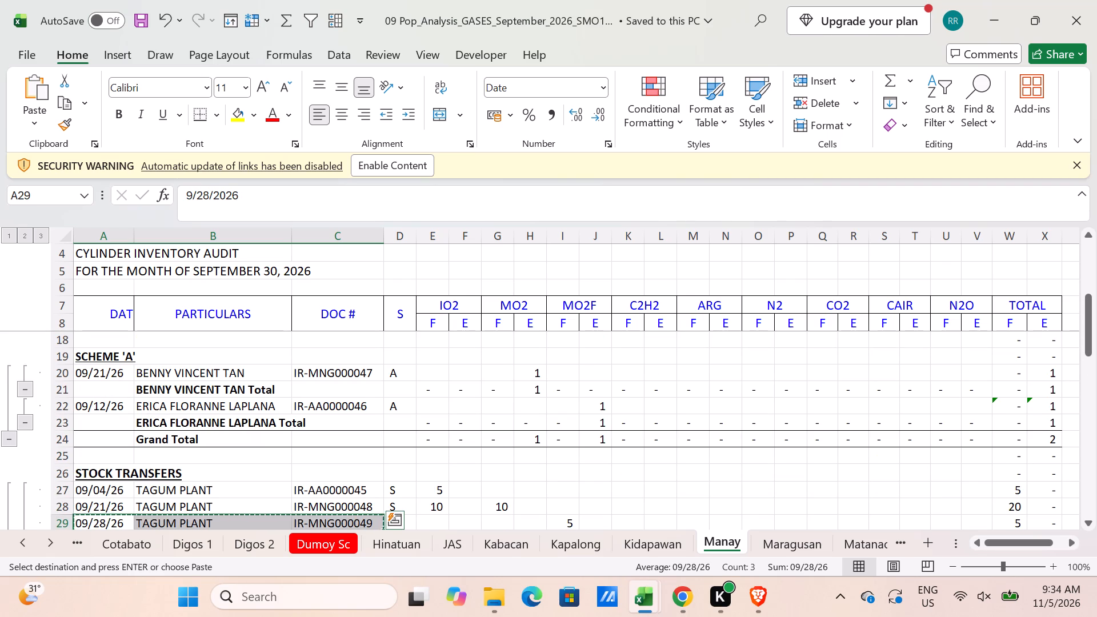
scroll(366, 458, "down", 1)
scroll(380, 536, "up", 1)
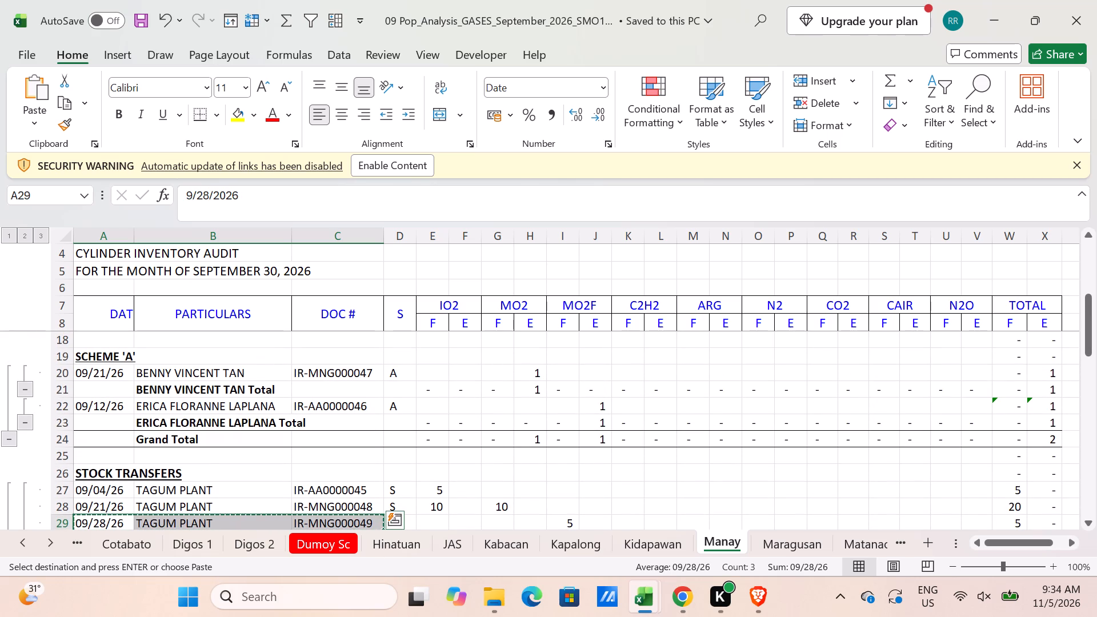
scroll(450, 515, "down", 1)
scroll(450, 515, "up", 1)
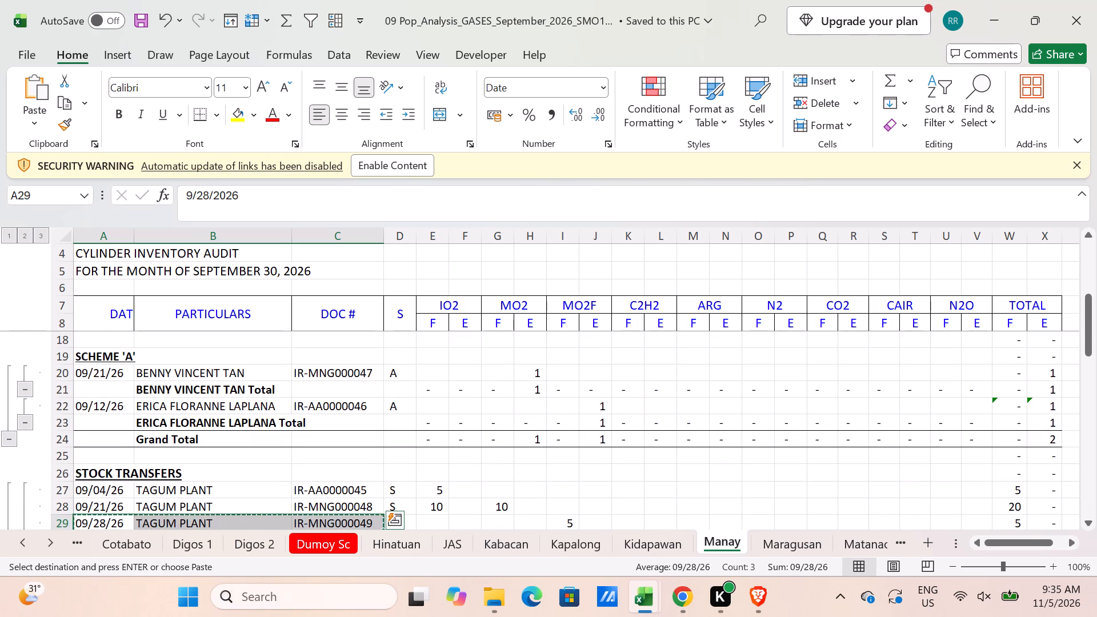
scroll(450, 519, "down", 1)
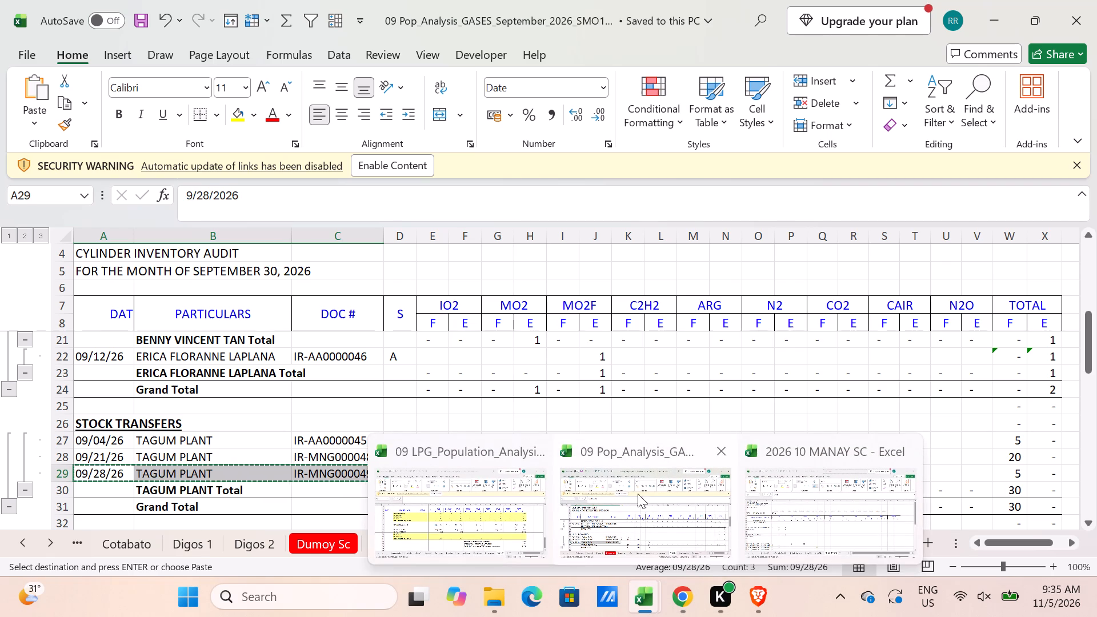
Paste the copied transfer as values into row 8 of G_SERIES in the October Manay workbook and highlight A8:D8 yellow.
left_click(791, 496)
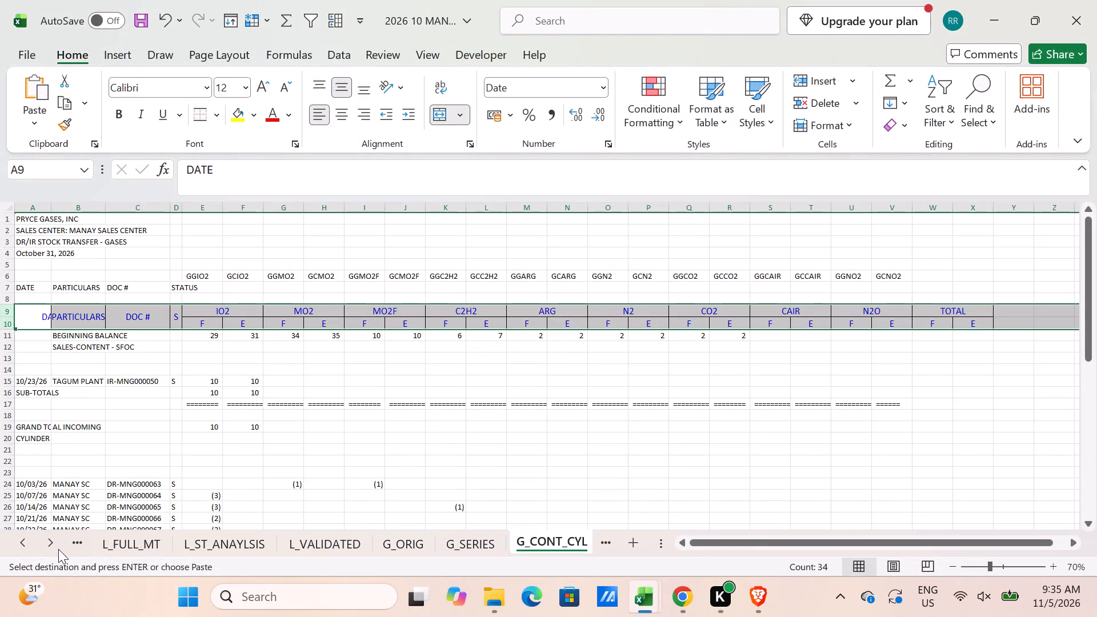
left_click(476, 552)
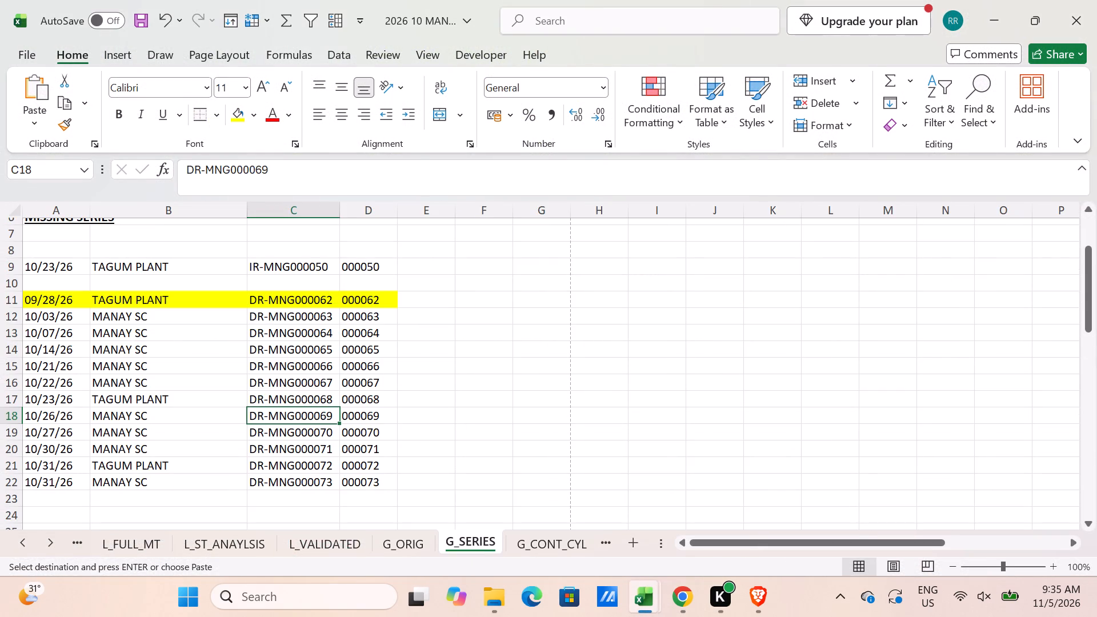
left_click(55, 253)
key("alt+e")
type("SV")
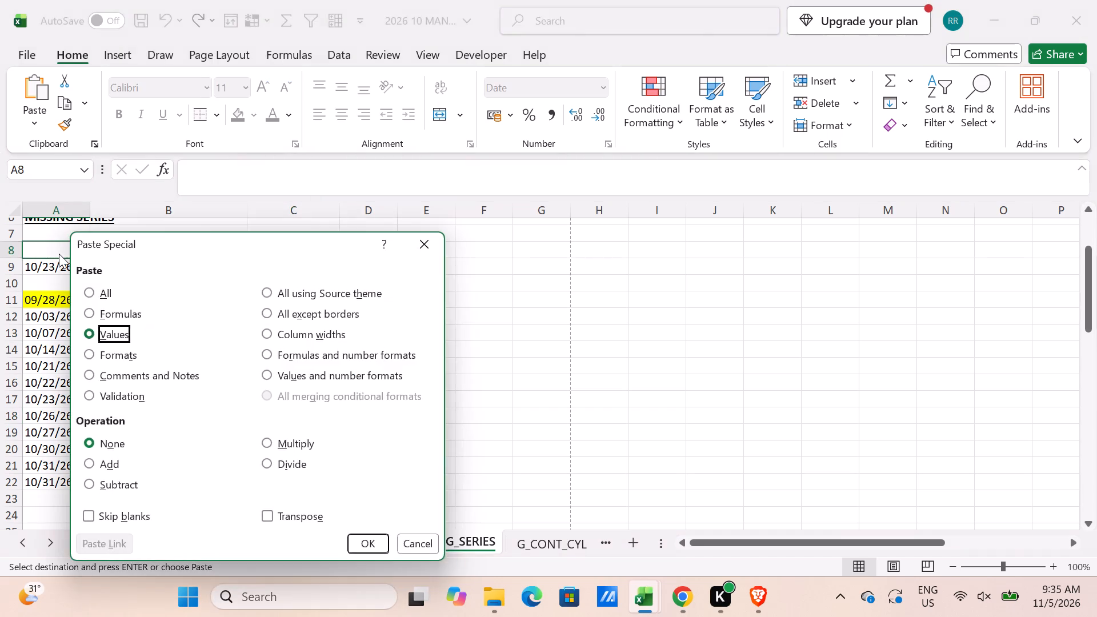
key("Return")
left_click(358, 250, "shift")
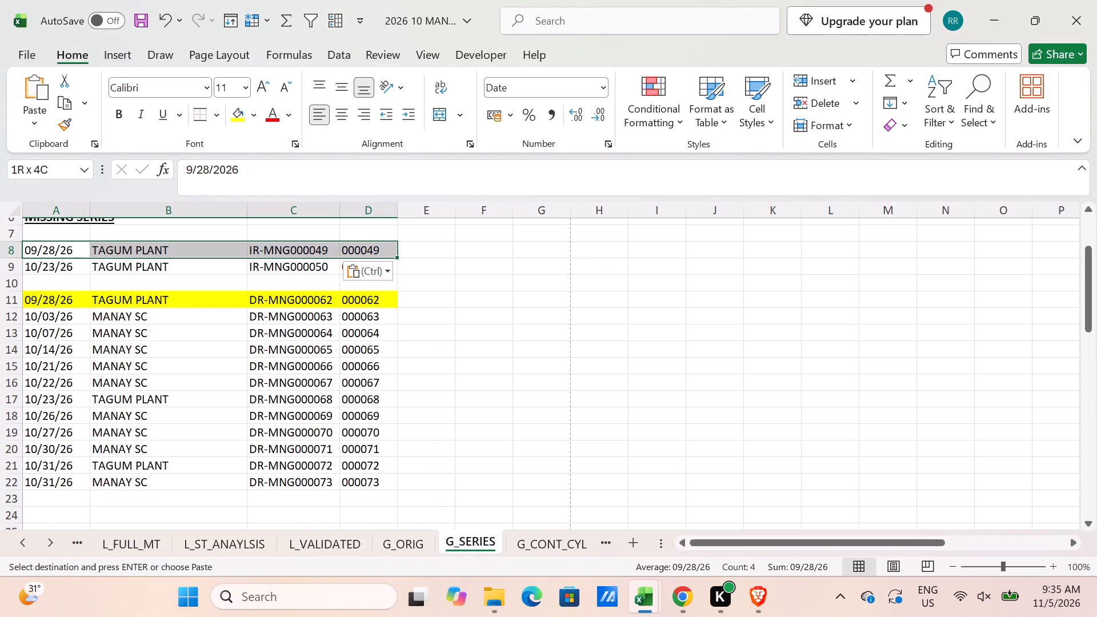
left_click(237, 109)
Add a note to cell C8 (IR-MNG000049) in G_SERIES reading "ENCODED AS IR#0098".
scroll(237, 384, "up", 1)
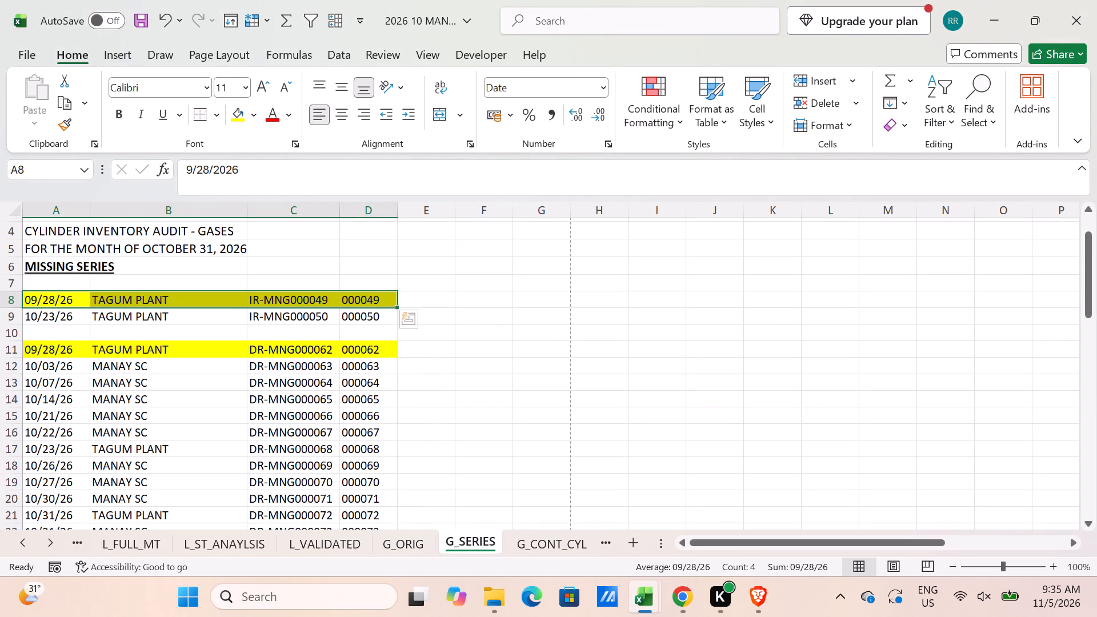
scroll(309, 358, "down", 1)
left_click(310, 251)
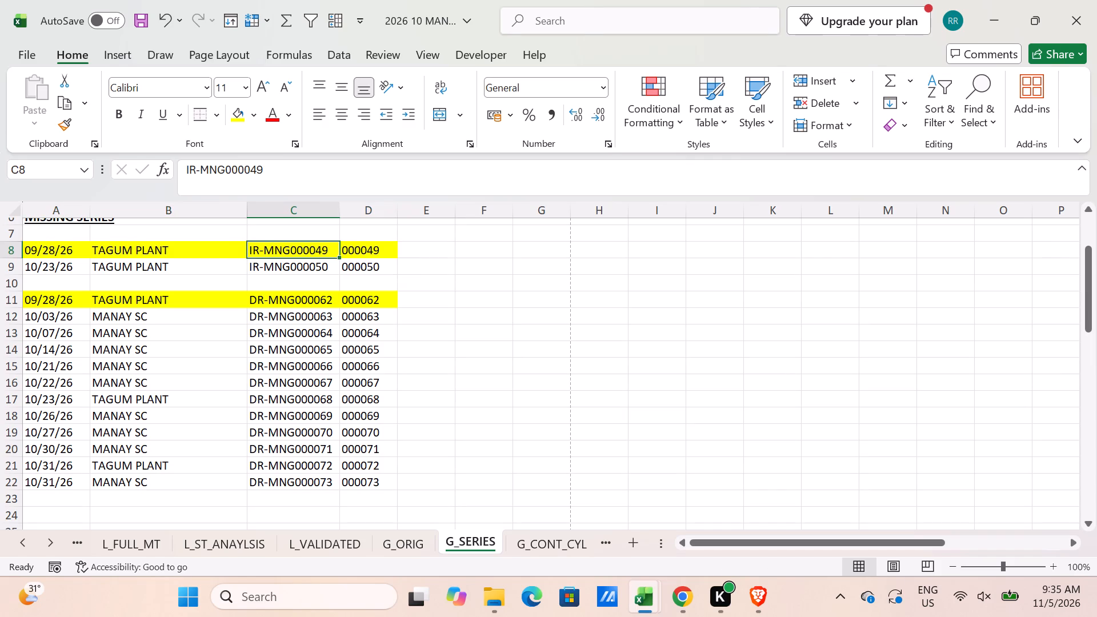
right_click(311, 250)
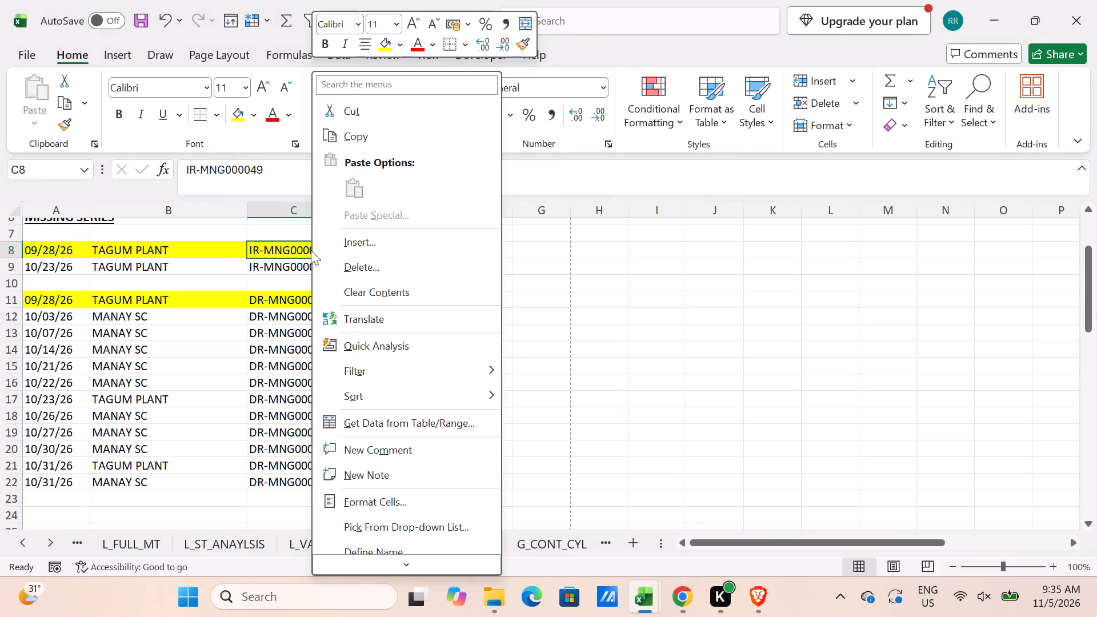
left_click(377, 478)
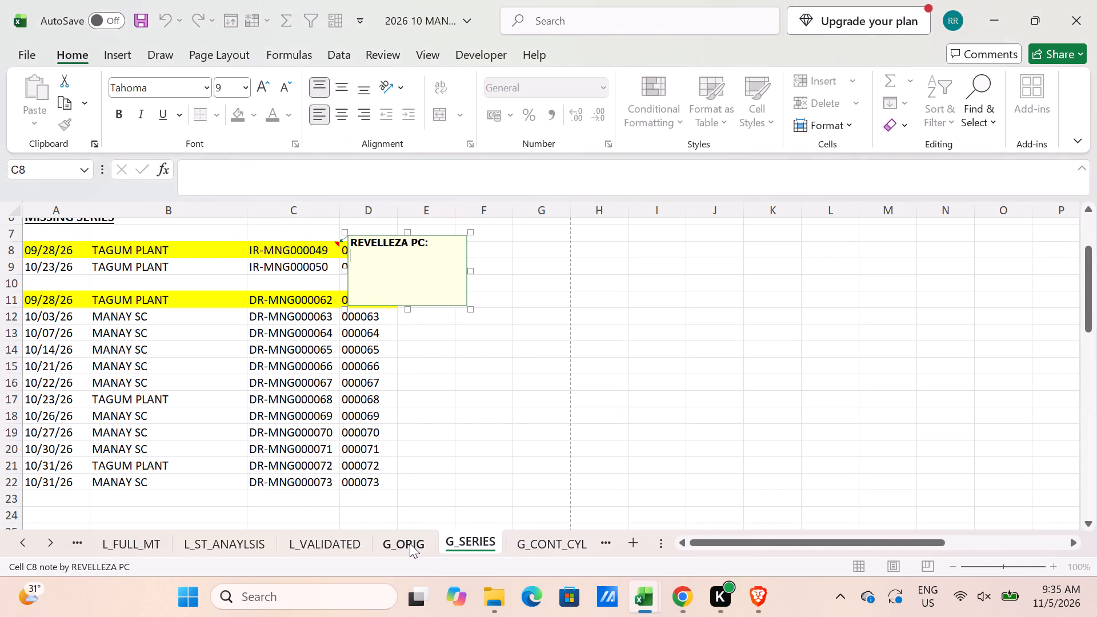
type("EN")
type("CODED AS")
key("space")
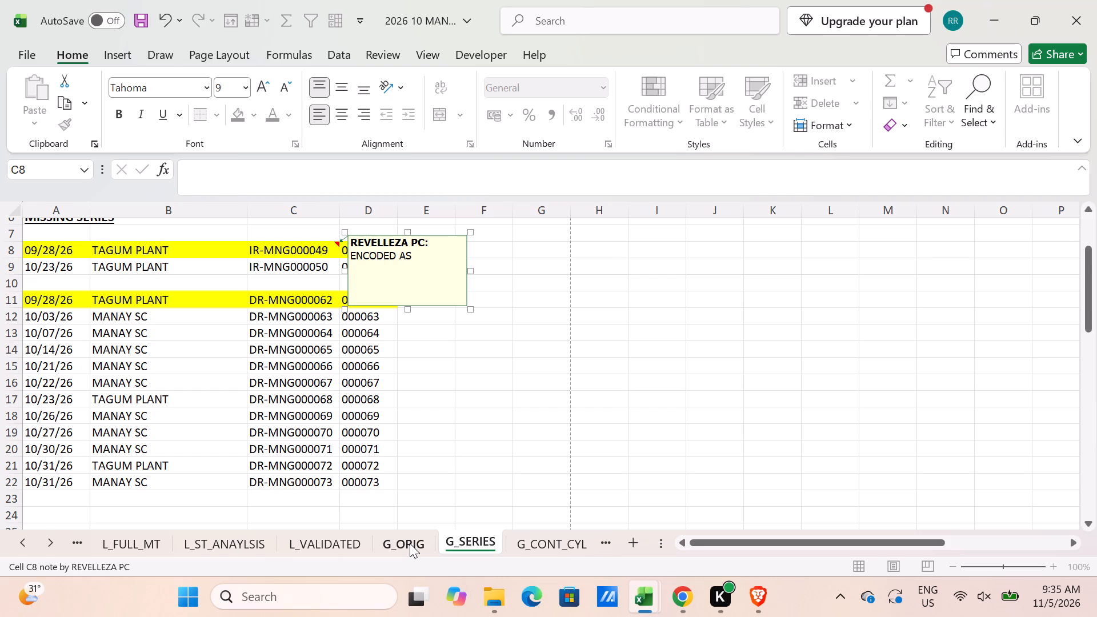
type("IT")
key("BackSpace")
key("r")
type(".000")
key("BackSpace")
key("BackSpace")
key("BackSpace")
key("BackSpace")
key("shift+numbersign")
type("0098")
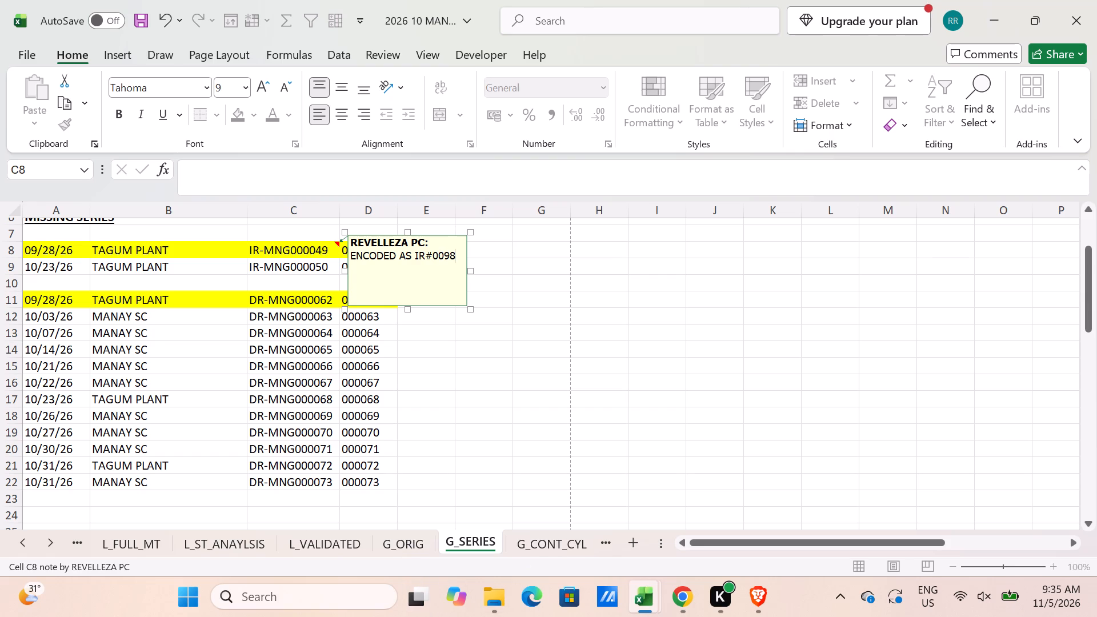
left_click(470, 436)
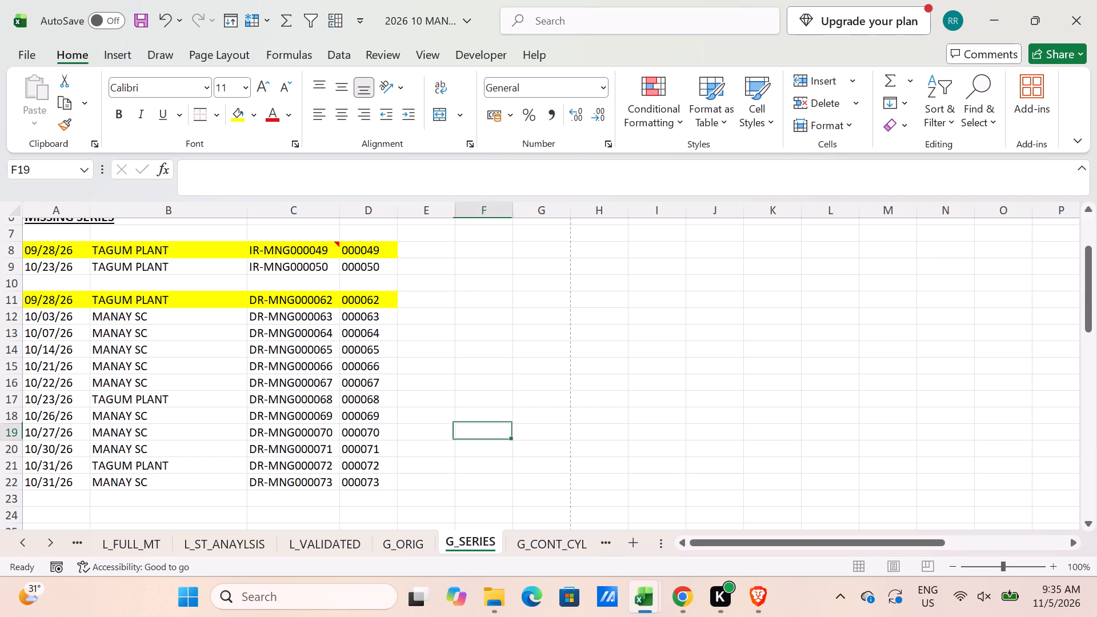
Edit the note on C8 so its text reads "ERRONOUSLY ENCODED AS IR#0098".
scroll(455, 429, "down", 1)
scroll(440, 417, "up", 1)
left_click(305, 250)
right_click(305, 250)
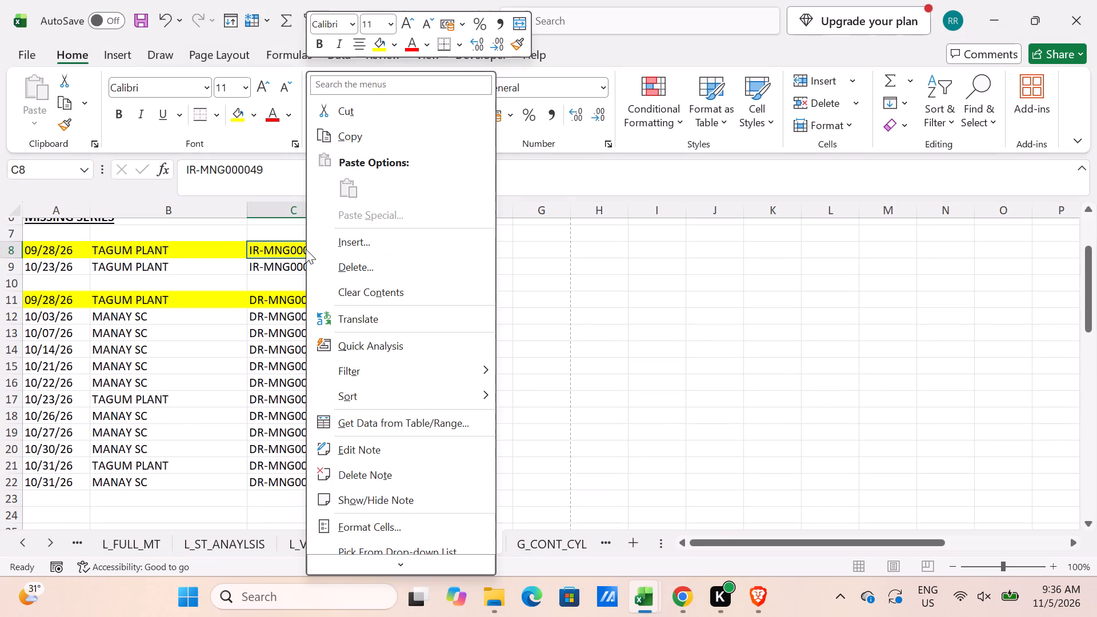
left_click(358, 452)
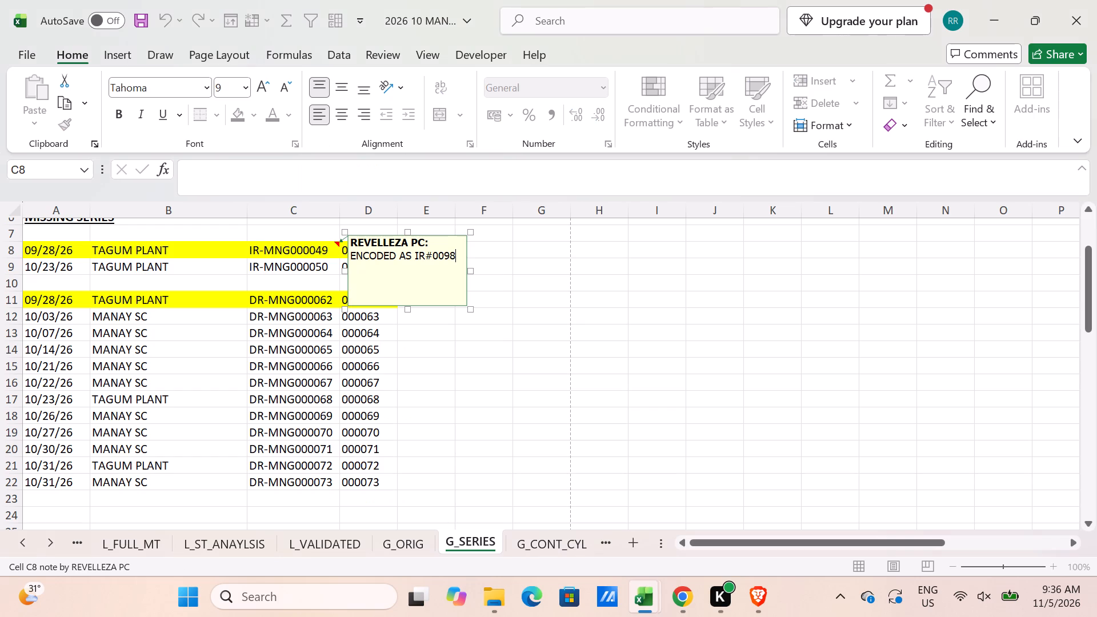
left_click(351, 256)
type("ERR")
type("ON")
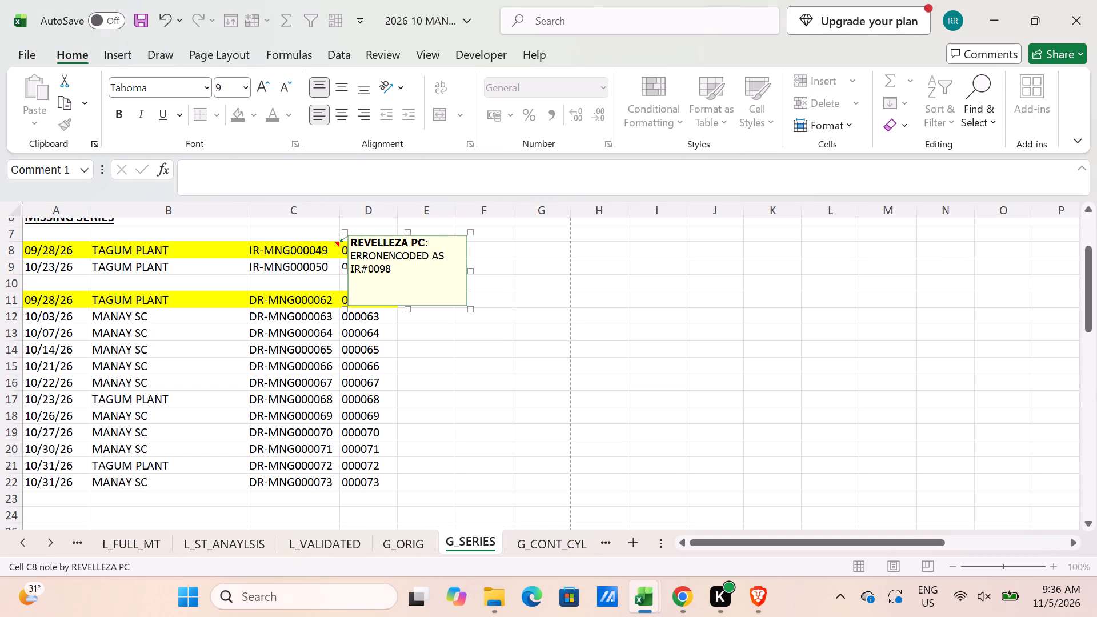
type("EOULY")
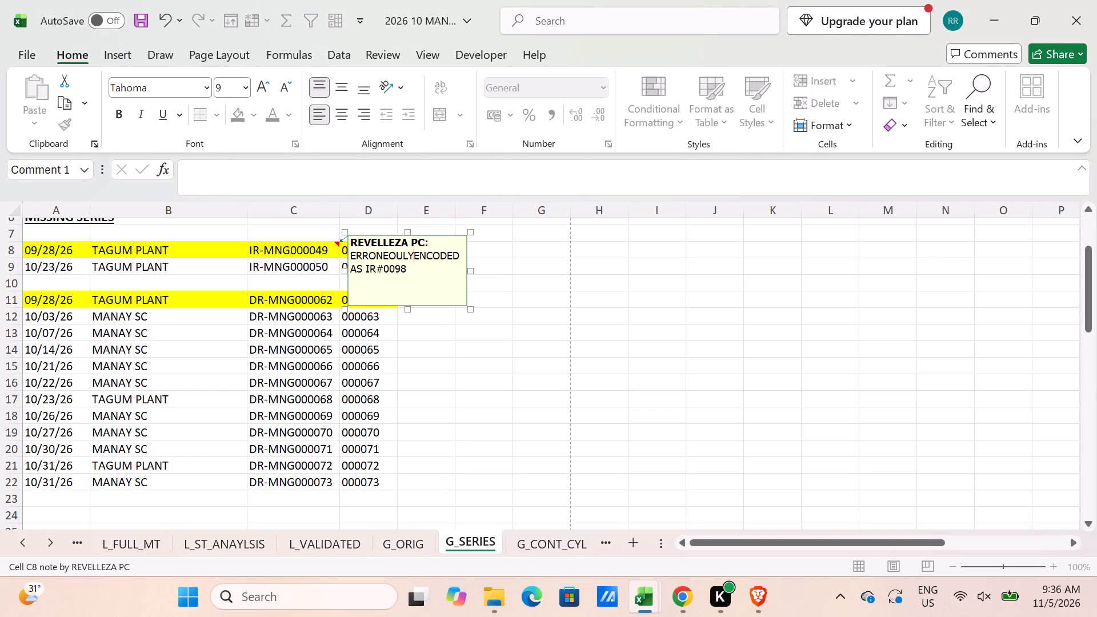
key("space")
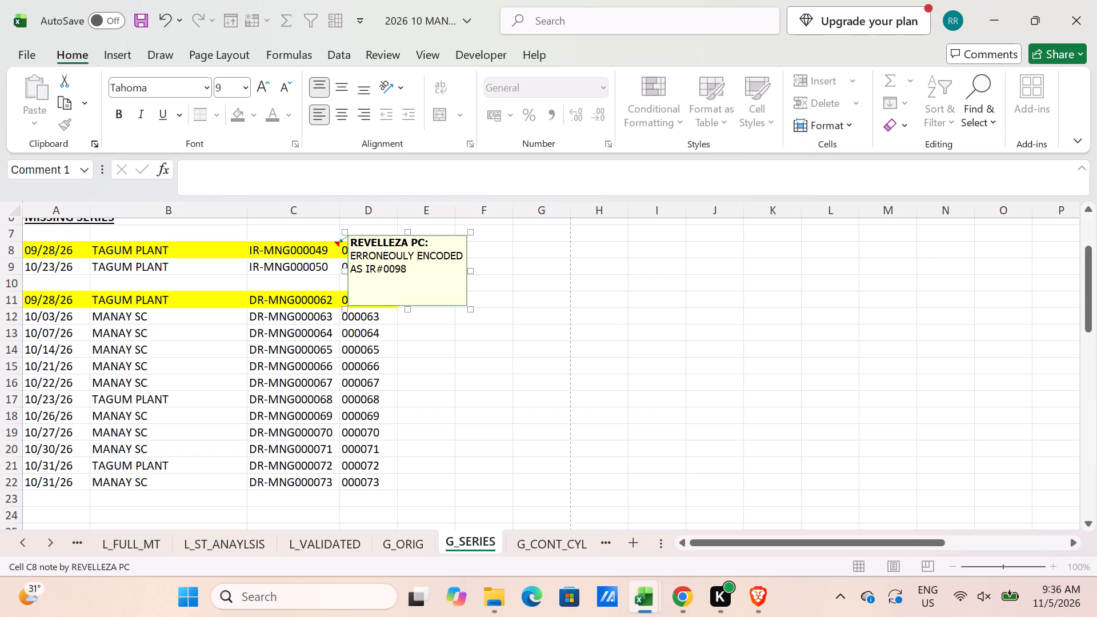
left_click(388, 252)
key("BackSpace")
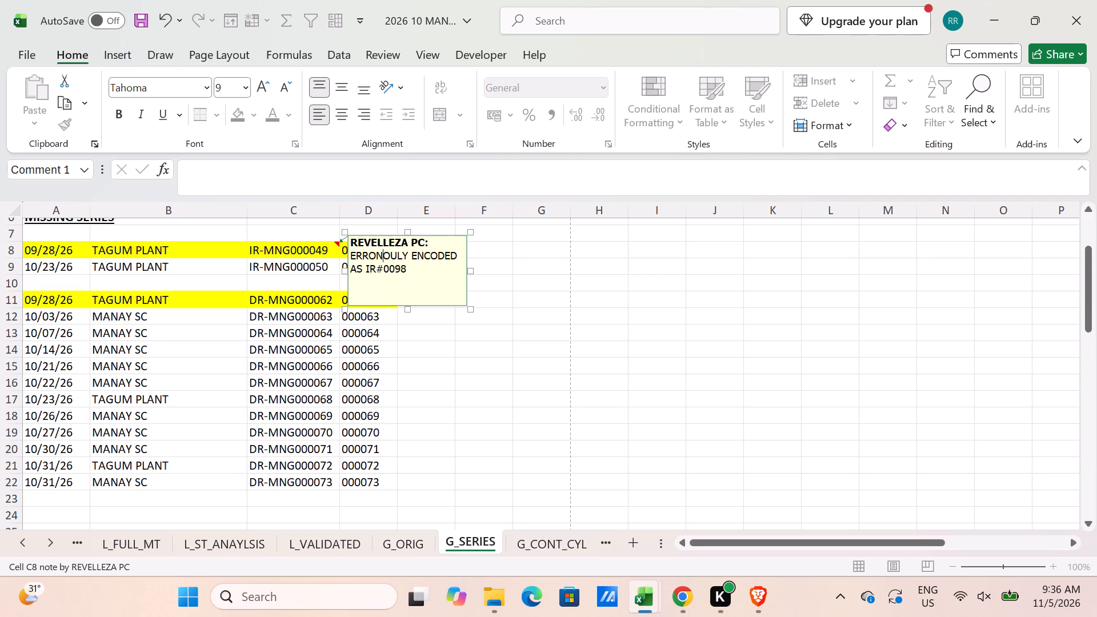
key("Right")
key("Right")
key("s")
left_click(305, 332)
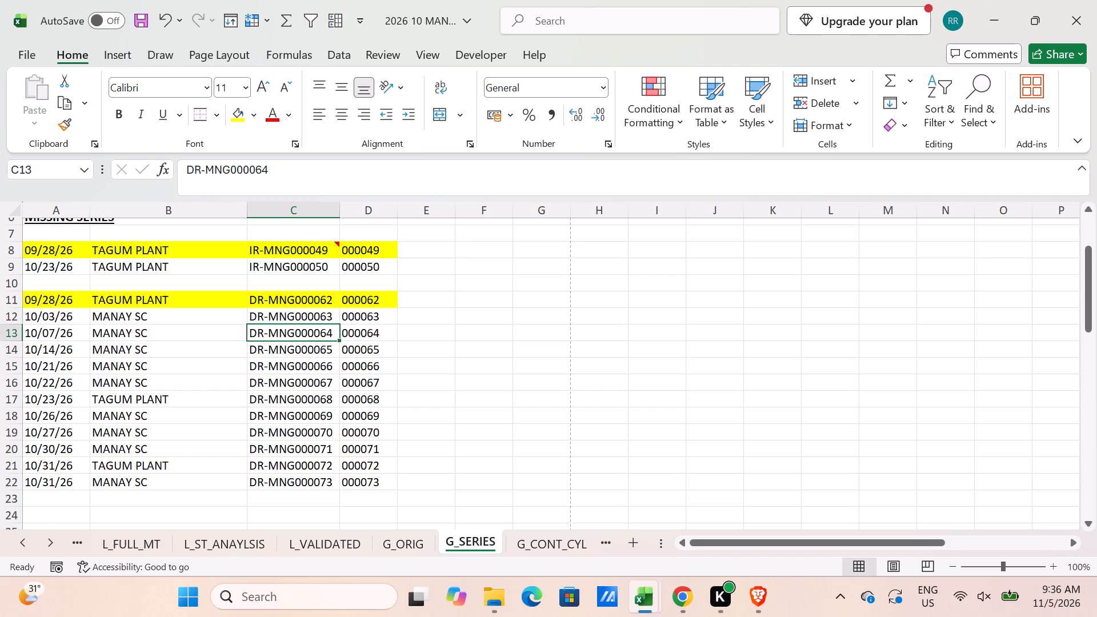
Switch to Chrome, look up the spelling of "ERRON" in Google's search suggestions, and return to the October Manay workbook.
left_click(688, 594)
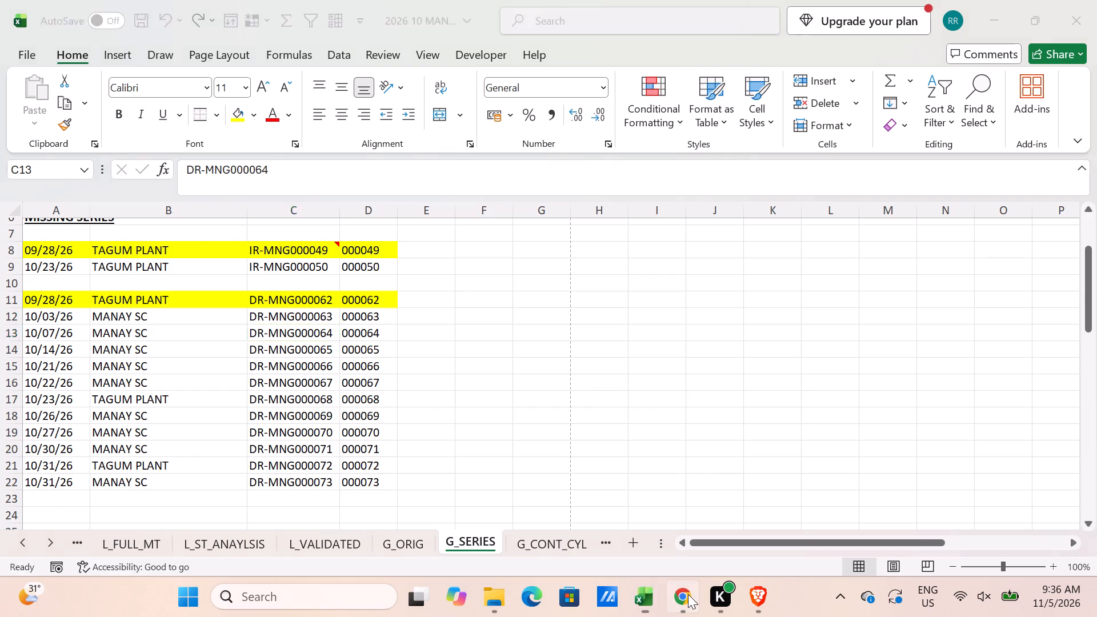
left_click(218, 13)
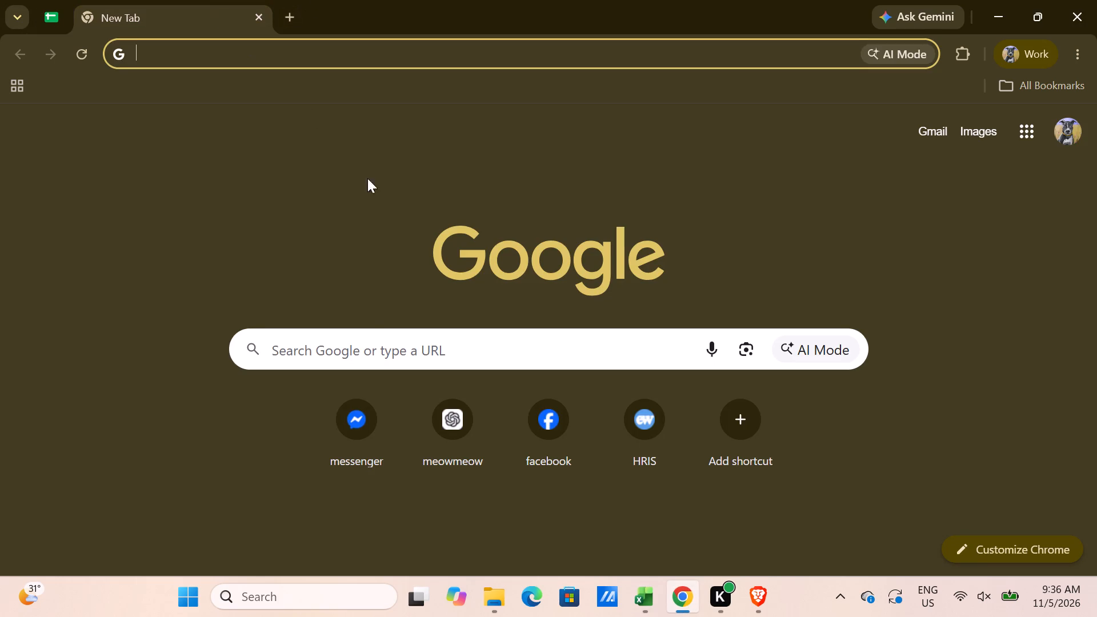
left_click(375, 342)
type("ERRON")
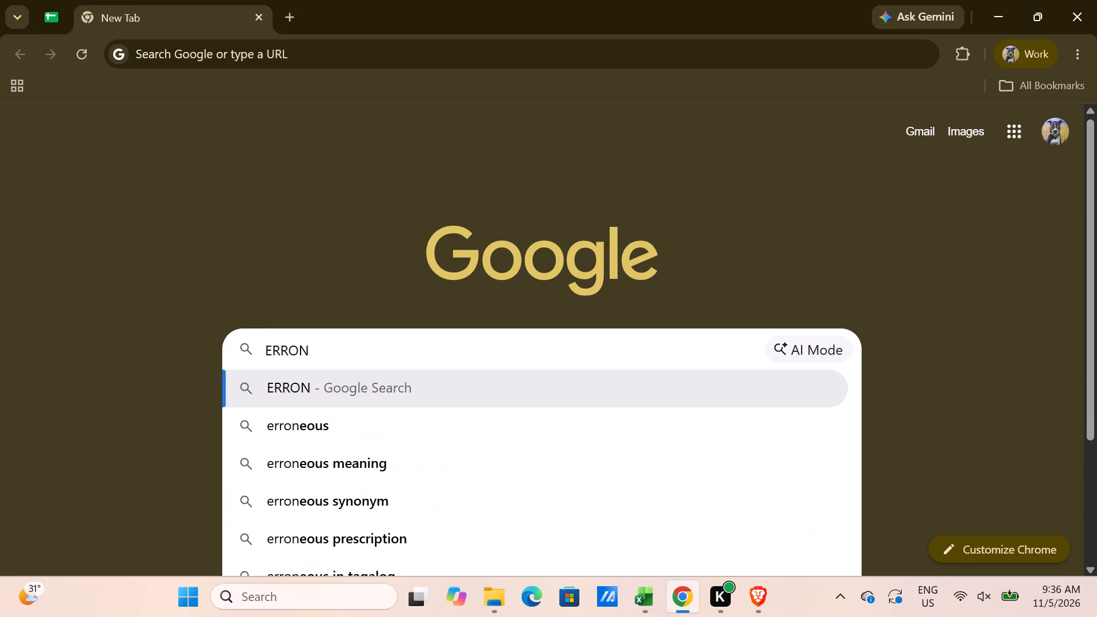
key("alt+Tab")
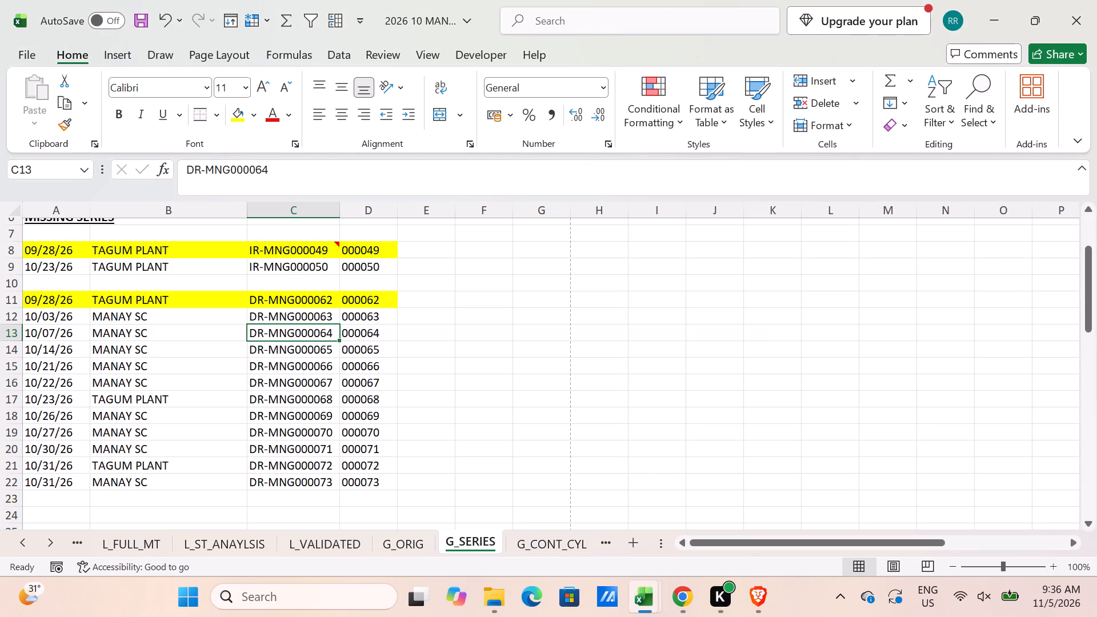
Correct the spelling in the C8 note so it reads "ERRONEOUSLY ENCODED AS IR#0098".
left_click(297, 246)
right_click(297, 246)
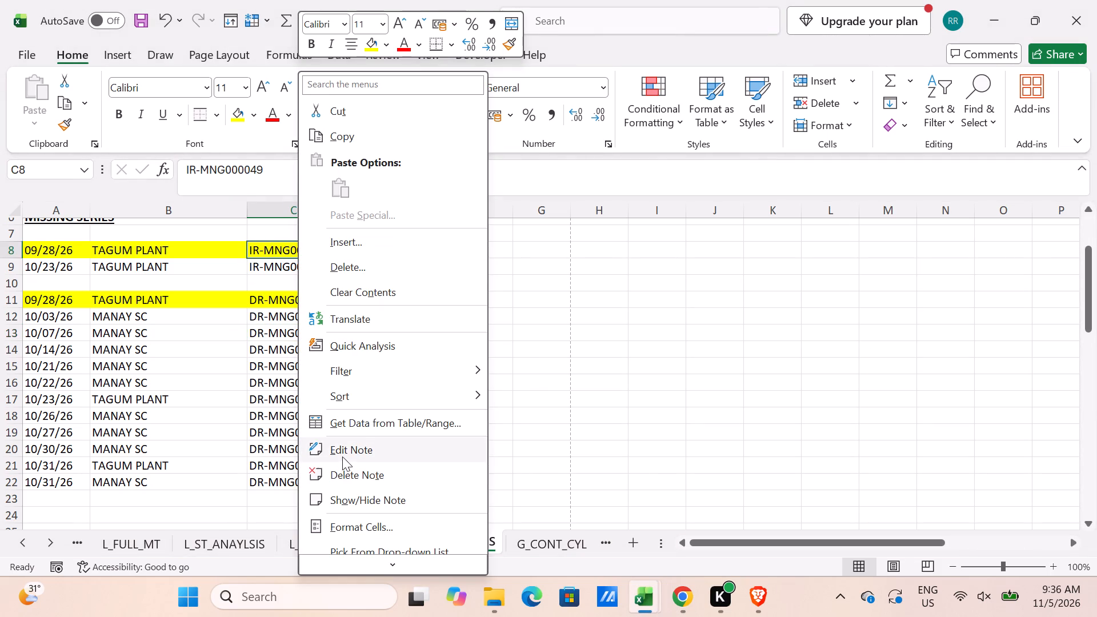
left_click(342, 456)
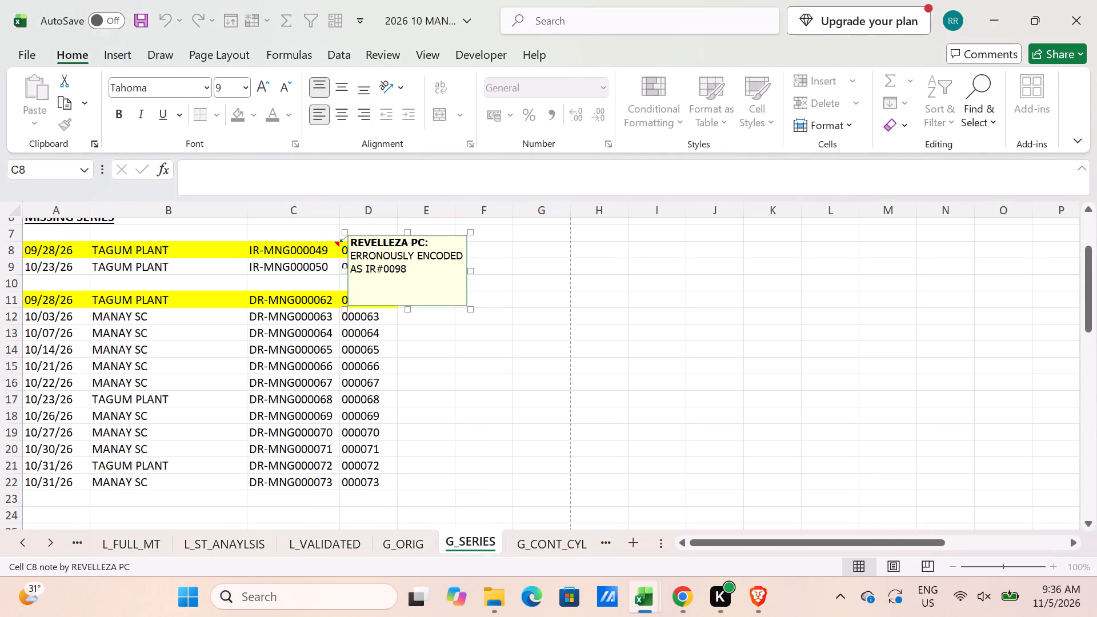
left_click(382, 258)
key("e")
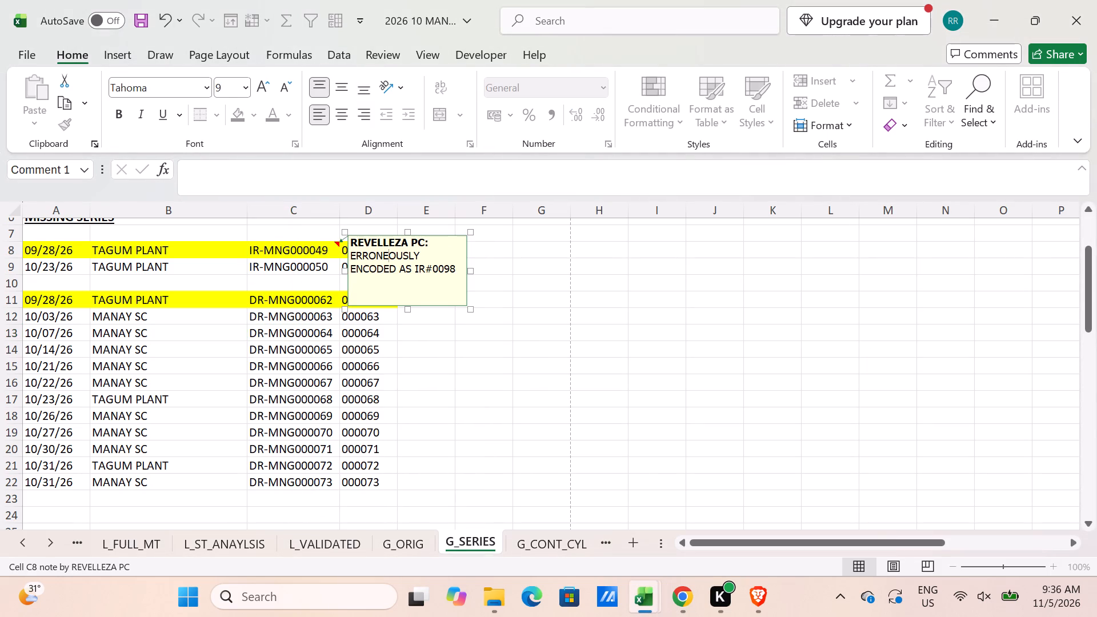
left_click(416, 380)
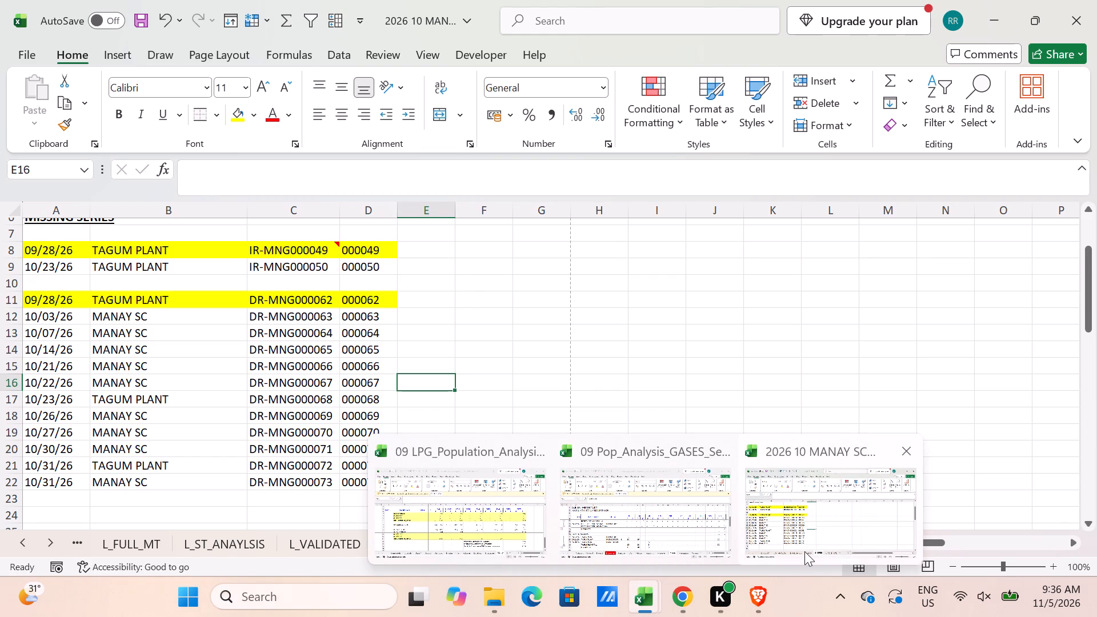
left_click(818, 500)
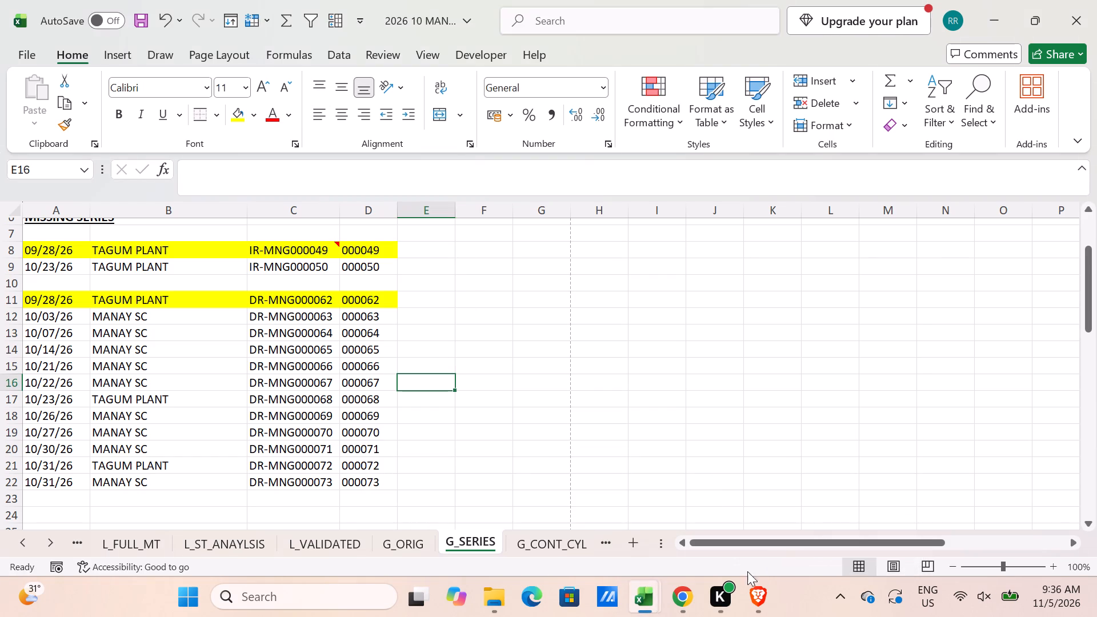